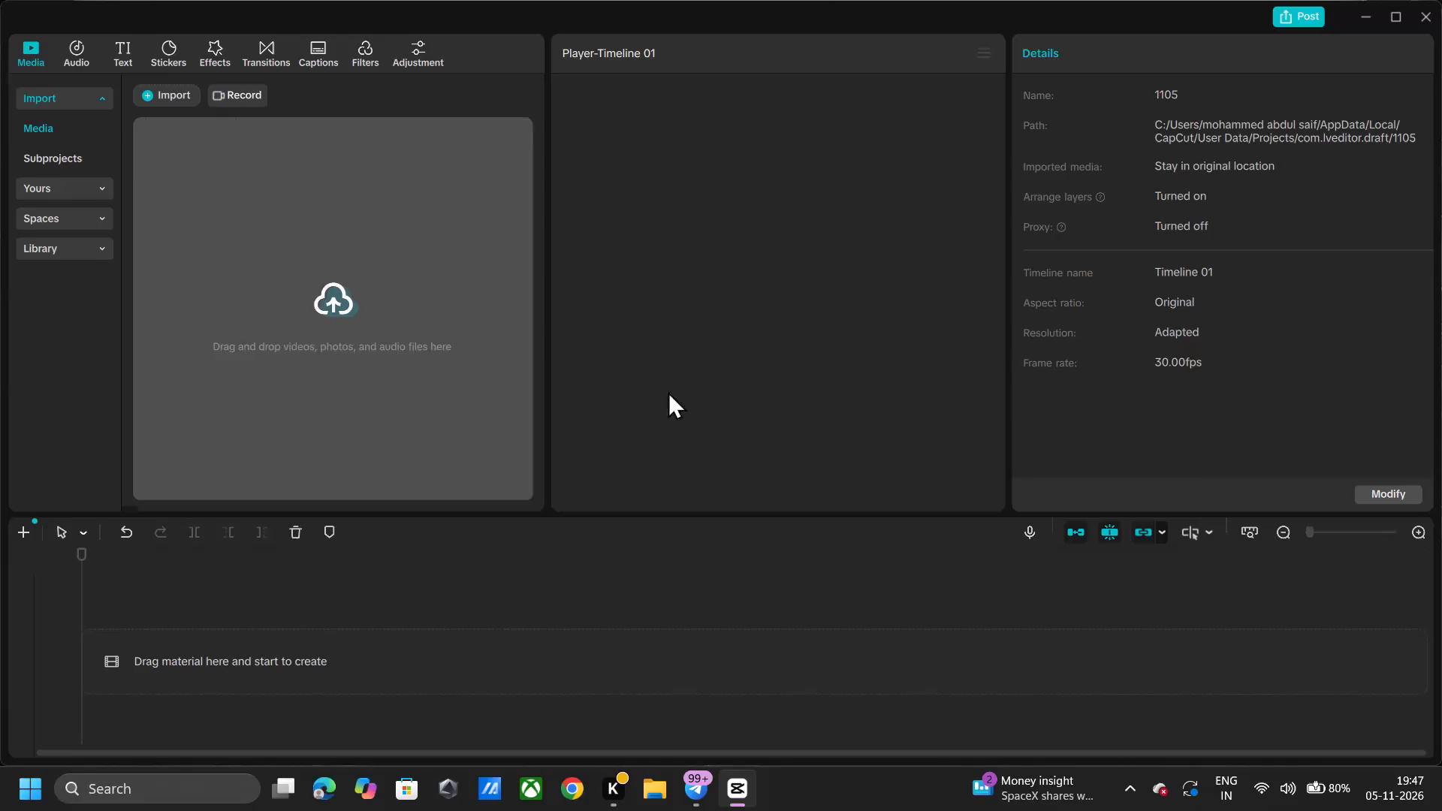
Import the video Timeline 1.mp4 from the recent files in Home into the project media.
{"action": "left_click", "coordinate": [232, 294]}
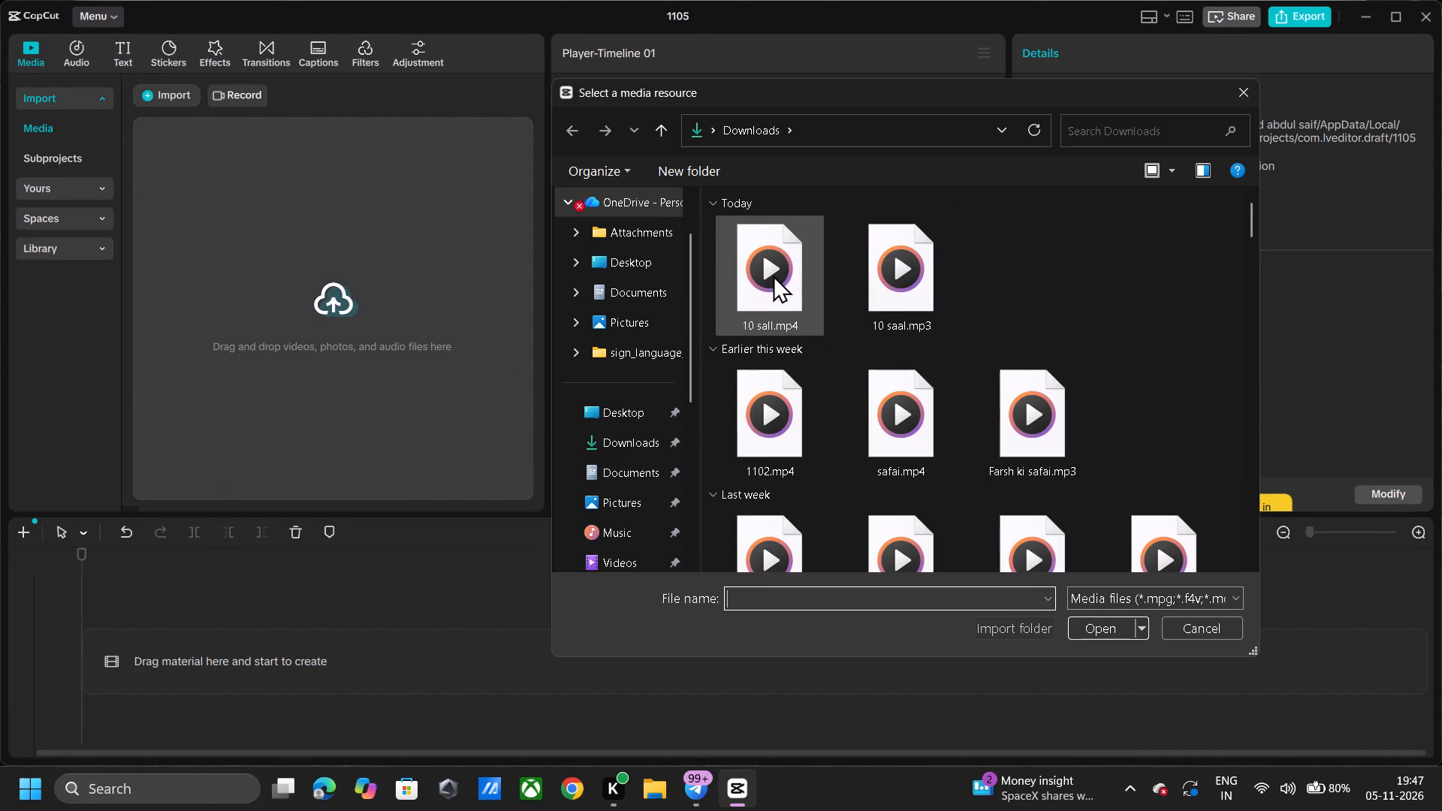
{"action": "scroll", "coordinate": [943, 365], "scroll_direction": "up", "scroll_amount": 4}
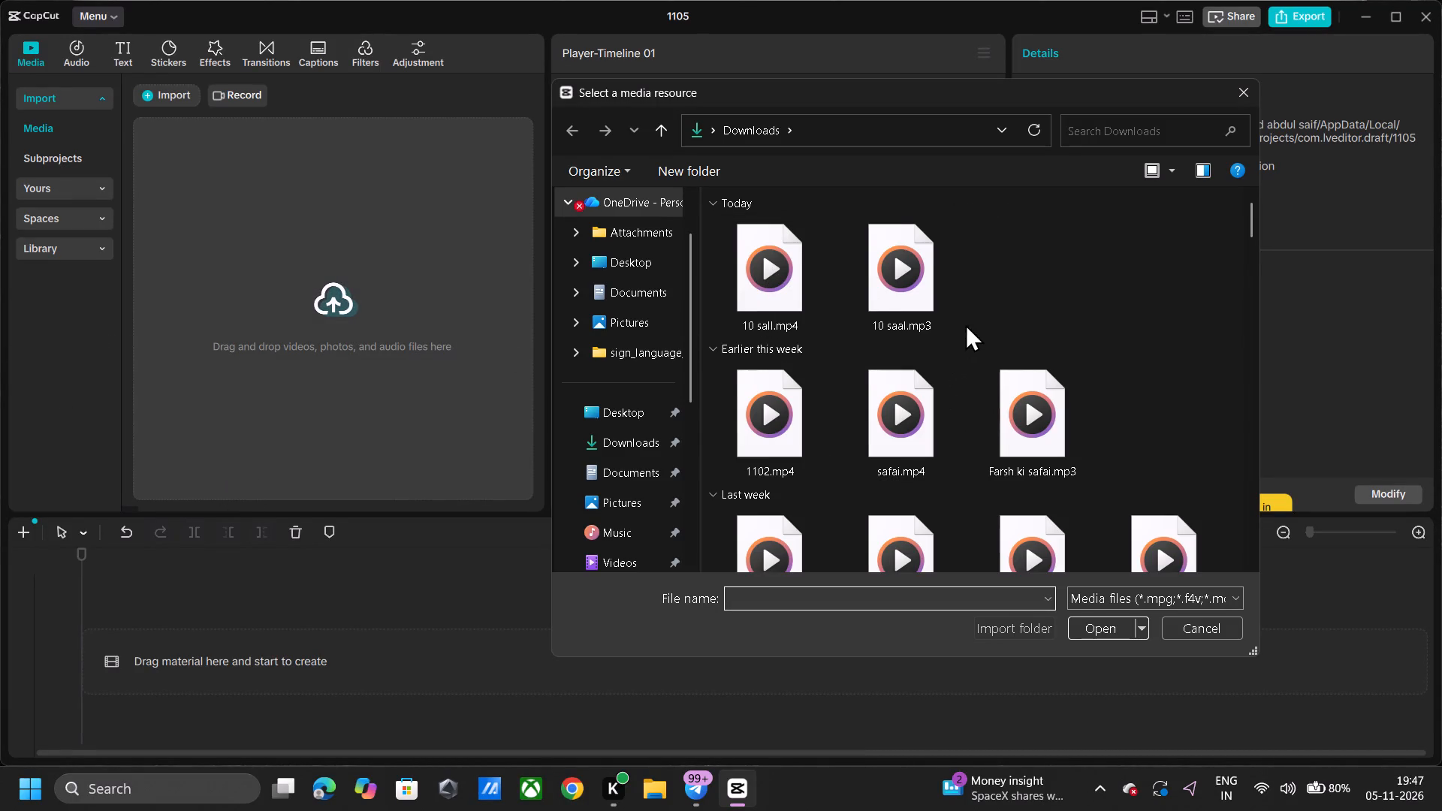
{"action": "scroll", "coordinate": [1085, 247], "scroll_direction": "up", "scroll_amount": 2}
{"action": "scroll", "coordinate": [1069, 267], "scroll_direction": "down", "scroll_amount": 4}
{"action": "scroll", "coordinate": [1051, 277], "scroll_direction": "up", "scroll_amount": 7}
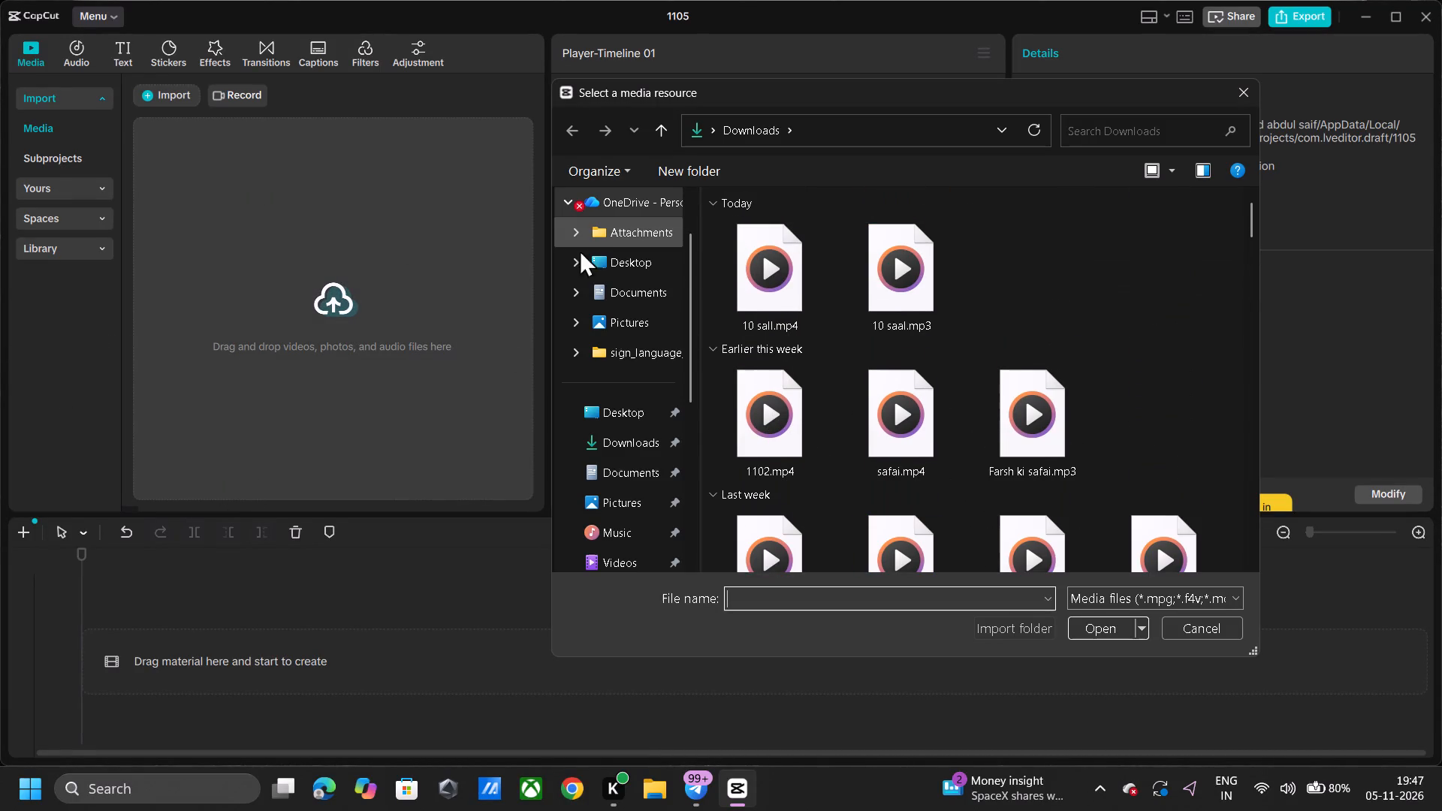
{"action": "scroll", "coordinate": [646, 289], "scroll_direction": "up", "scroll_amount": 1}
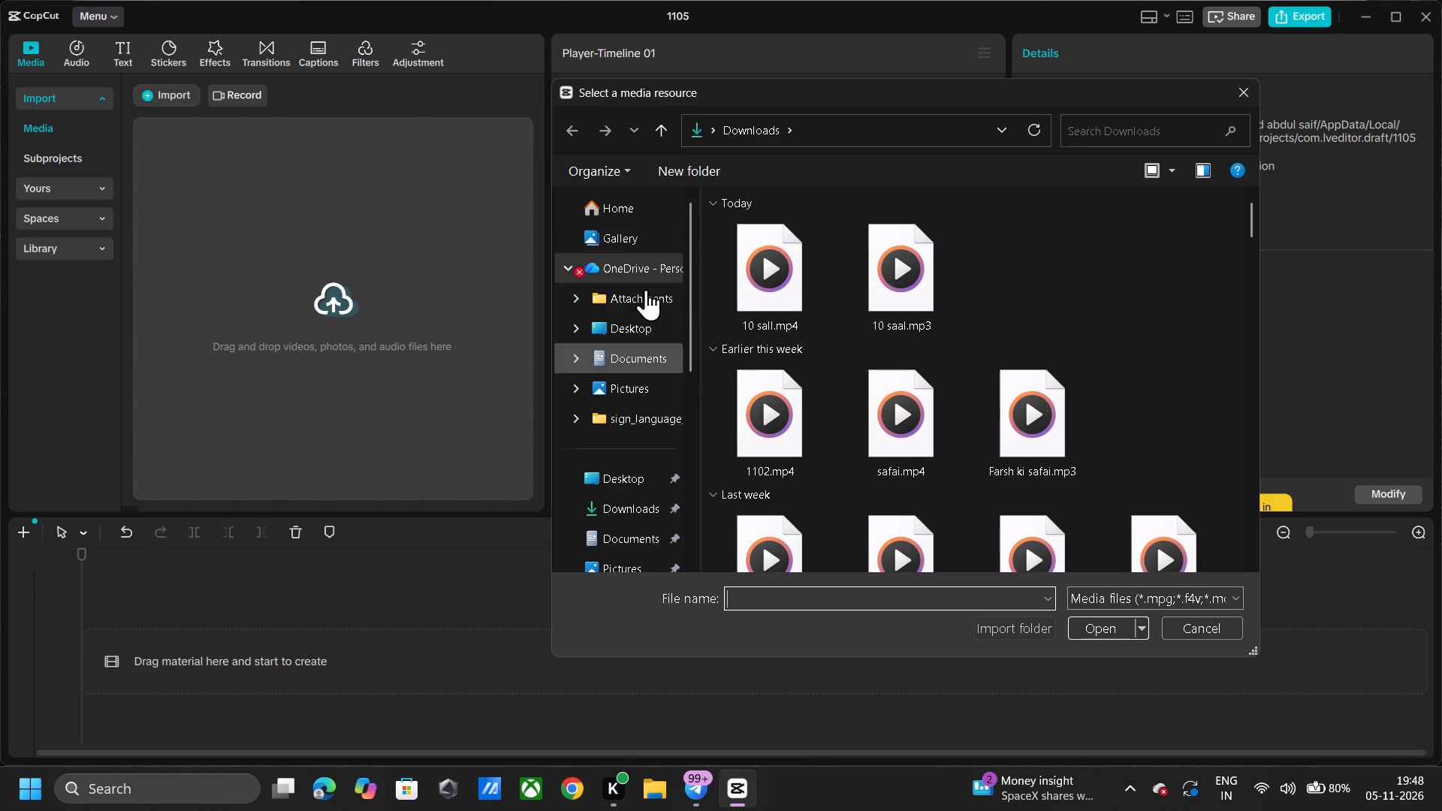
{"action": "scroll", "coordinate": [646, 289], "scroll_direction": "up", "scroll_amount": 5}
{"action": "left_click", "coordinate": [622, 207]}
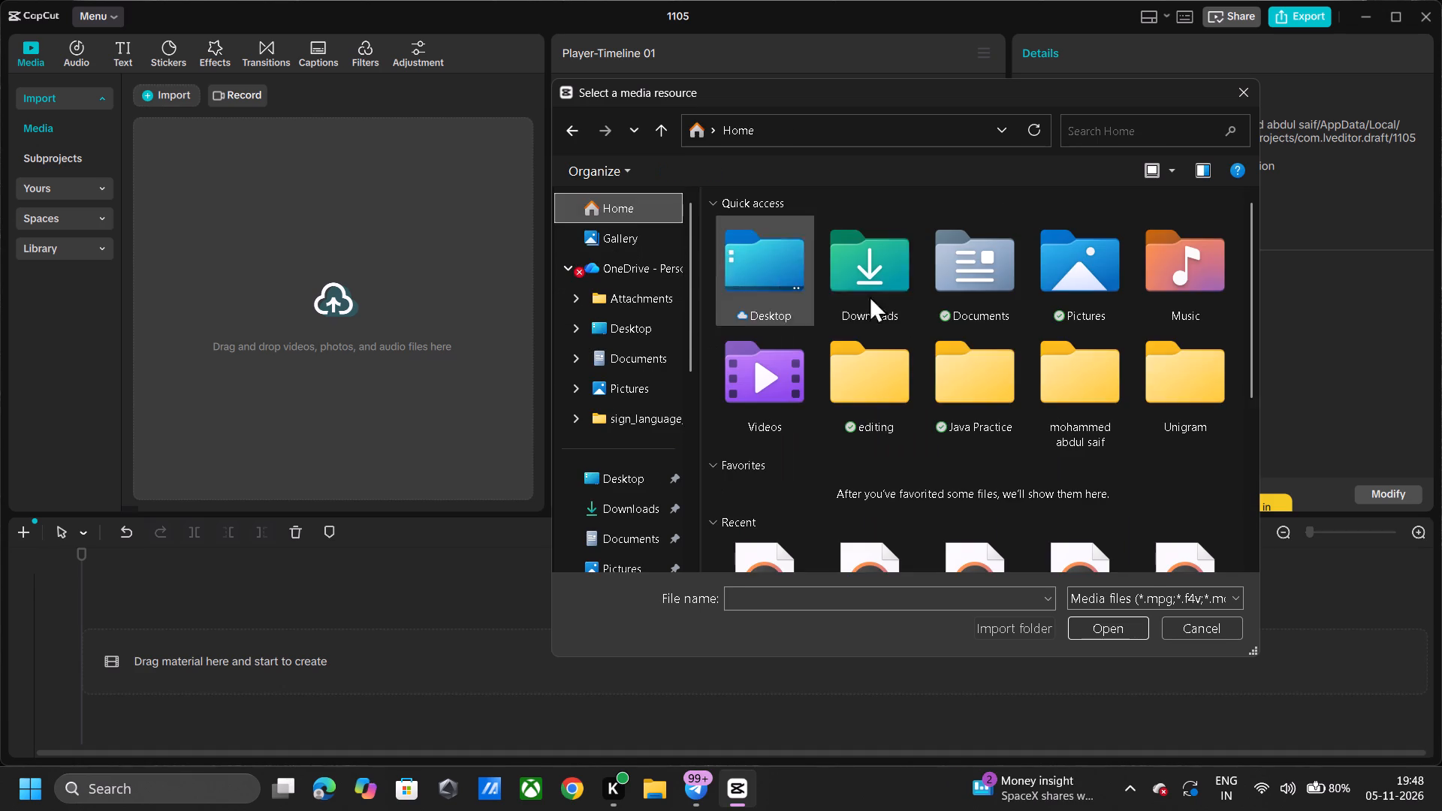
{"action": "scroll", "coordinate": [880, 411], "scroll_direction": "down", "scroll_amount": 1}
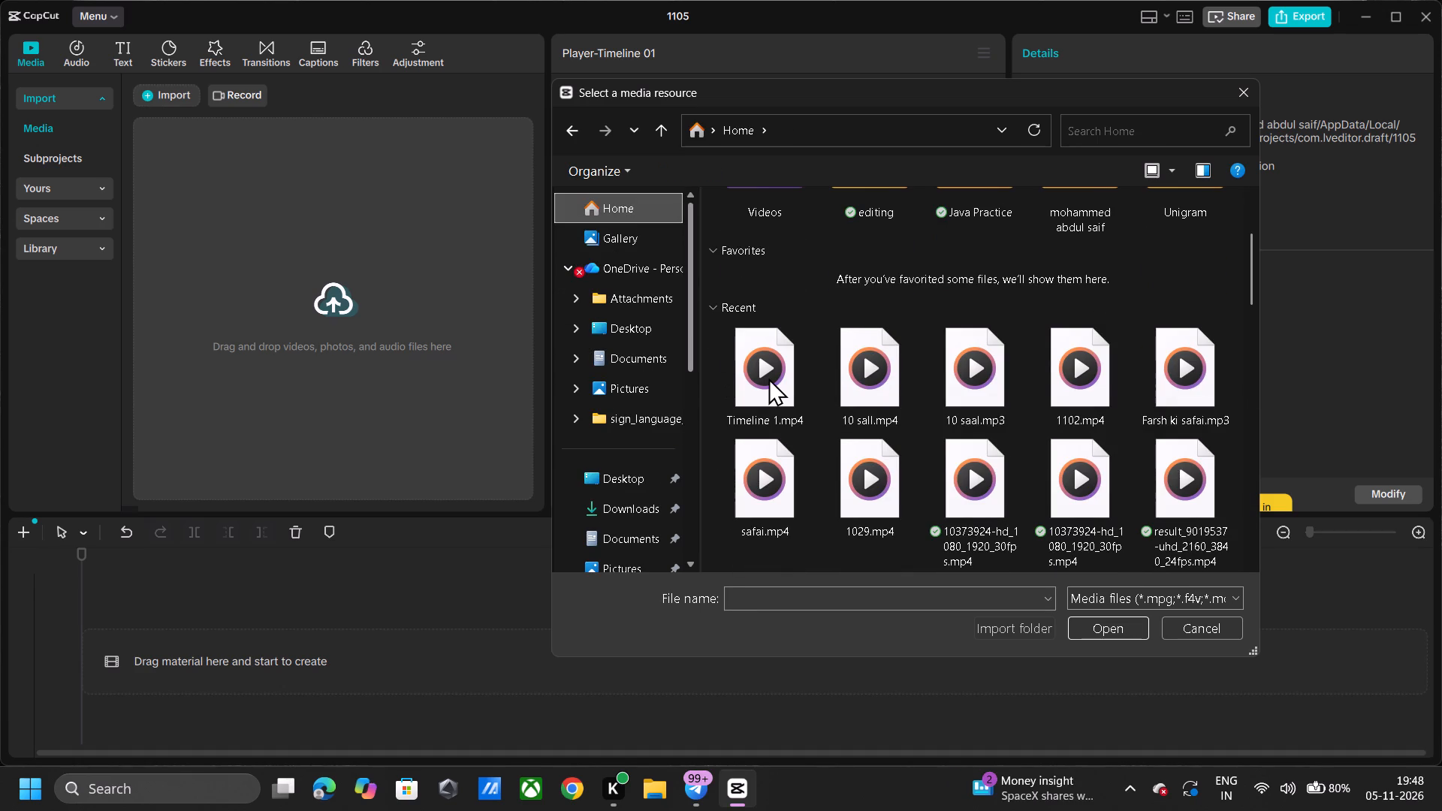
{"action": "double_click", "coordinate": [768, 378]}
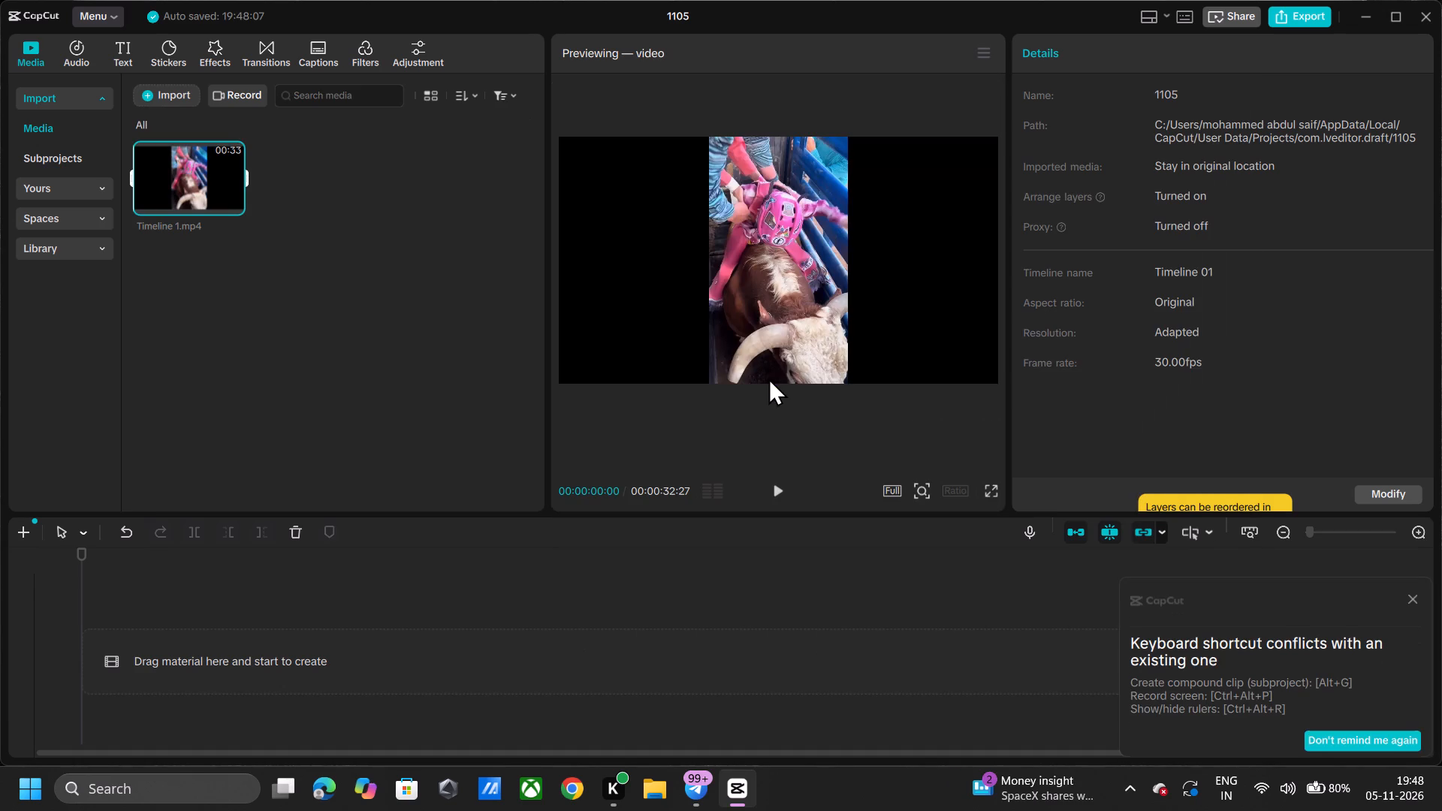
Place the Timeline 1.mp4 video at the start of the empty timeline.
{"action": "left_click_drag", "start_coordinate": [174, 170], "coordinate": [176, 196]}
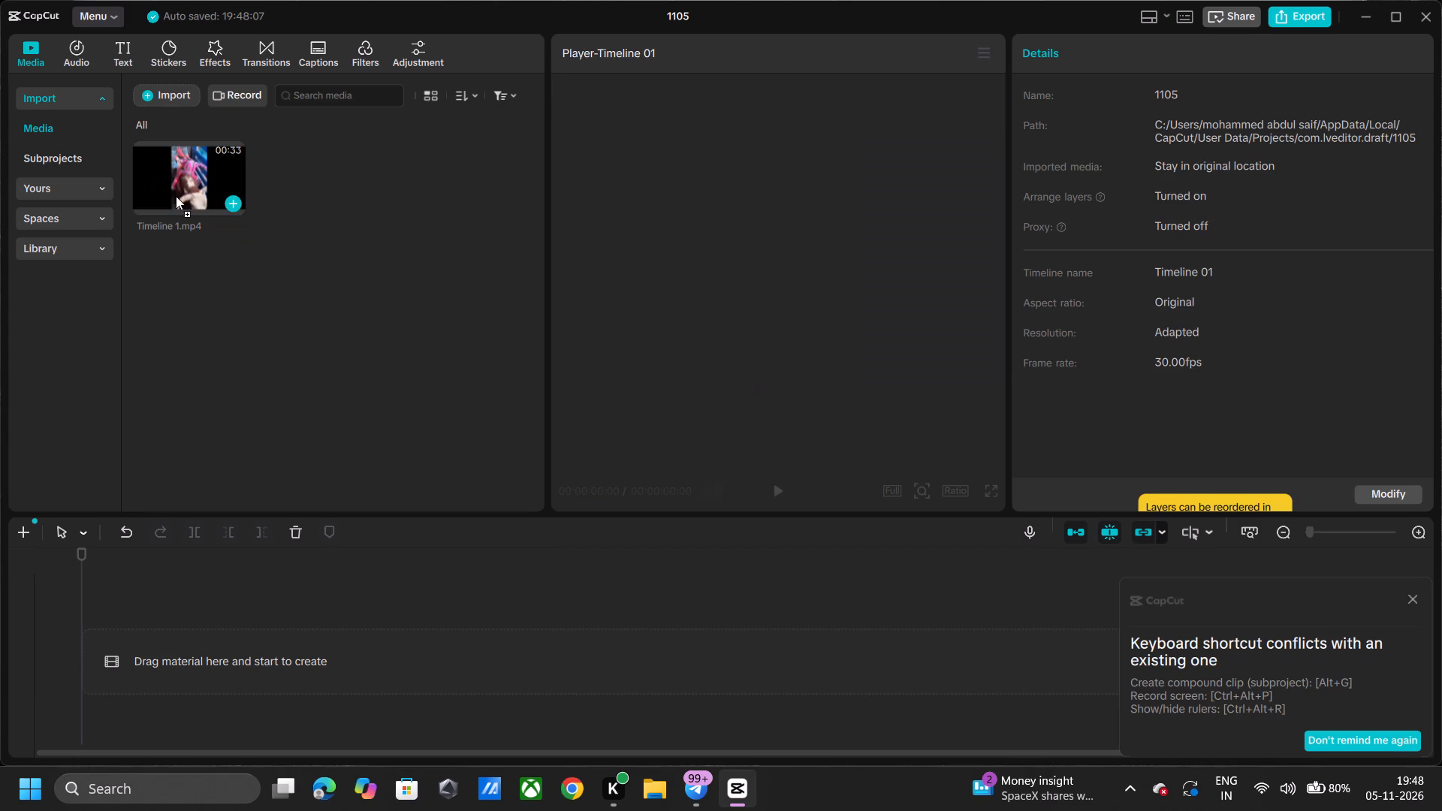
{"action": "left_click_drag", "start_coordinate": [176, 196], "coordinate": [128, 598]}
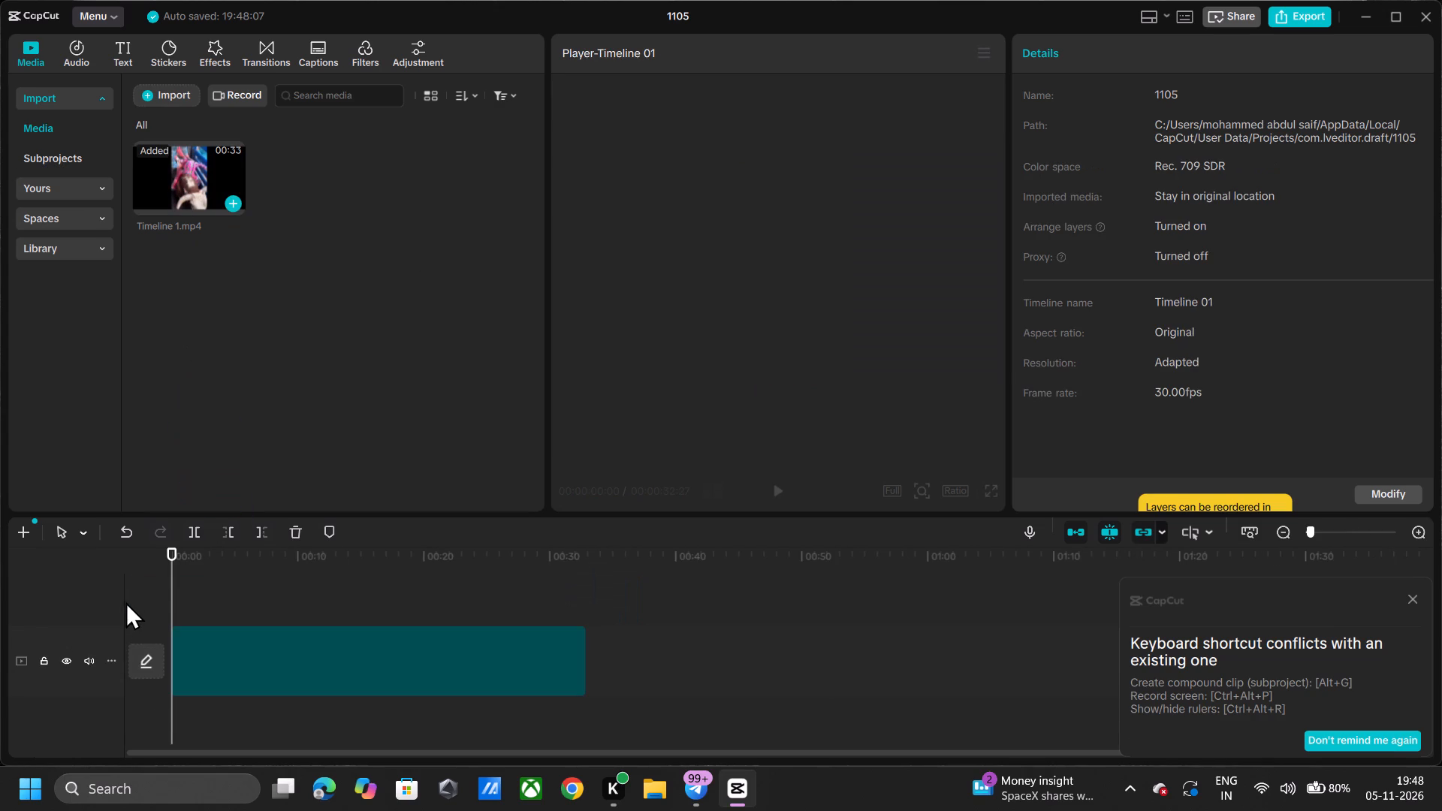
Play the opening seconds of the video several times, returning the playhead to 00:00:00:00.
{"action": "key", "text": "space"}
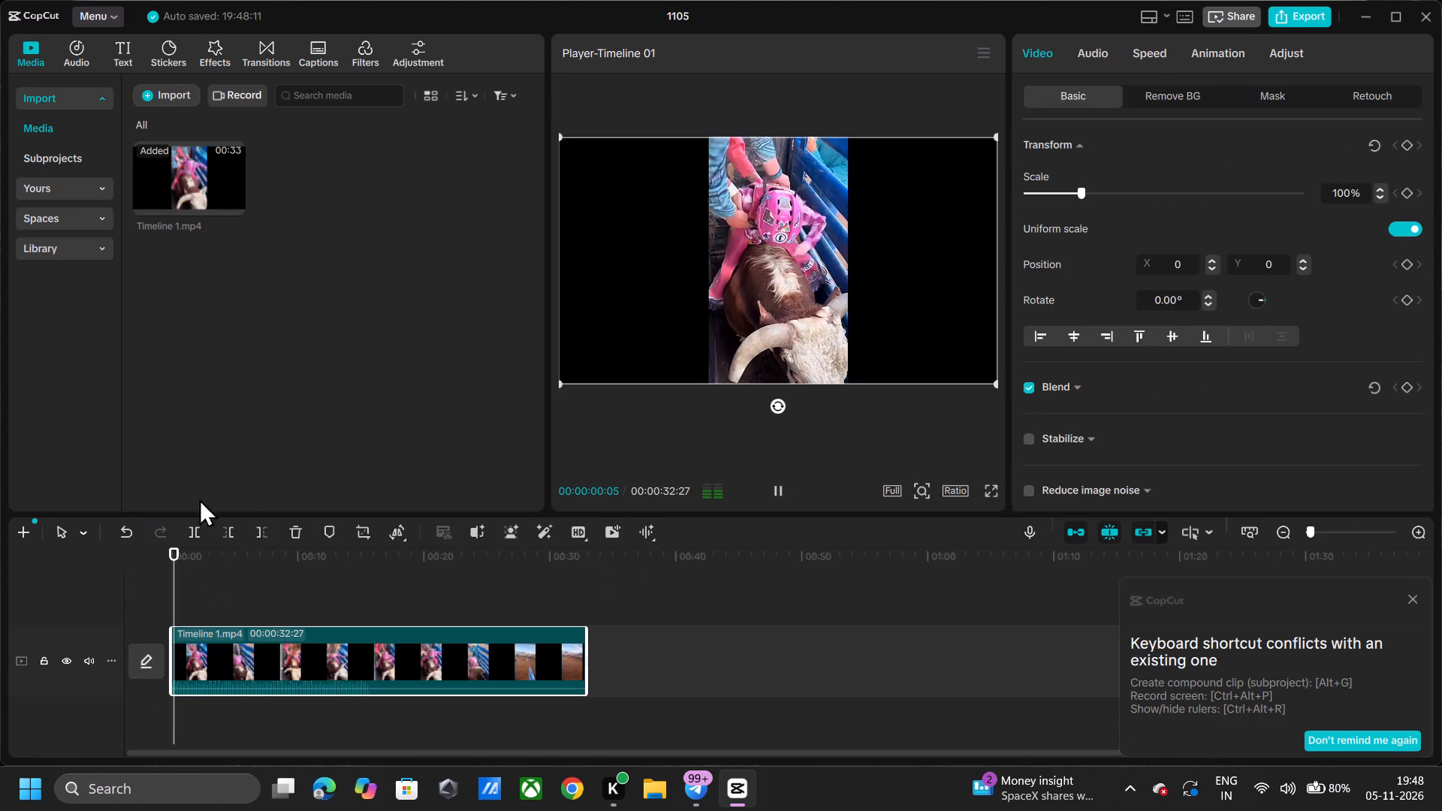
{"action": "key", "text": "space"}
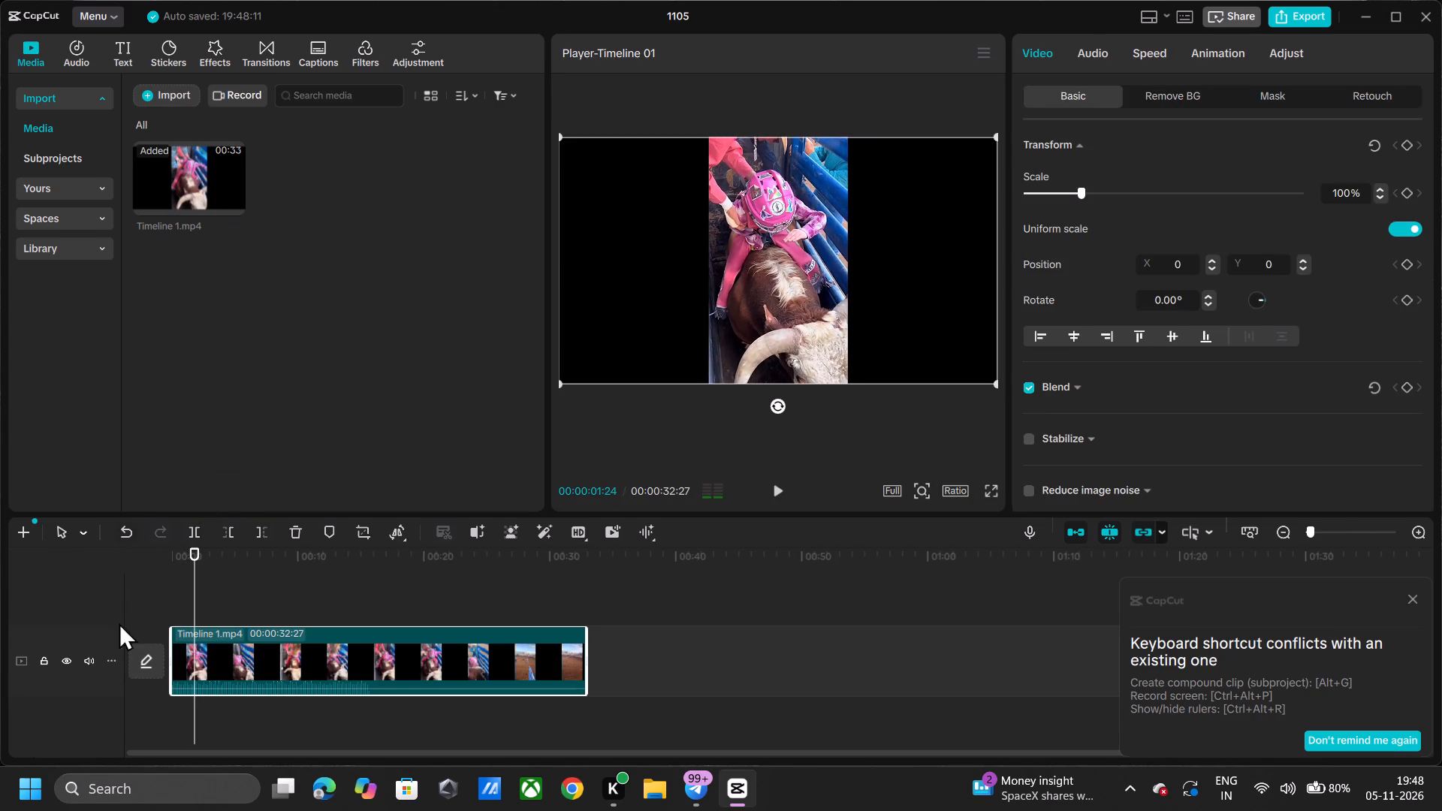
{"action": "left_click_drag", "start_coordinate": [197, 556], "coordinate": [79, 587]}
{"action": "key", "text": "space"}
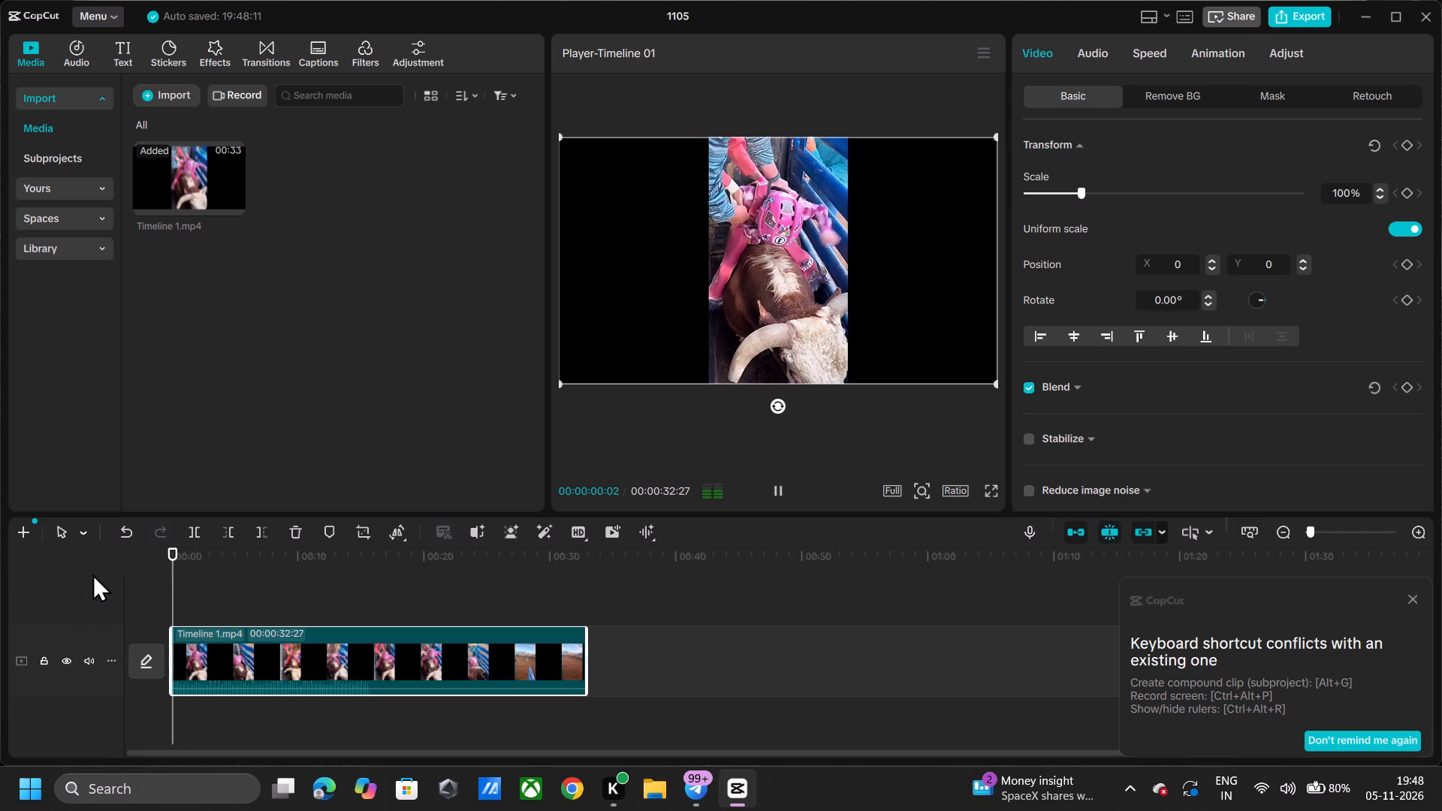
{"action": "key", "text": "space"}
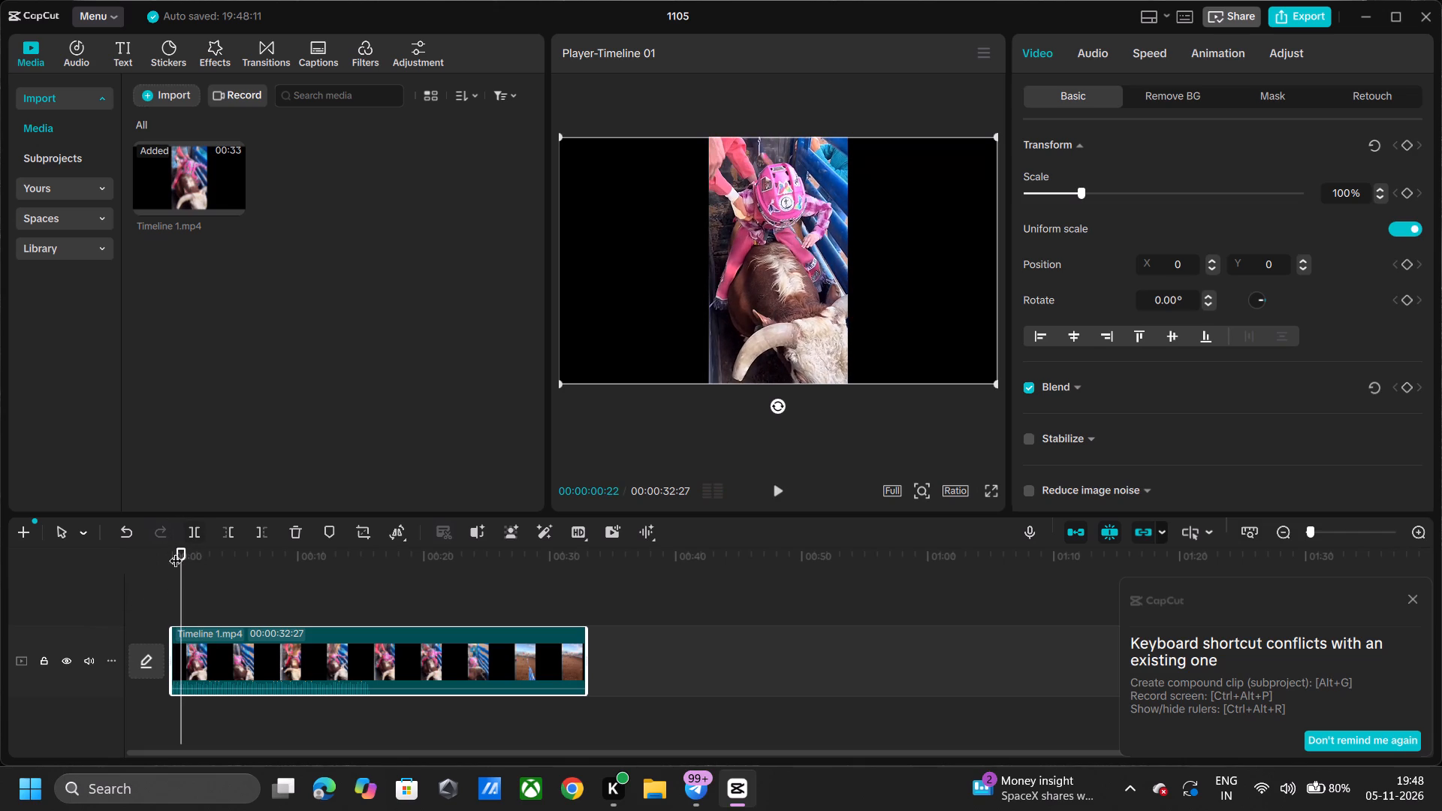
{"action": "left_click_drag", "start_coordinate": [183, 549], "coordinate": [89, 553]}
{"action": "key", "text": "space"}
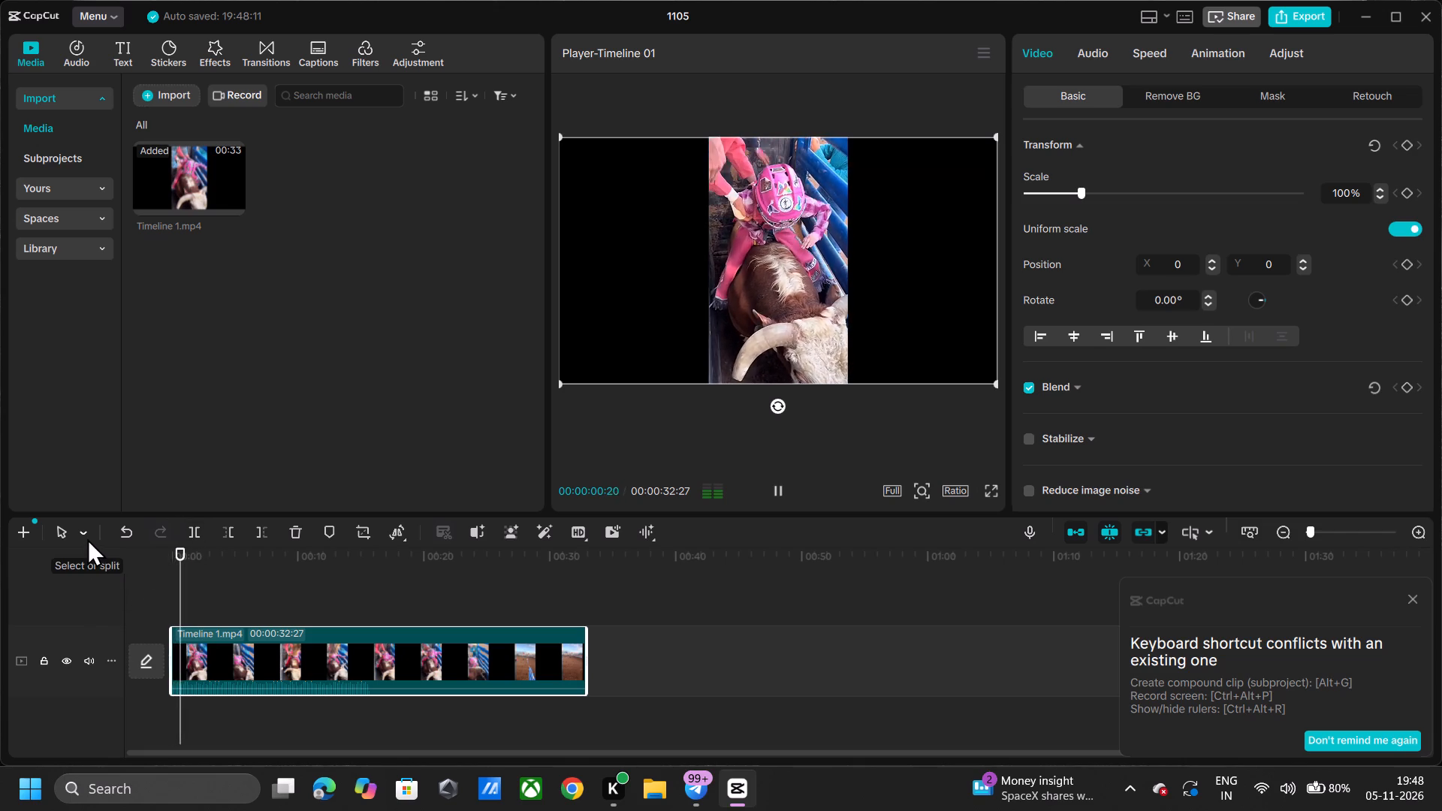
{"action": "key", "text": "space"}
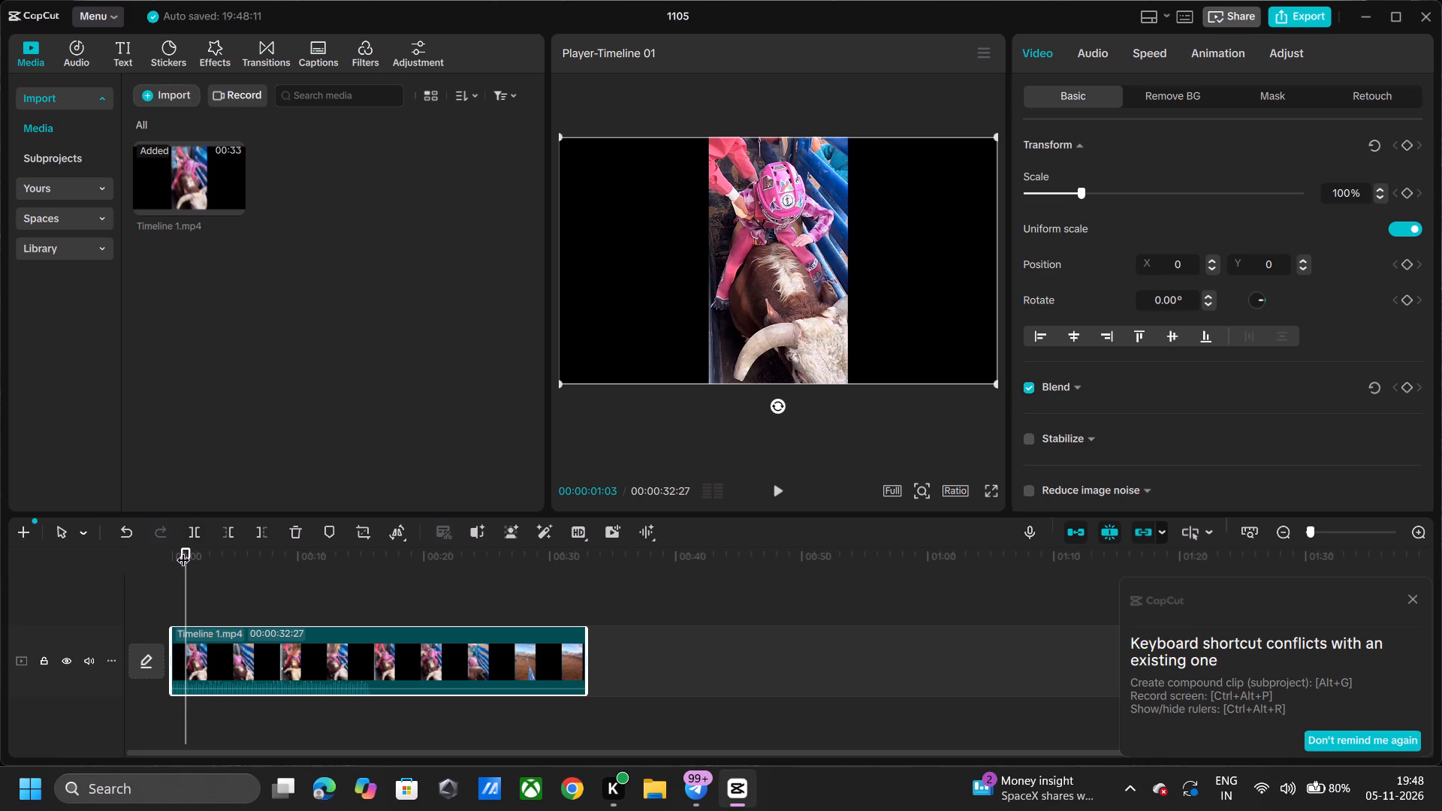
{"action": "left_click_drag", "start_coordinate": [183, 550], "coordinate": [0, 563]}
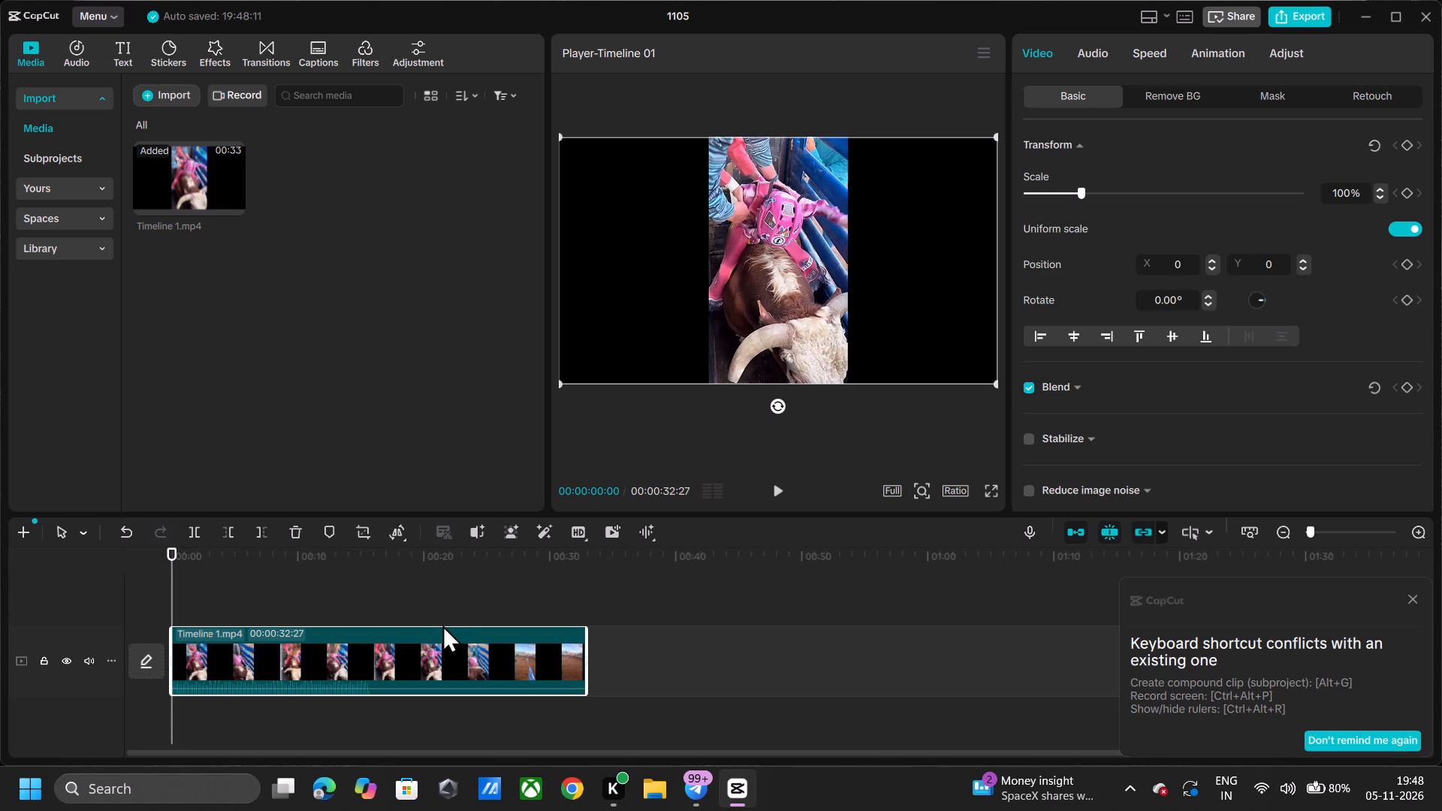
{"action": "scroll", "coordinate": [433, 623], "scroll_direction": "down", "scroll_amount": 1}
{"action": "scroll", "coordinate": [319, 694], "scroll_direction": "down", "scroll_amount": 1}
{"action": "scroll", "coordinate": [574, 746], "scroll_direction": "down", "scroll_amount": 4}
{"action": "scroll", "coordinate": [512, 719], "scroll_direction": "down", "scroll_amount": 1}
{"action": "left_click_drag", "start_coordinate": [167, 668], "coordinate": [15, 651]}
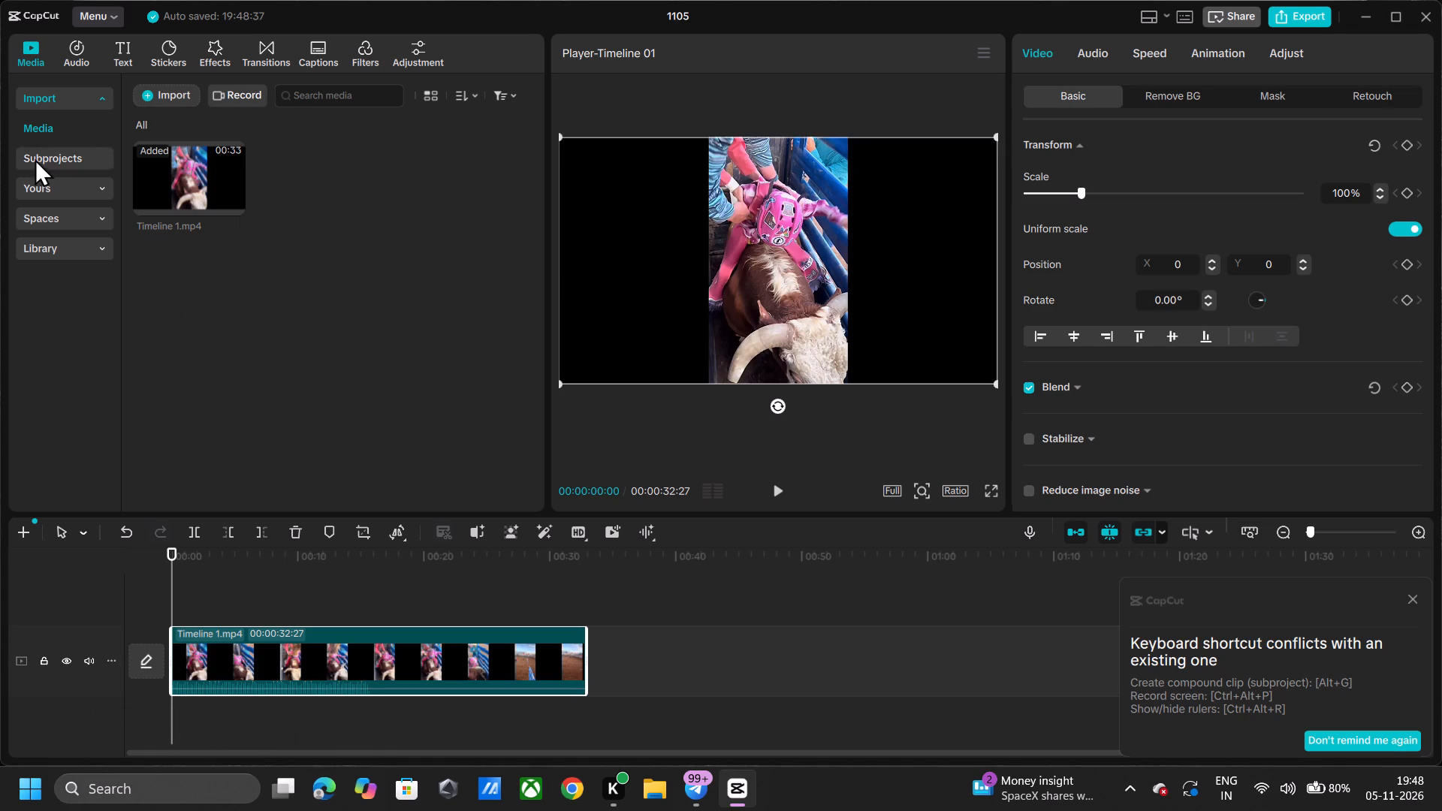
Import 10 saal.mp3 from the recent files and place it beneath the video at the timeline start.
{"action": "left_click", "coordinate": [192, 92]}
{"action": "scroll", "coordinate": [867, 397], "scroll_direction": "down", "scroll_amount": 1}
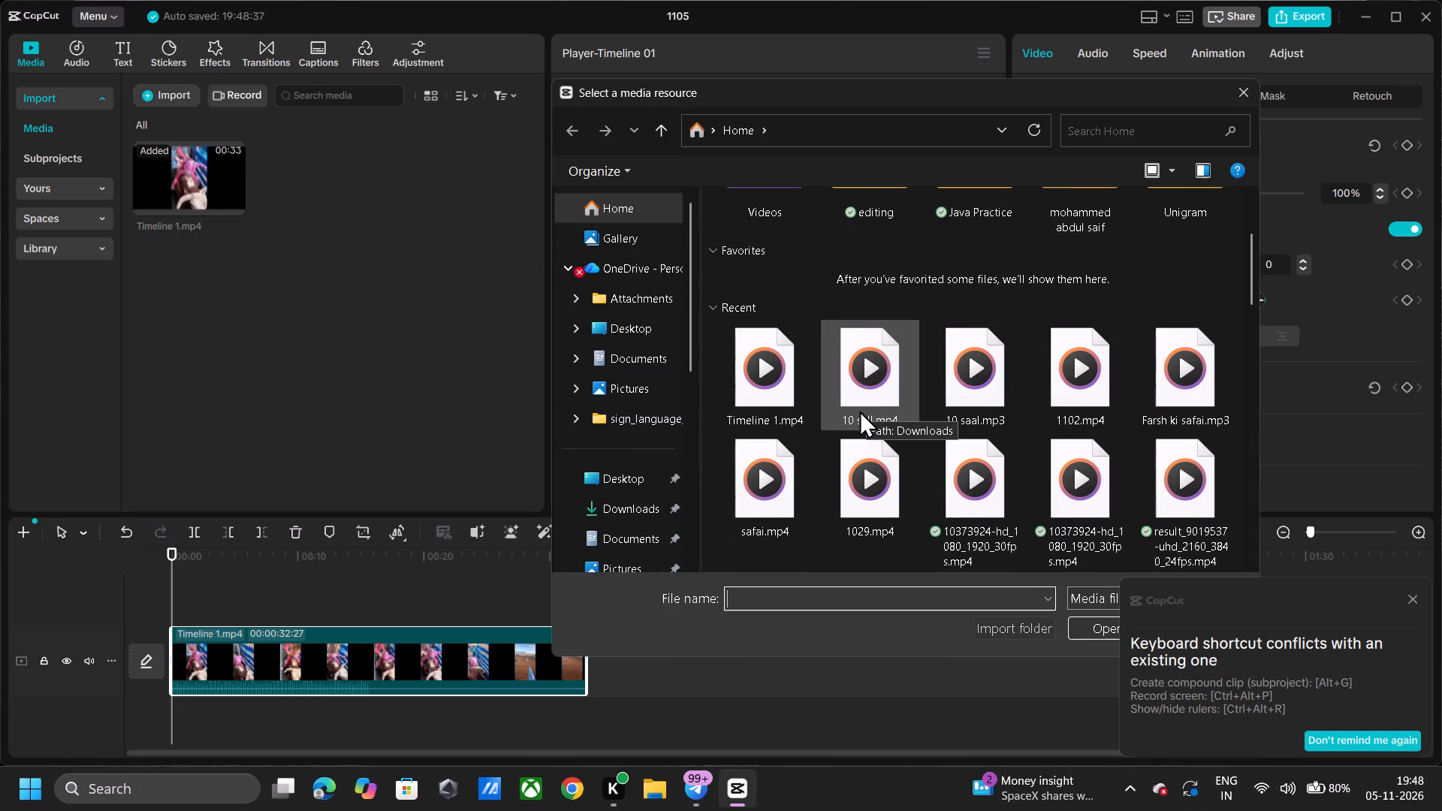
{"action": "double_click", "coordinate": [961, 367]}
{"action": "left_click_drag", "start_coordinate": [316, 185], "coordinate": [272, 279]}
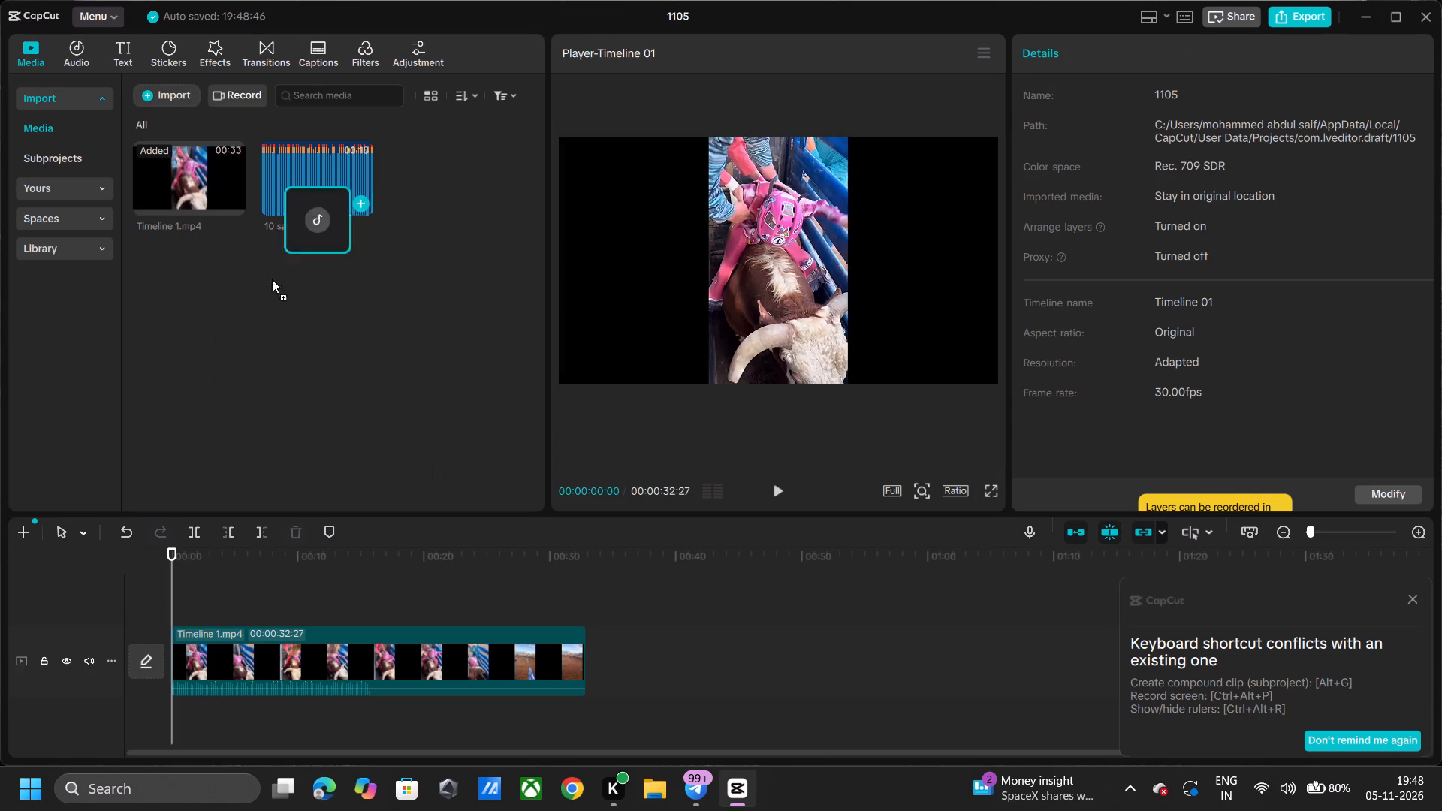
{"action": "left_click_drag", "start_coordinate": [272, 279], "coordinate": [161, 734]}
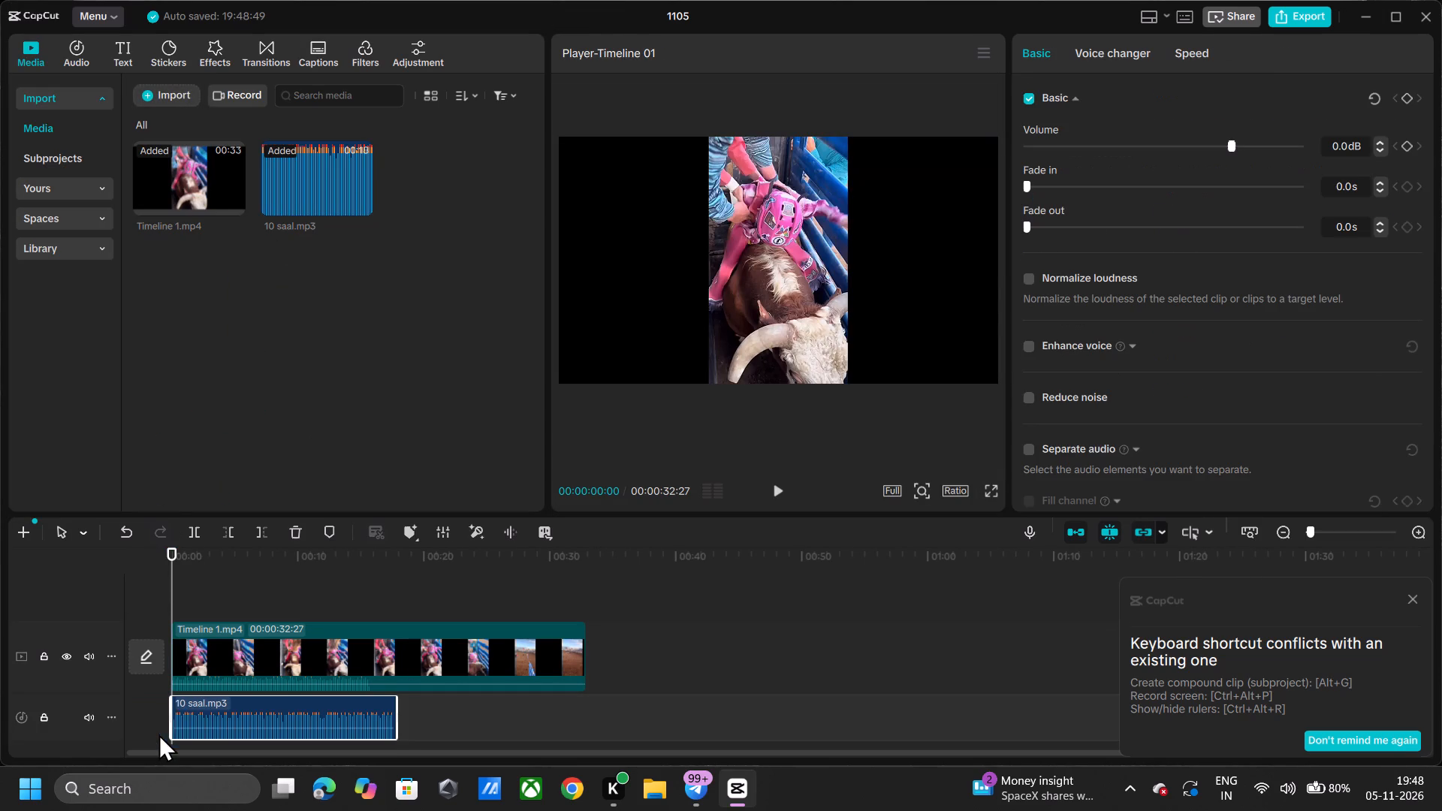
Play the opening of the video with the added audio, then return the playhead to the timeline start.
{"action": "key", "text": "space"}
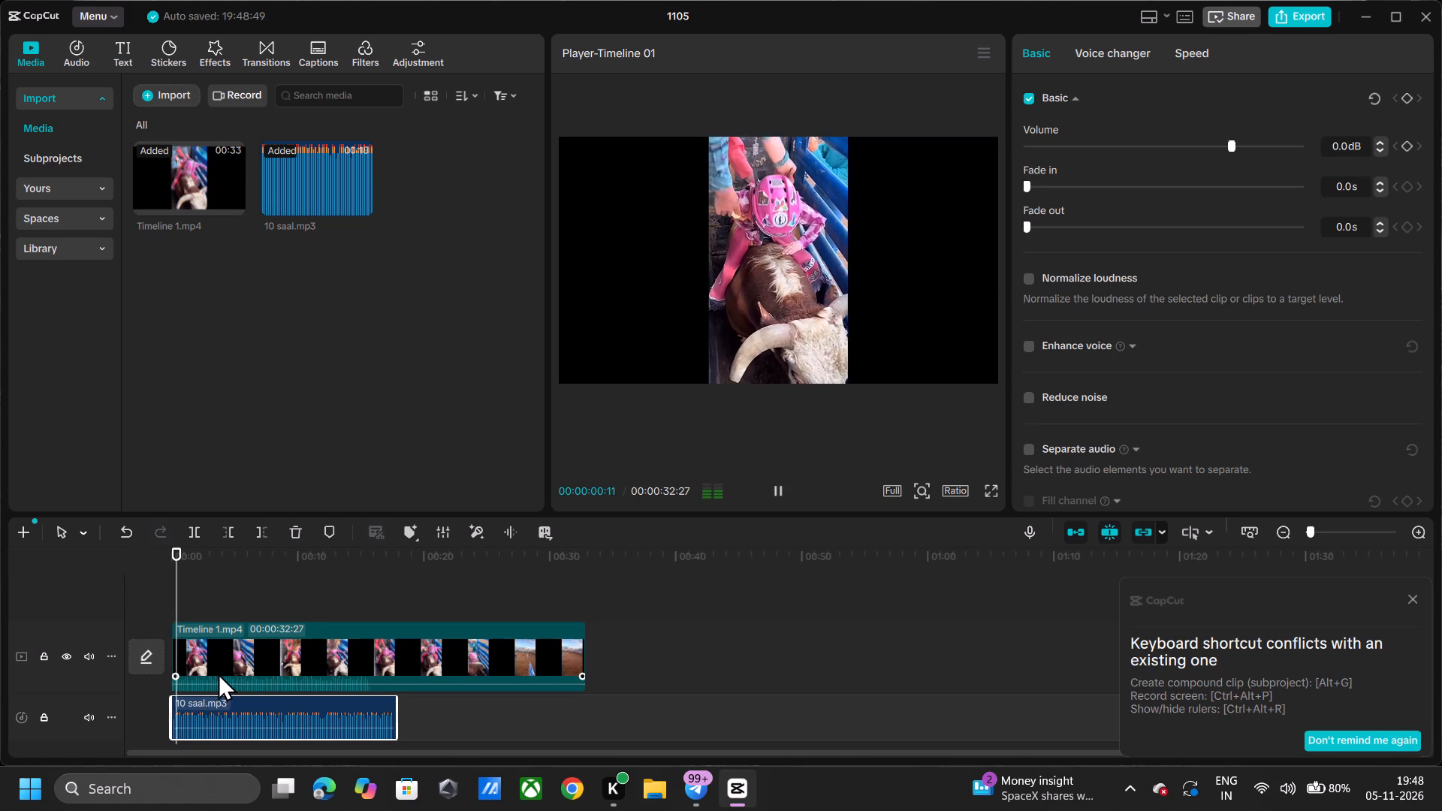
{"action": "key", "text": "space"}
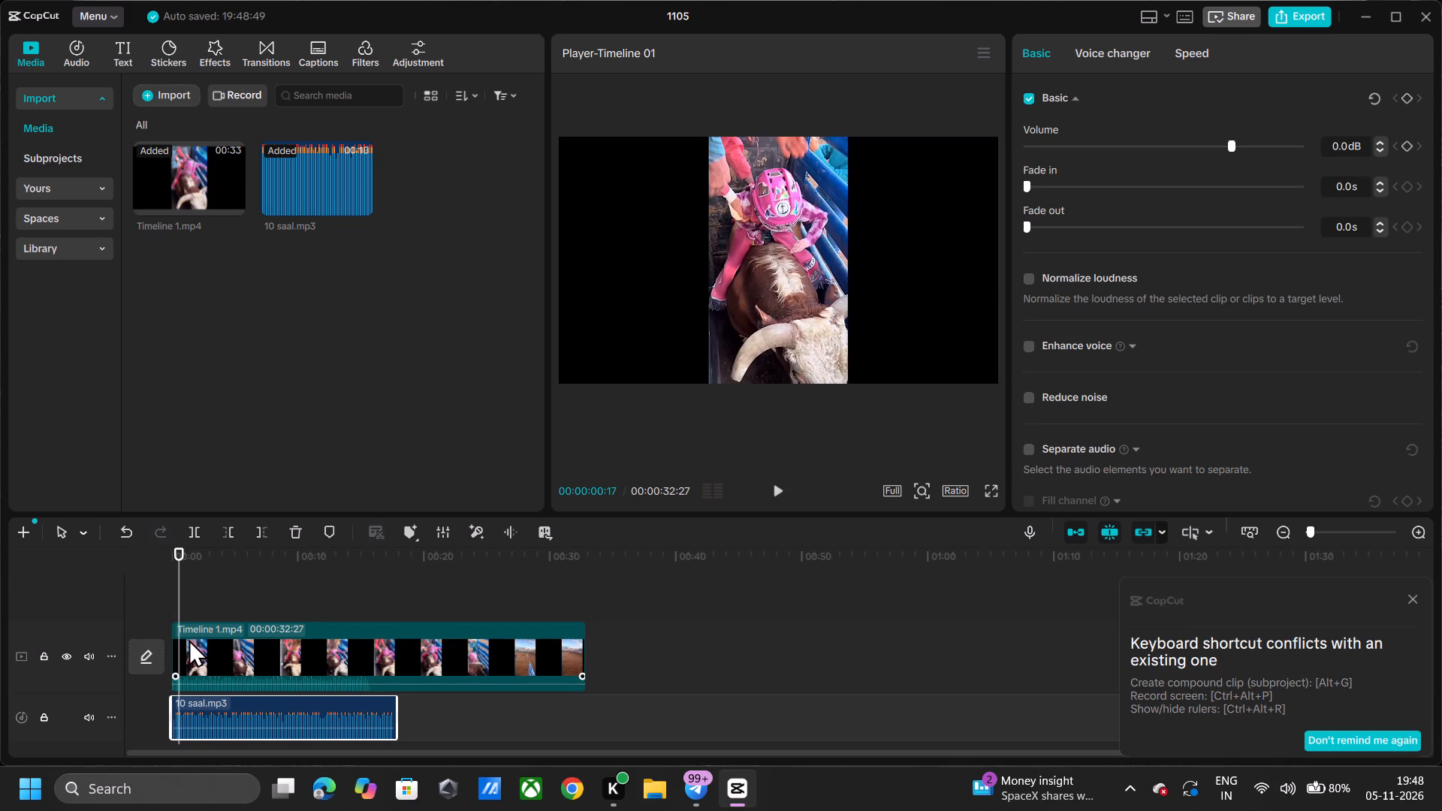
{"action": "key", "text": "space"}
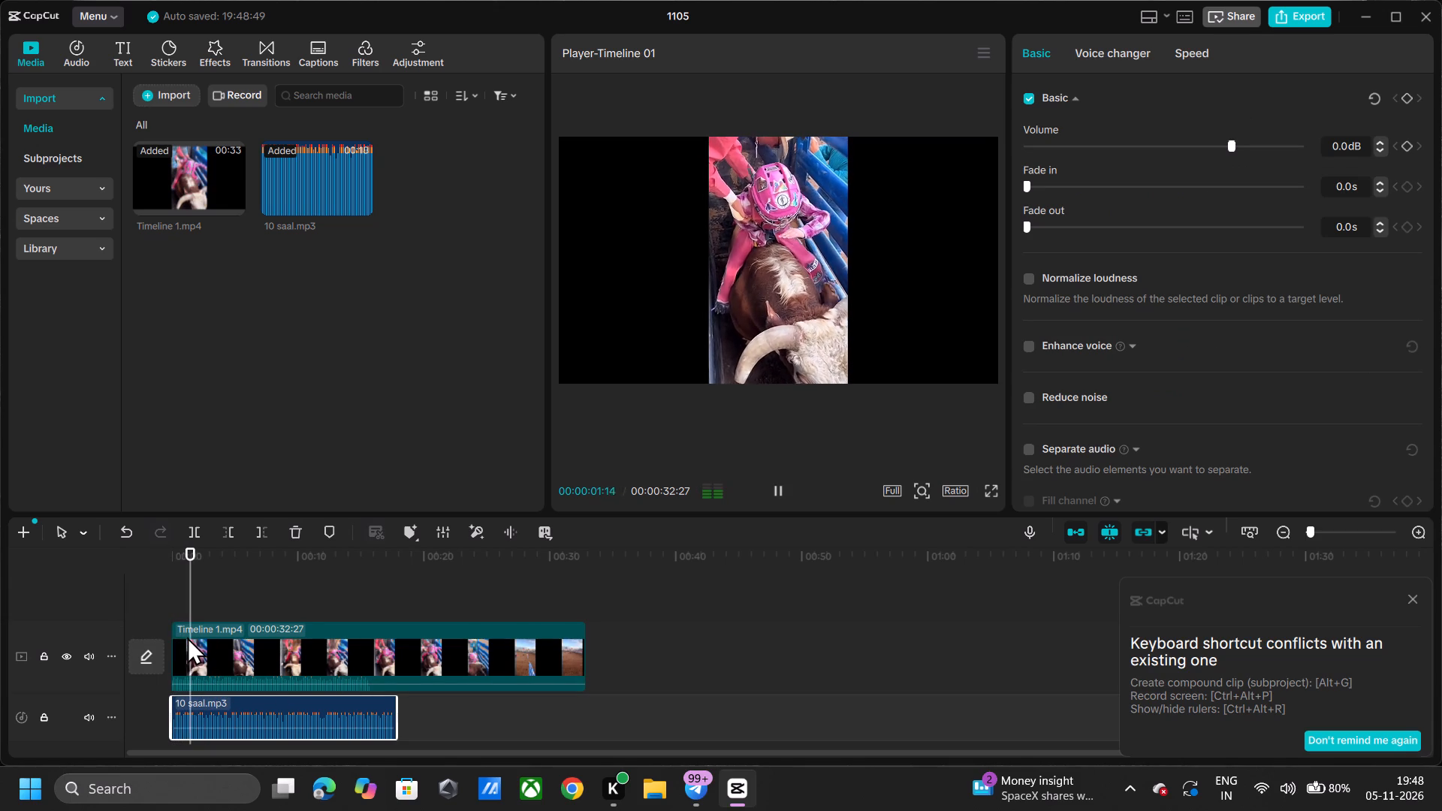
{"action": "key", "text": "space"}
{"action": "left_click", "coordinate": [176, 591]}
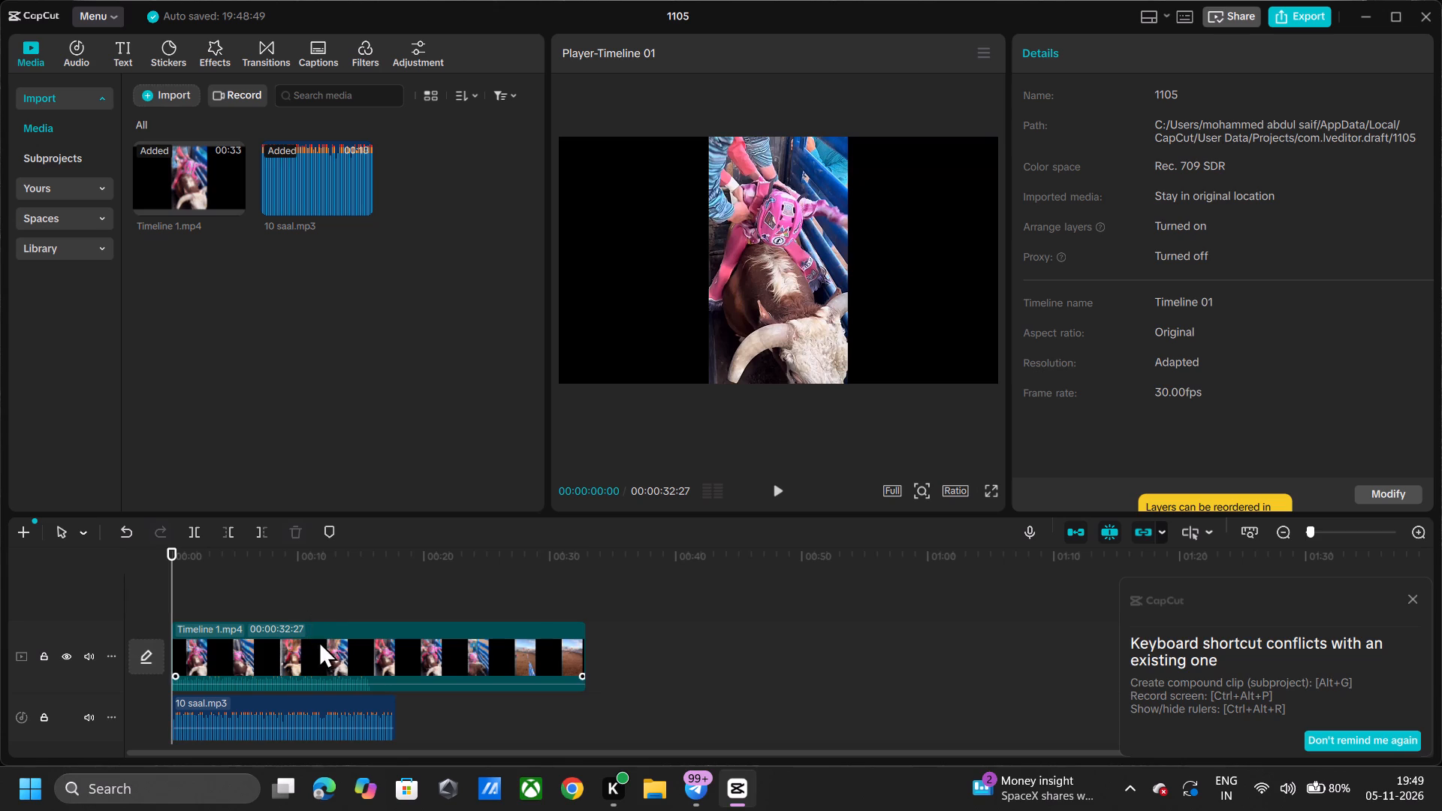
Dismiss the notice about keyboard shortcut conflicts.
{"action": "left_click", "coordinate": [1413, 598]}
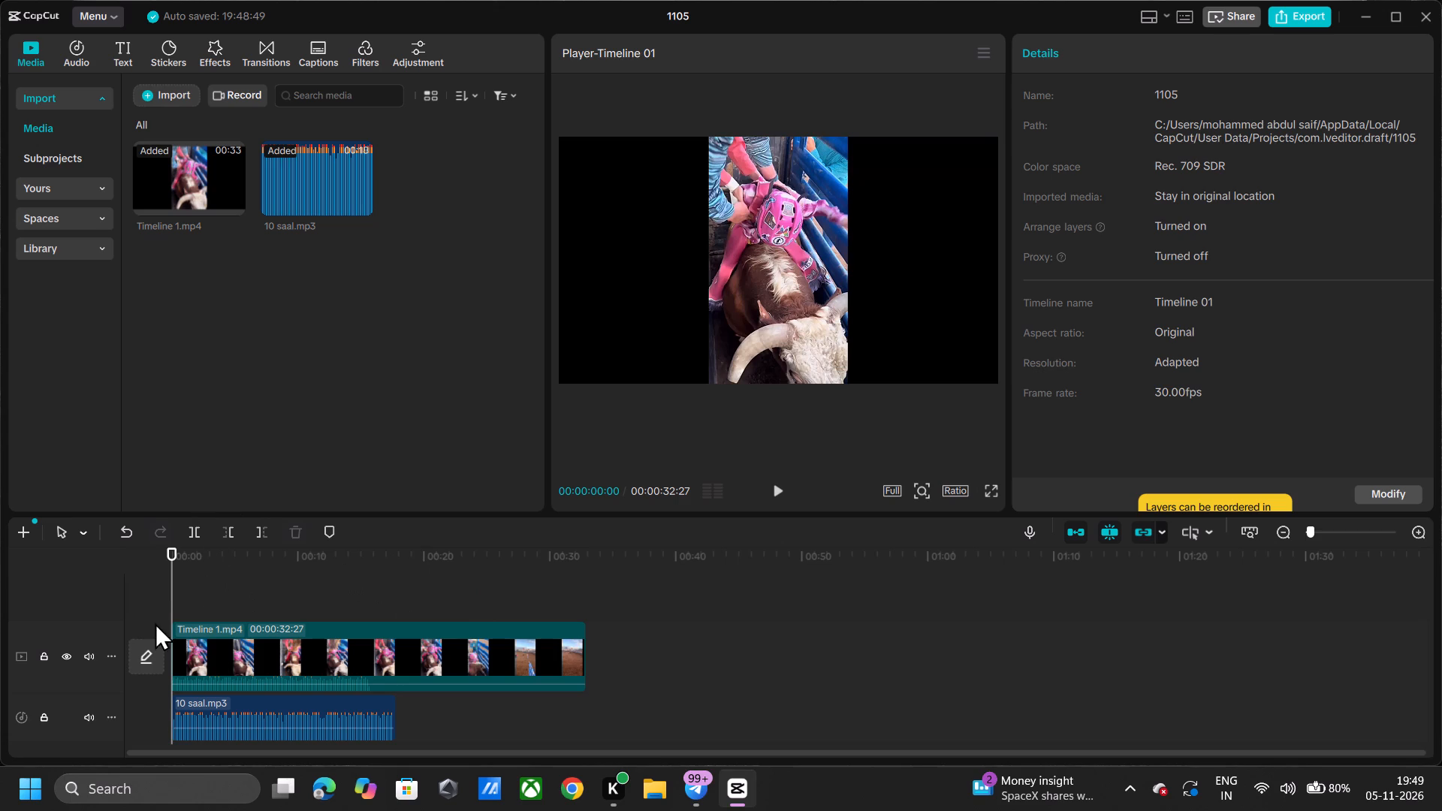
Check where the 10 saal.mp3 clip ends against the video, parking the playhead at 00:00:17:25.
{"action": "left_click", "coordinate": [225, 716]}
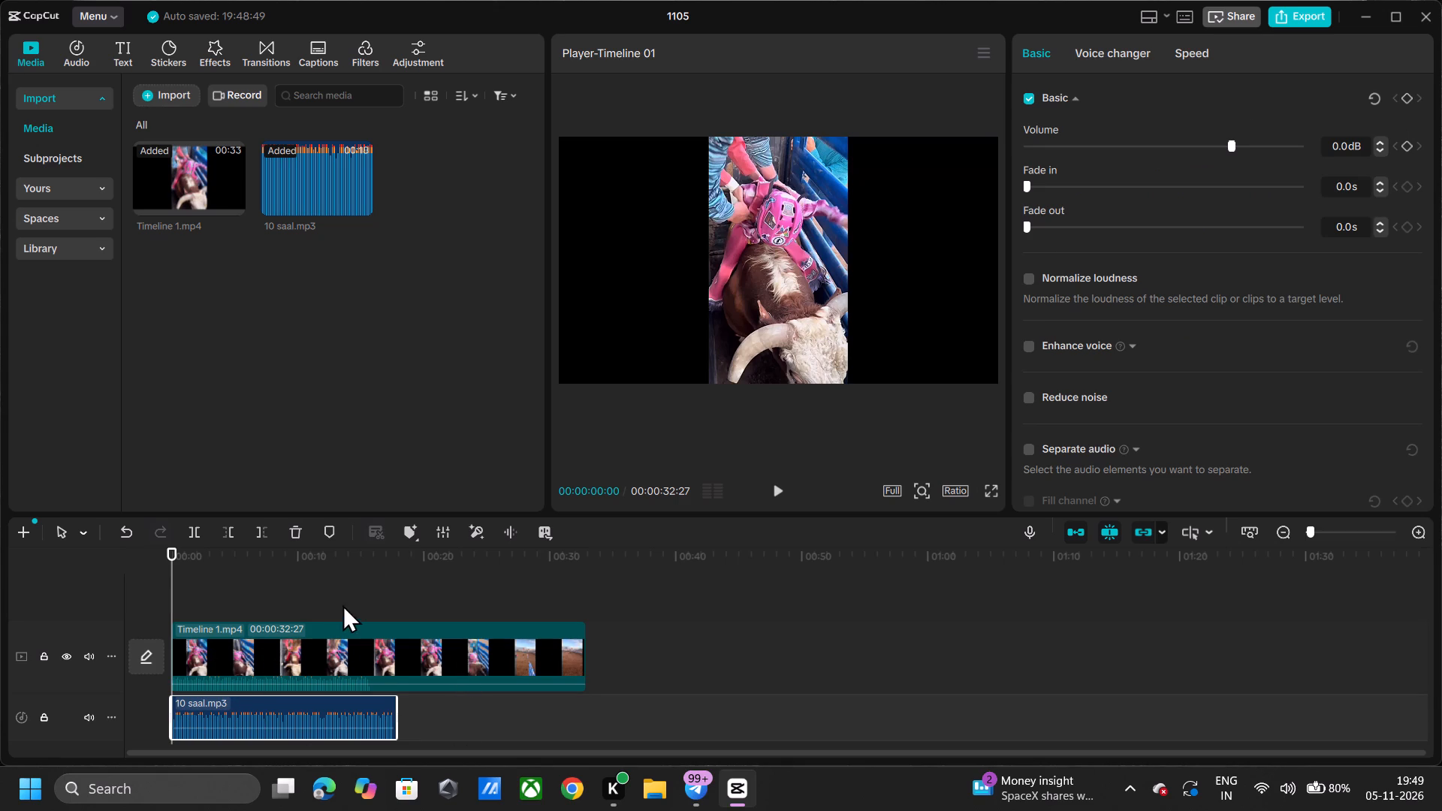
{"action": "left_click", "coordinate": [345, 685]}
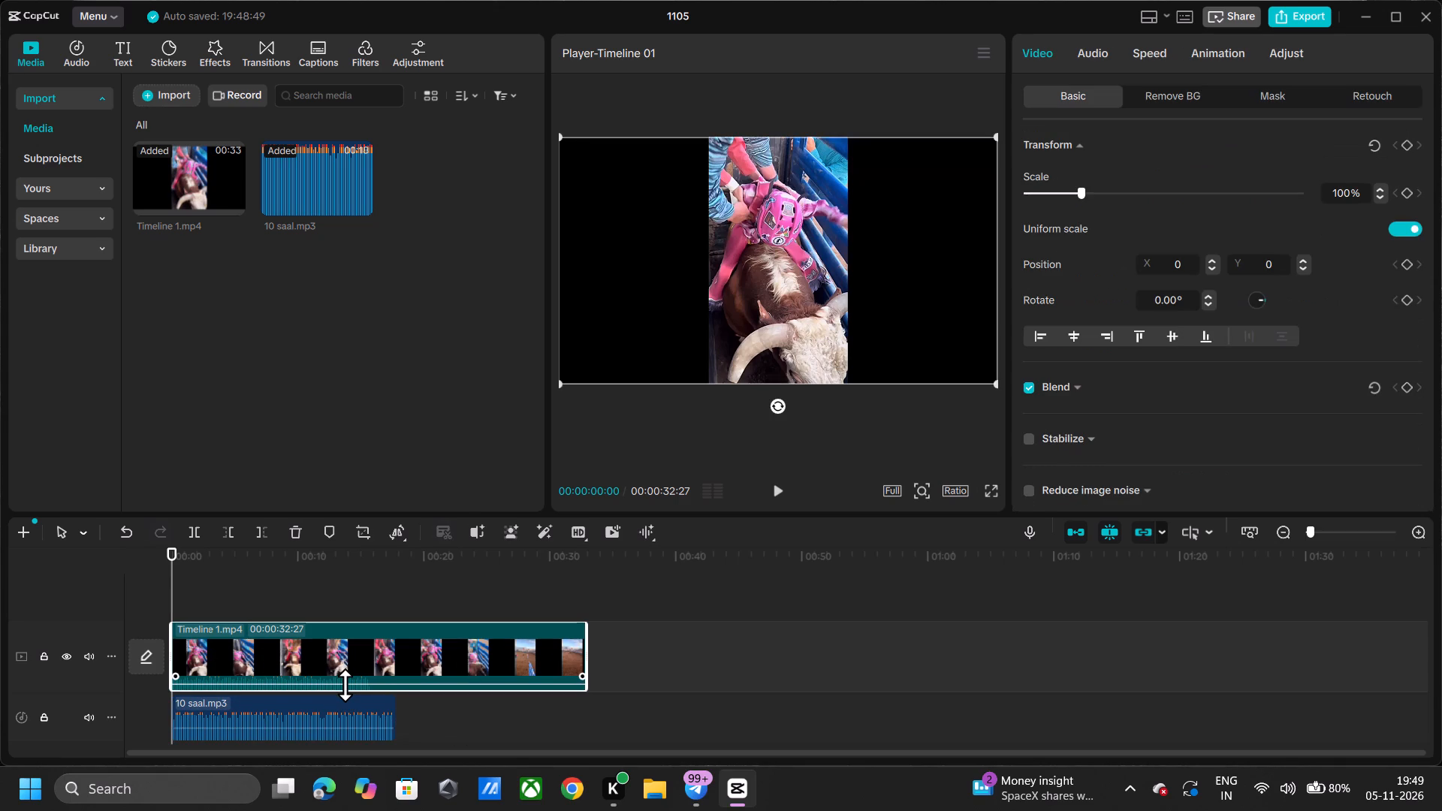
{"action": "left_click", "coordinate": [474, 743]}
{"action": "left_click", "coordinate": [406, 720]}
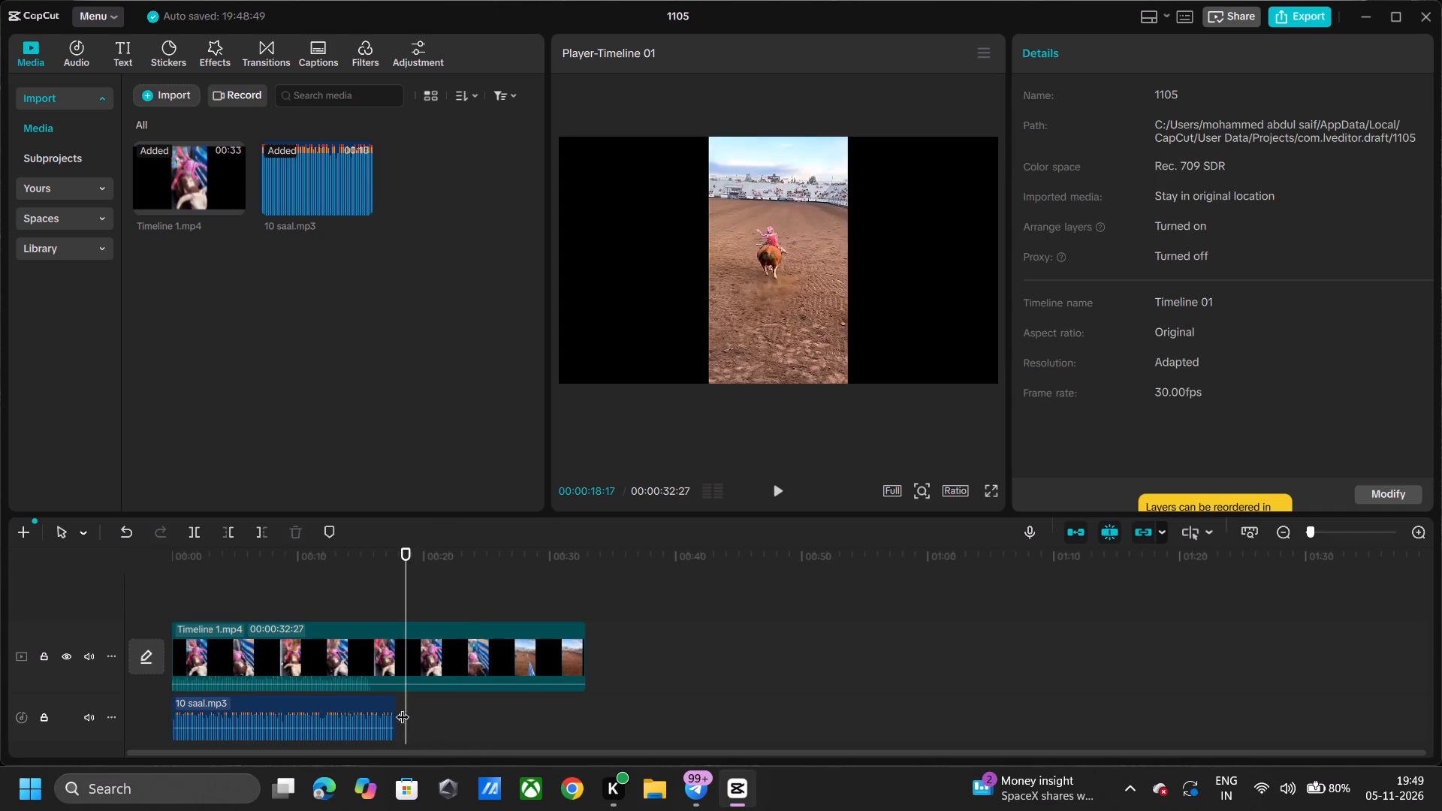
{"action": "left_click", "coordinate": [390, 604]}
{"action": "left_click", "coordinate": [402, 596]}
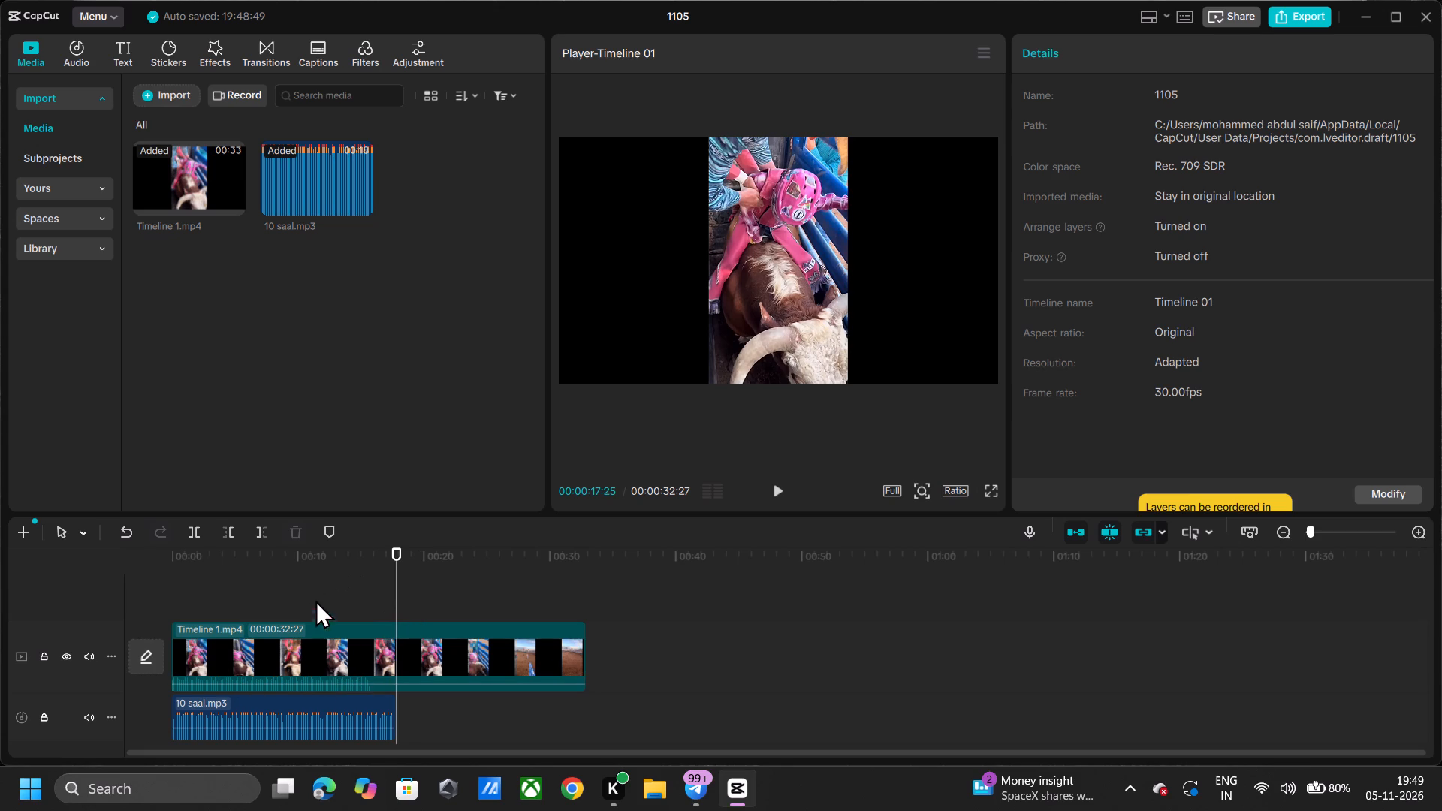
Extract the audio of the Timeline 1.mp4 clip onto its own audio track.
{"action": "right_click", "coordinate": [336, 638]}
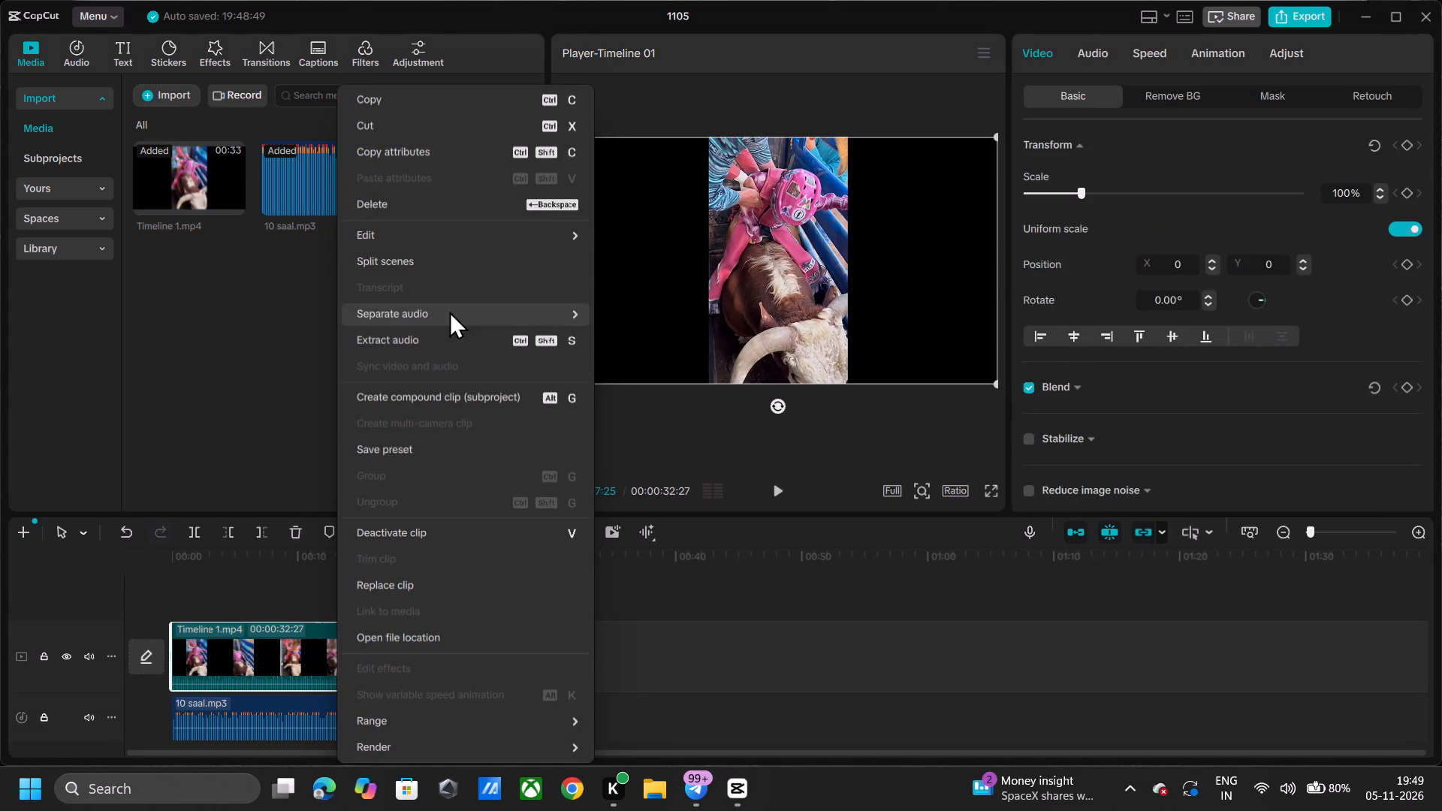
{"action": "left_click", "coordinate": [447, 343]}
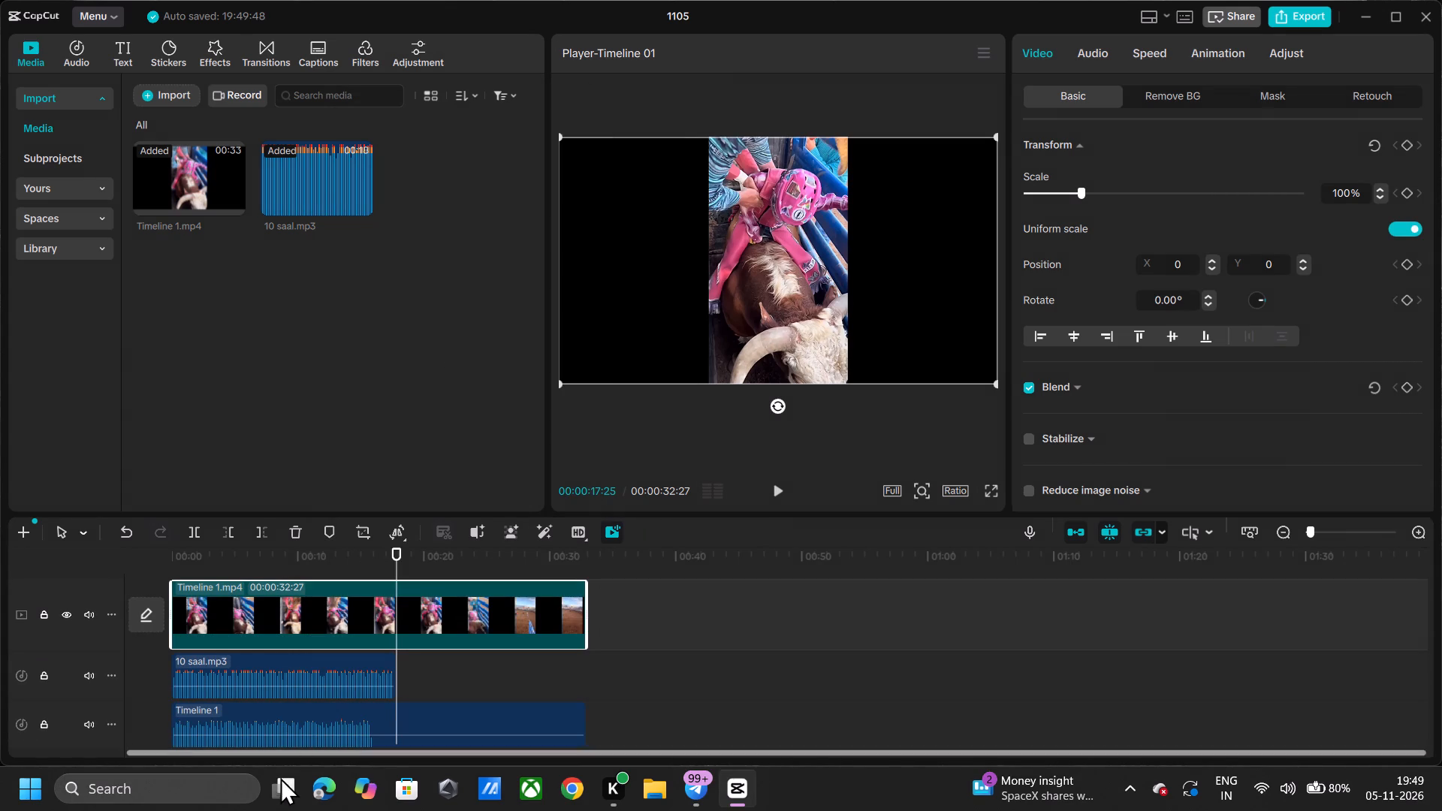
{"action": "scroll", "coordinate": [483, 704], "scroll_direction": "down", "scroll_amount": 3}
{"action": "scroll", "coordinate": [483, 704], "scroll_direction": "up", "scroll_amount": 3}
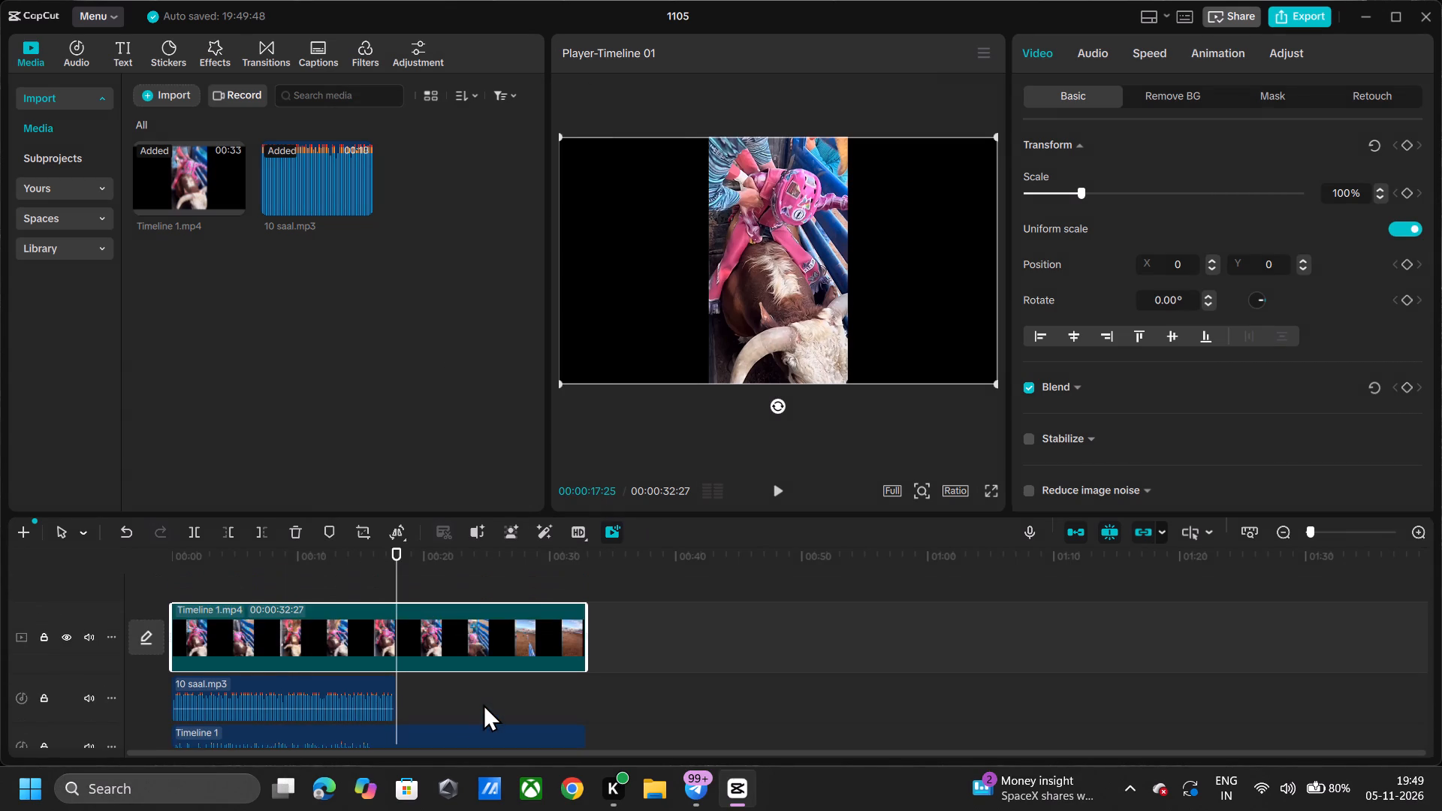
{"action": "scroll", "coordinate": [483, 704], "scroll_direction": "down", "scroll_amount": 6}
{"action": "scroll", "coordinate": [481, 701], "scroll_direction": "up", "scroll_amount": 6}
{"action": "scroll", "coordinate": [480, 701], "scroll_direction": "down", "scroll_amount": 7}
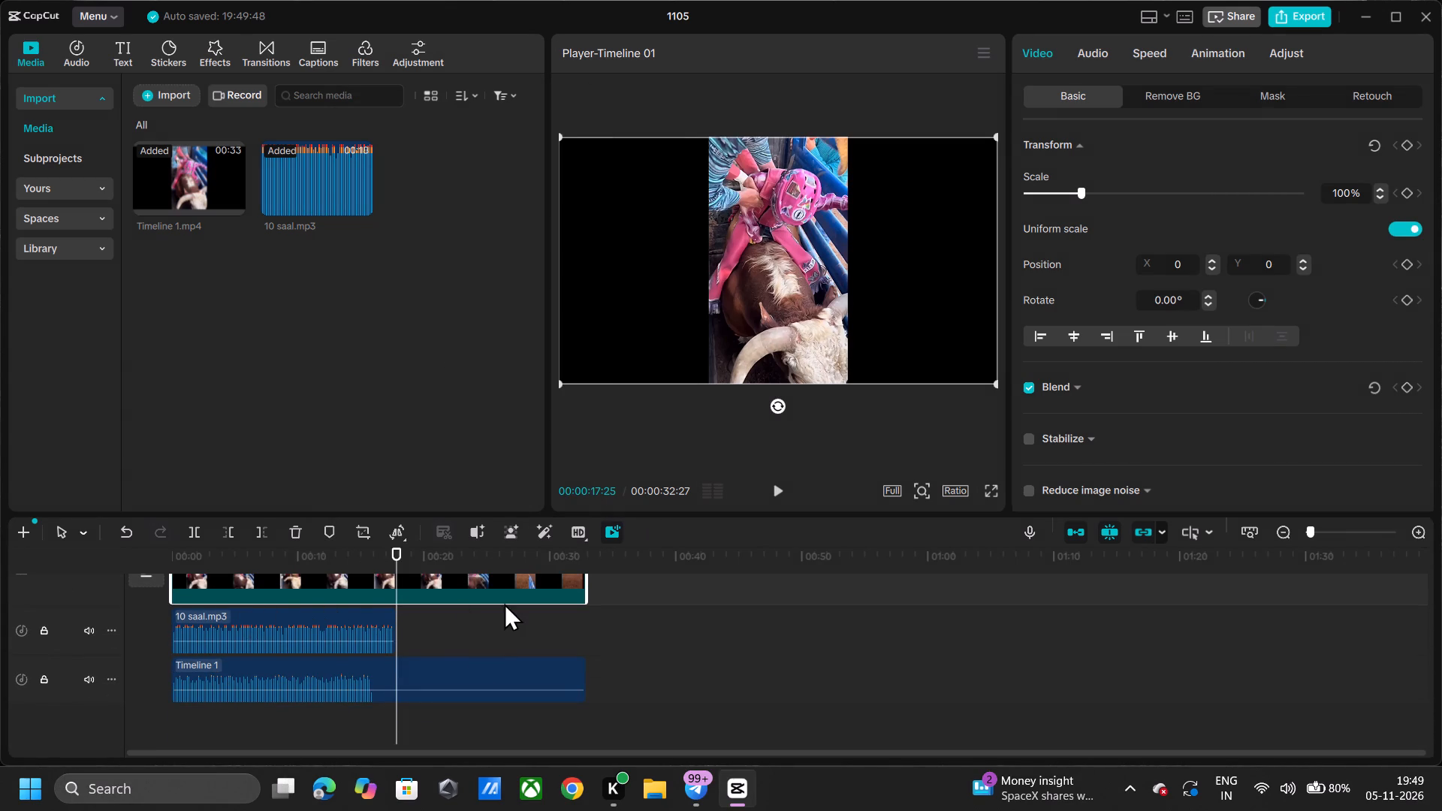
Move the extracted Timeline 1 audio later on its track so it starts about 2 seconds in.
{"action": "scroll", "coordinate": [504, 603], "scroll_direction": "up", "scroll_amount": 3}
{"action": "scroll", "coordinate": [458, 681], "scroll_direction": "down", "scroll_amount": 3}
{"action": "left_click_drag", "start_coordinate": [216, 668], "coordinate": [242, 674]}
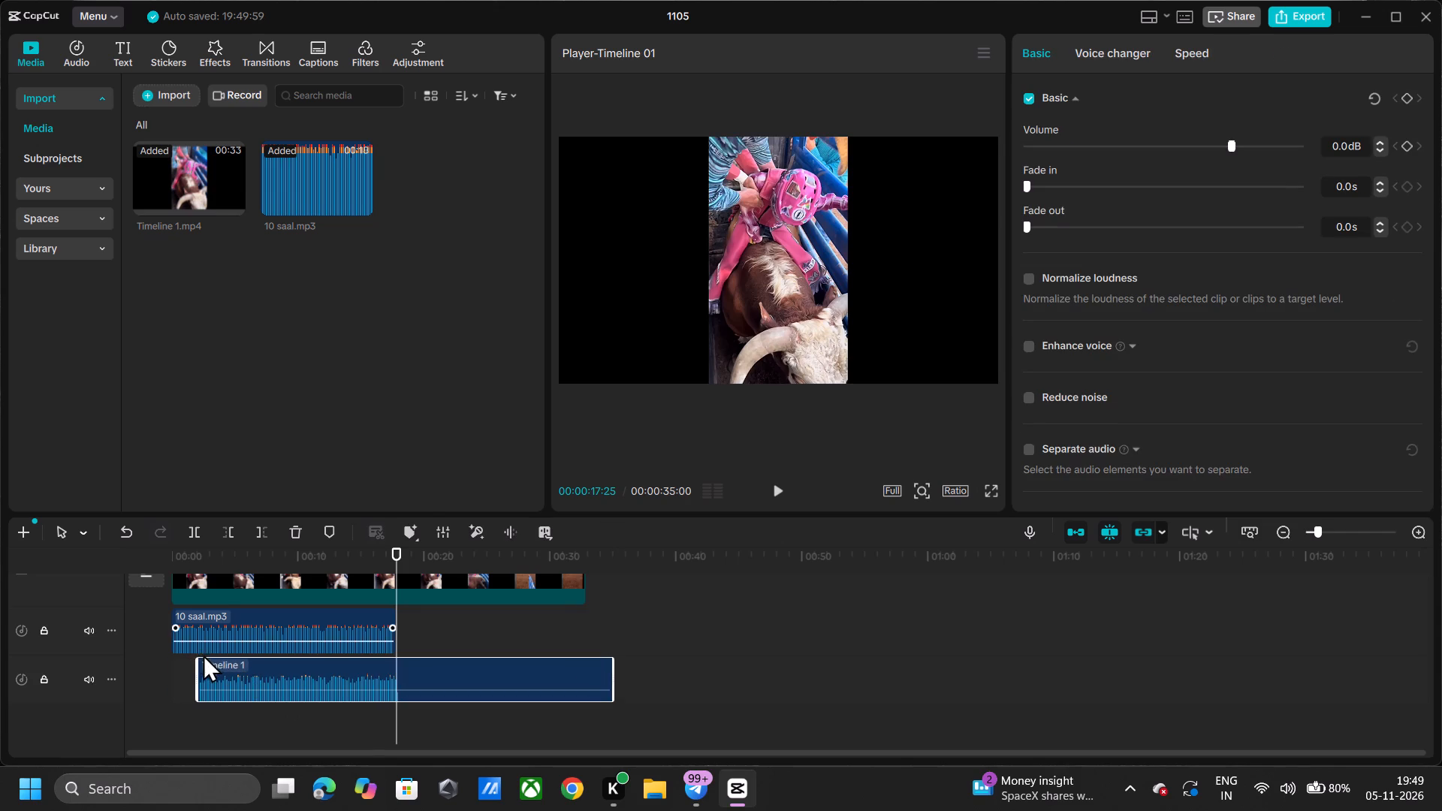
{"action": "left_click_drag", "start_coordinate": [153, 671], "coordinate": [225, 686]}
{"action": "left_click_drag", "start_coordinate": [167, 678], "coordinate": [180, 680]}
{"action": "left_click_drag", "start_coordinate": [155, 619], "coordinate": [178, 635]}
Play the opening from the timeline start to hear how the two audio clips overlap.
{"action": "left_click", "coordinate": [171, 707]}
{"action": "scroll", "coordinate": [571, 630], "scroll_direction": "up", "scroll_amount": 3}
{"action": "left_click", "coordinate": [173, 559]}
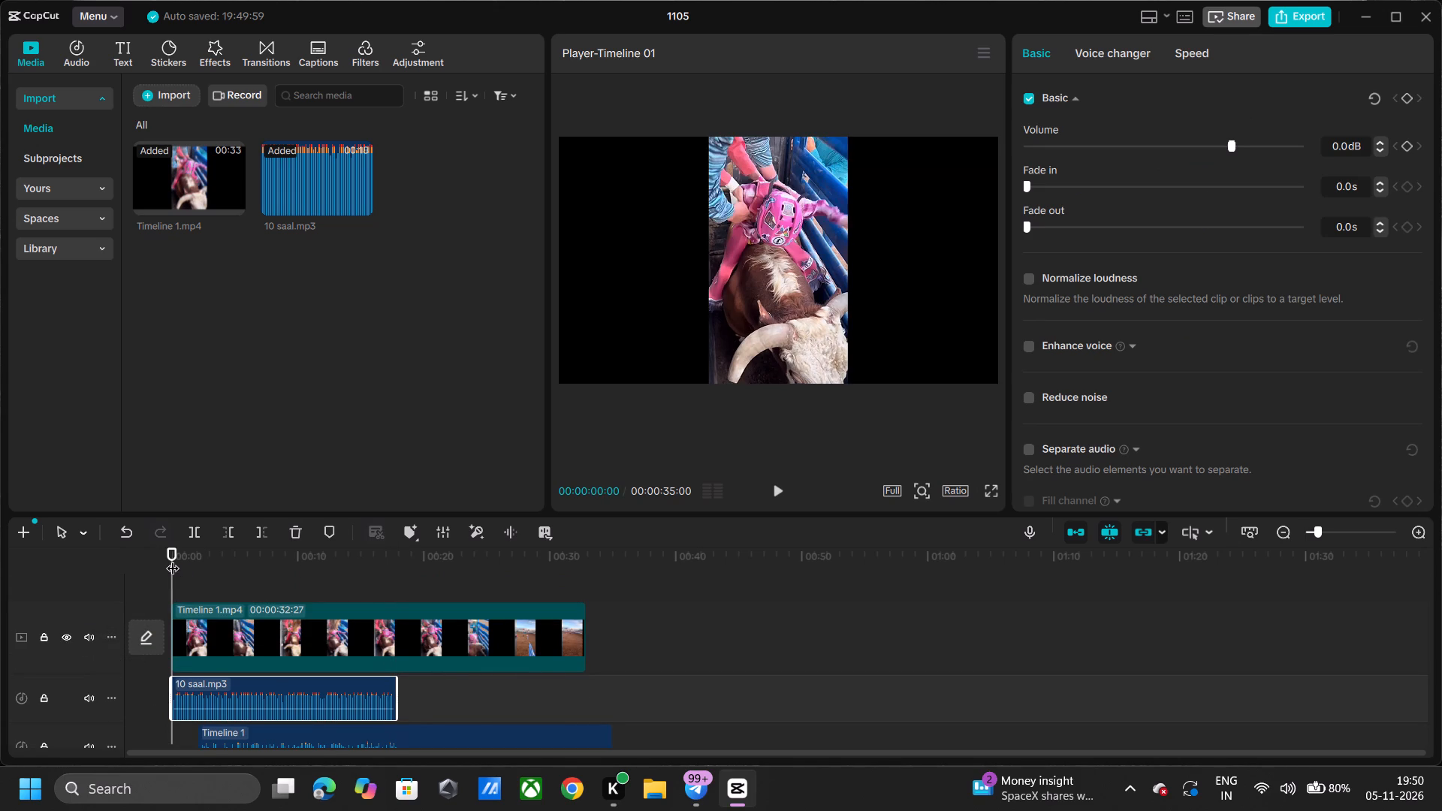
{"action": "left_click", "coordinate": [173, 559]}
{"action": "key", "text": "space"}
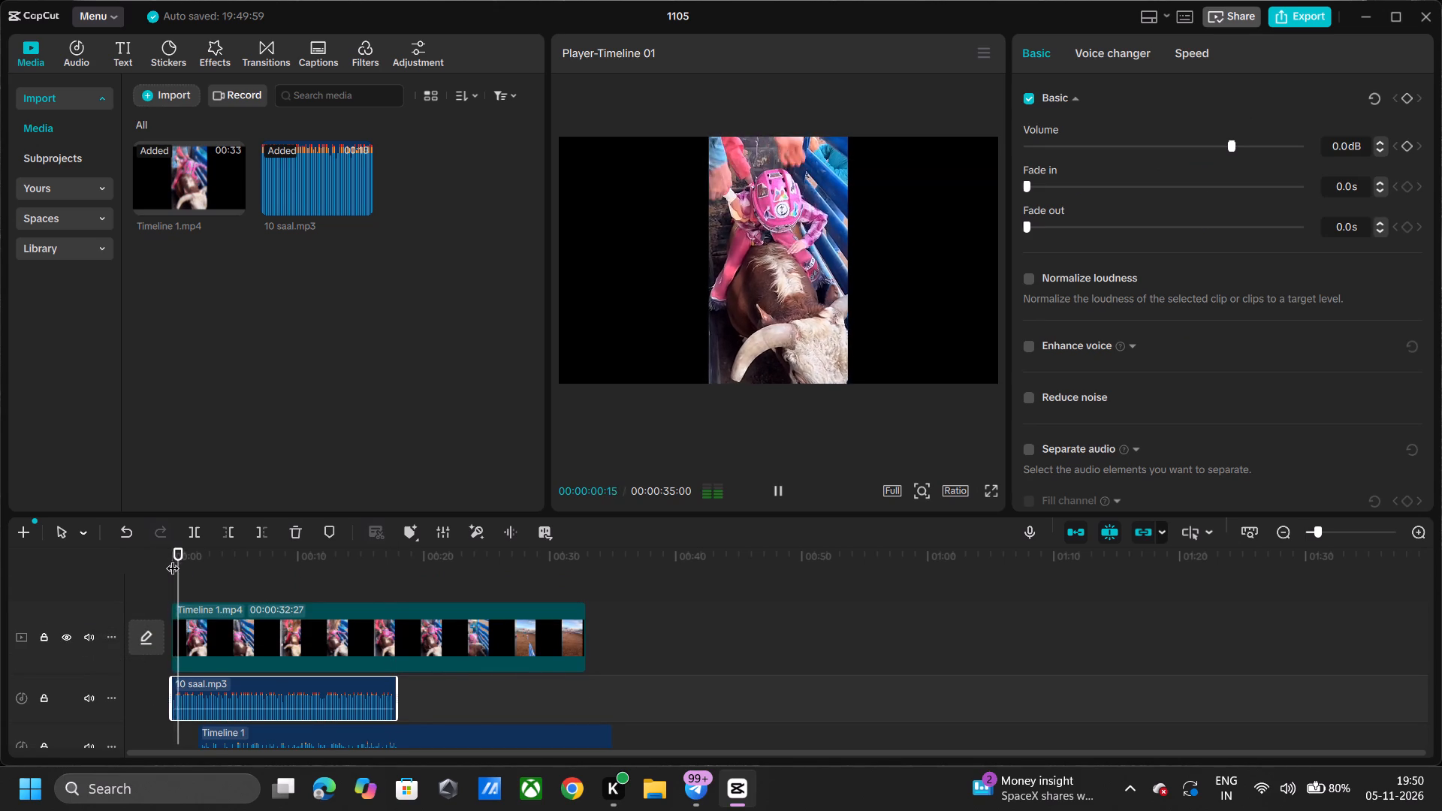
{"action": "key", "text": "space"}
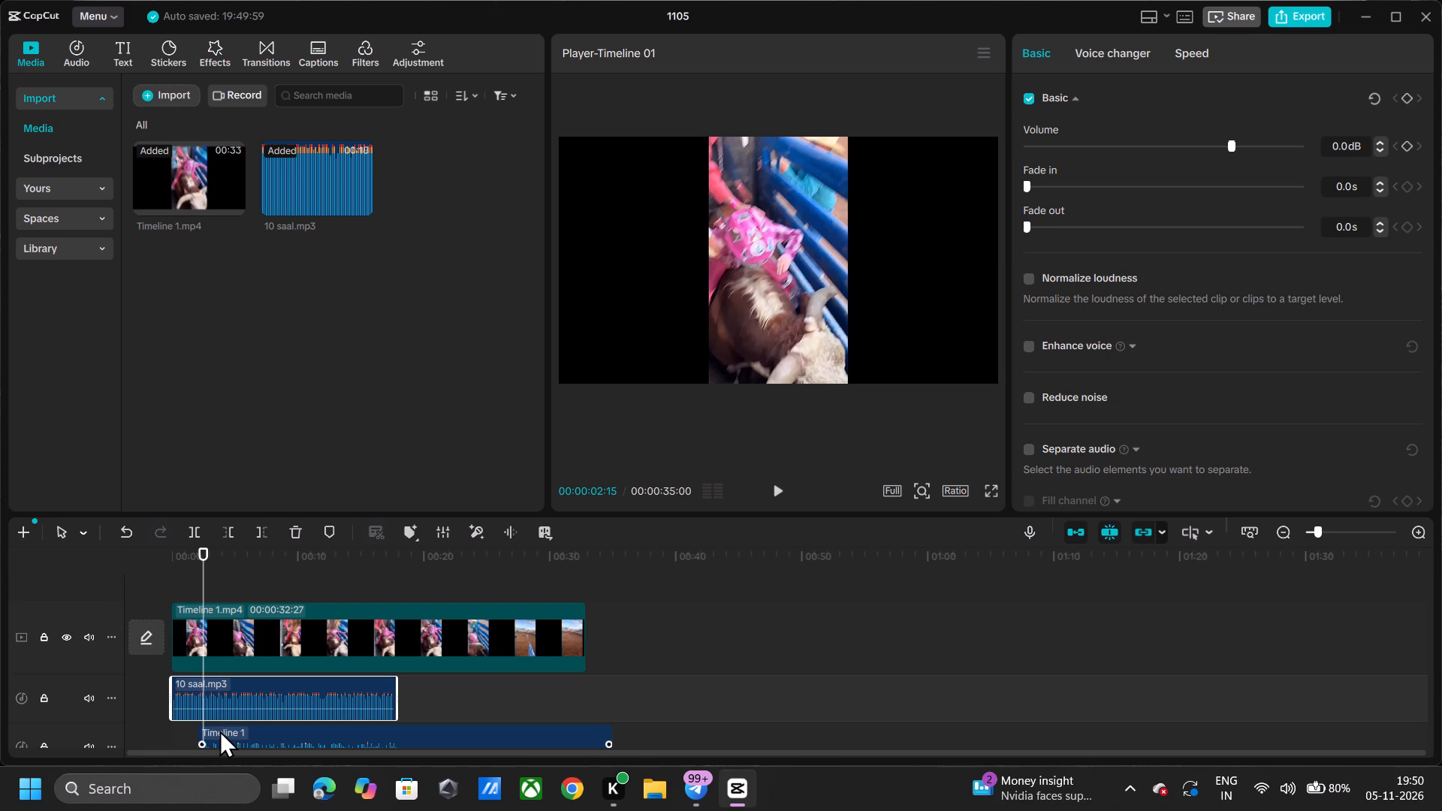
Move the extracted Timeline 1 audio earlier so it starts about 1 second in.
{"action": "left_click_drag", "start_coordinate": [219, 730], "coordinate": [207, 731]}
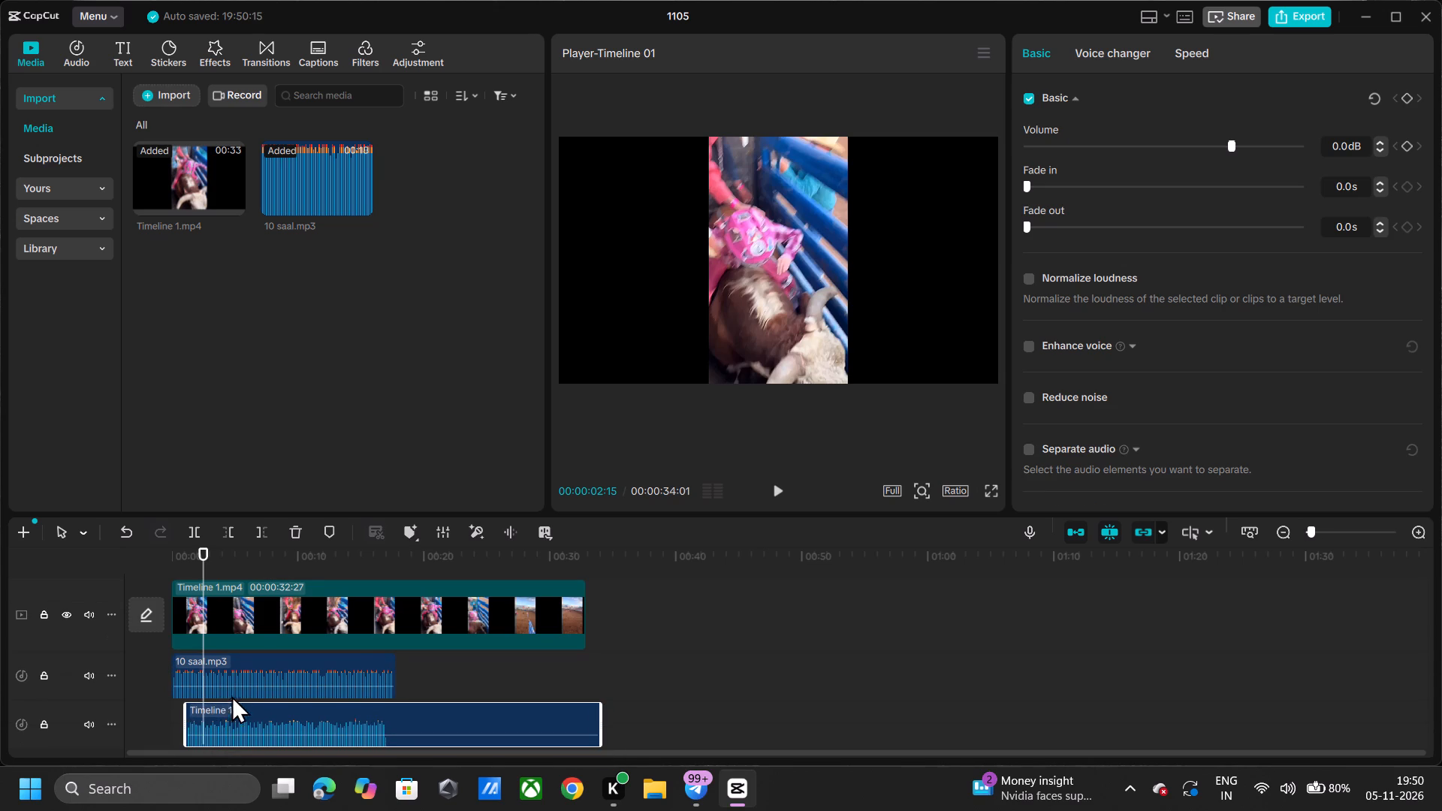
Trim the end of the 10 saal.mp3 clip so only about its first second remains, before the extracted audio starts.
{"action": "left_click", "coordinate": [236, 677]}
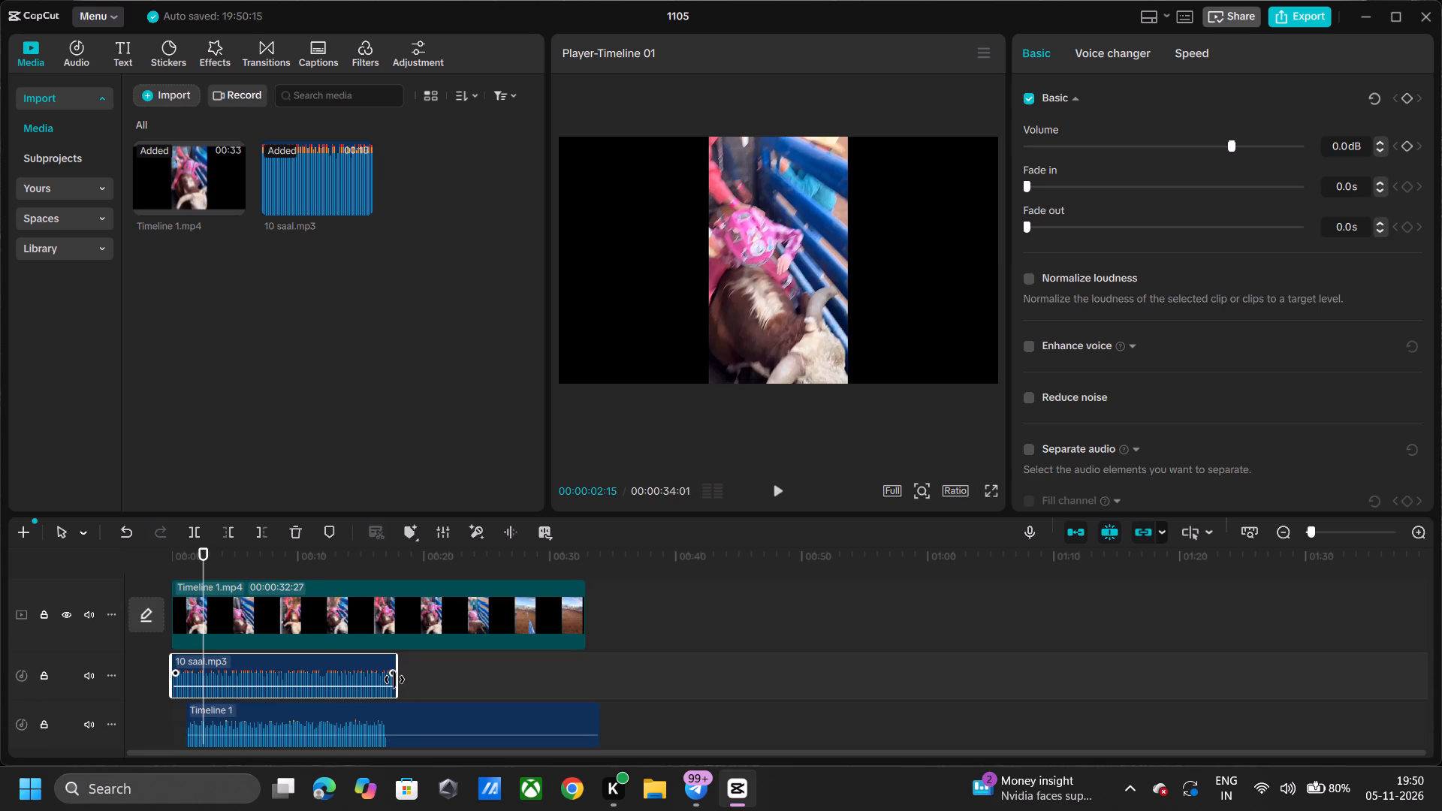
{"action": "left_click_drag", "start_coordinate": [394, 680], "coordinate": [197, 693]}
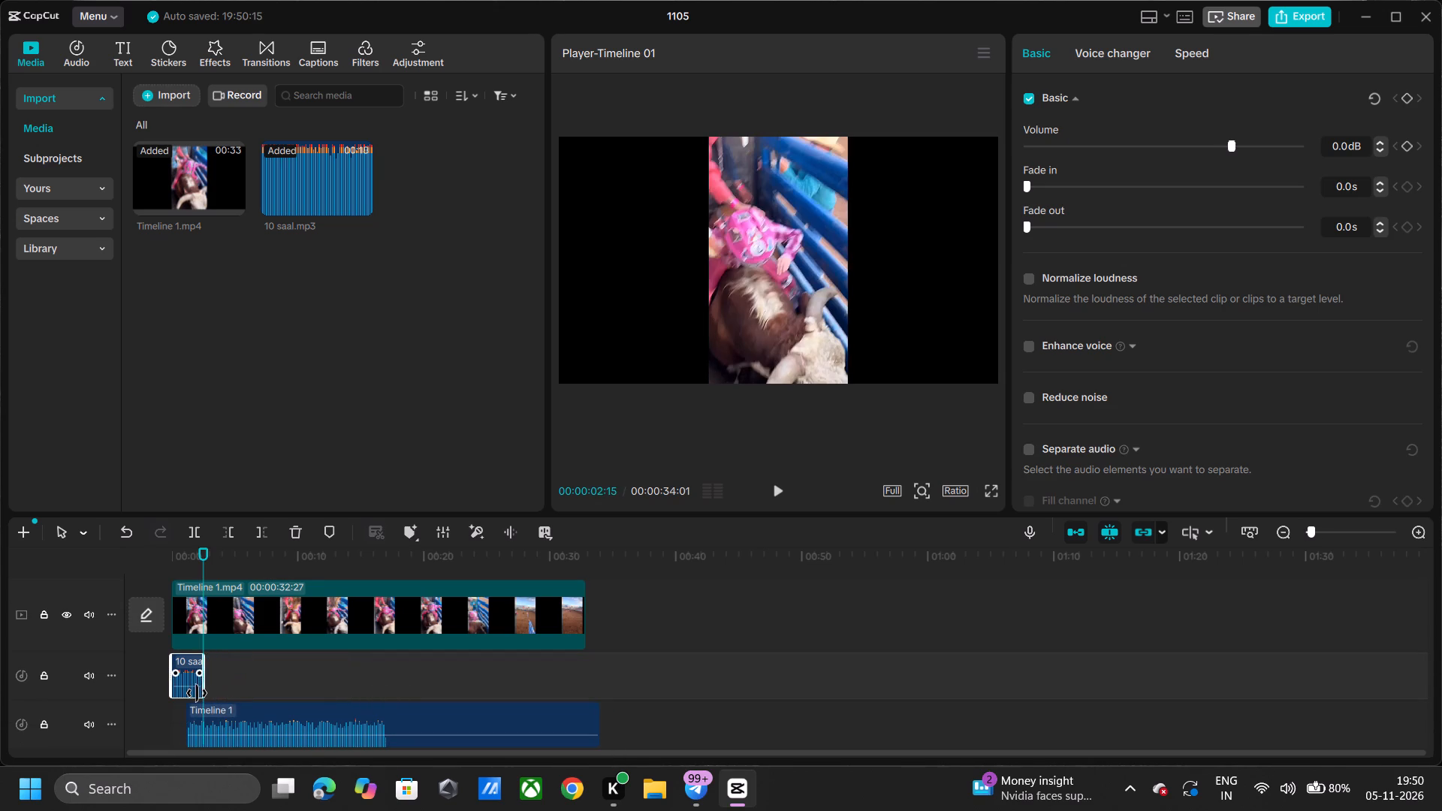
{"action": "left_click_drag", "start_coordinate": [197, 693], "coordinate": [189, 702]}
Play the change from the shortened 10 saal.mp3 clip to the extracted audio, starting at 00:00:00:15.
{"action": "left_click", "coordinate": [178, 721]}
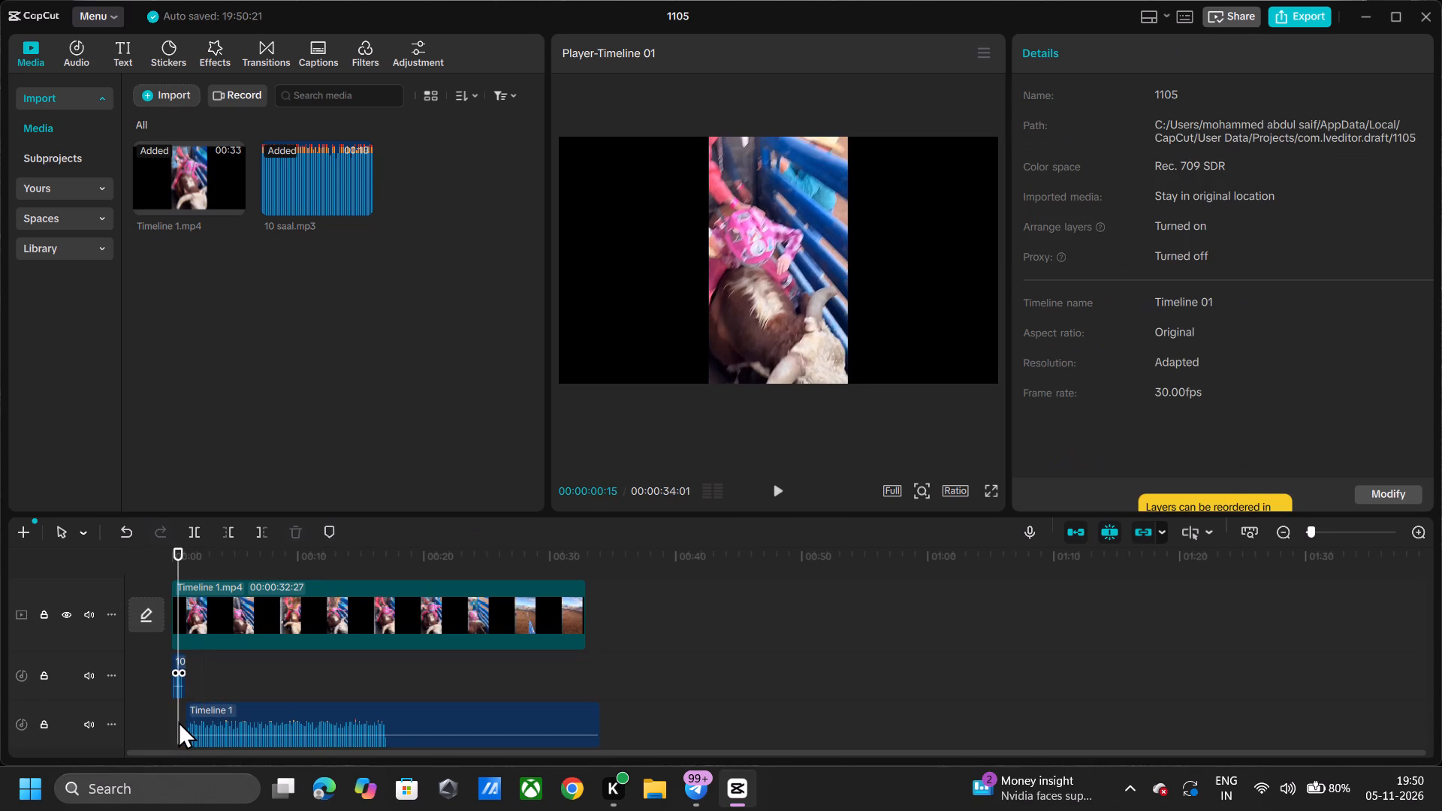
{"action": "key", "text": "space"}
{"action": "key", "text": "space"}
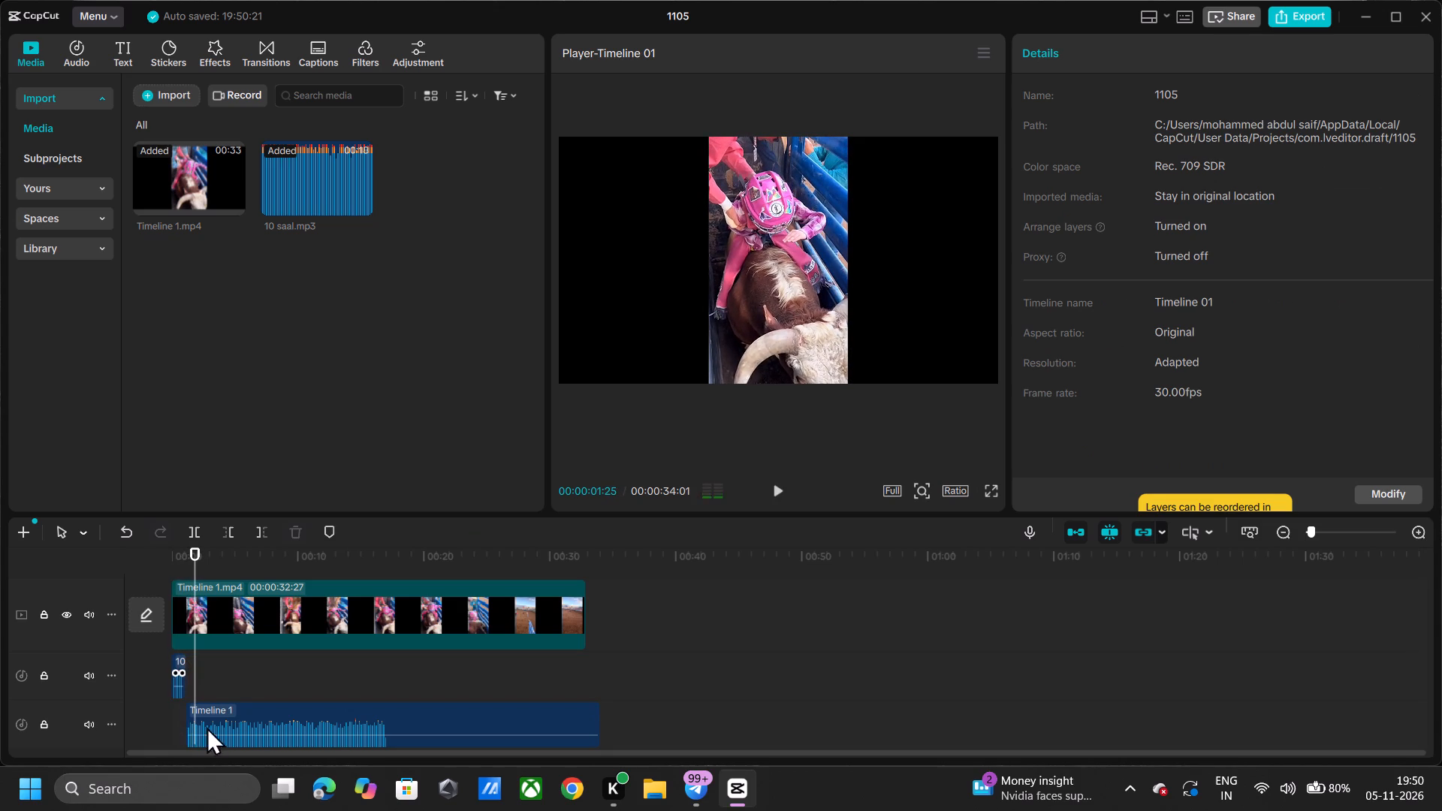
Move the extracted Timeline 1 audio onto the 10 saal.mp3 track, directly after the shortened clip.
{"action": "left_click_drag", "start_coordinate": [226, 713], "coordinate": [224, 705]}
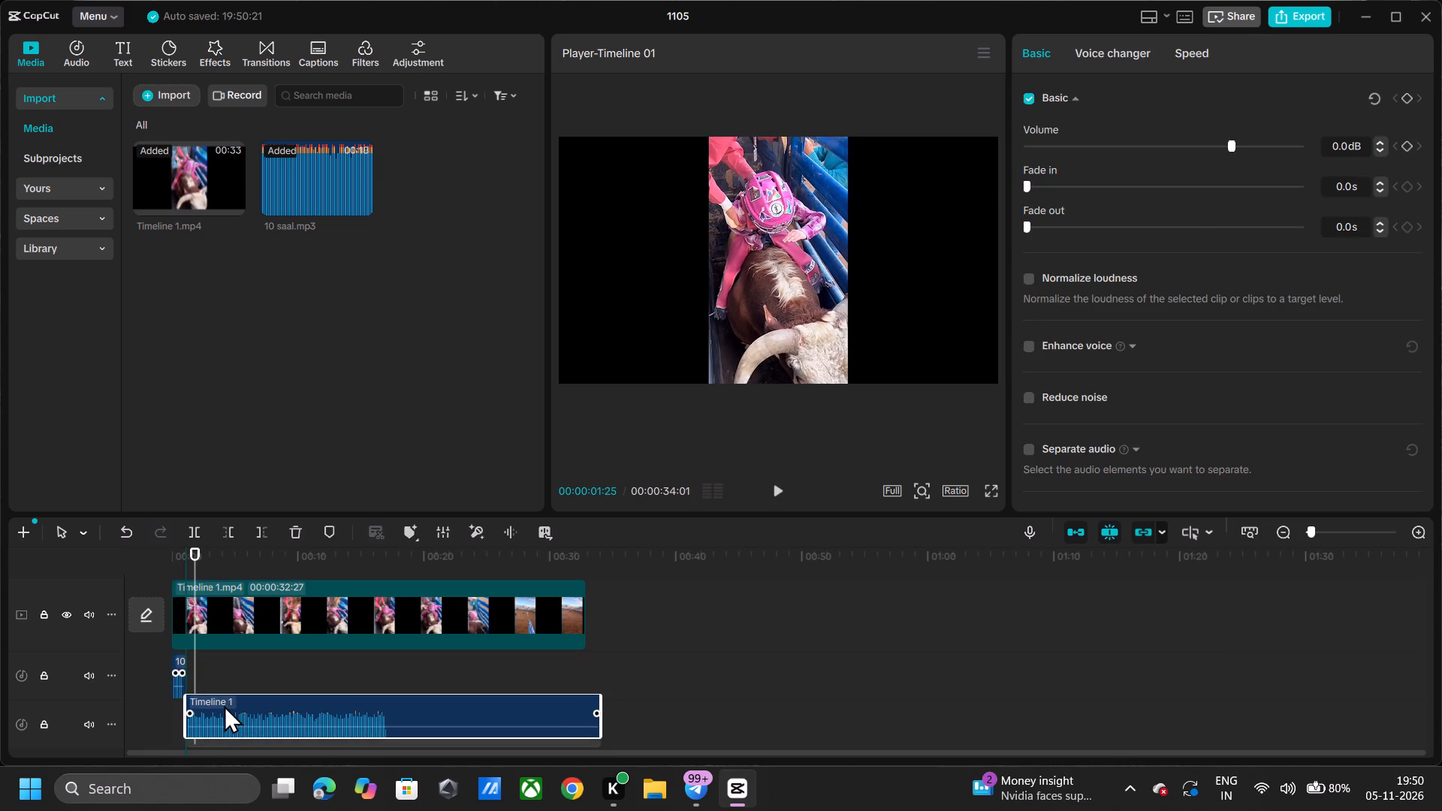
{"action": "left_click_drag", "start_coordinate": [224, 705], "coordinate": [226, 677]}
{"action": "left_click", "coordinate": [169, 715]}
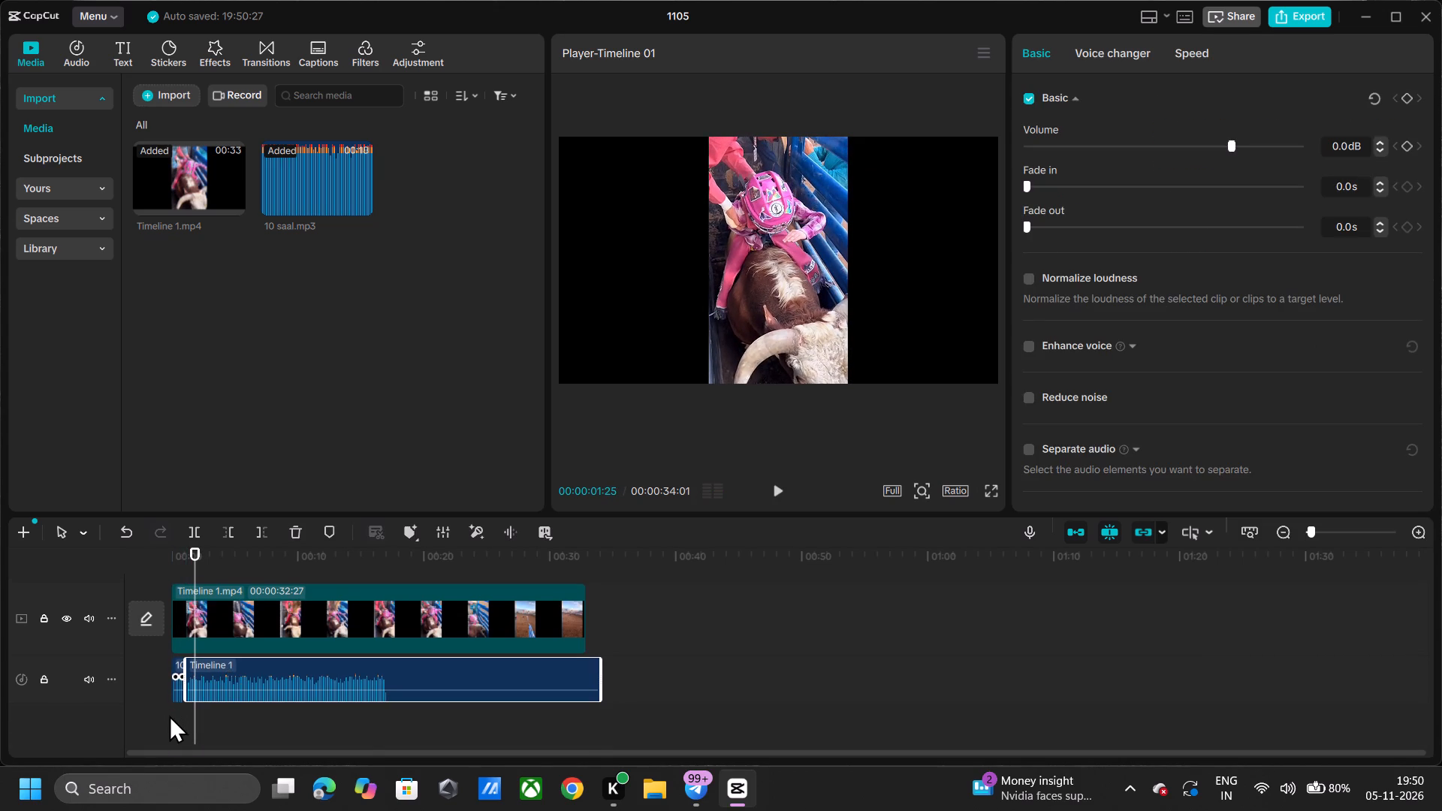
Play the opening from the timeline start to check the joined audio clips.
{"action": "left_click", "coordinate": [178, 568]}
{"action": "left_click_drag", "start_coordinate": [178, 560], "coordinate": [0, 583]}
{"action": "key", "text": "space"}
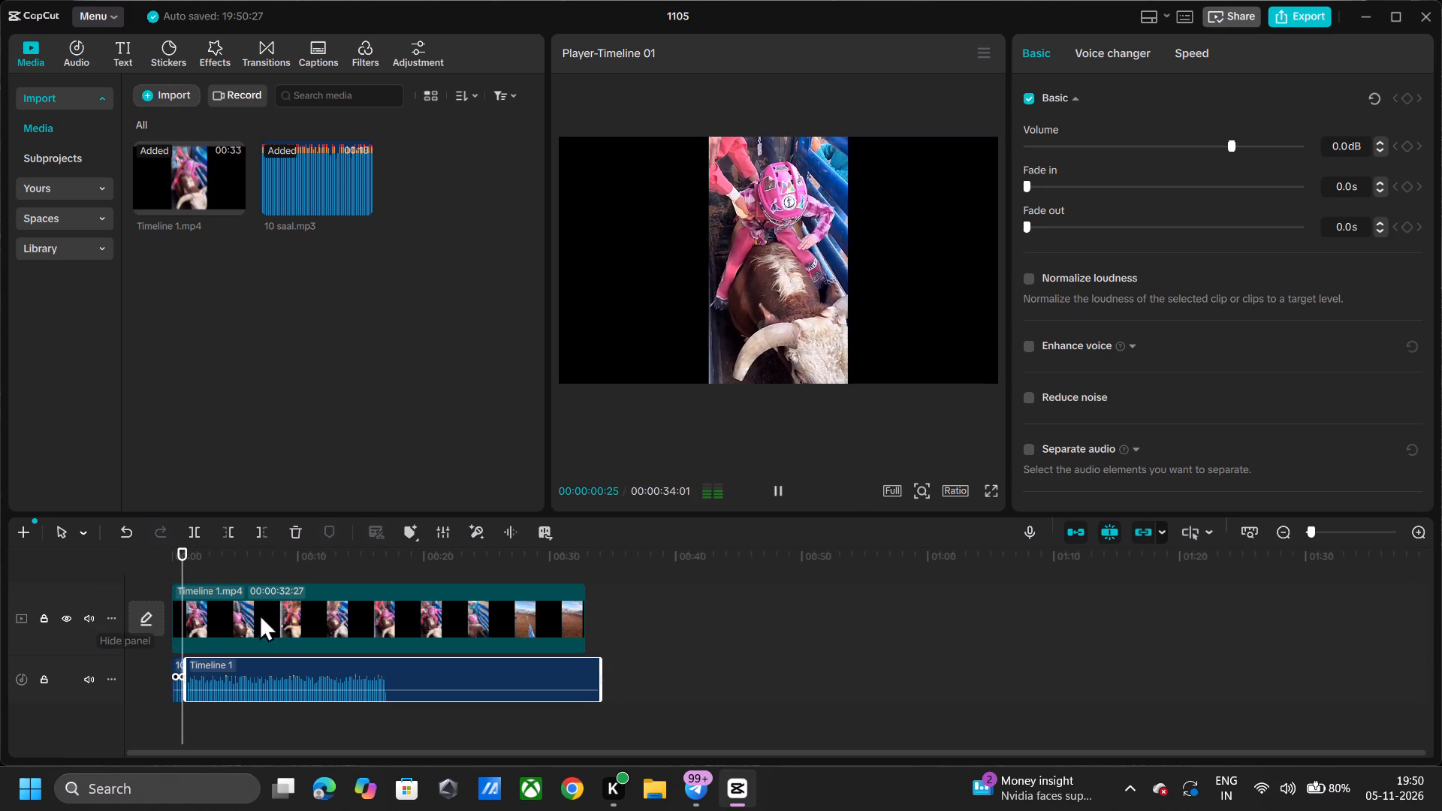
{"action": "key", "text": "space"}
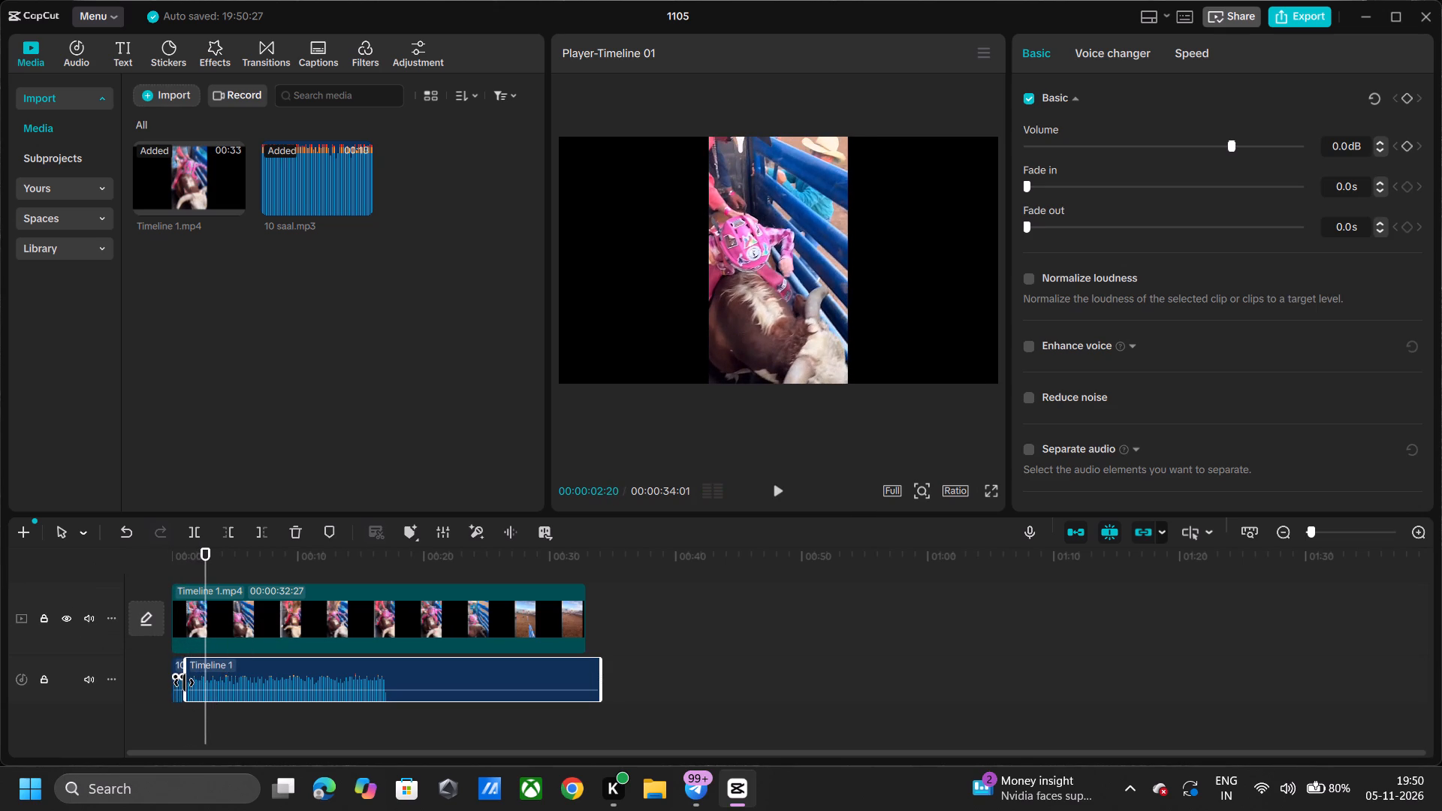
Fine-tune the start of the extracted Timeline 1 audio, keeping it directly after the 10 saal.mp3 clip at about 1 second.
{"action": "left_click_drag", "start_coordinate": [185, 683], "coordinate": [189, 693]}
{"action": "left_click", "coordinate": [216, 672]}
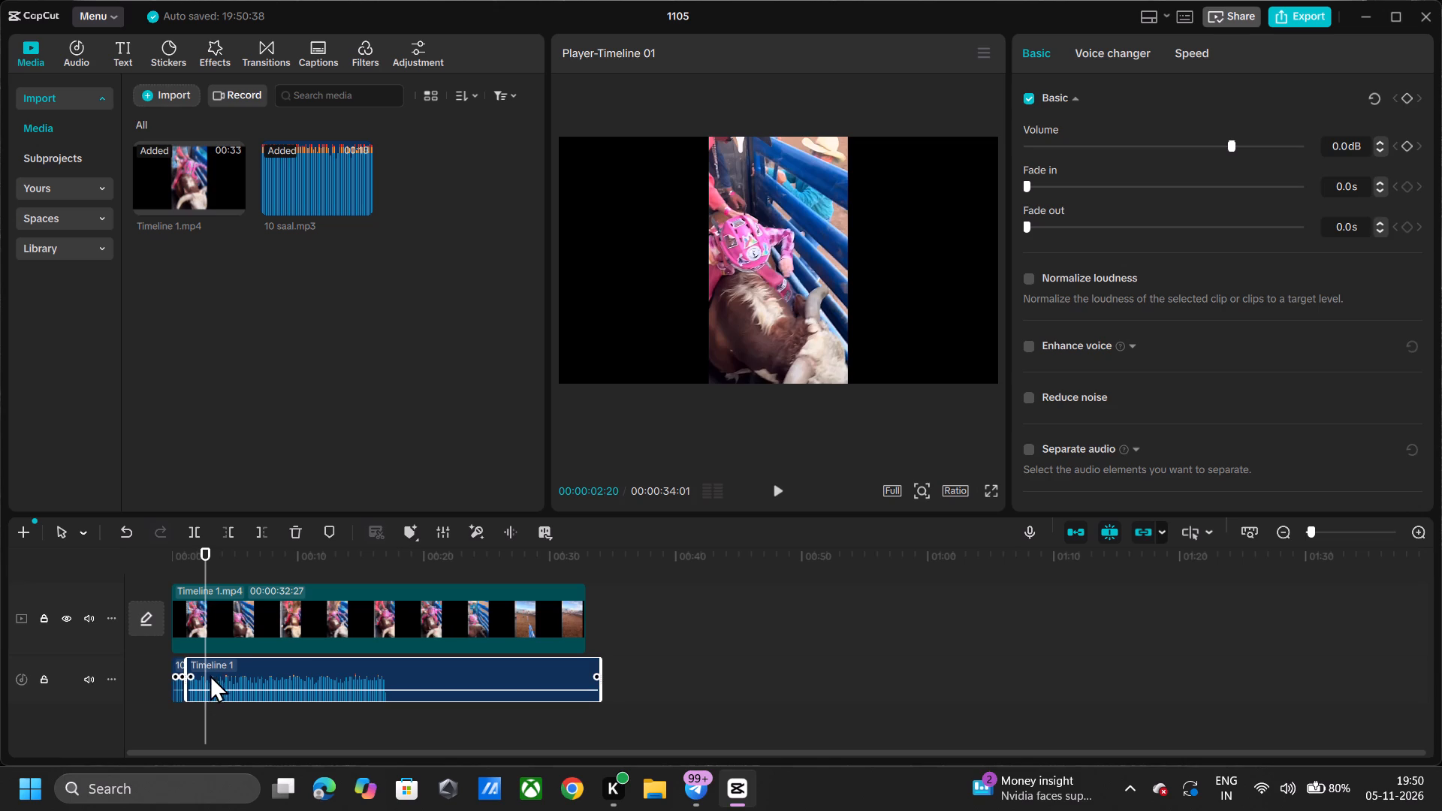
{"action": "left_click", "coordinate": [183, 716]}
{"action": "left_click_drag", "start_coordinate": [222, 674], "coordinate": [214, 678]}
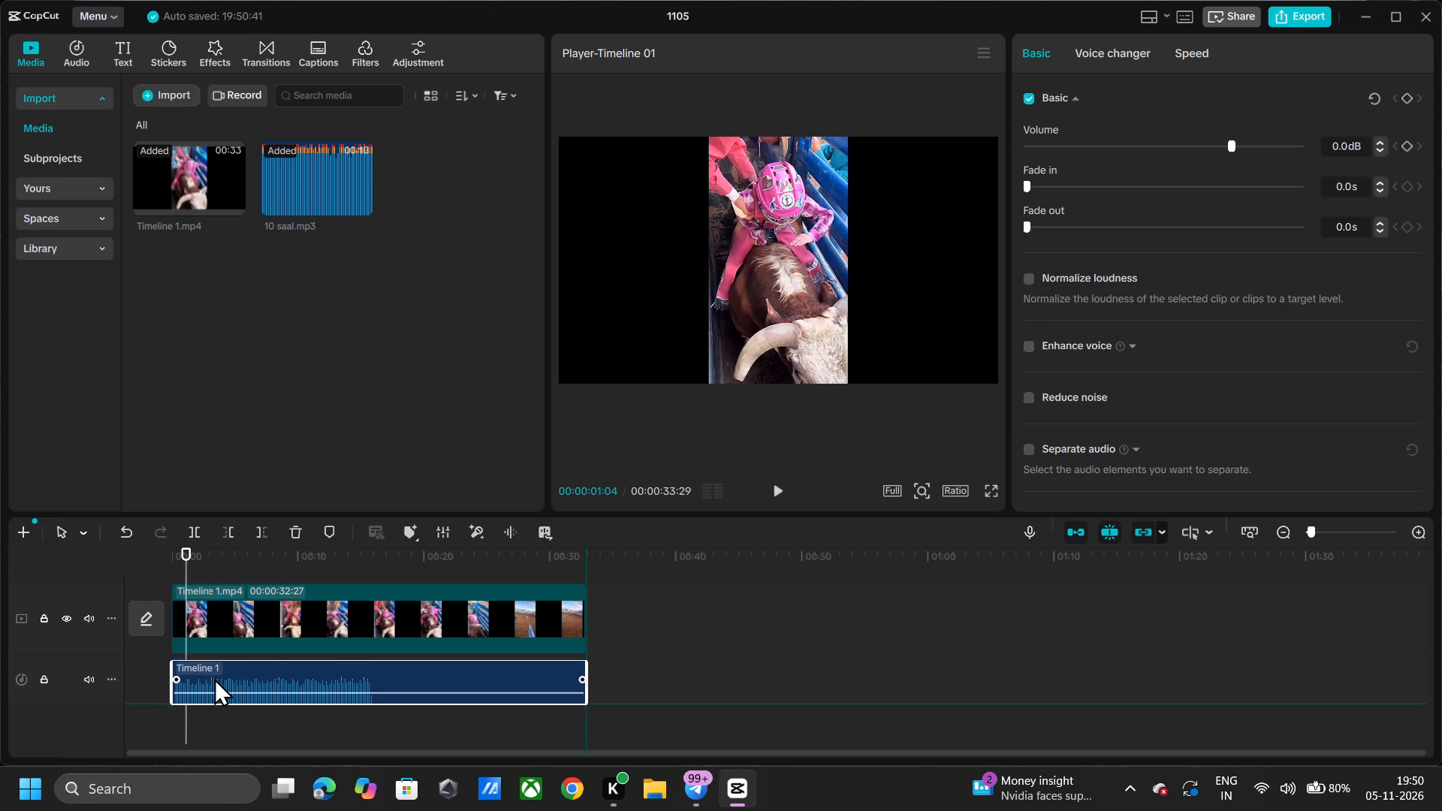
{"action": "left_click_drag", "start_coordinate": [214, 678], "coordinate": [222, 688]}
Play the opening seconds again to check the adjusted audio join.
{"action": "left_click", "coordinate": [167, 716]}
{"action": "left_click", "coordinate": [173, 716]}
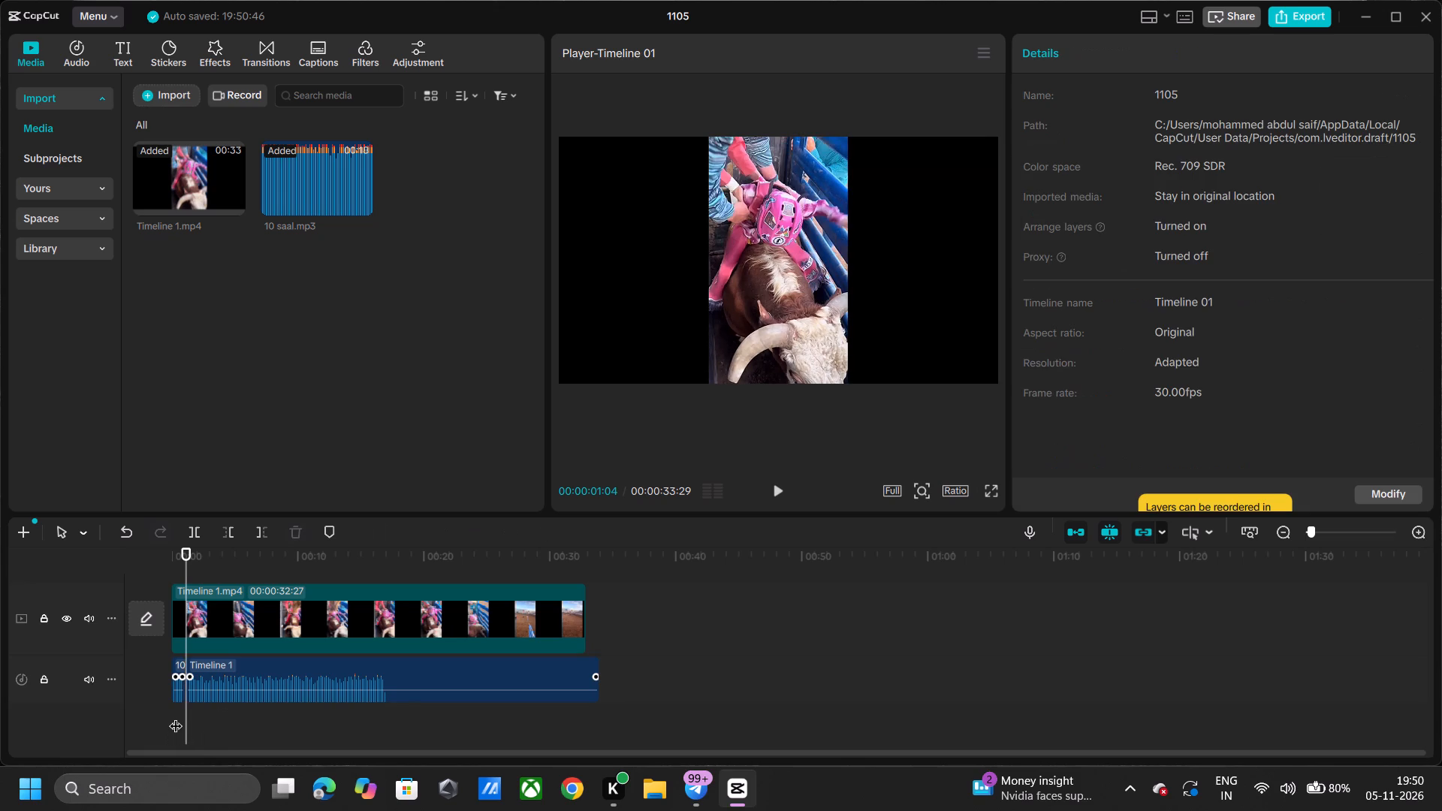
{"action": "key", "text": "space"}
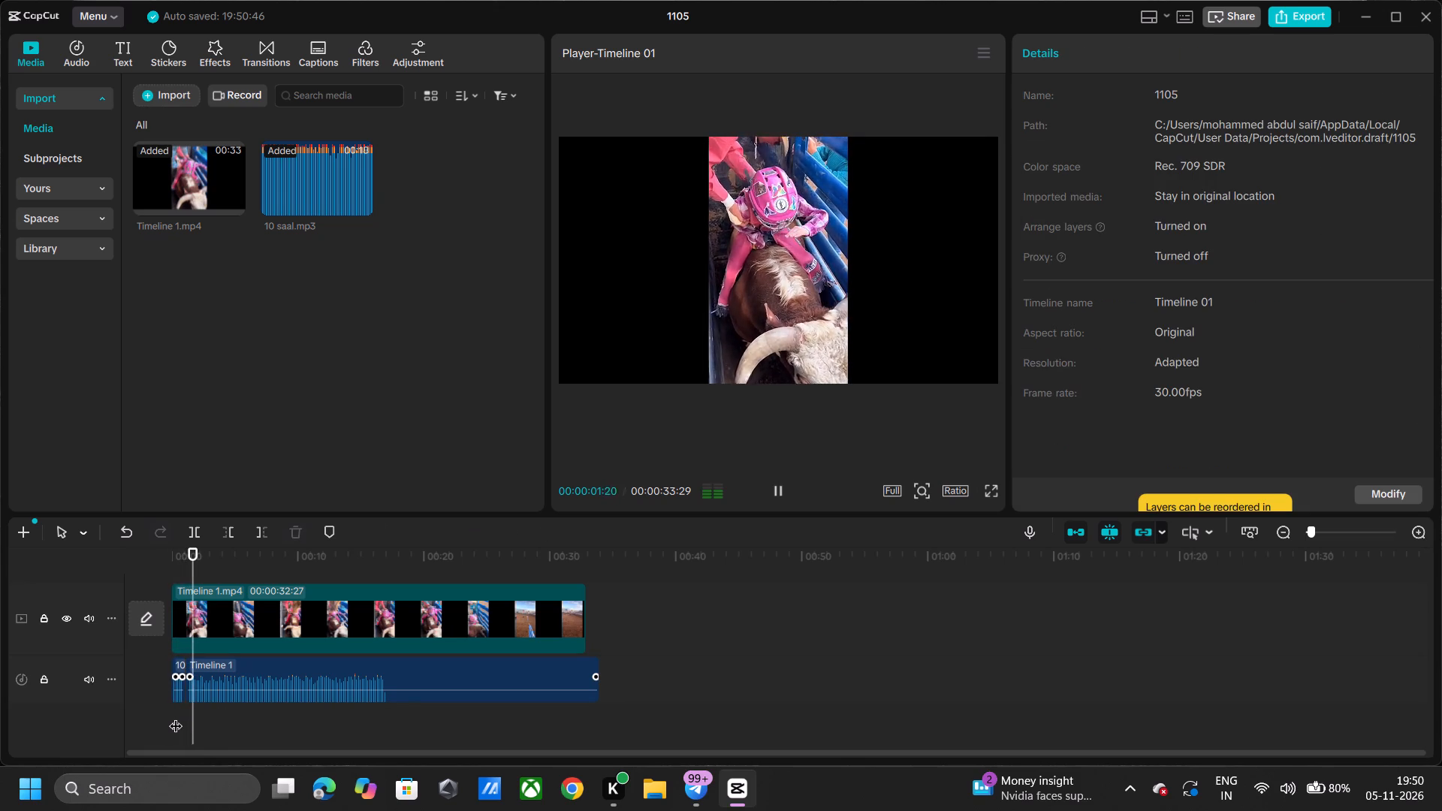
{"action": "key", "text": "space"}
{"action": "key", "text": "space"}
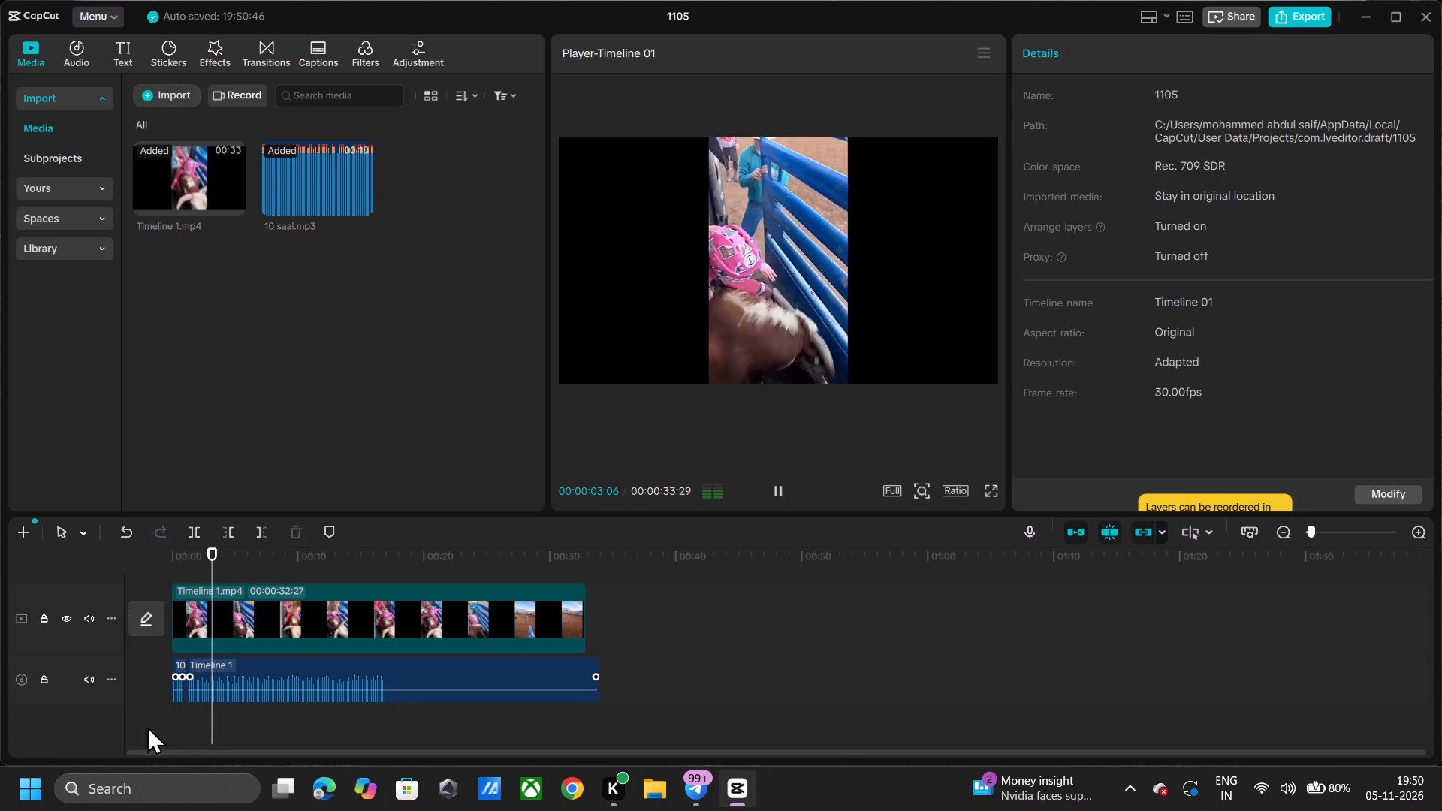
{"action": "key", "text": "space"}
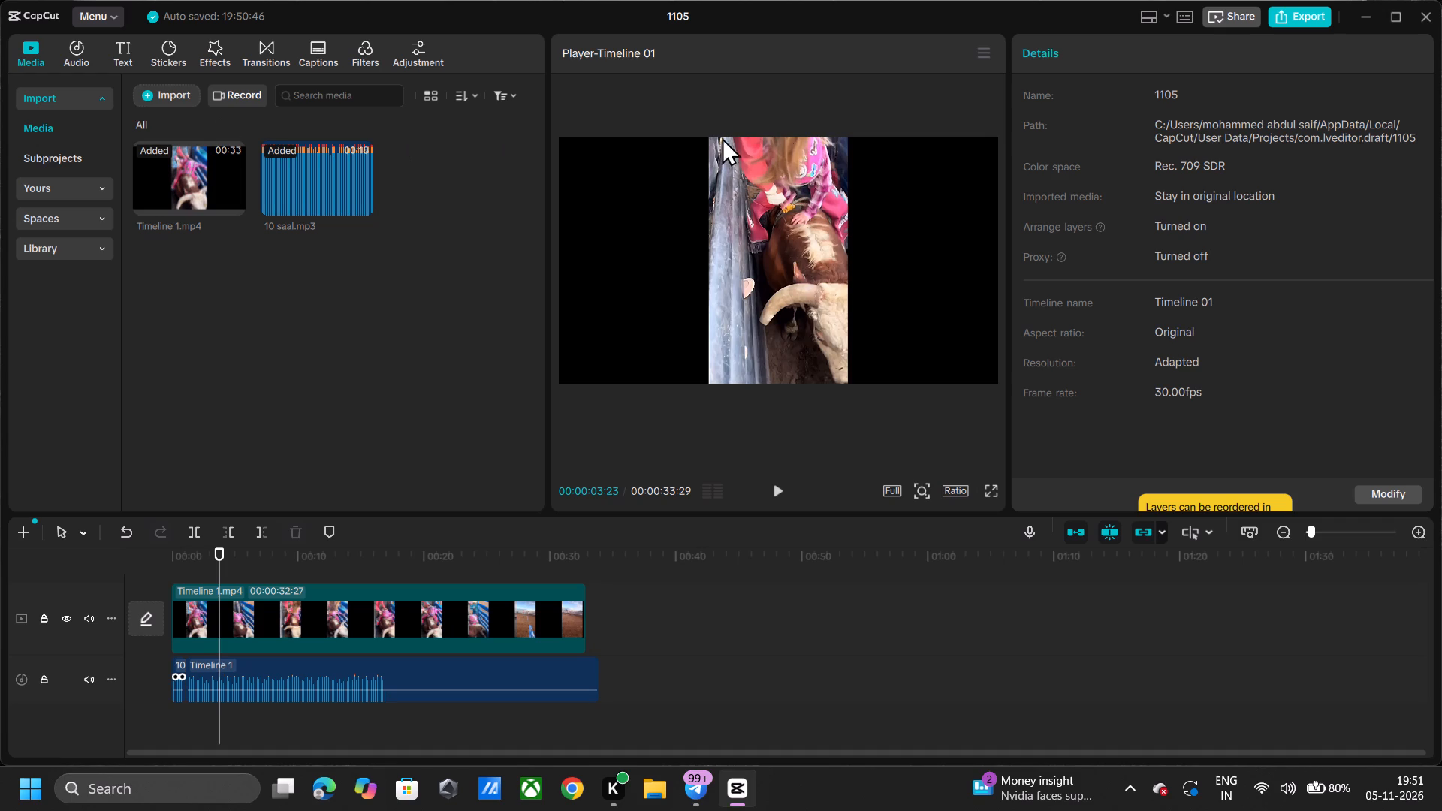
Look through the audio, sticker, effect, transition, caption, filter and adjustment libraries, then return to the project's media.
{"action": "right_click", "coordinate": [846, 161]}
{"action": "left_click", "coordinate": [86, 56]}
{"action": "left_click", "coordinate": [116, 50]}
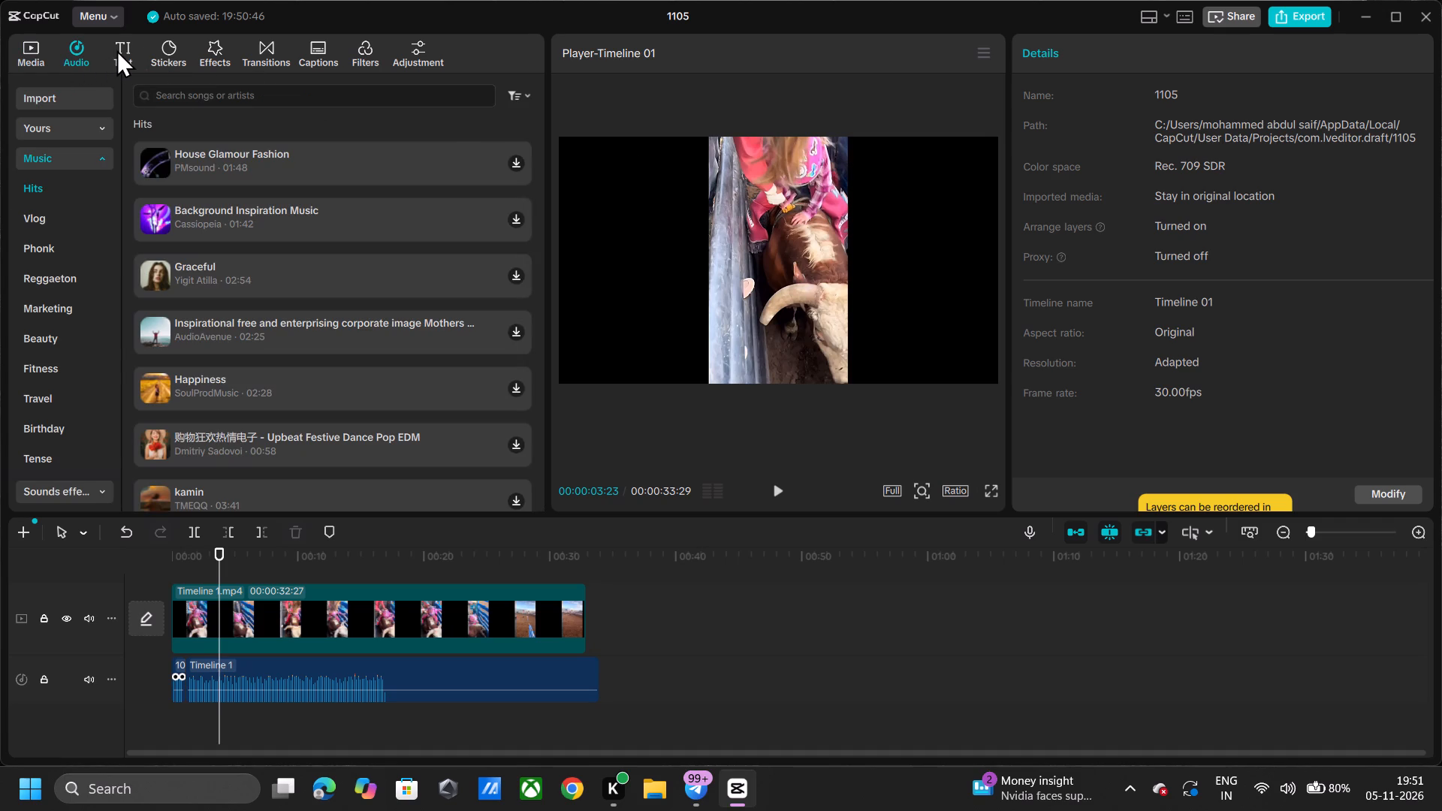
{"action": "left_click", "coordinate": [160, 46]}
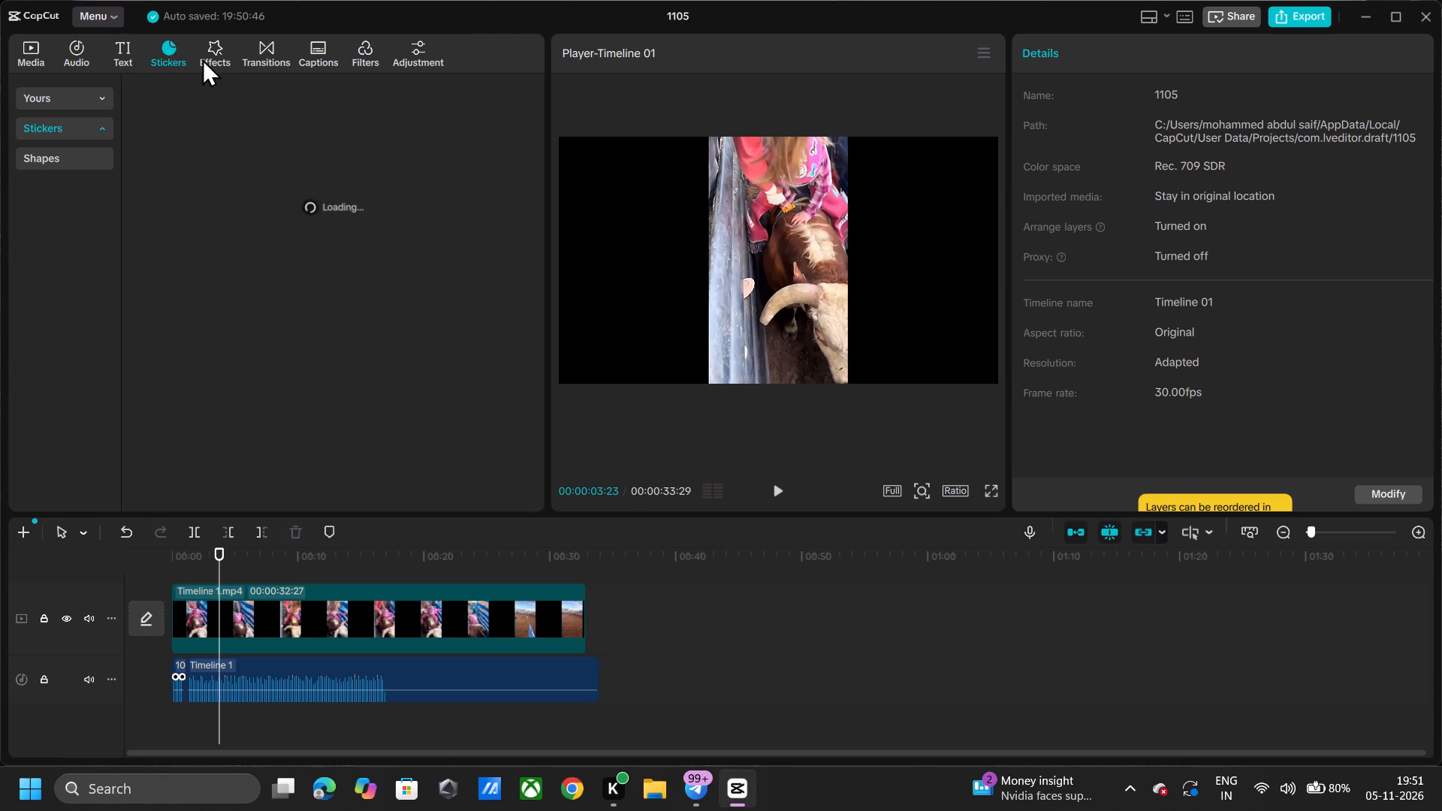
{"action": "left_click", "coordinate": [210, 58]}
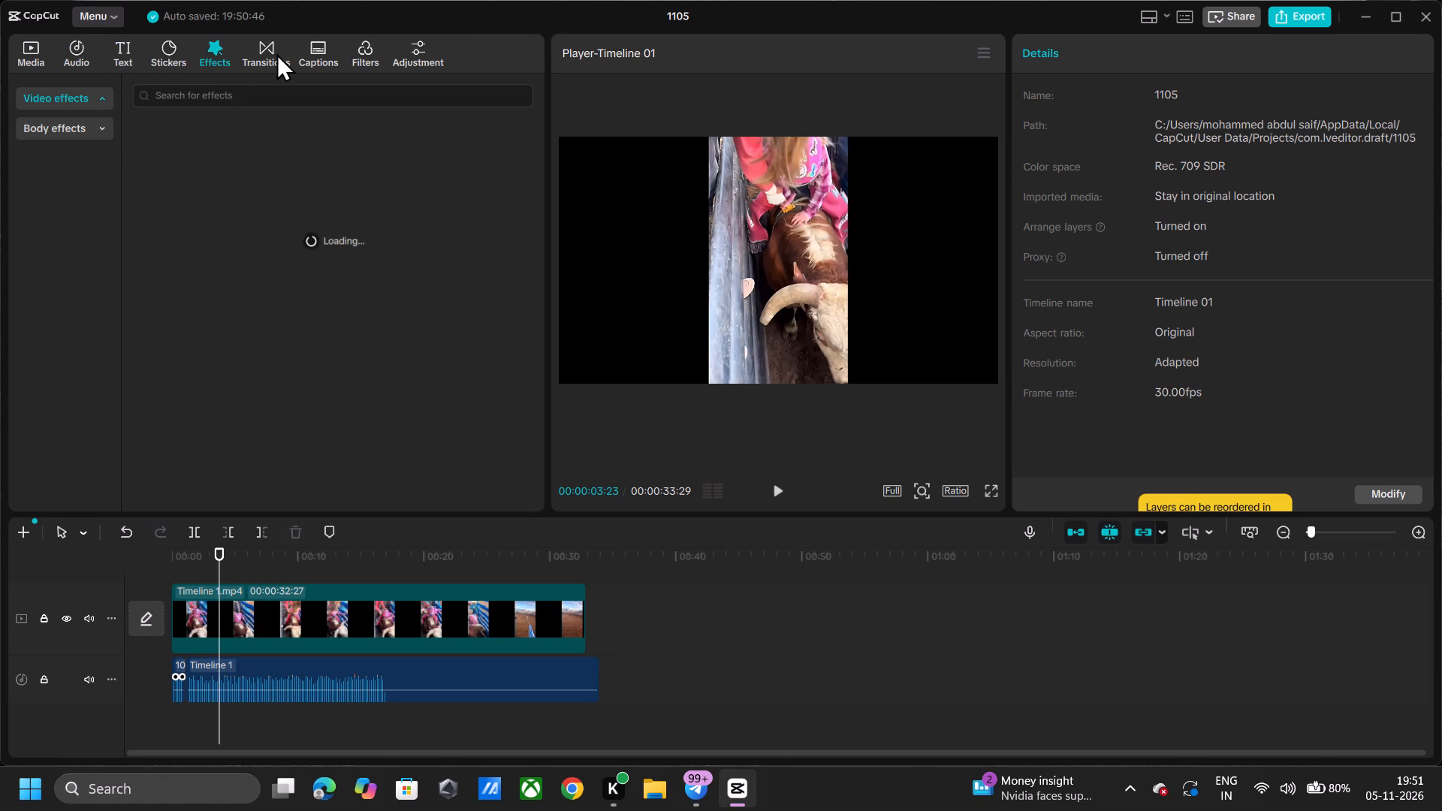
{"action": "left_click", "coordinate": [276, 53]}
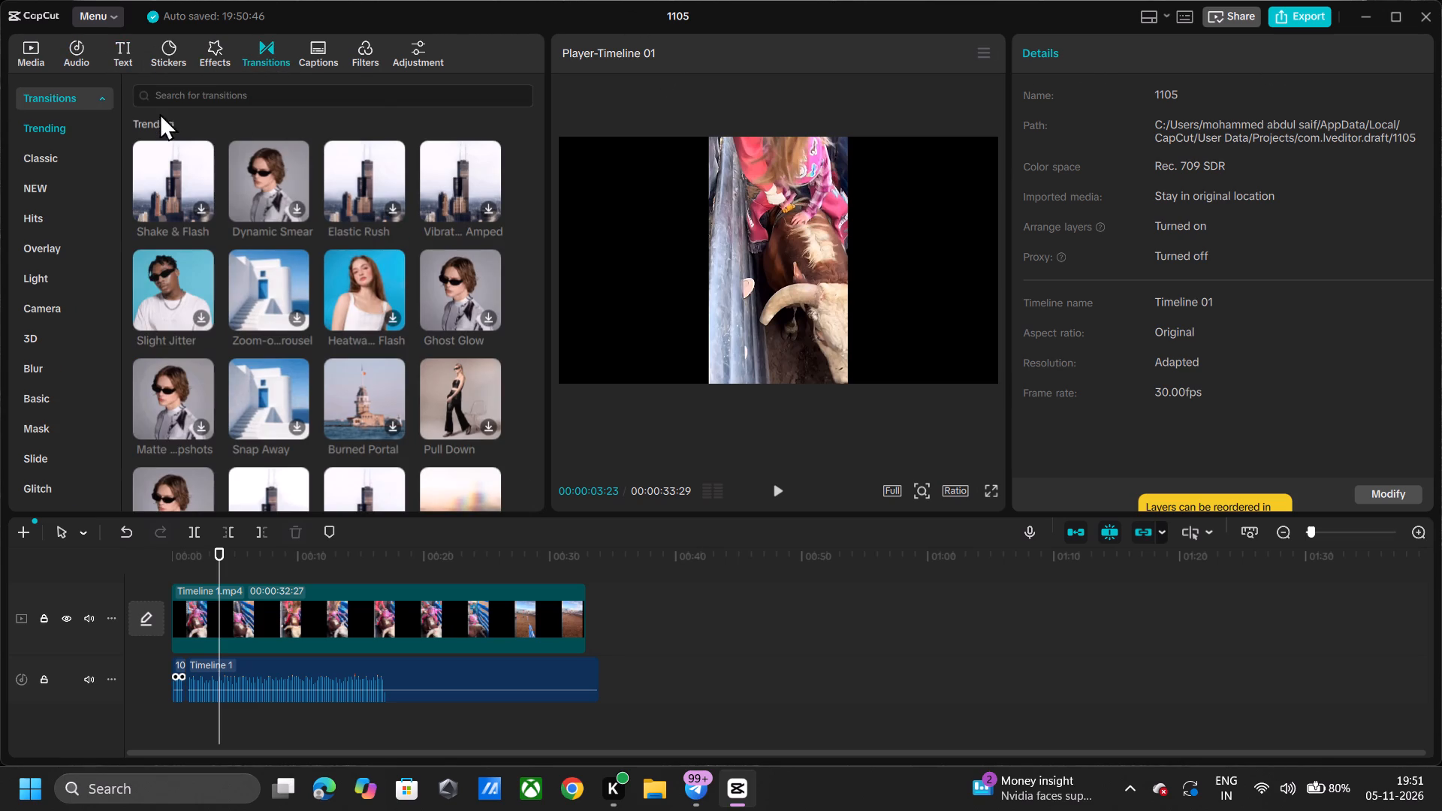
{"action": "left_click", "coordinate": [341, 47]}
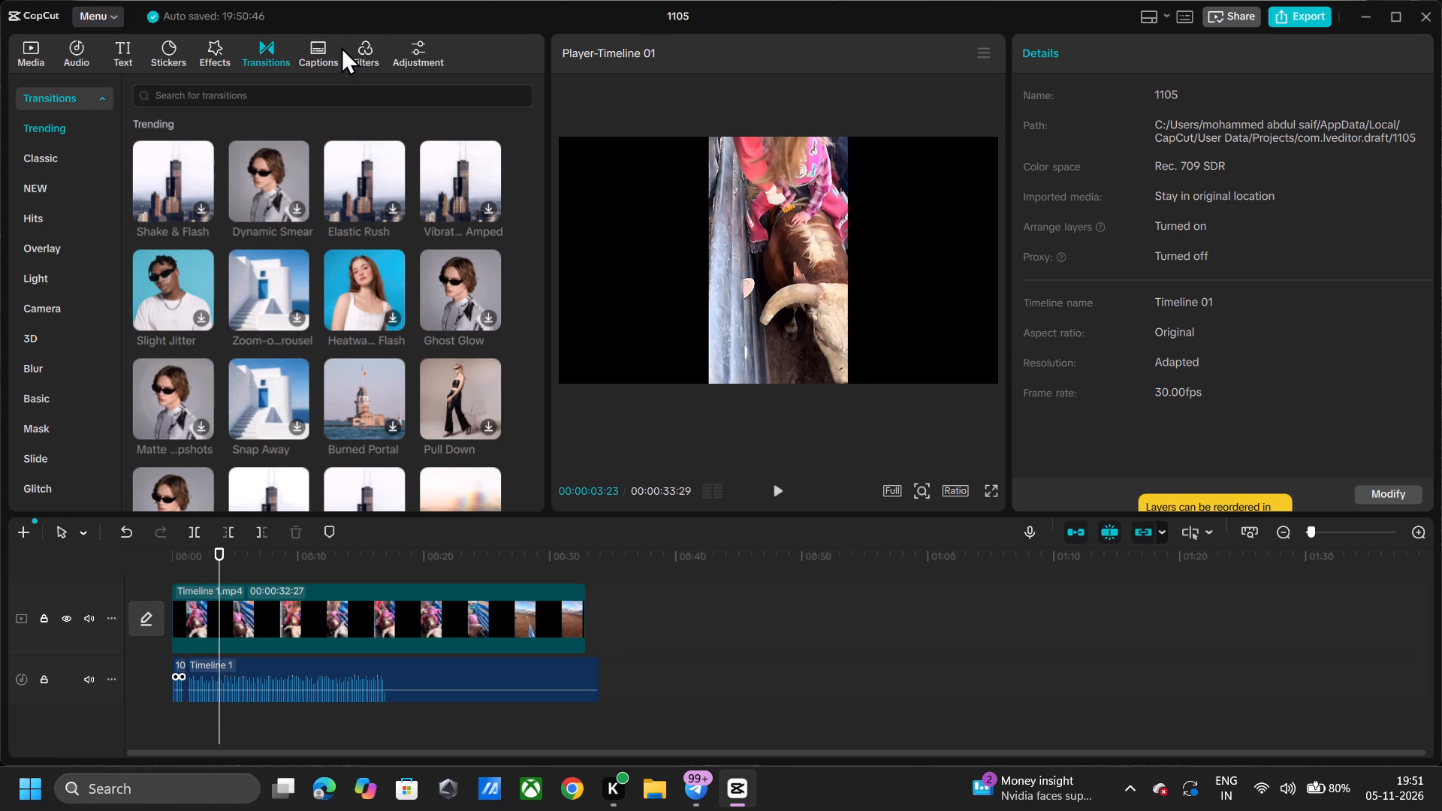
{"action": "left_click", "coordinate": [325, 52]}
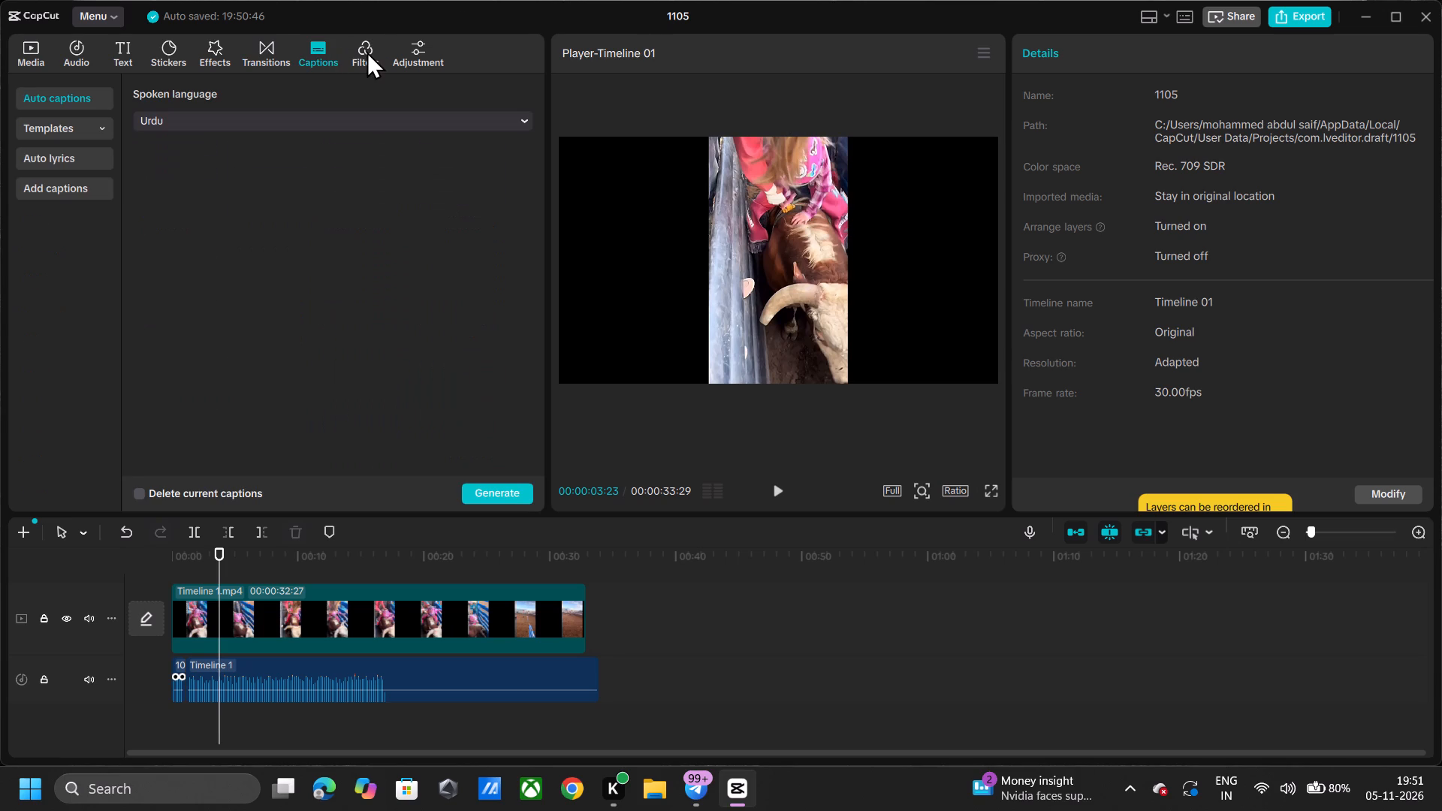
{"action": "left_click", "coordinate": [367, 51]}
{"action": "left_click", "coordinate": [415, 55]}
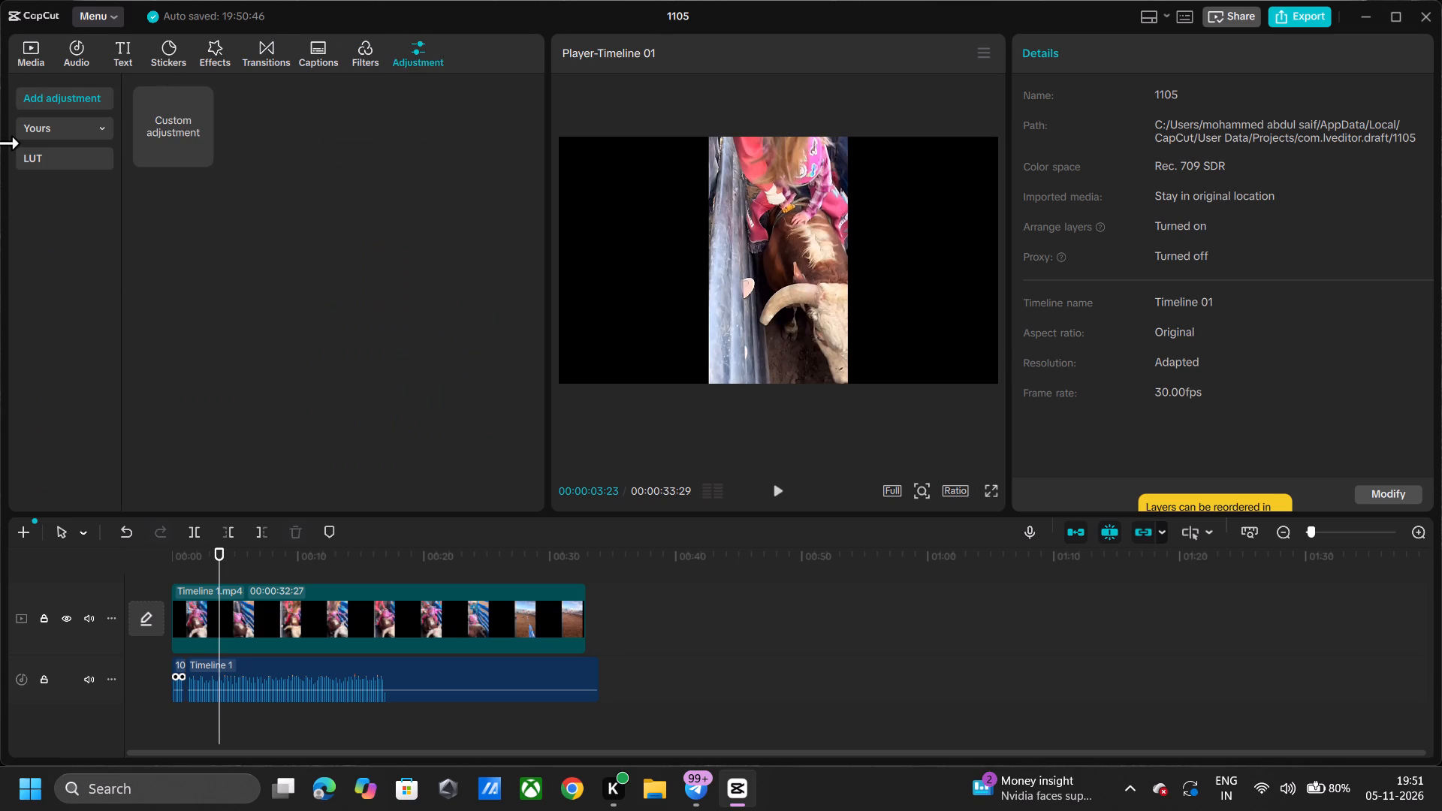
{"action": "left_click", "coordinate": [37, 60]}
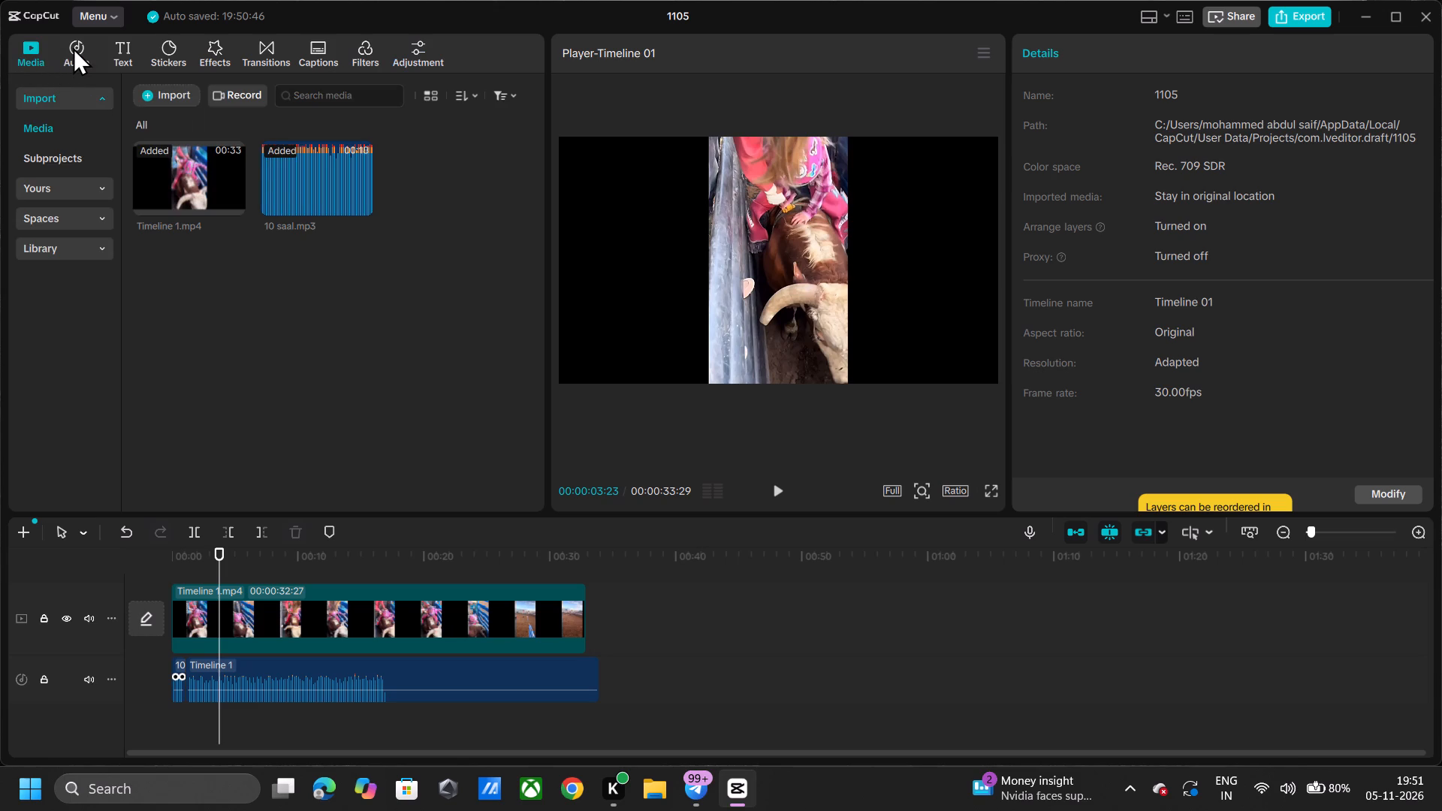
{"action": "left_click", "coordinate": [73, 47]}
{"action": "left_click", "coordinate": [141, 44]}
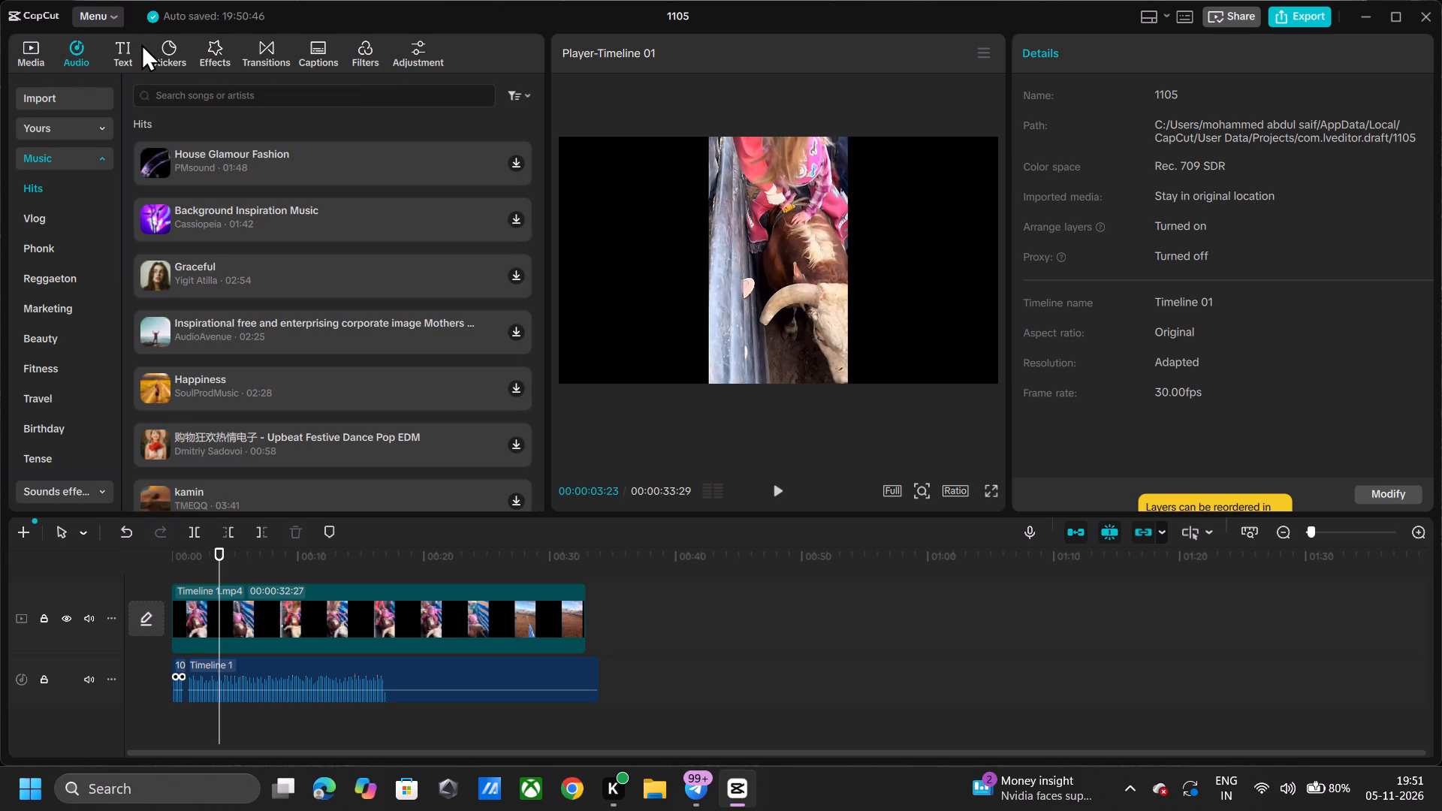
{"action": "left_click", "coordinate": [168, 56]}
{"action": "left_click", "coordinate": [231, 60]}
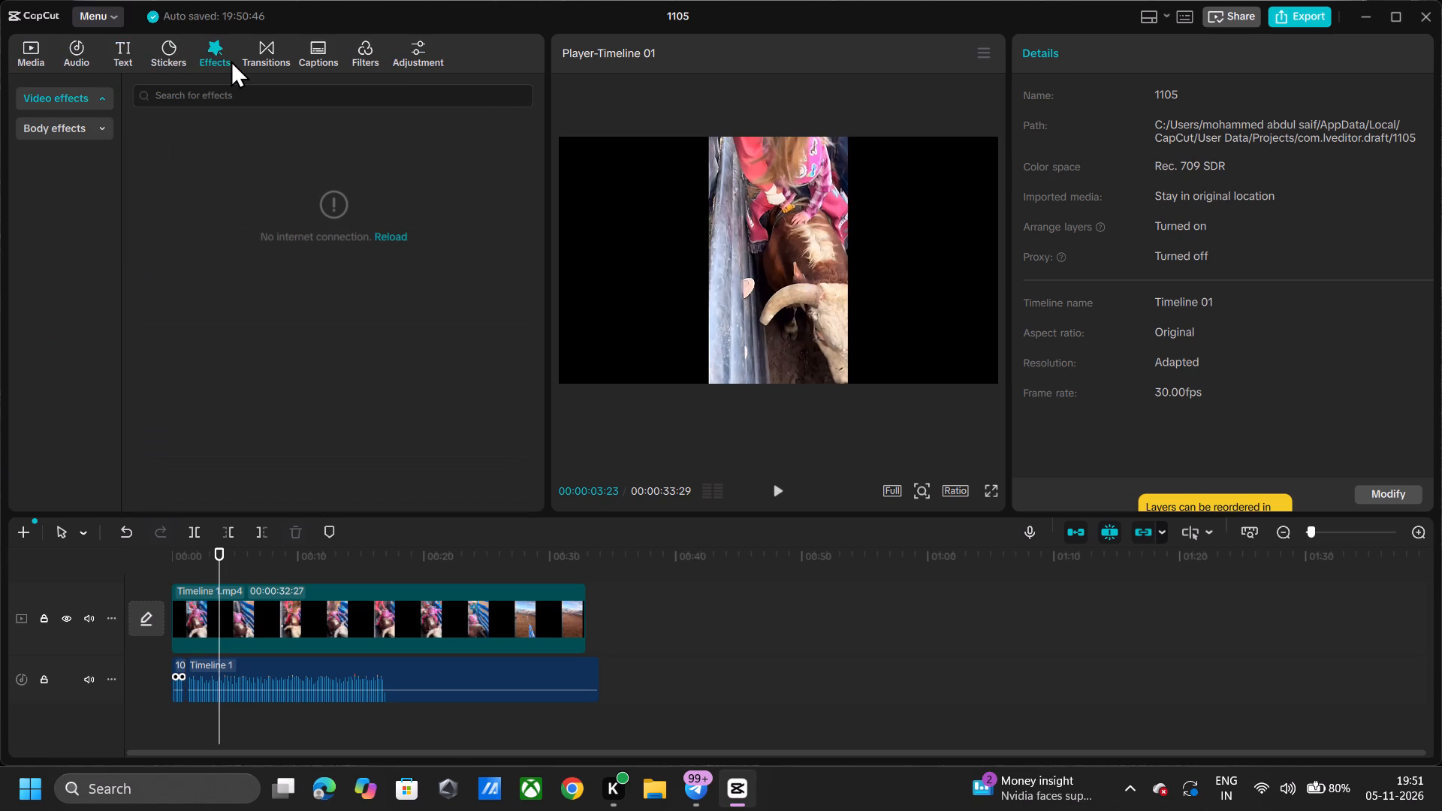
{"action": "left_click", "coordinate": [26, 41]}
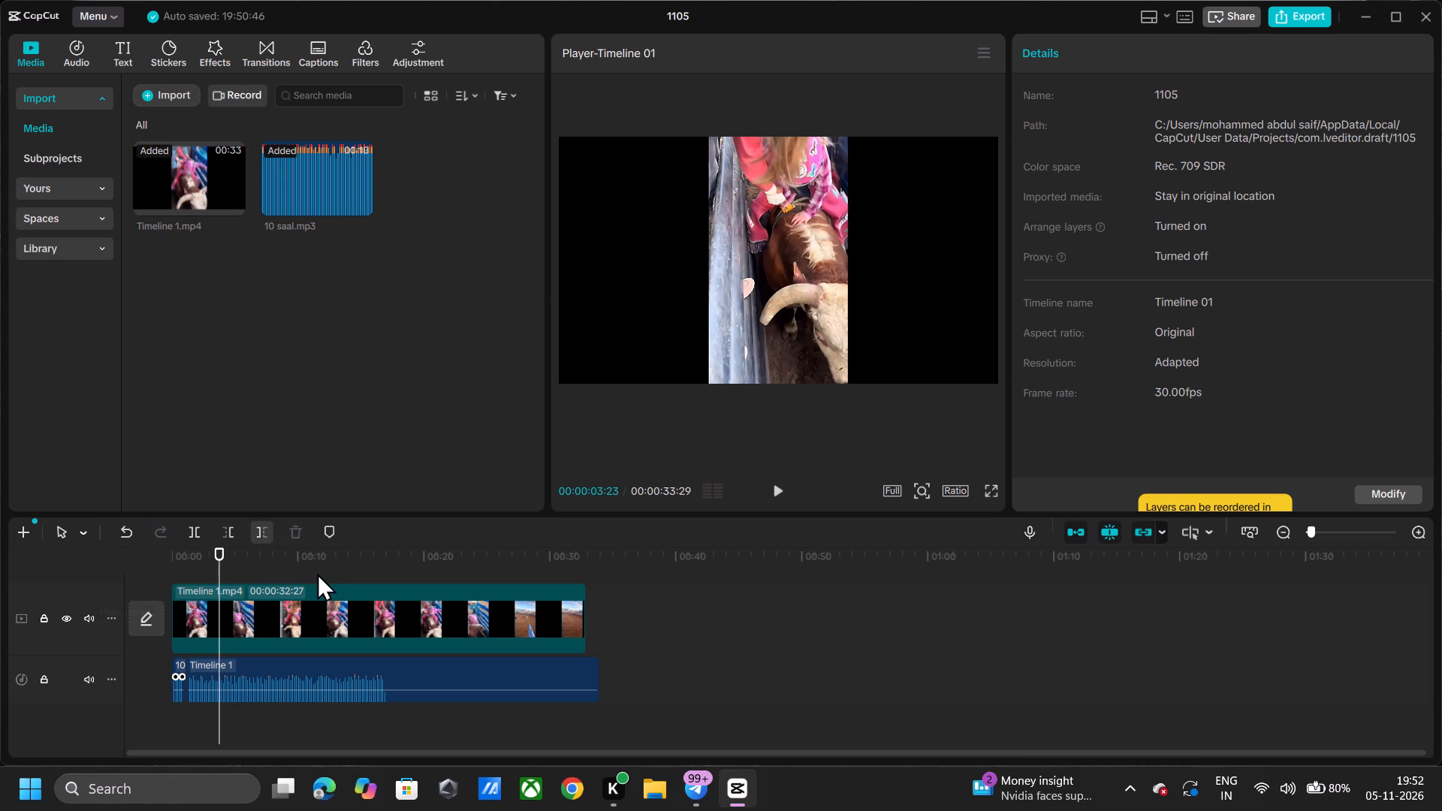
Return the playhead to the timeline start.
{"action": "left_click_drag", "start_coordinate": [222, 548], "coordinate": [37, 562]}
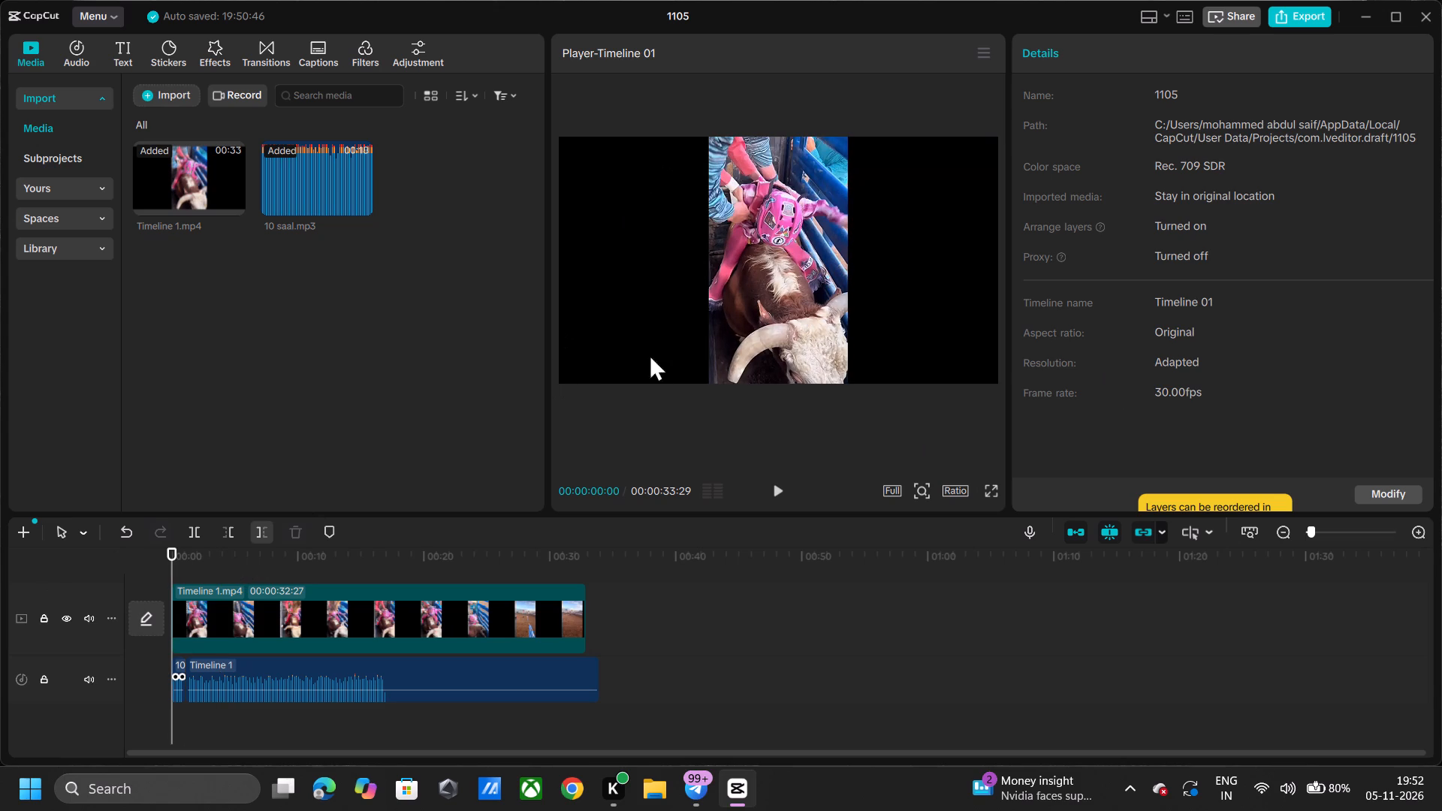
Select the Timeline 1.mp4 clip on the timeline and look through its basic video settings.
{"action": "left_click", "coordinate": [466, 627]}
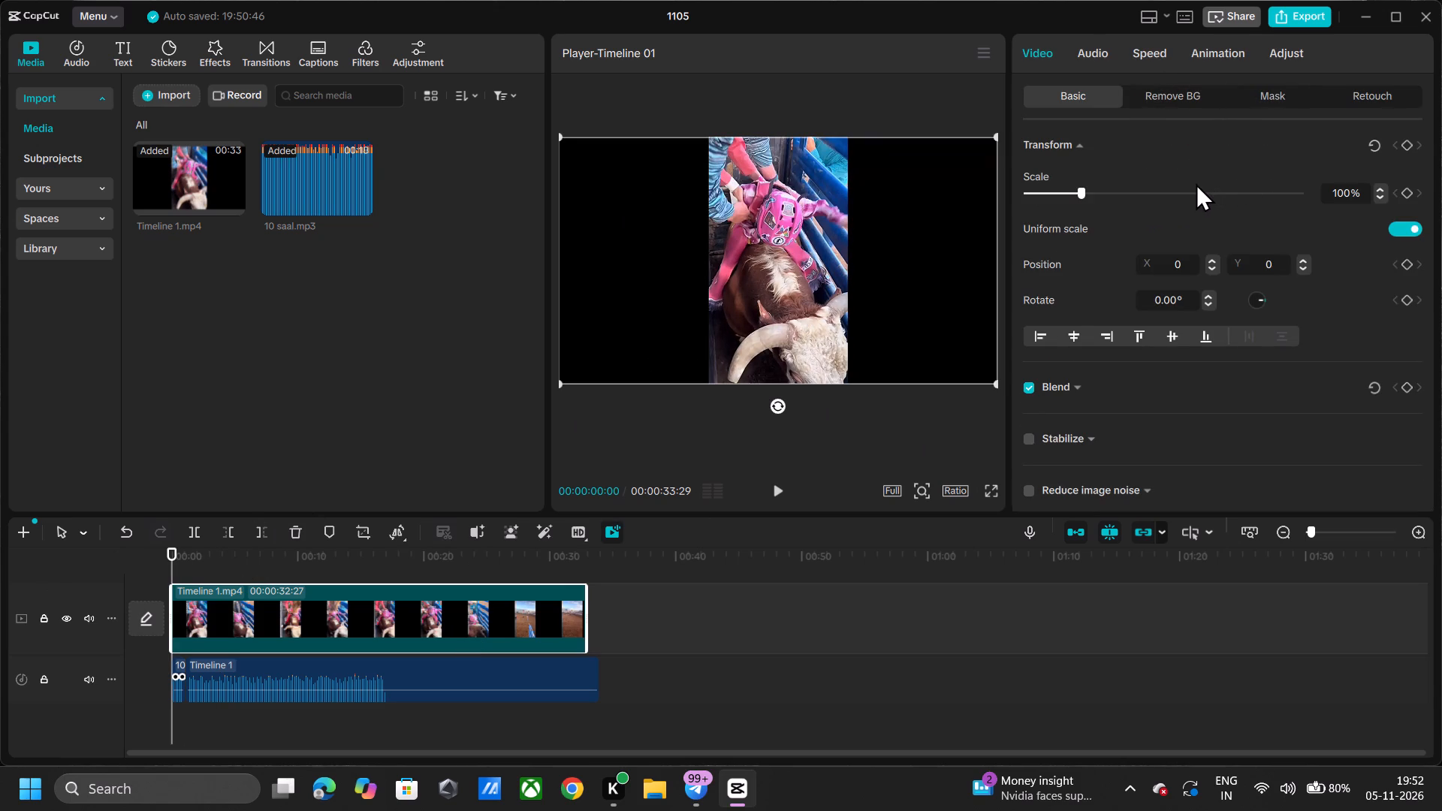
{"action": "scroll", "coordinate": [1176, 197], "scroll_direction": "down", "scroll_amount": 3}
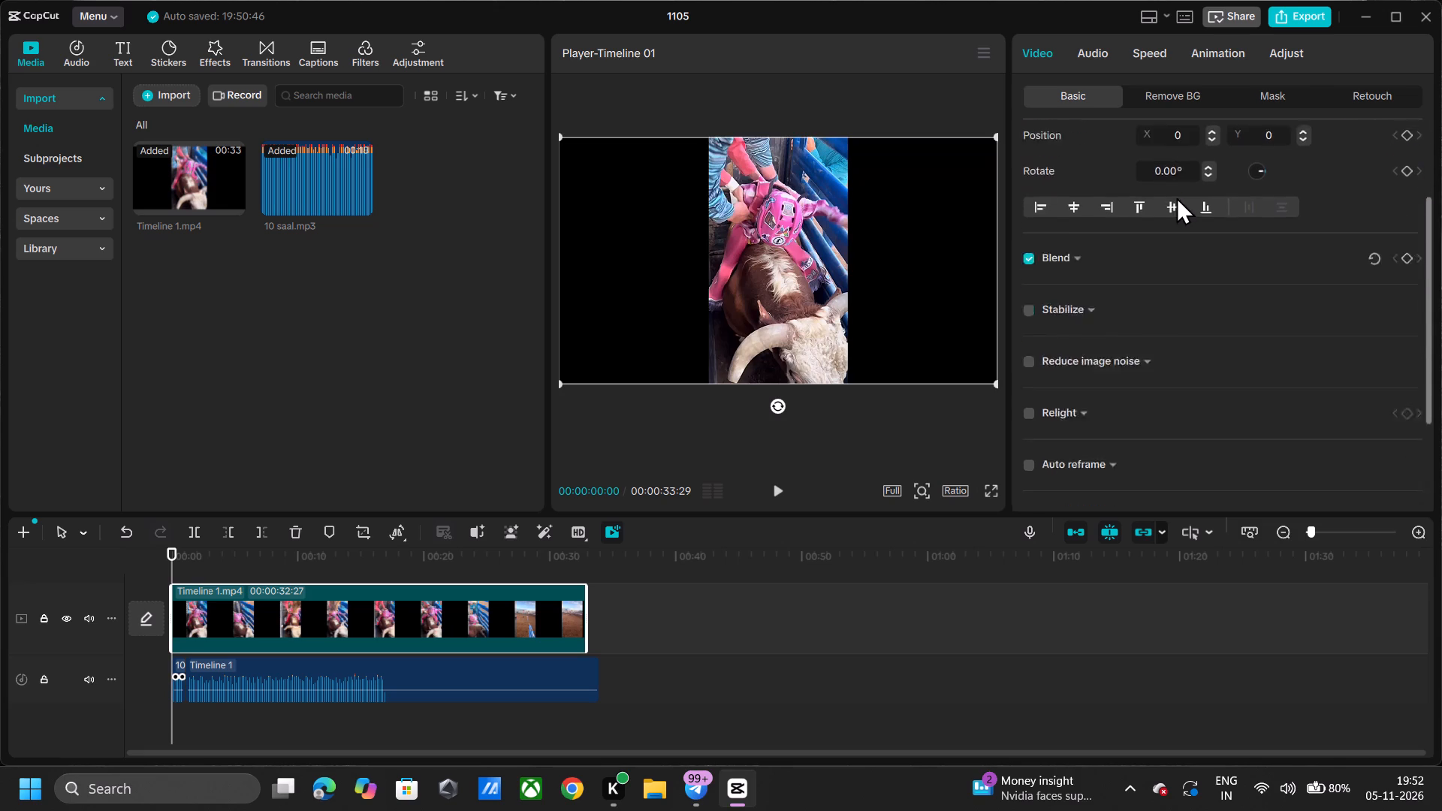
{"action": "scroll", "coordinate": [1176, 197], "scroll_direction": "down", "scroll_amount": 9}
{"action": "scroll", "coordinate": [1148, 207], "scroll_direction": "up", "scroll_amount": 10}
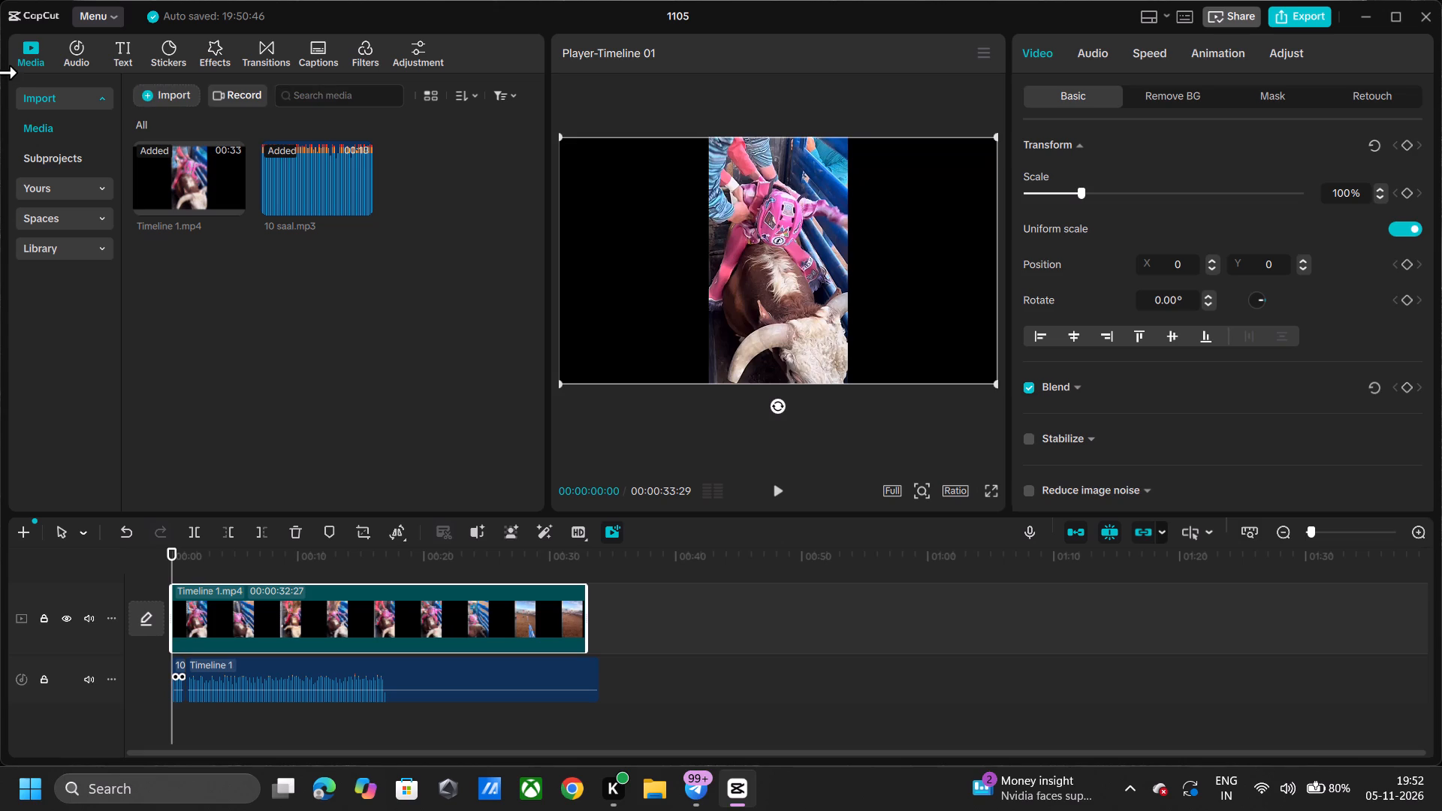
Look through the adjustment, audio, text, sticker, effect, transition, caption and filter libraries, then return to the project's media.
{"action": "left_click", "coordinate": [429, 50]}
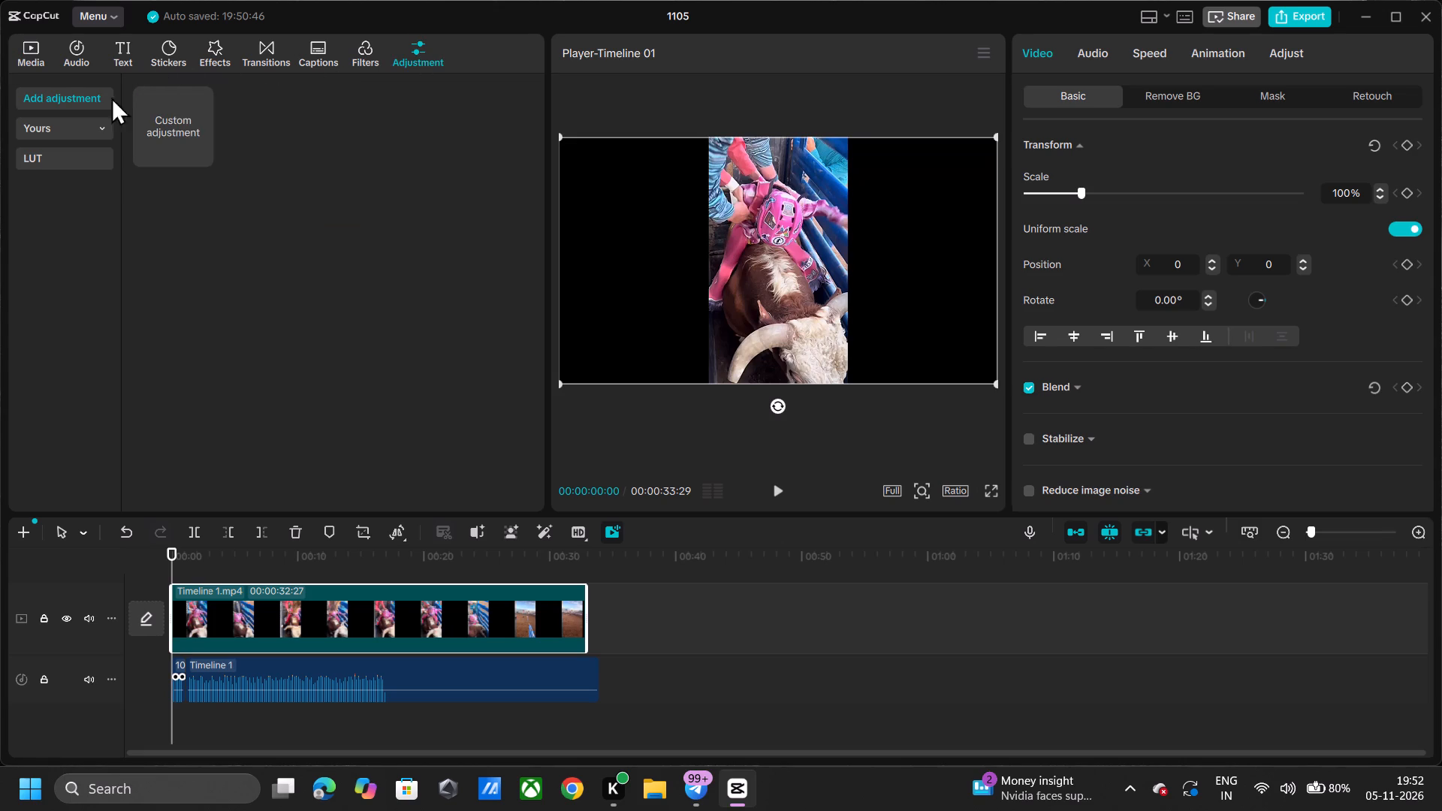
{"action": "left_click", "coordinate": [33, 58]}
{"action": "left_click", "coordinate": [75, 49]}
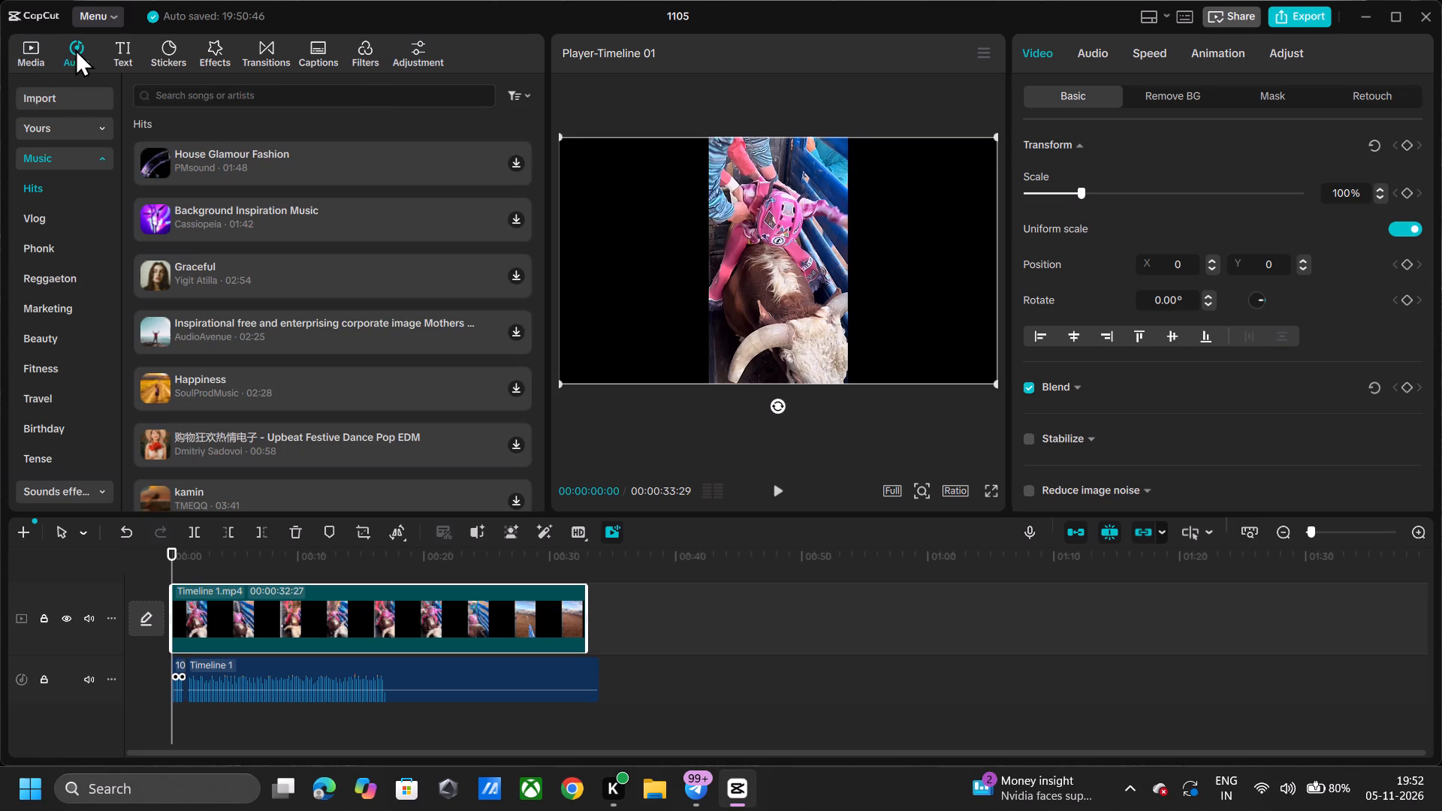
{"action": "left_click", "coordinate": [124, 44]}
{"action": "left_click", "coordinate": [176, 45]}
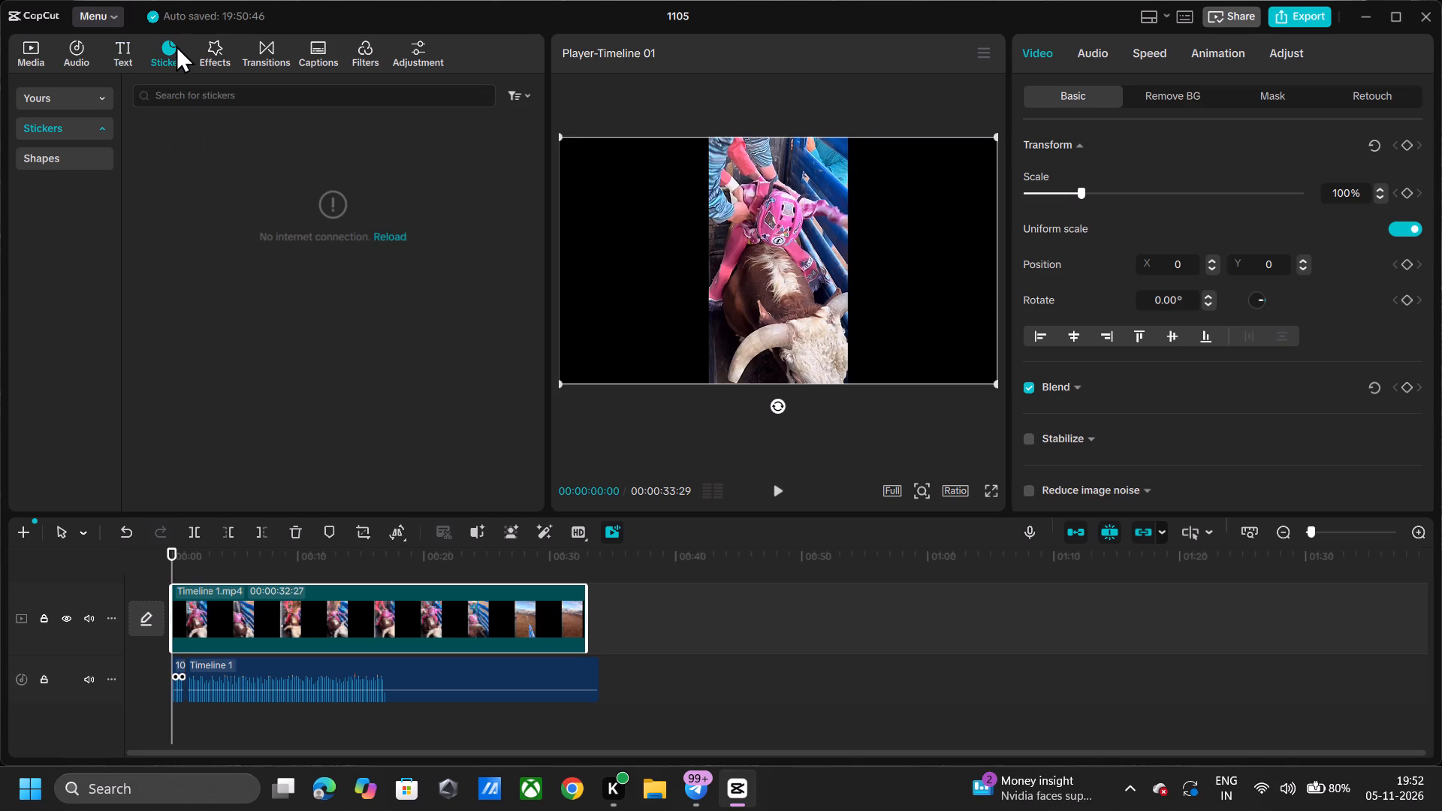
{"action": "left_click", "coordinate": [210, 50]}
{"action": "left_click", "coordinate": [255, 51]}
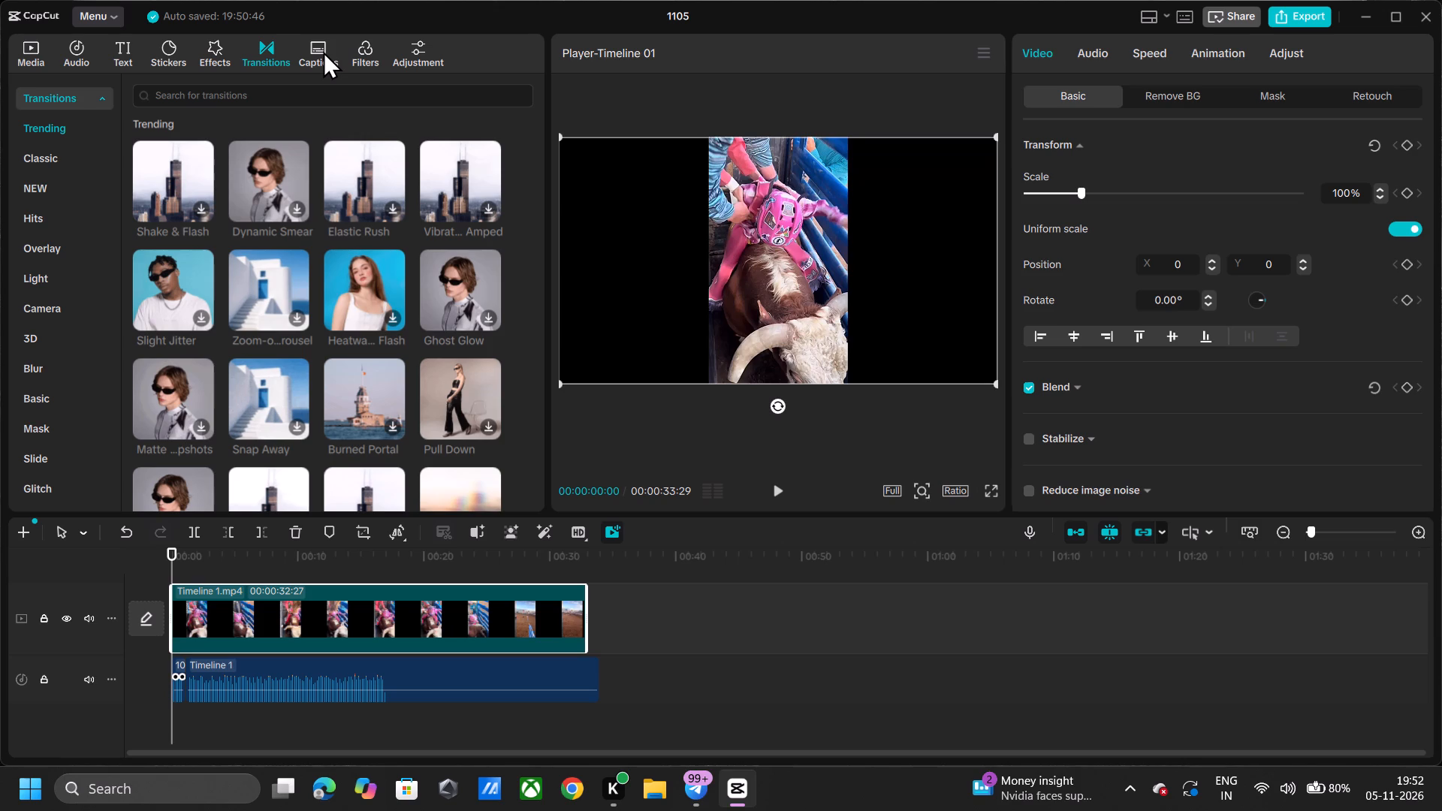
{"action": "left_click", "coordinate": [323, 51]}
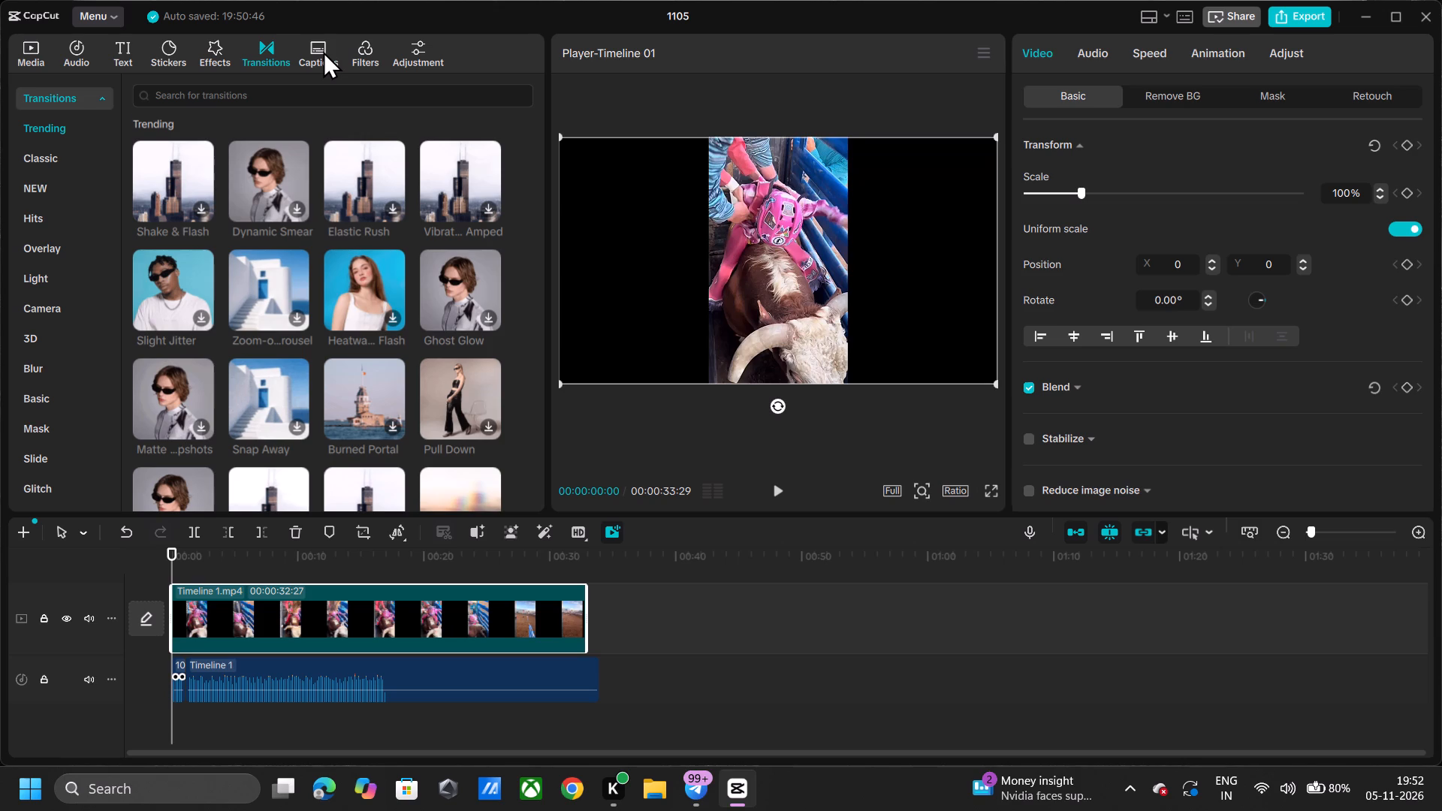
{"action": "left_click", "coordinate": [340, 56]}
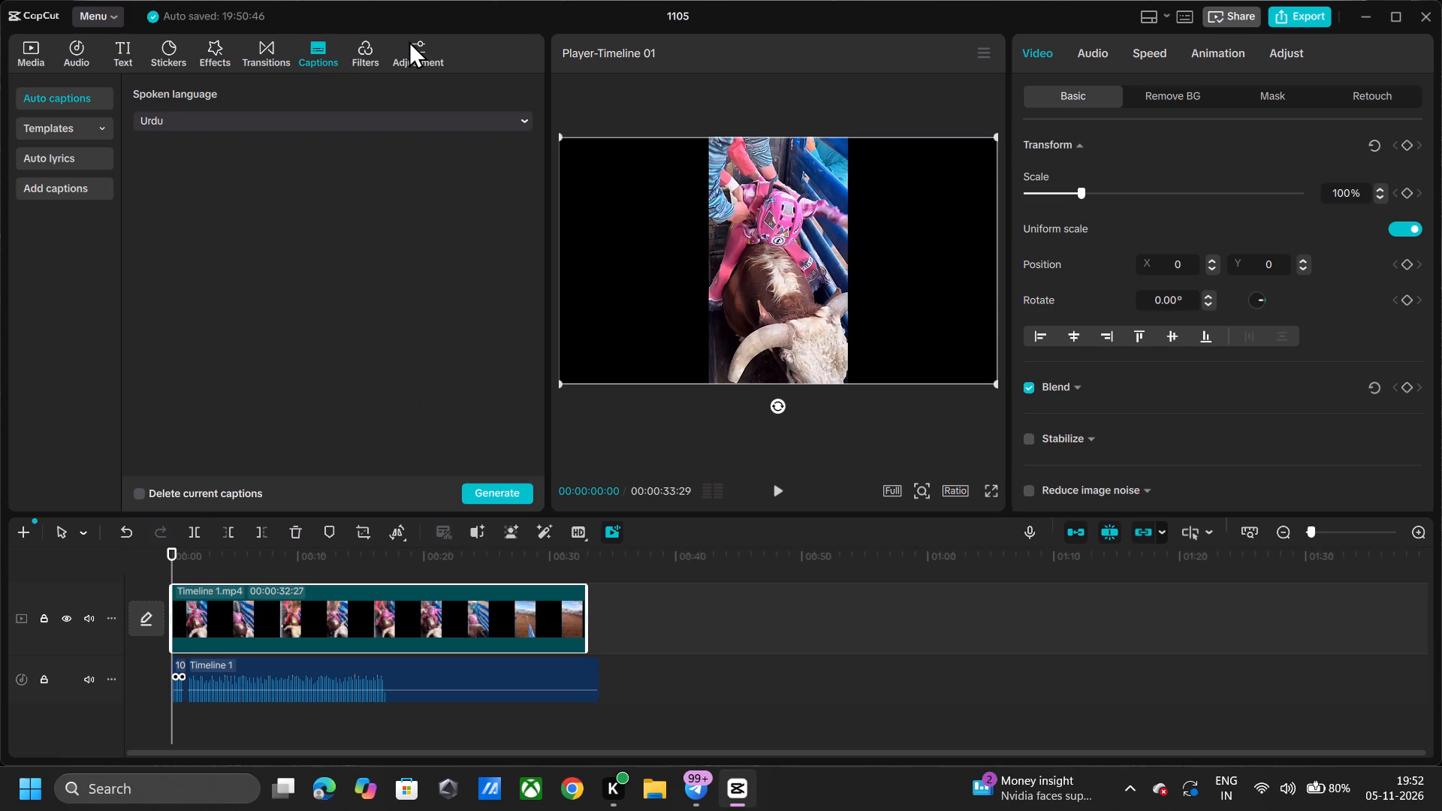
{"action": "left_click", "coordinate": [377, 49]}
{"action": "left_click", "coordinate": [430, 50]}
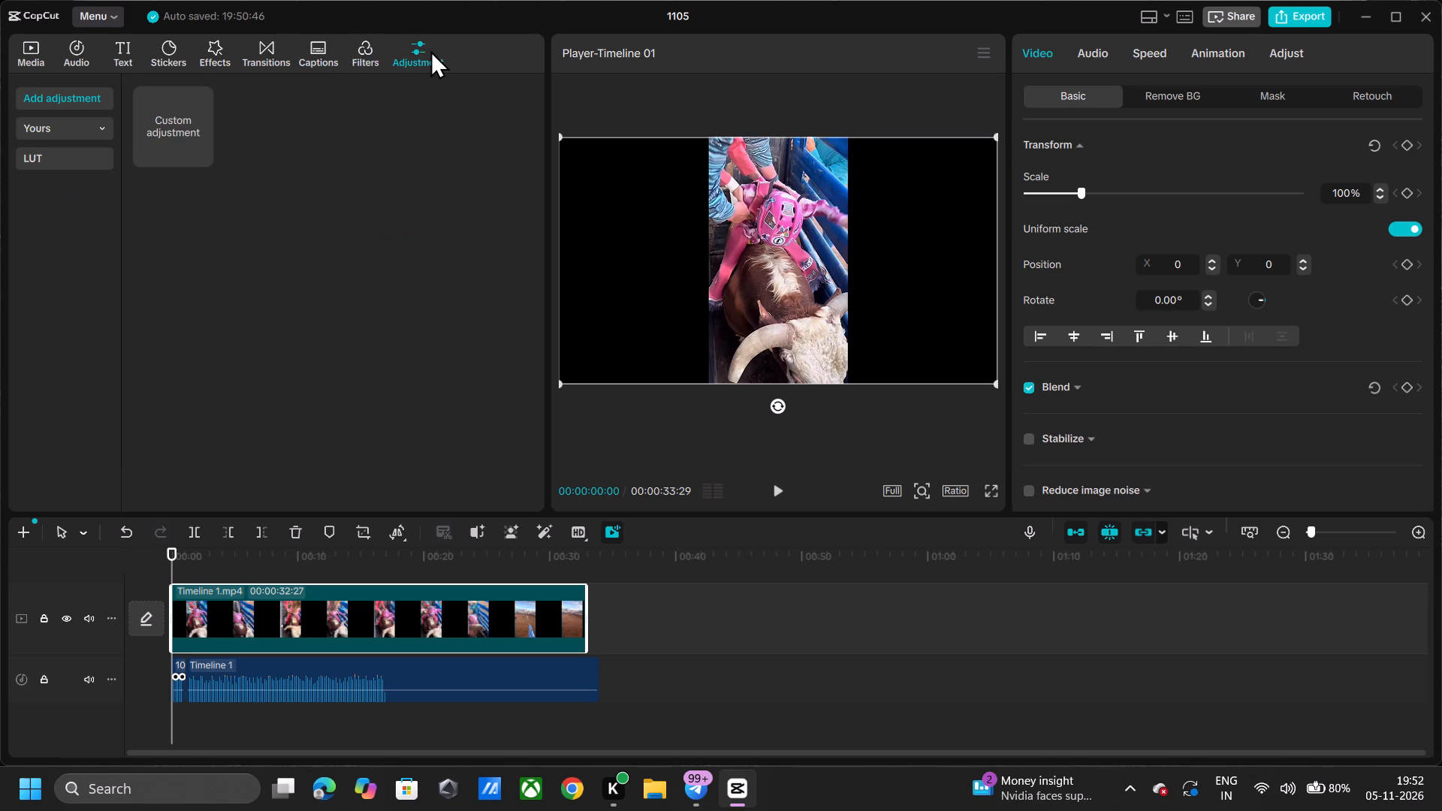
{"action": "left_click", "coordinate": [366, 50]}
{"action": "left_click", "coordinate": [400, 240]}
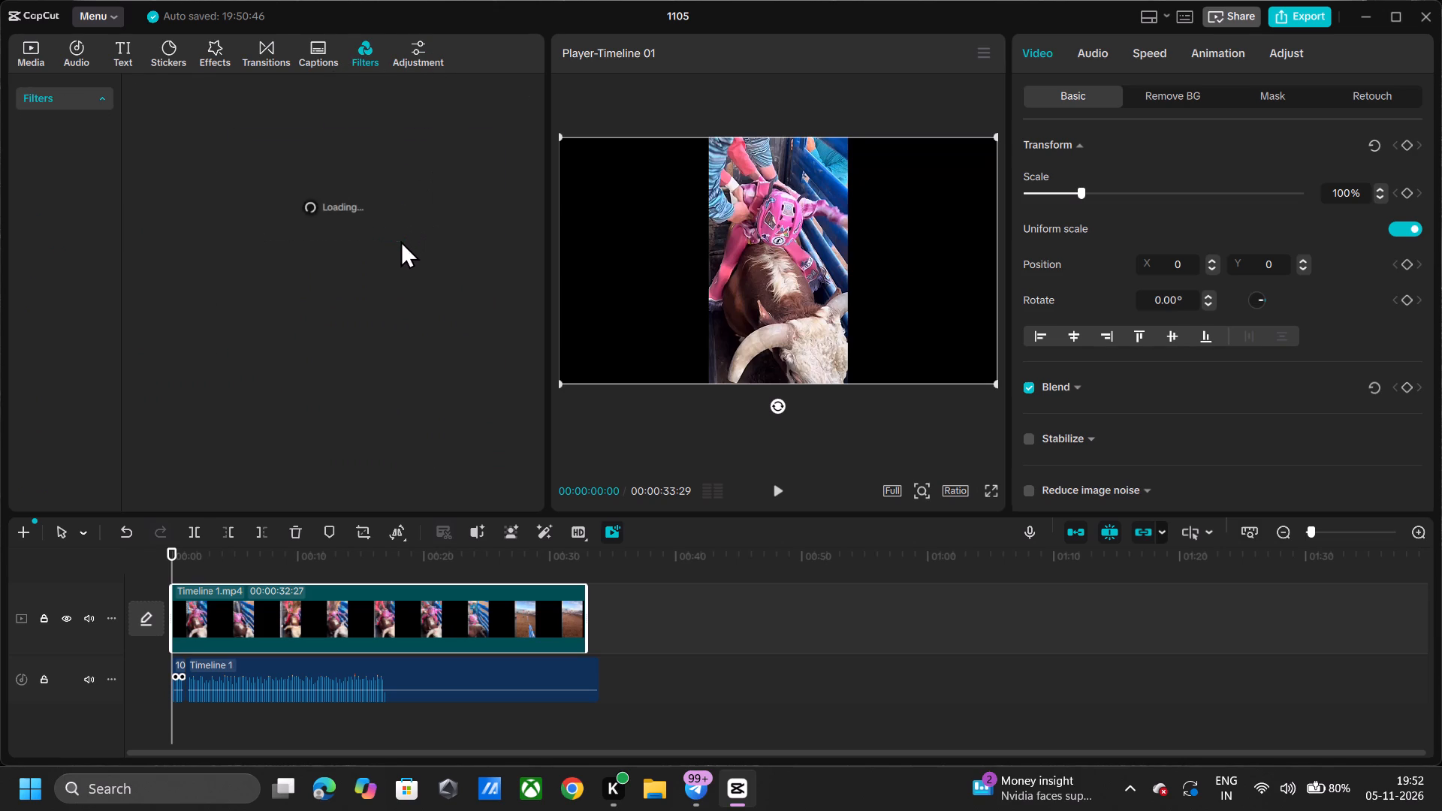
{"action": "left_click", "coordinate": [405, 46]}
{"action": "left_click", "coordinate": [33, 56]}
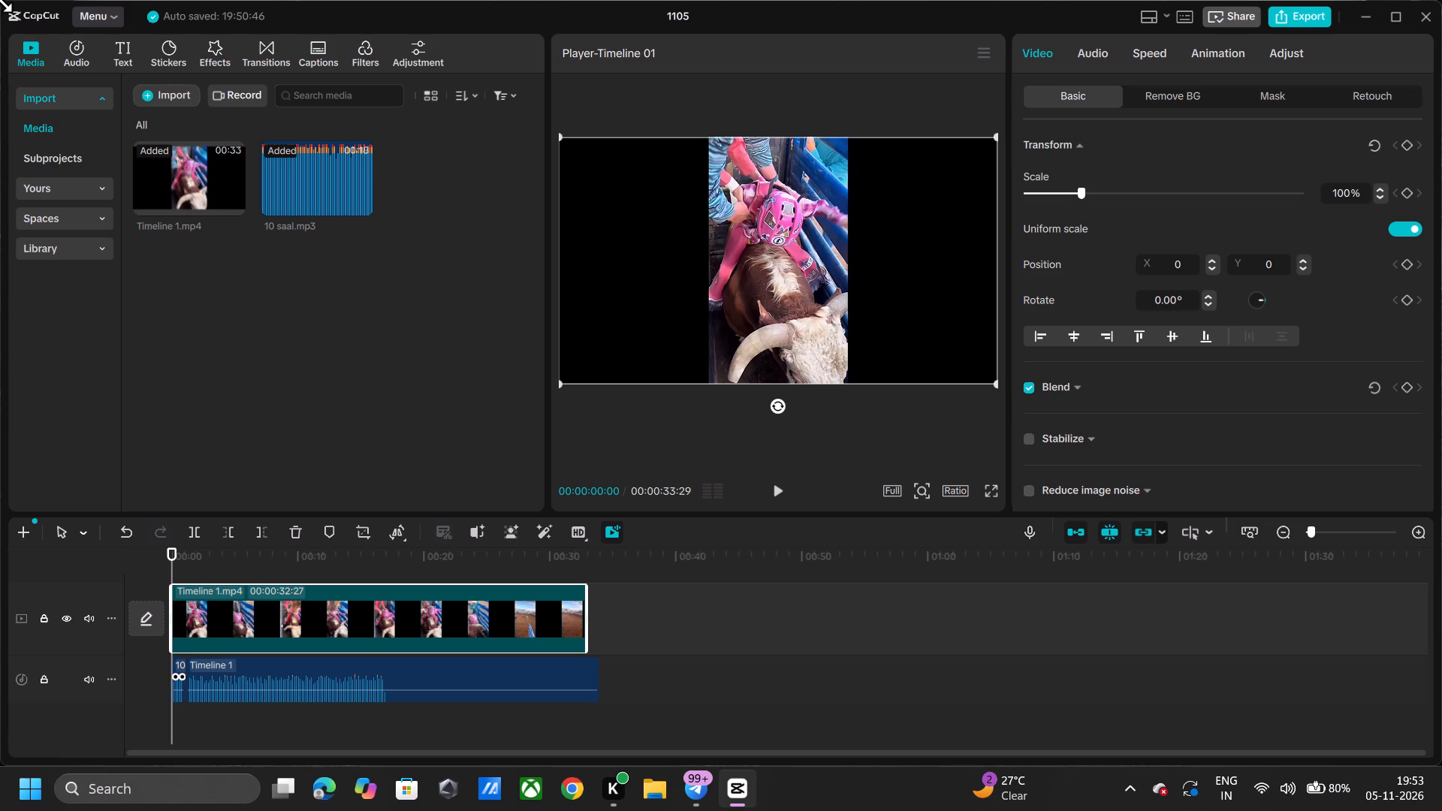
Capture a screenshot of the whole screen showing the open video project.
{"action": "key", "text": "shift+super+s"}
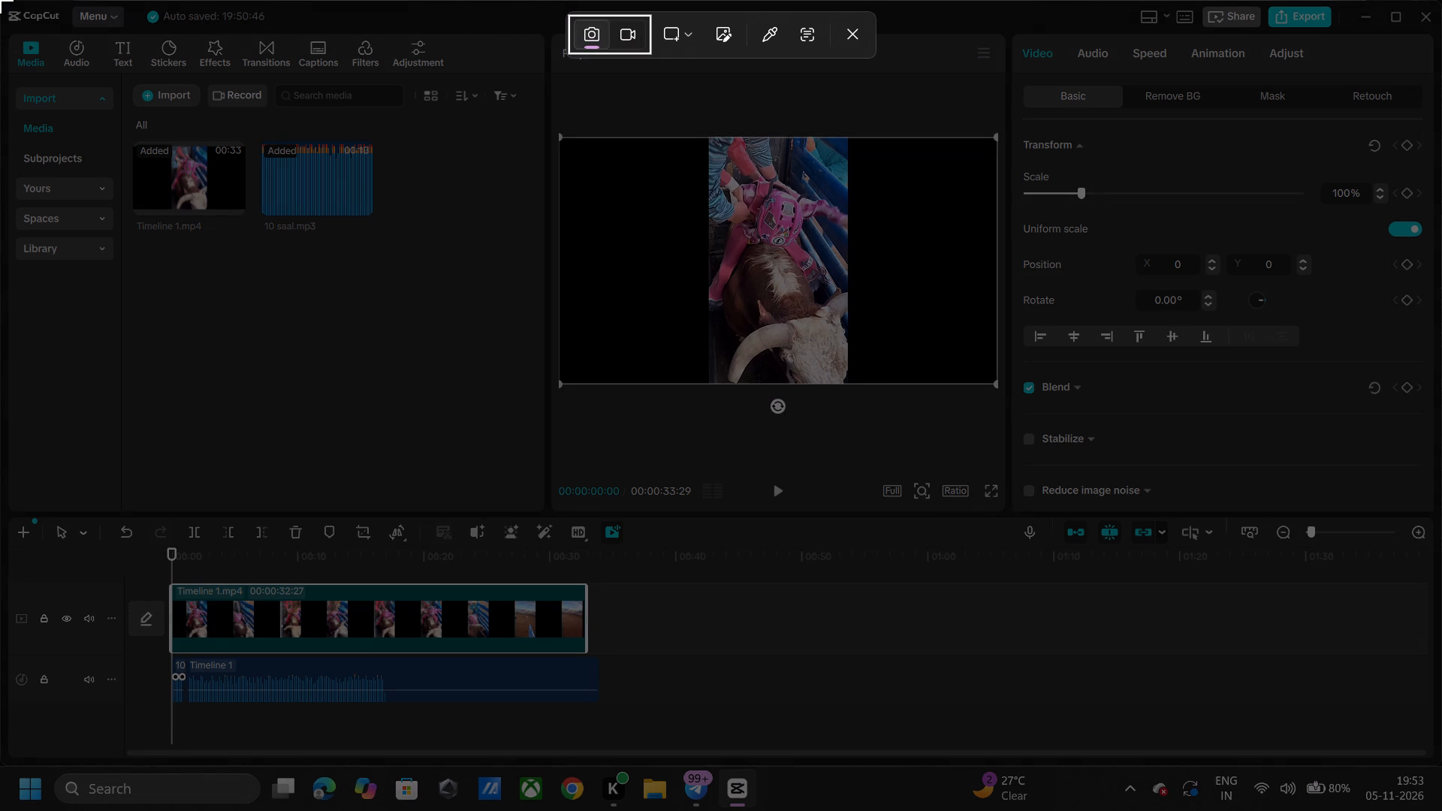
{"action": "left_click_drag", "start_coordinate": [0, 0], "coordinate": [23, 37]}
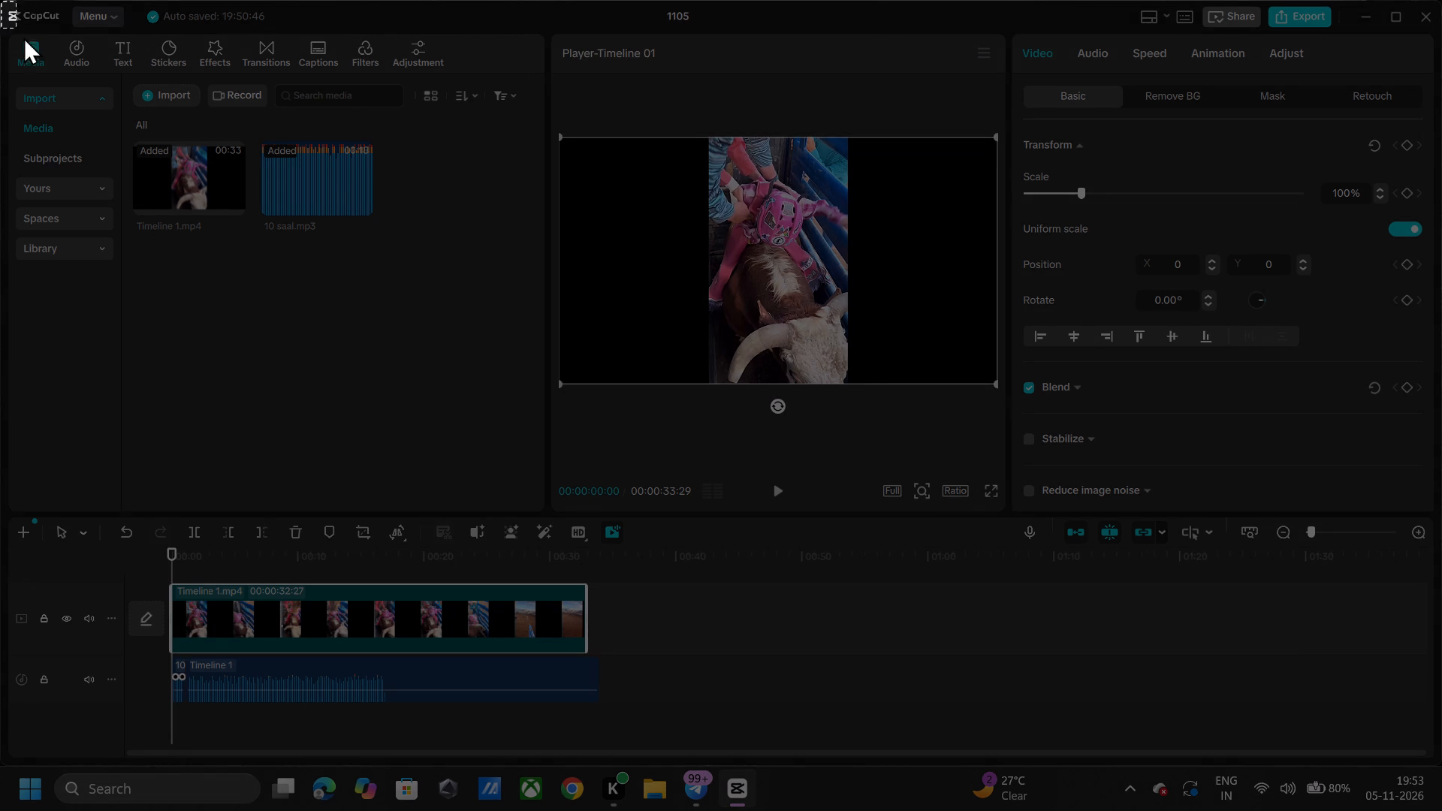
{"action": "left_click_drag", "start_coordinate": [23, 37], "coordinate": [1441, 810]}
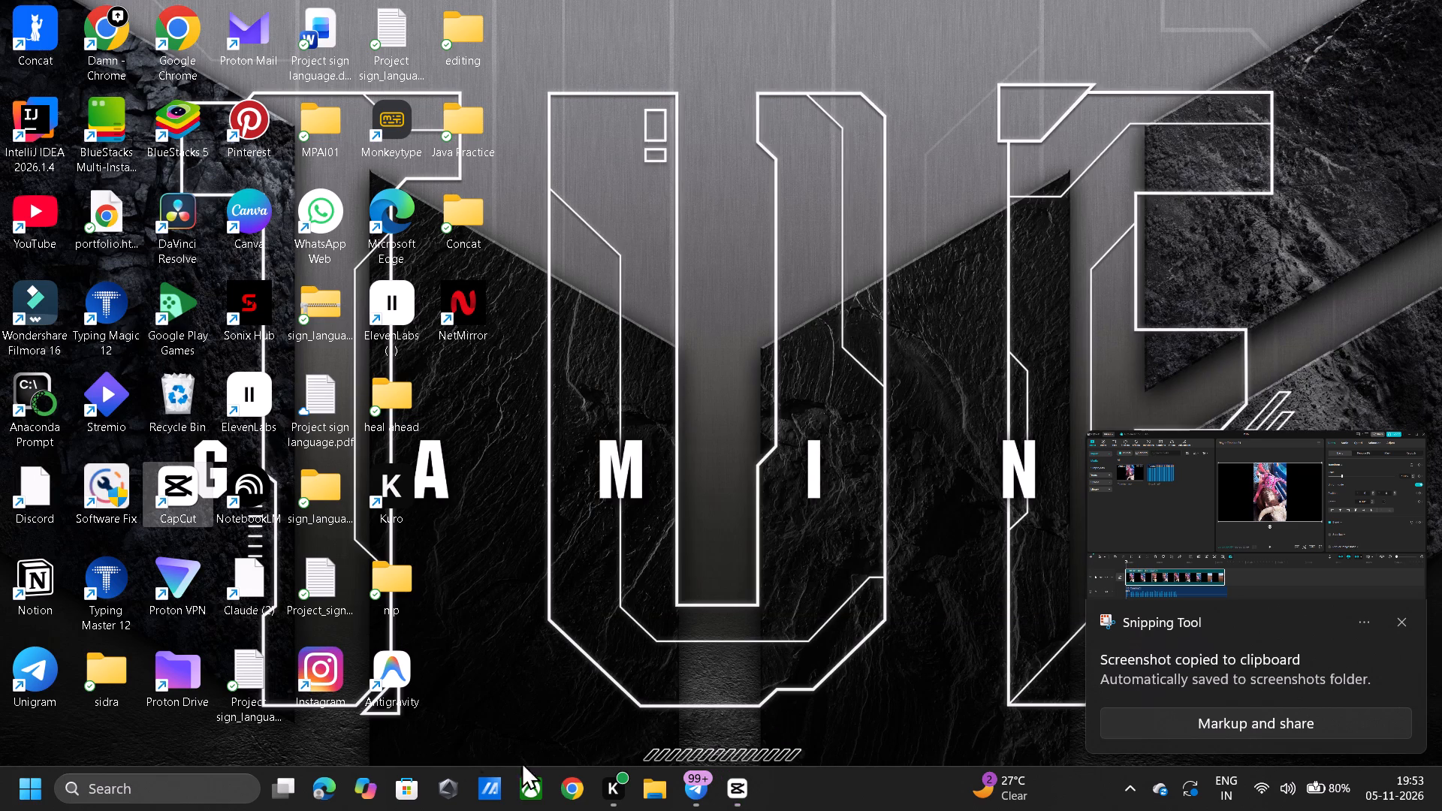
{"action": "left_click", "coordinate": [570, 800]}
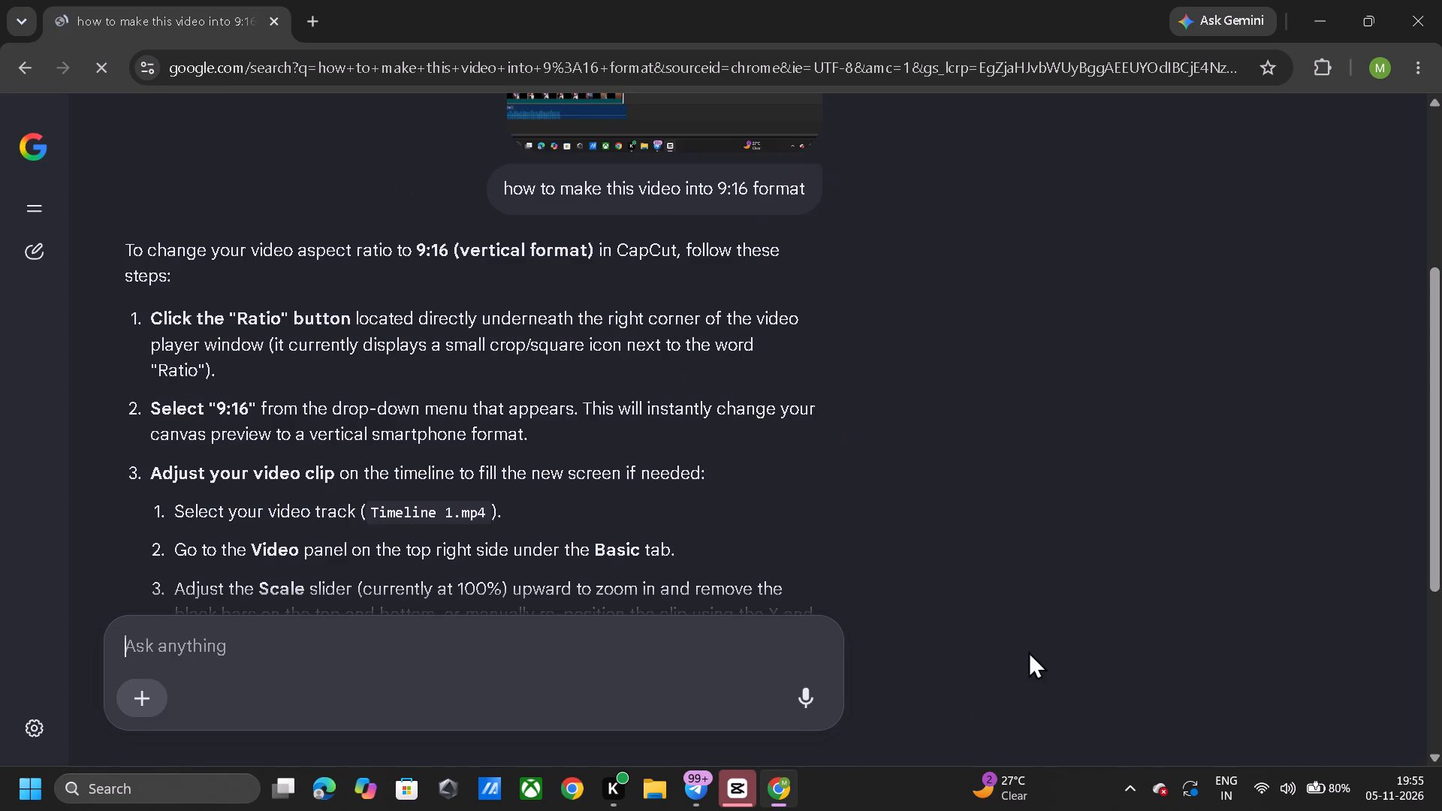
Switch back to CapCut and set the project's aspect ratio to 9:16.
{"action": "left_click", "coordinate": [741, 796]}
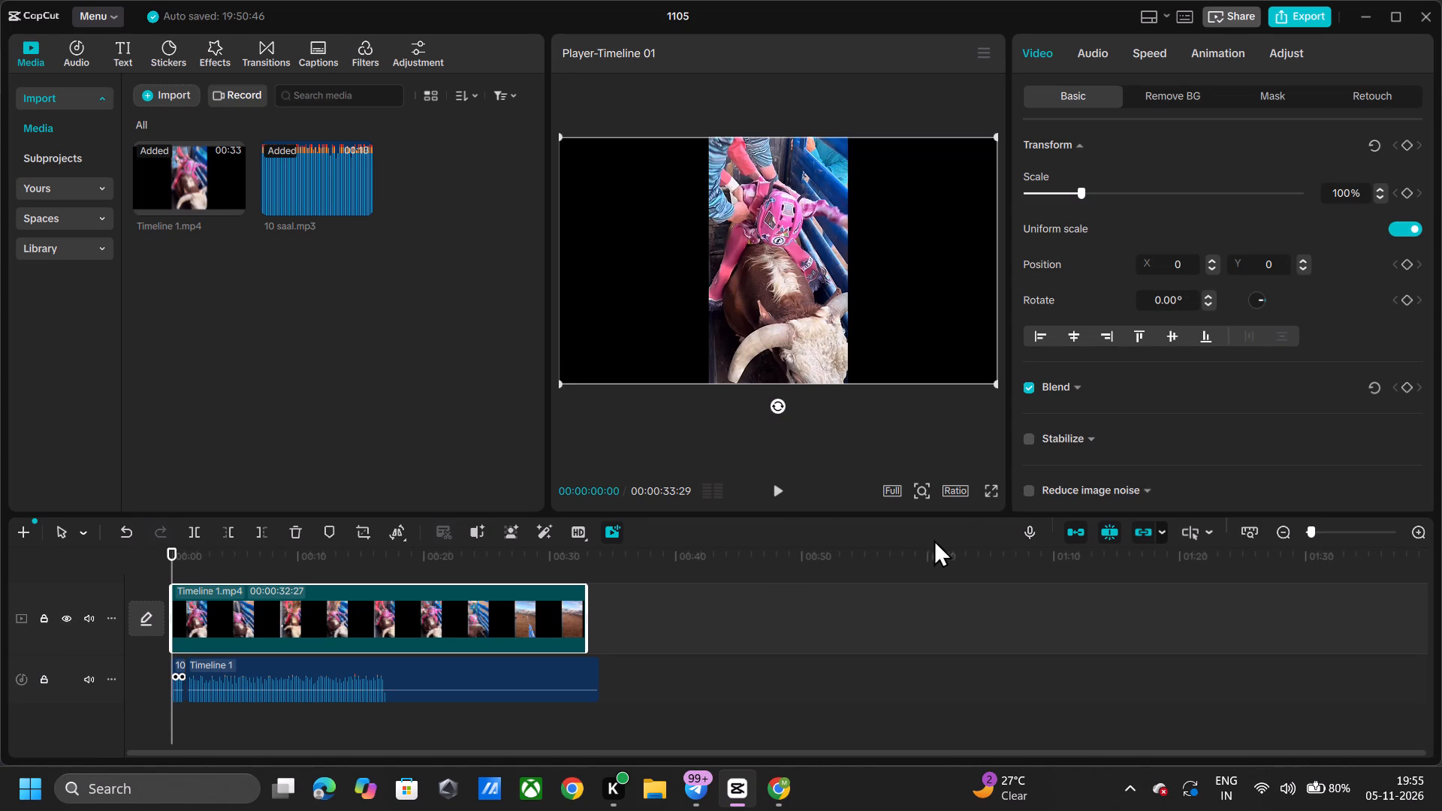
{"action": "left_click", "coordinate": [952, 496]}
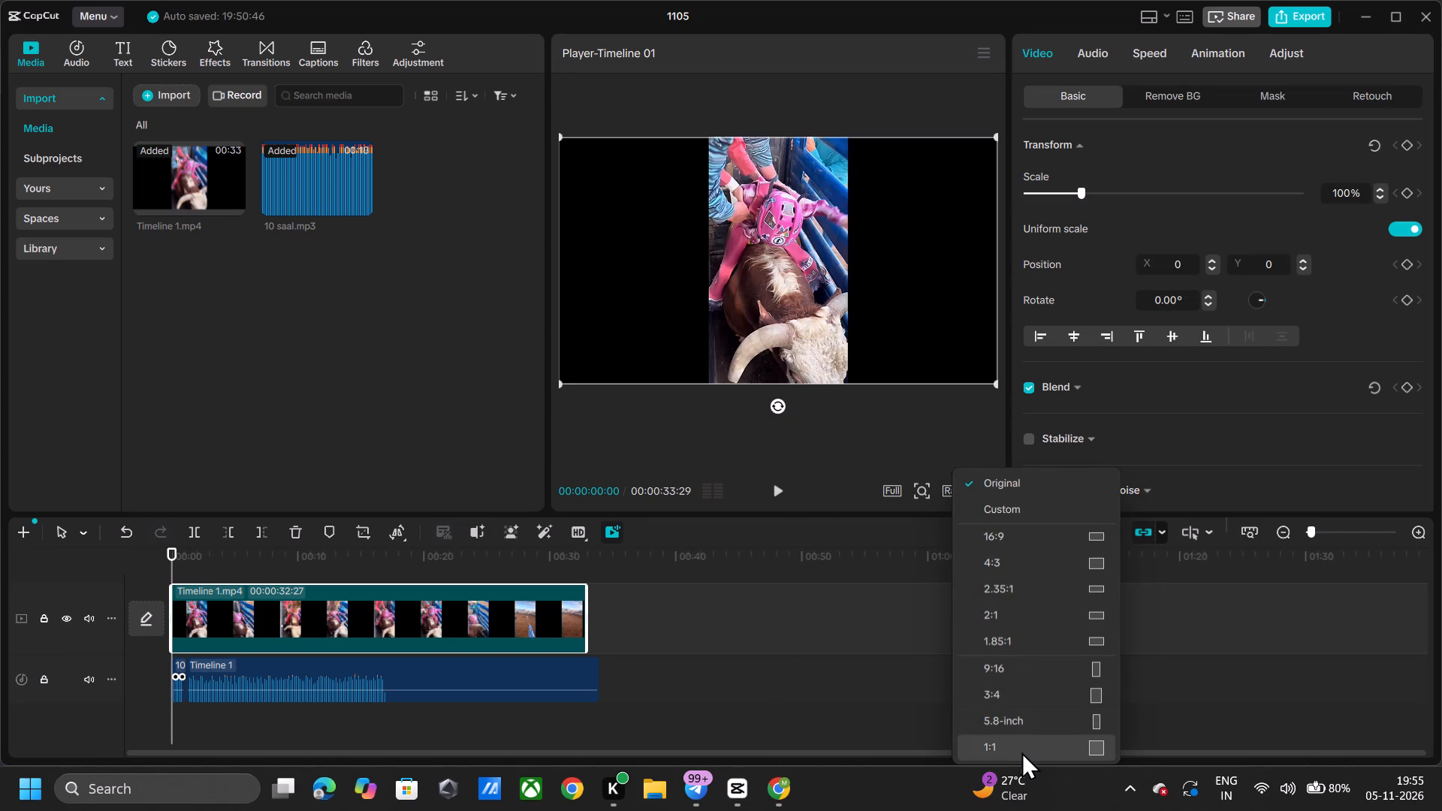
{"action": "left_click", "coordinate": [1035, 664]}
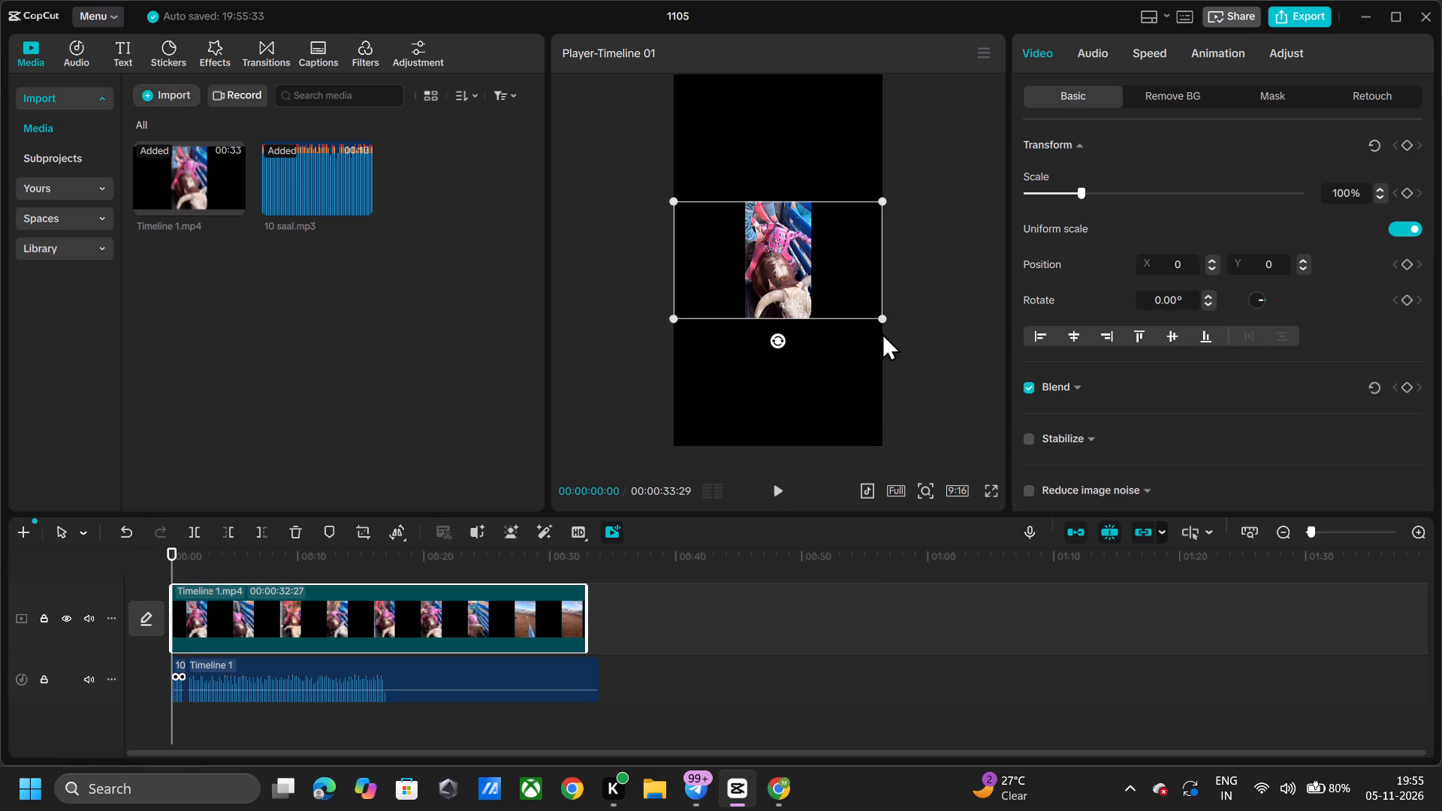
Enlarge the Timeline 1.mp4 clip in the preview until its picture fills the whole vertical frame.
{"action": "left_click_drag", "start_coordinate": [882, 318], "coordinate": [952, 436]}
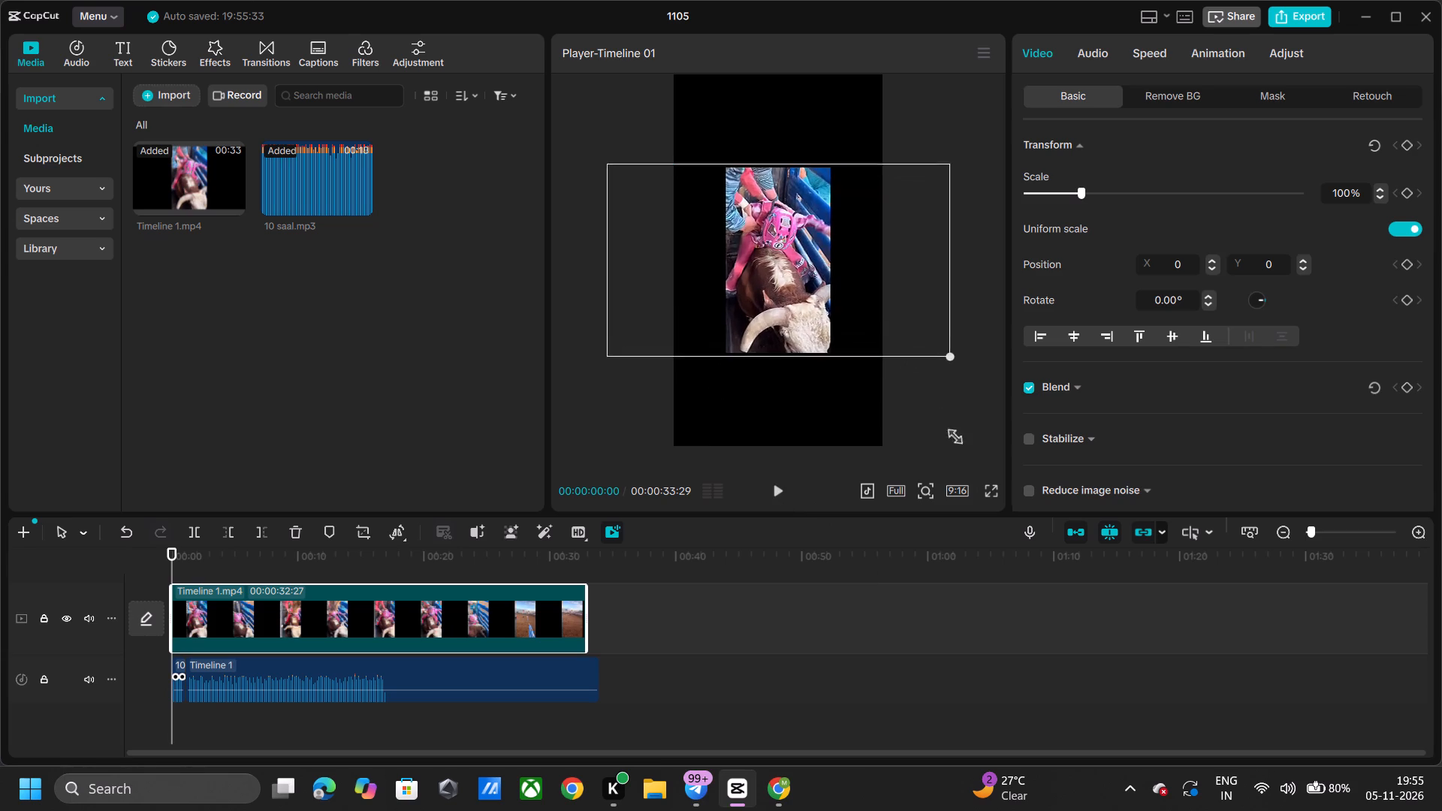
{"action": "left_click_drag", "start_coordinate": [952, 436], "coordinate": [1056, 701]}
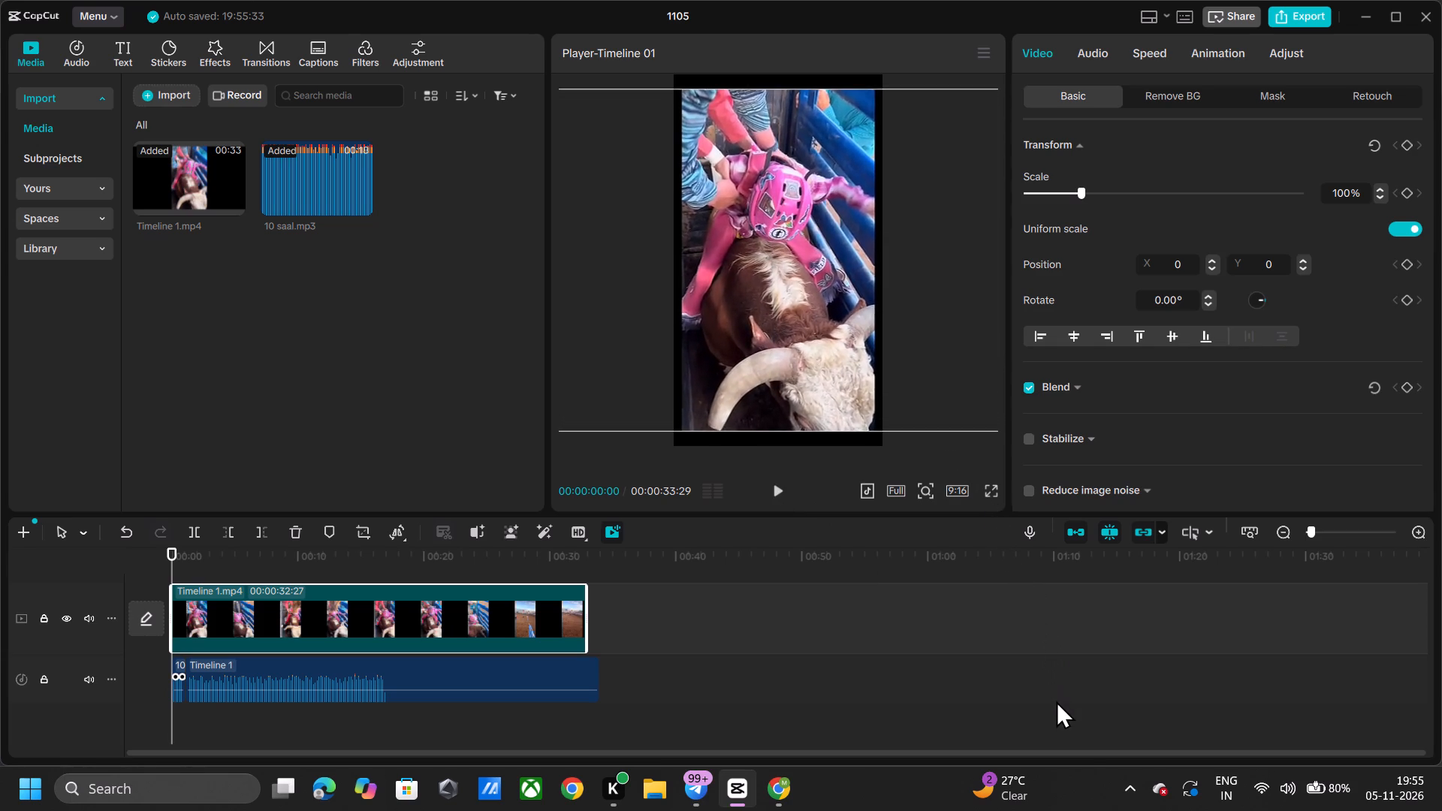
{"action": "left_click_drag", "start_coordinate": [1056, 701], "coordinate": [1063, 749]}
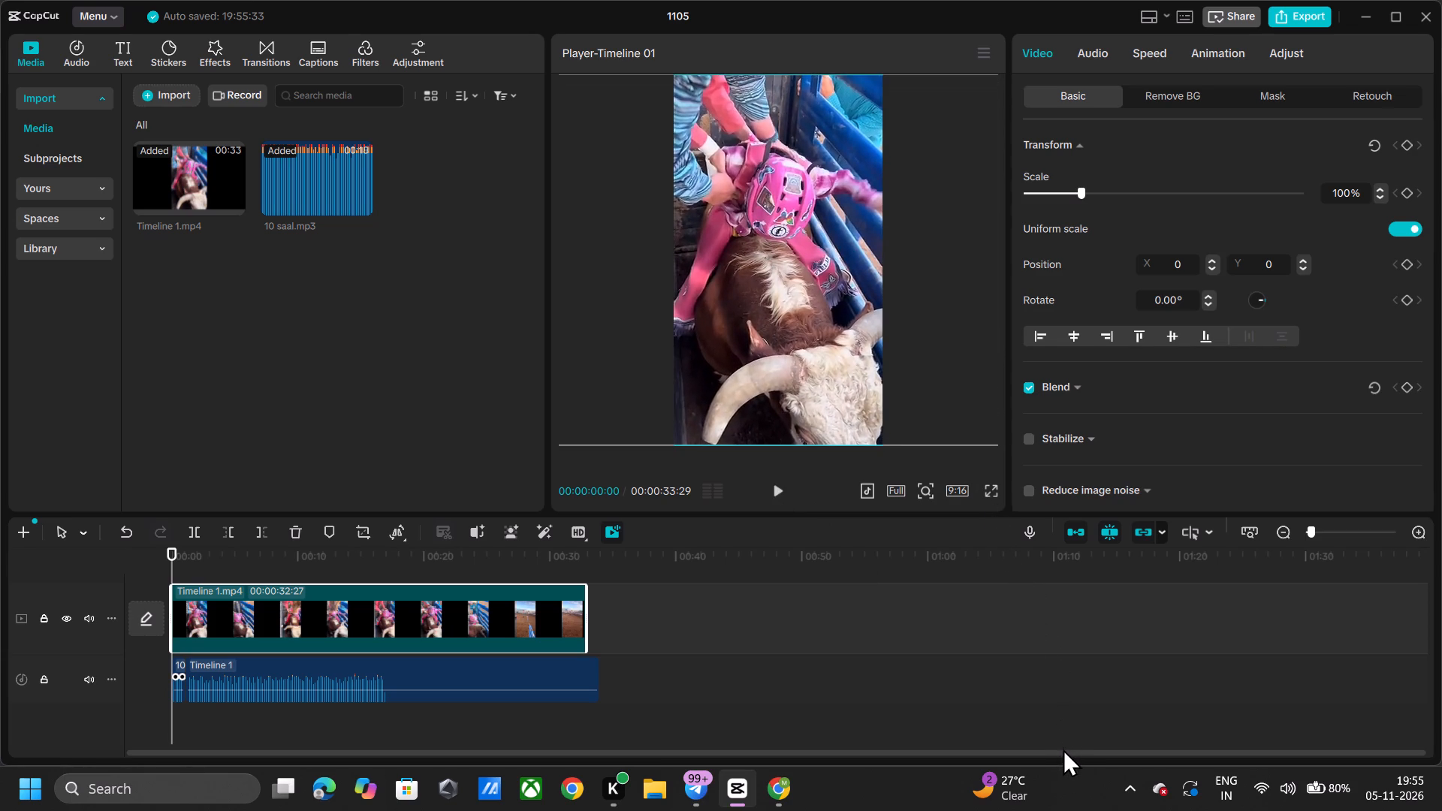
Play the vertical video from the start, twice, to review its first seconds with the sound.
{"action": "left_click_drag", "start_coordinate": [1063, 749], "coordinate": [1063, 749]}
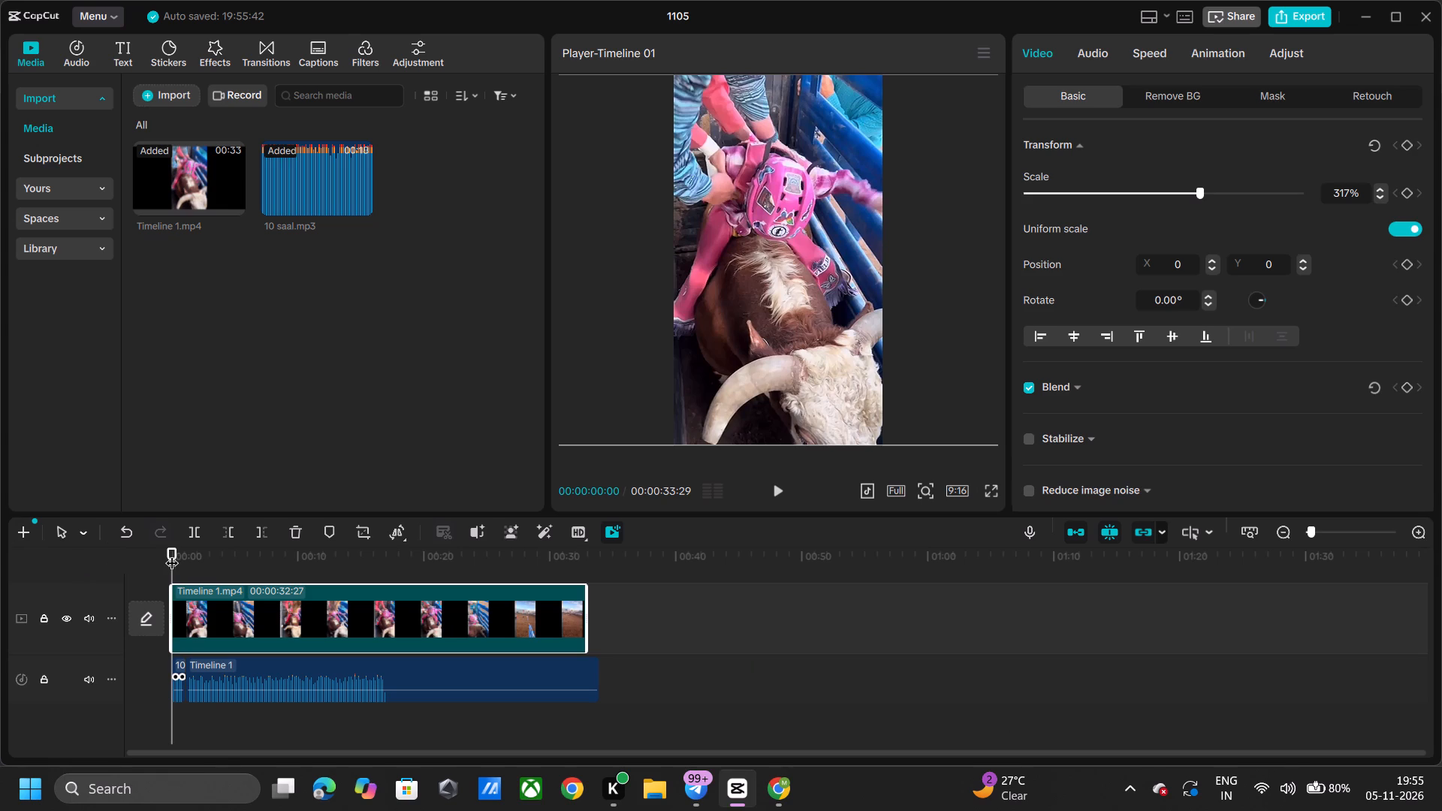
{"action": "left_click_drag", "start_coordinate": [172, 553], "coordinate": [53, 568]}
{"action": "key", "text": "space"}
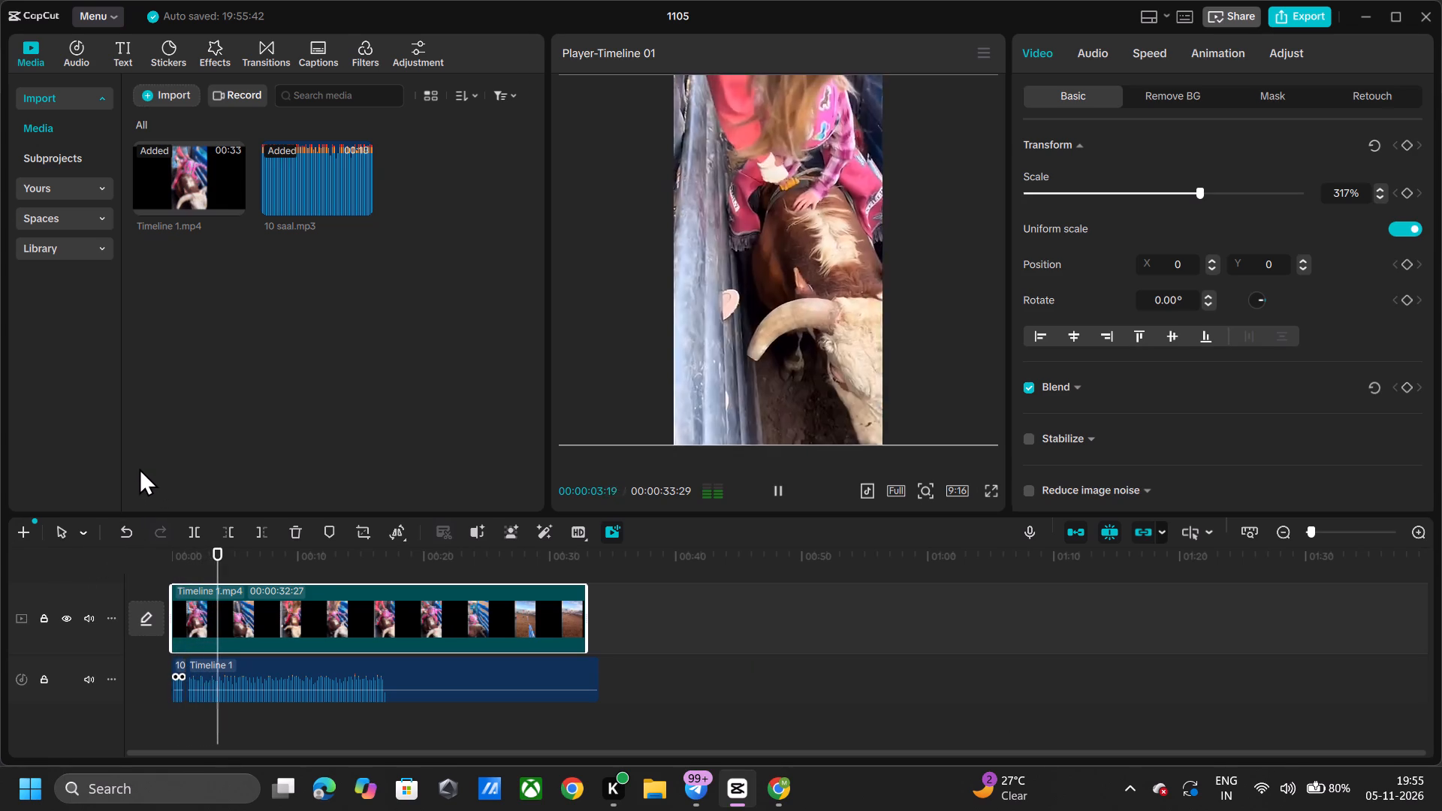
{"action": "key", "text": "space"}
{"action": "key", "text": "space"}
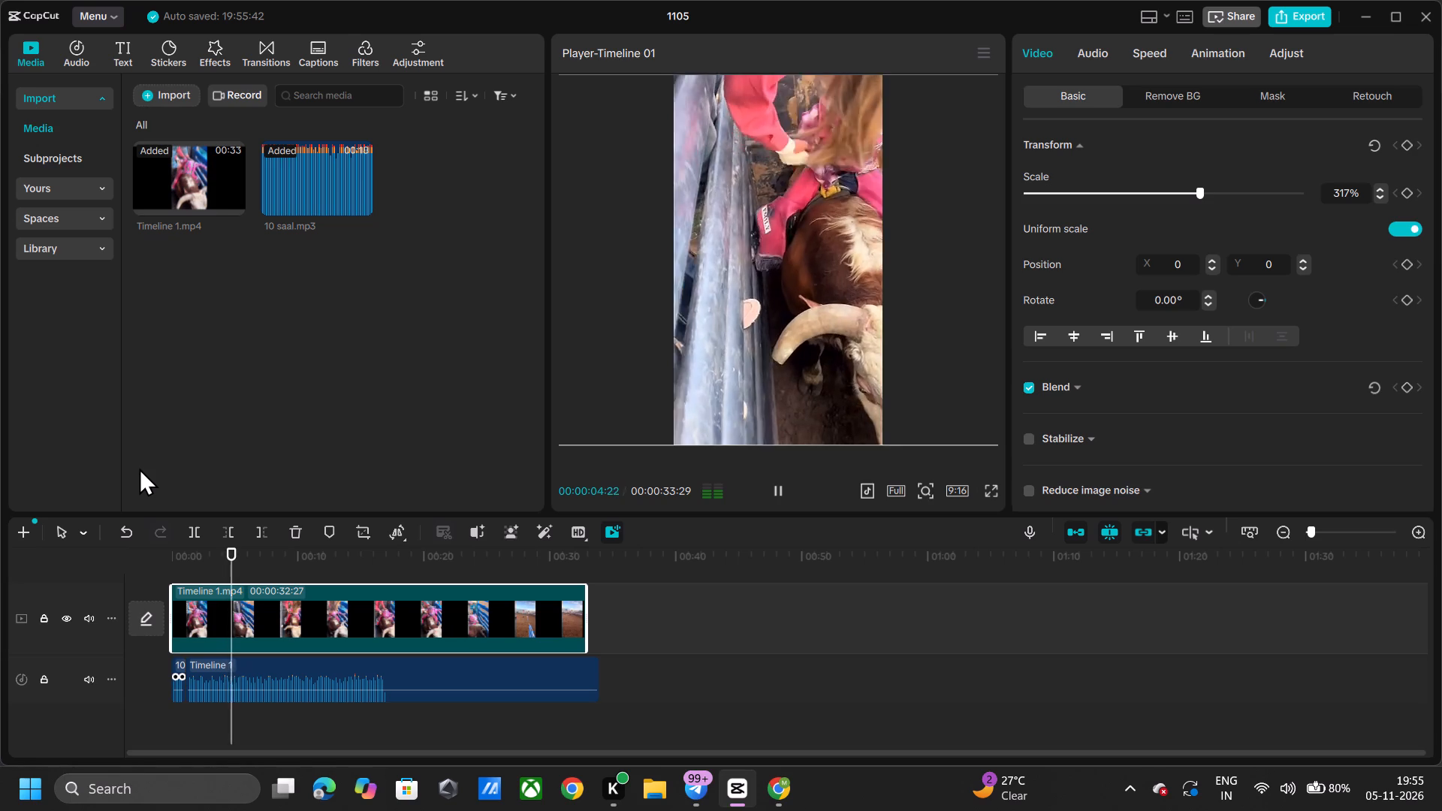
{"action": "key", "text": "space"}
{"action": "key", "text": "space"}
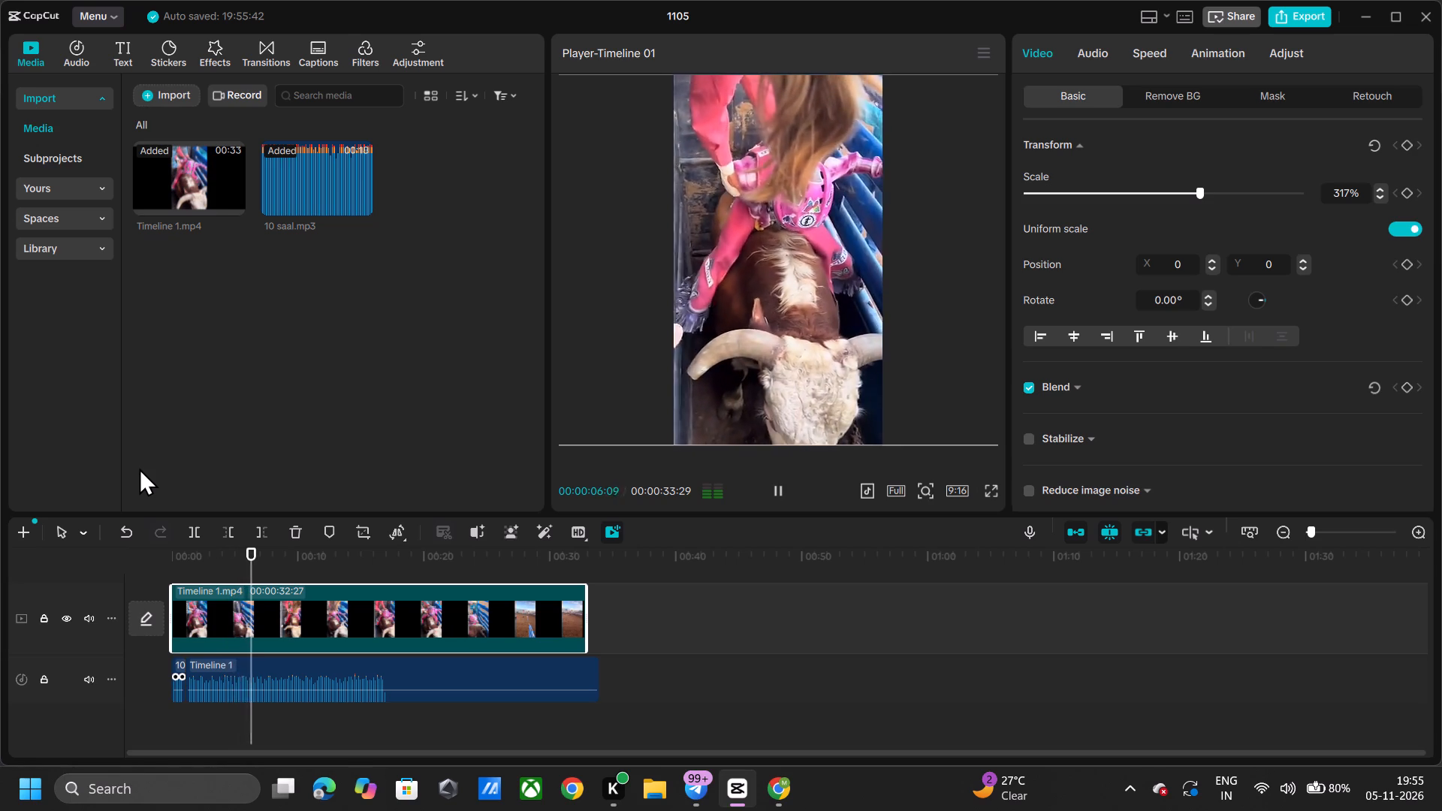
{"action": "key", "text": "space"}
{"action": "key", "text": "space"}
{"action": "key", "text": "space"}
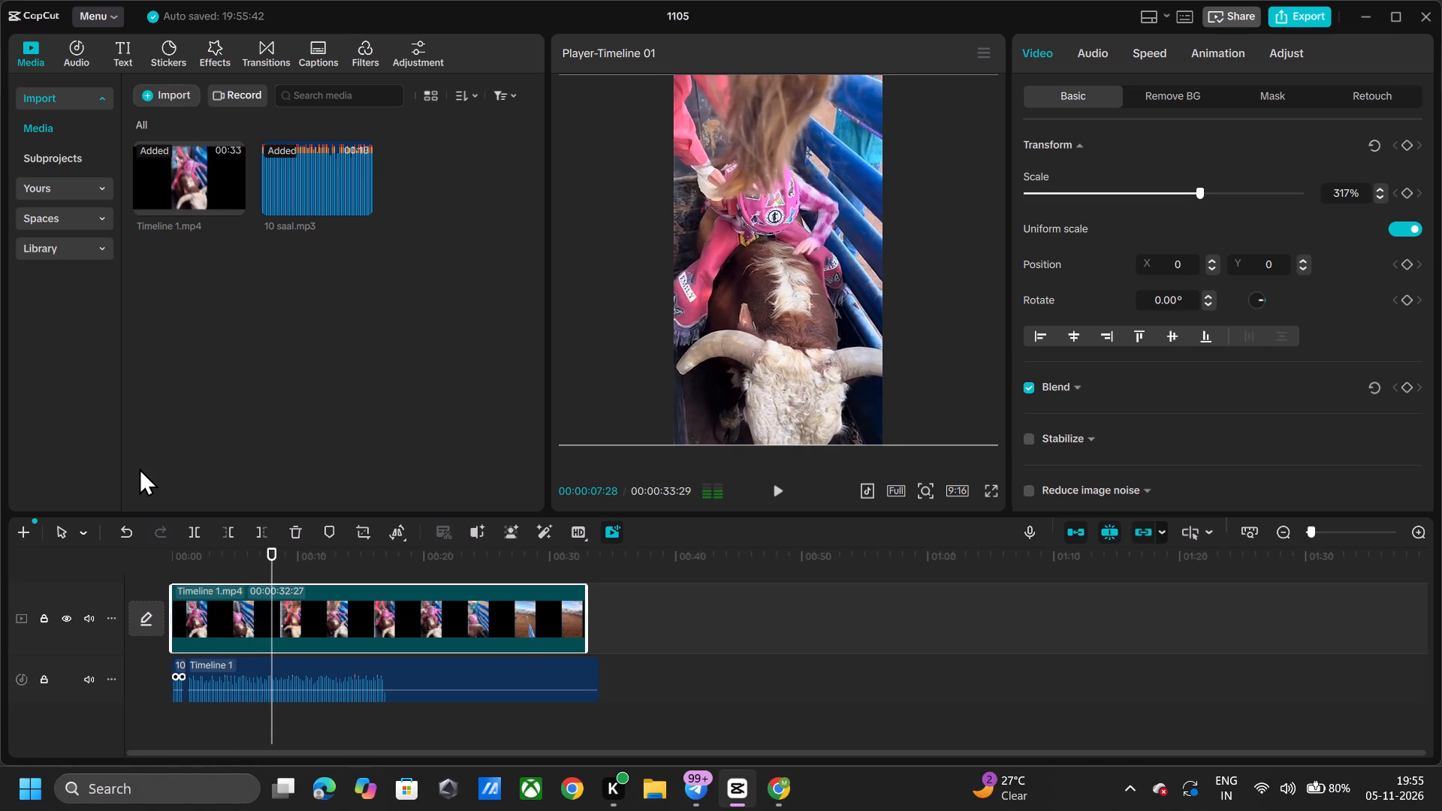
{"action": "left_click_drag", "start_coordinate": [270, 548], "coordinate": [2, 571]}
{"action": "key", "text": "space"}
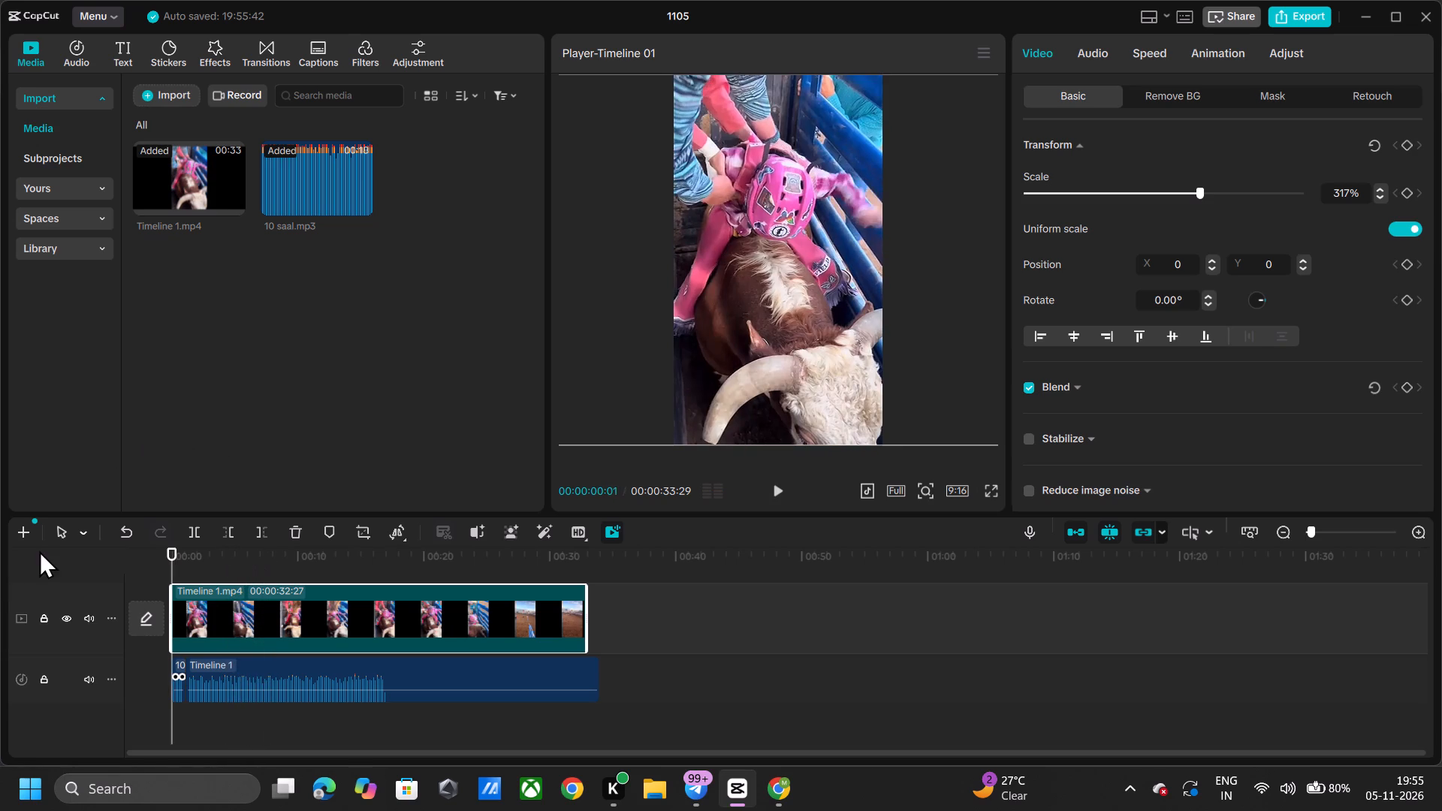
{"action": "key", "text": "space"}
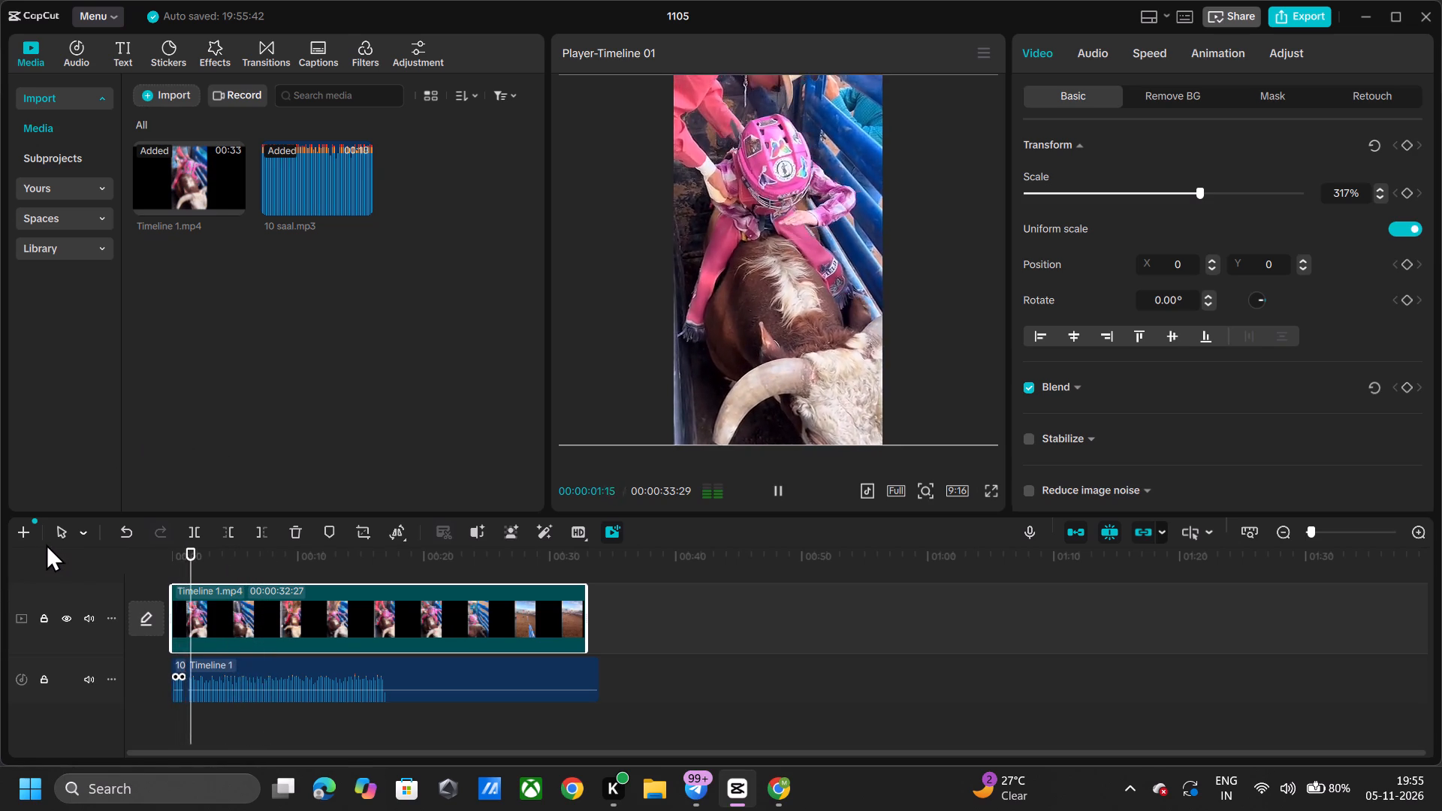
{"action": "key", "text": "space"}
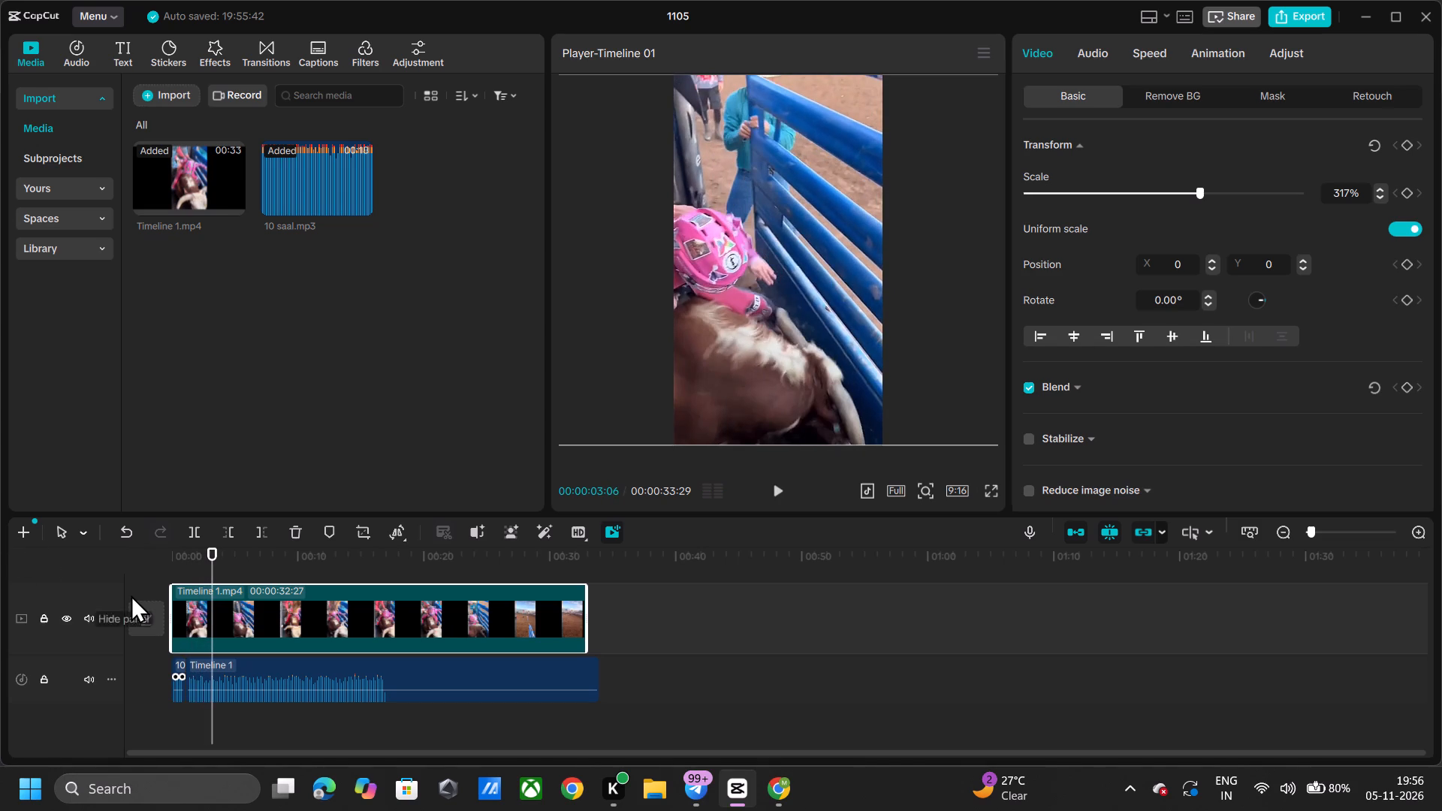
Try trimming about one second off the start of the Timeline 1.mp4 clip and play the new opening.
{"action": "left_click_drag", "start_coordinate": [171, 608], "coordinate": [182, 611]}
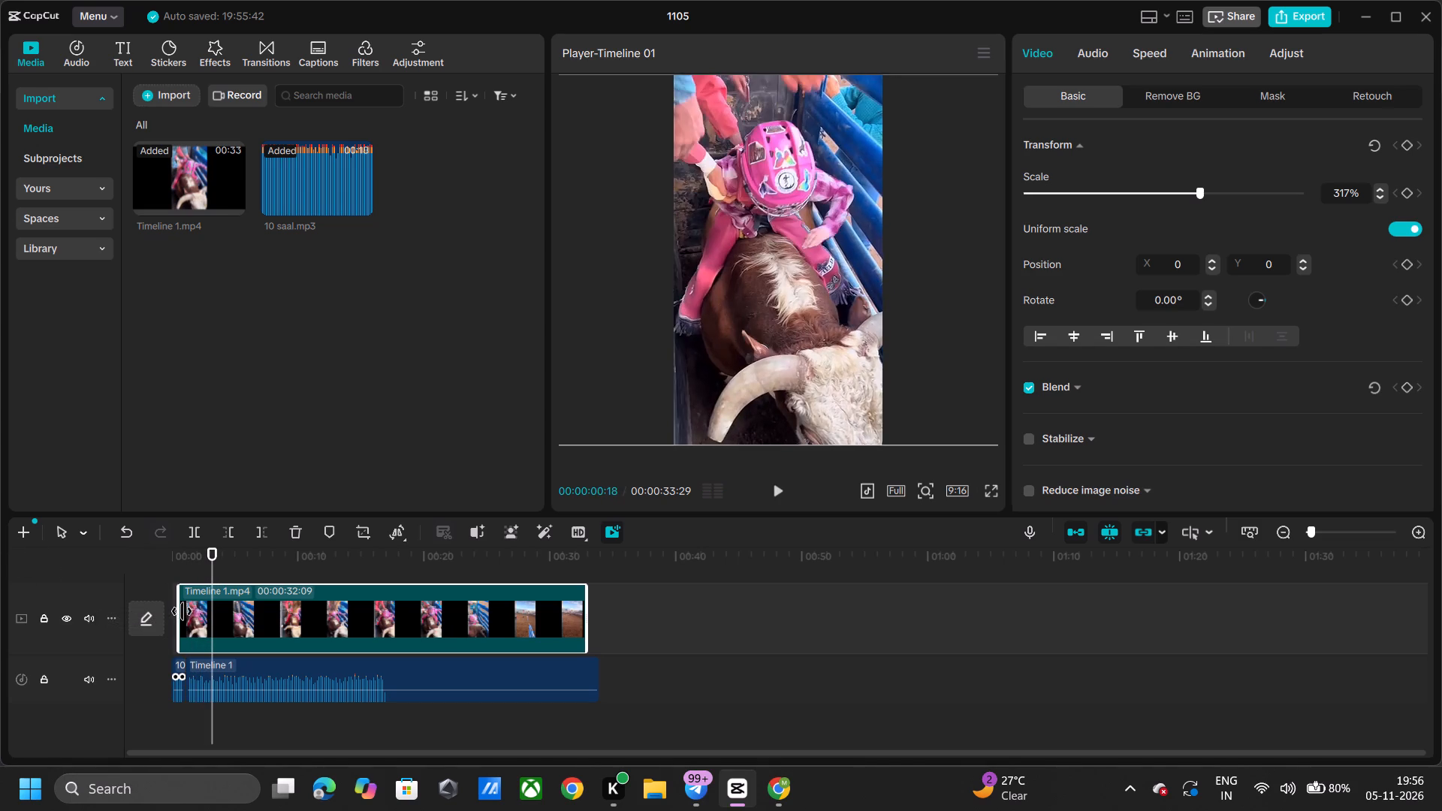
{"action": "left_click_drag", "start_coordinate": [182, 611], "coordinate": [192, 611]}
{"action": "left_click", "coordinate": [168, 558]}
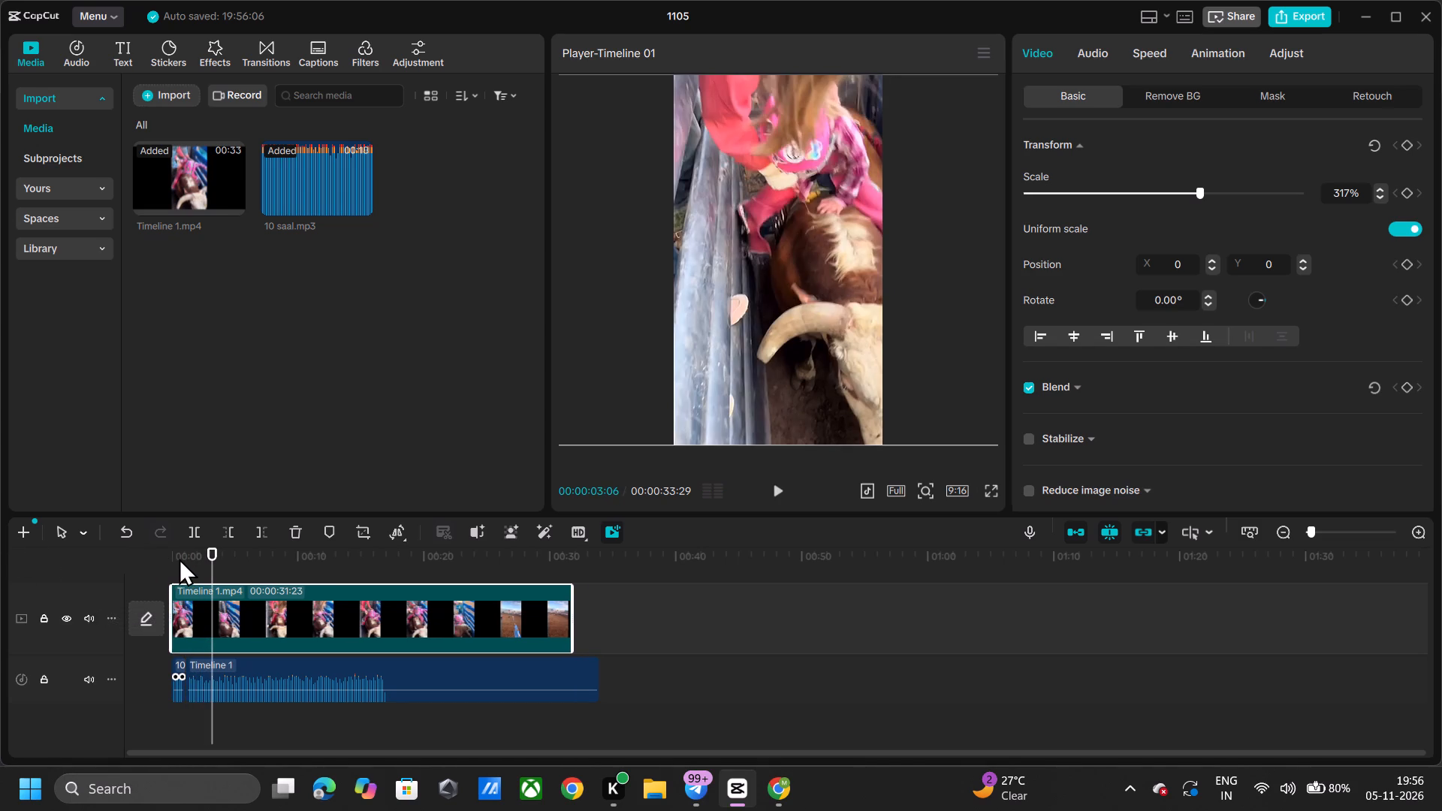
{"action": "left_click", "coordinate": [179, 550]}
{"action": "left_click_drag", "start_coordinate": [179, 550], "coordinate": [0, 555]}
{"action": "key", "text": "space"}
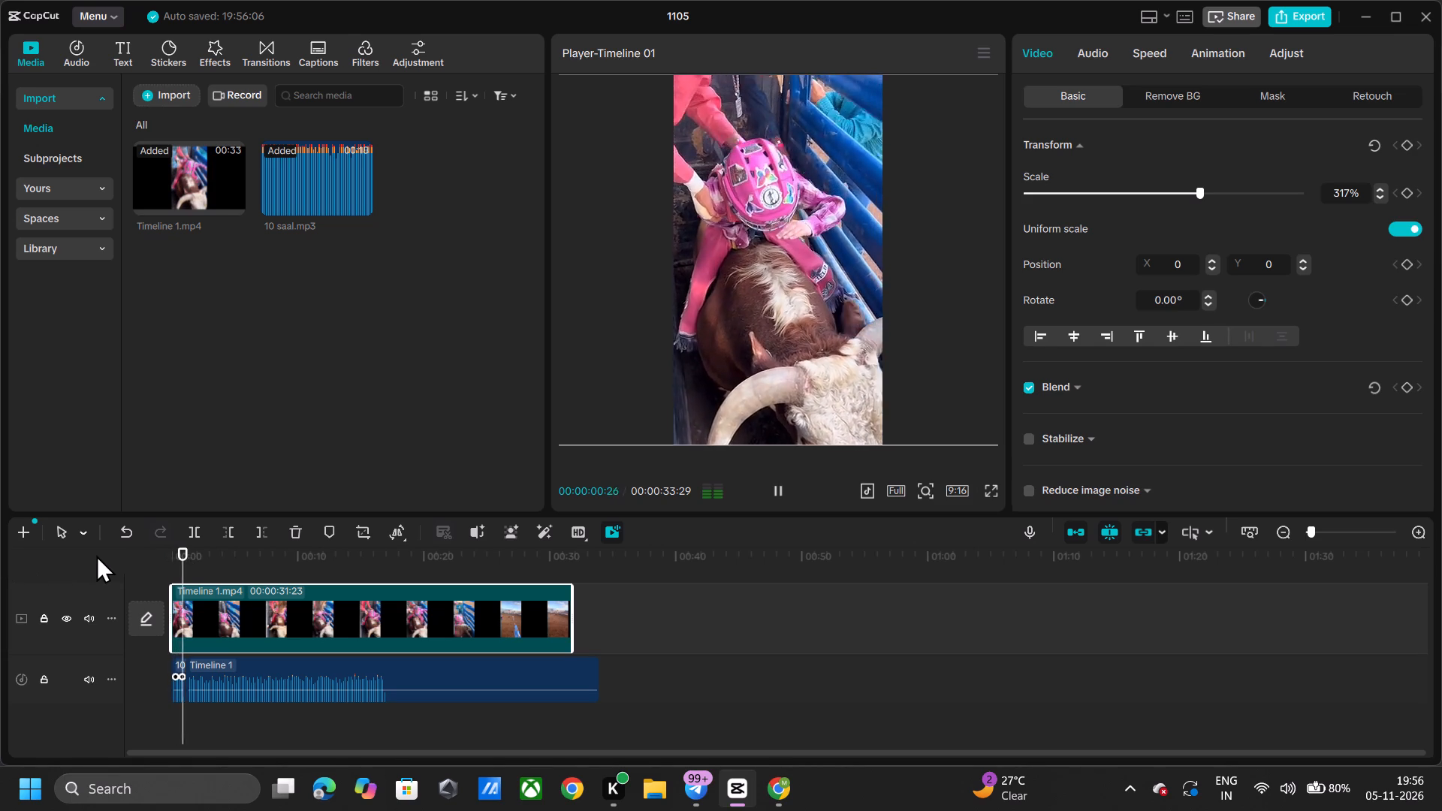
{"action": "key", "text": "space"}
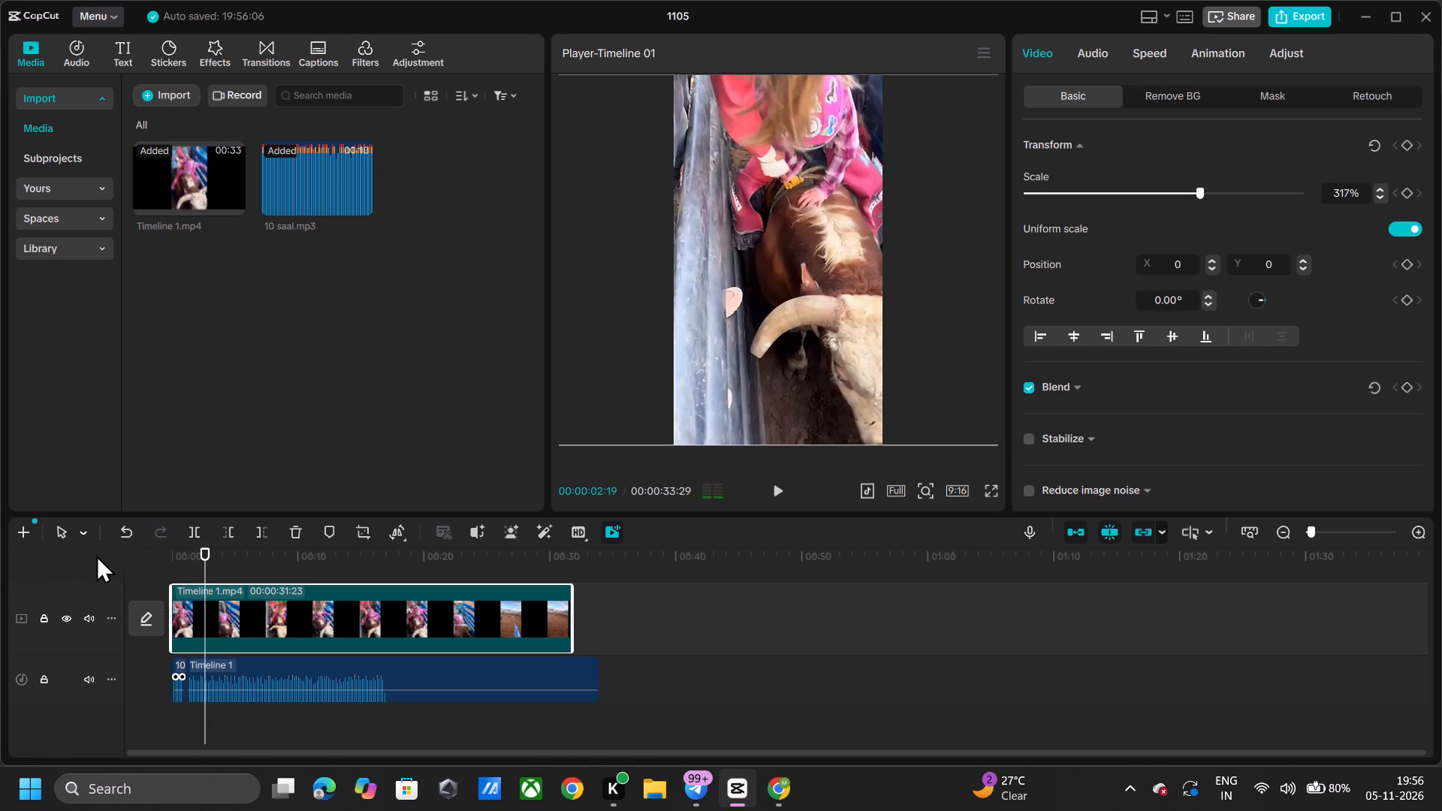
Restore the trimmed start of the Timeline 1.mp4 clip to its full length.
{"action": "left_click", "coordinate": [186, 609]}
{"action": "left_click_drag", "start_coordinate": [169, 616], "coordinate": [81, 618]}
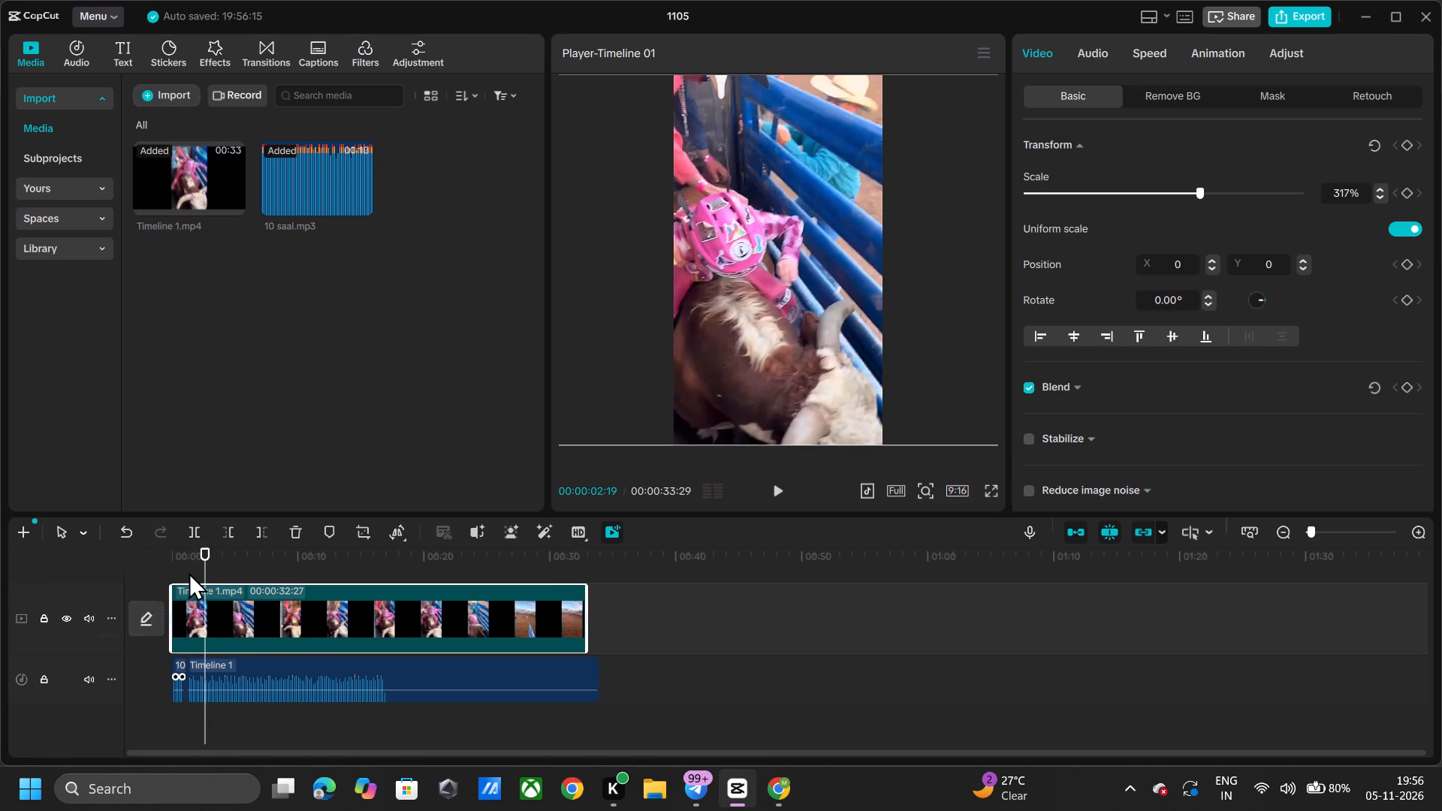
Play the first seconds from the beginning, pausing along the way, to examine picture against sound.
{"action": "left_click_drag", "start_coordinate": [204, 543], "coordinate": [193, 553]}
{"action": "left_click_drag", "start_coordinate": [200, 553], "coordinate": [92, 568]}
{"action": "key", "text": "space"}
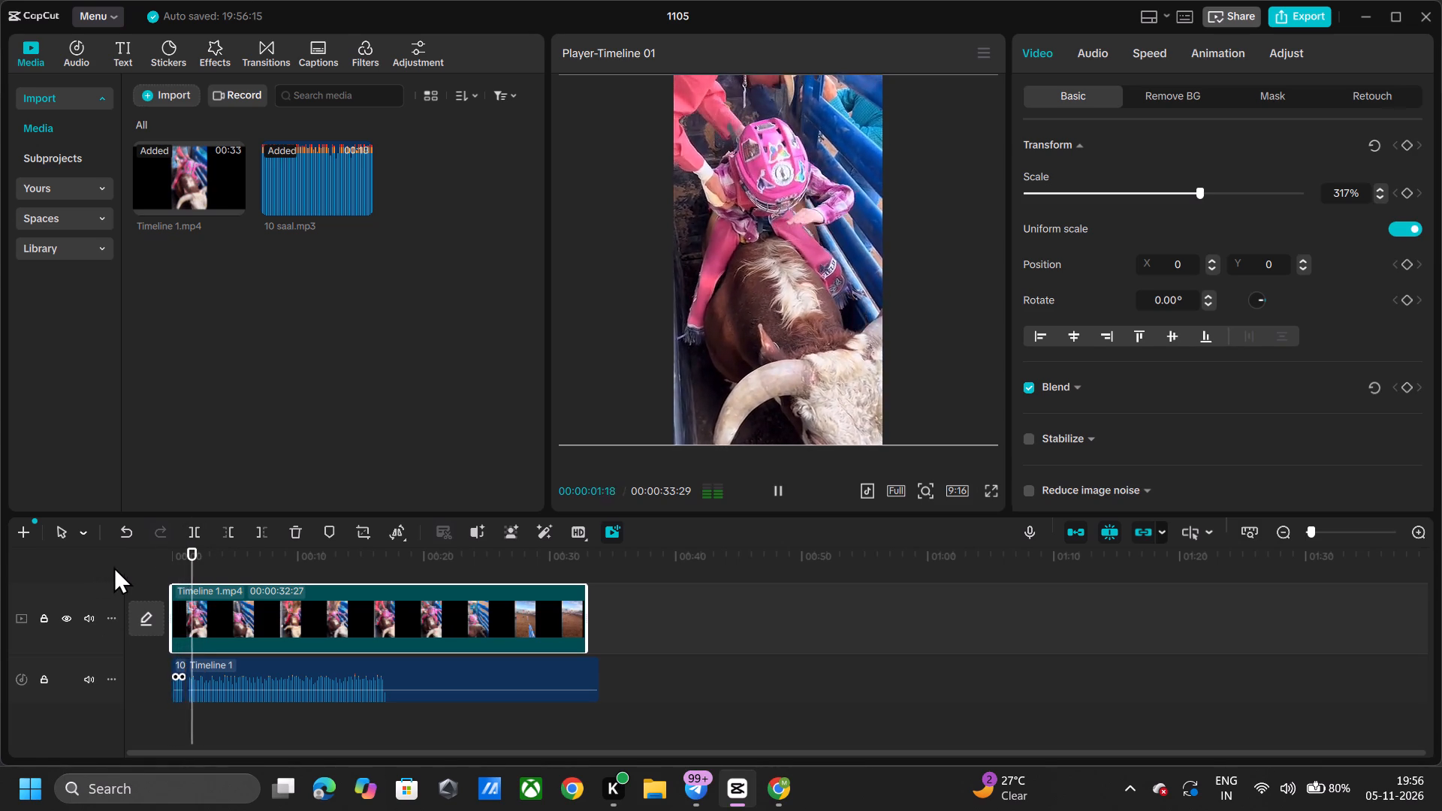
{"action": "key", "text": "space"}
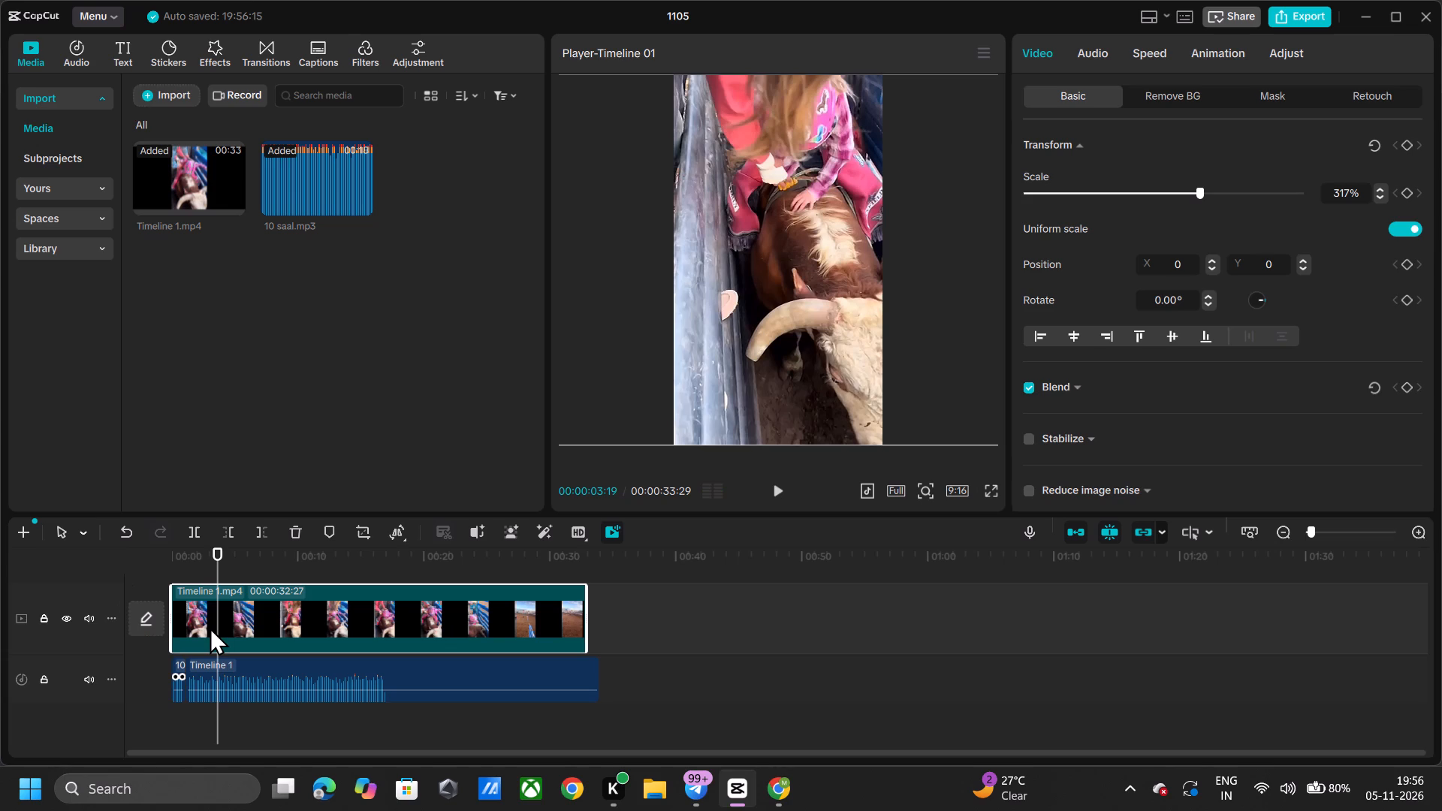
{"action": "key", "text": "space"}
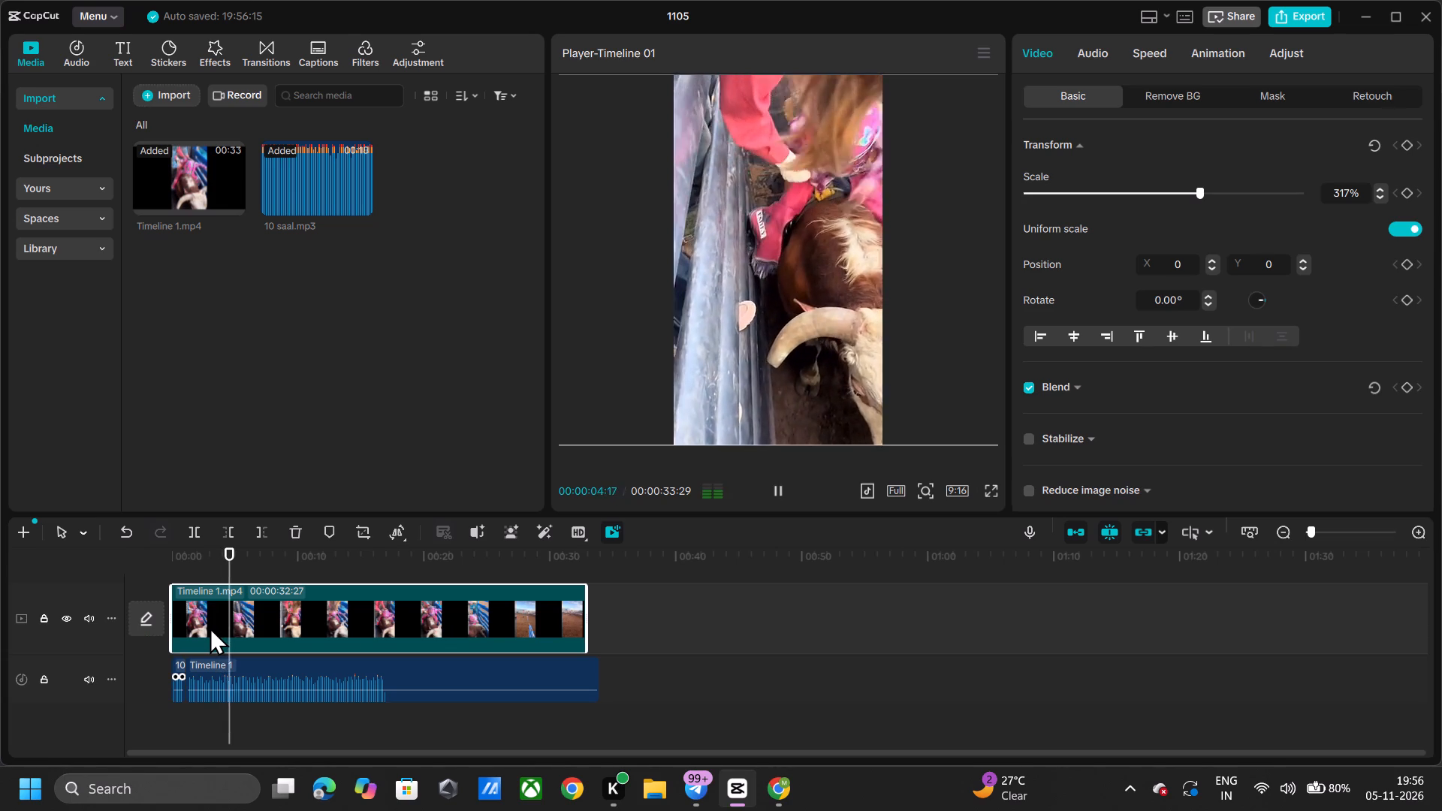
{"action": "key", "text": "space"}
{"action": "key", "text": "space"}
{"action": "key", "text": "space"}
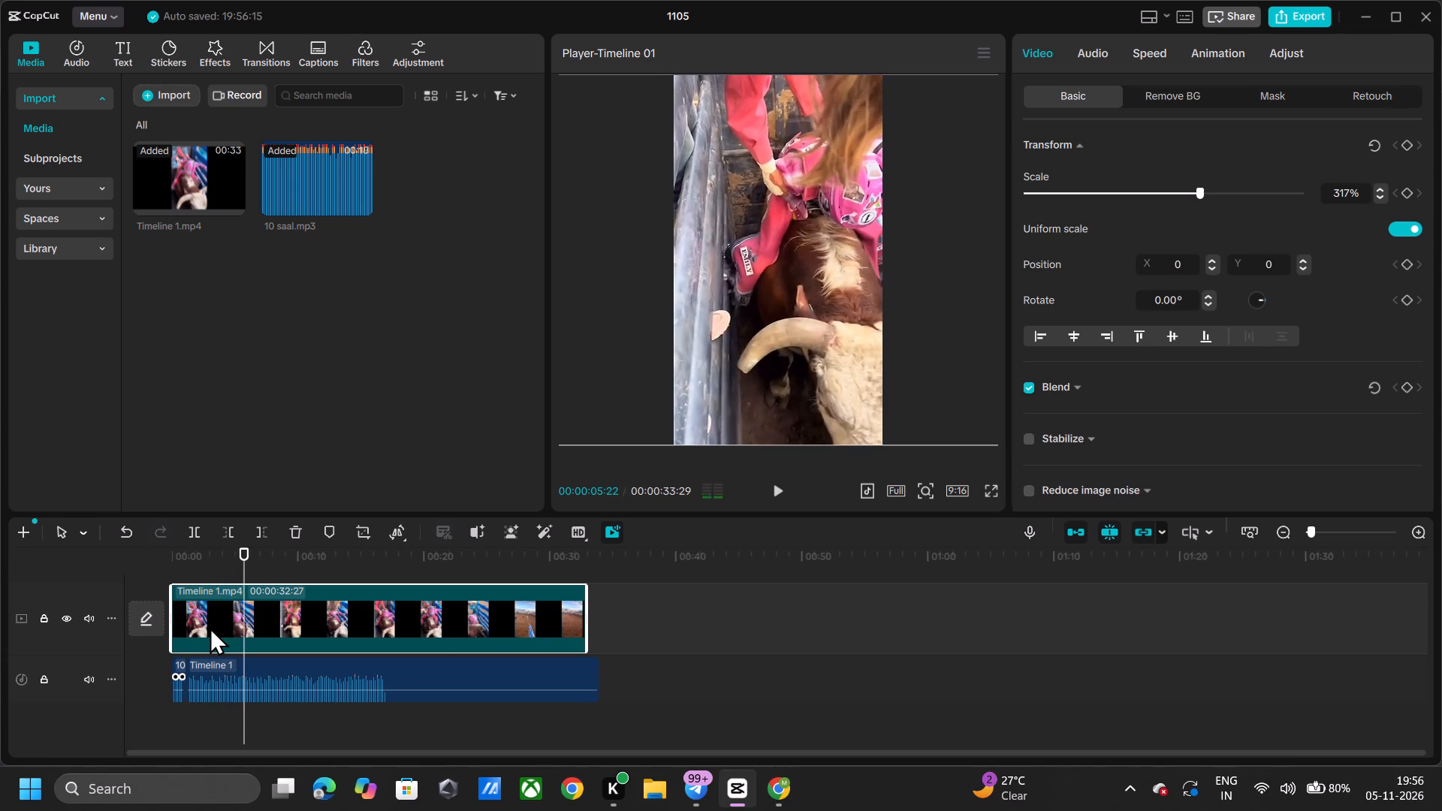
Find the end of the opening shot and split the Timeline 1.mp4 clip at 00:00:02:17.
{"action": "left_click_drag", "start_coordinate": [190, 573], "coordinate": [222, 583]}
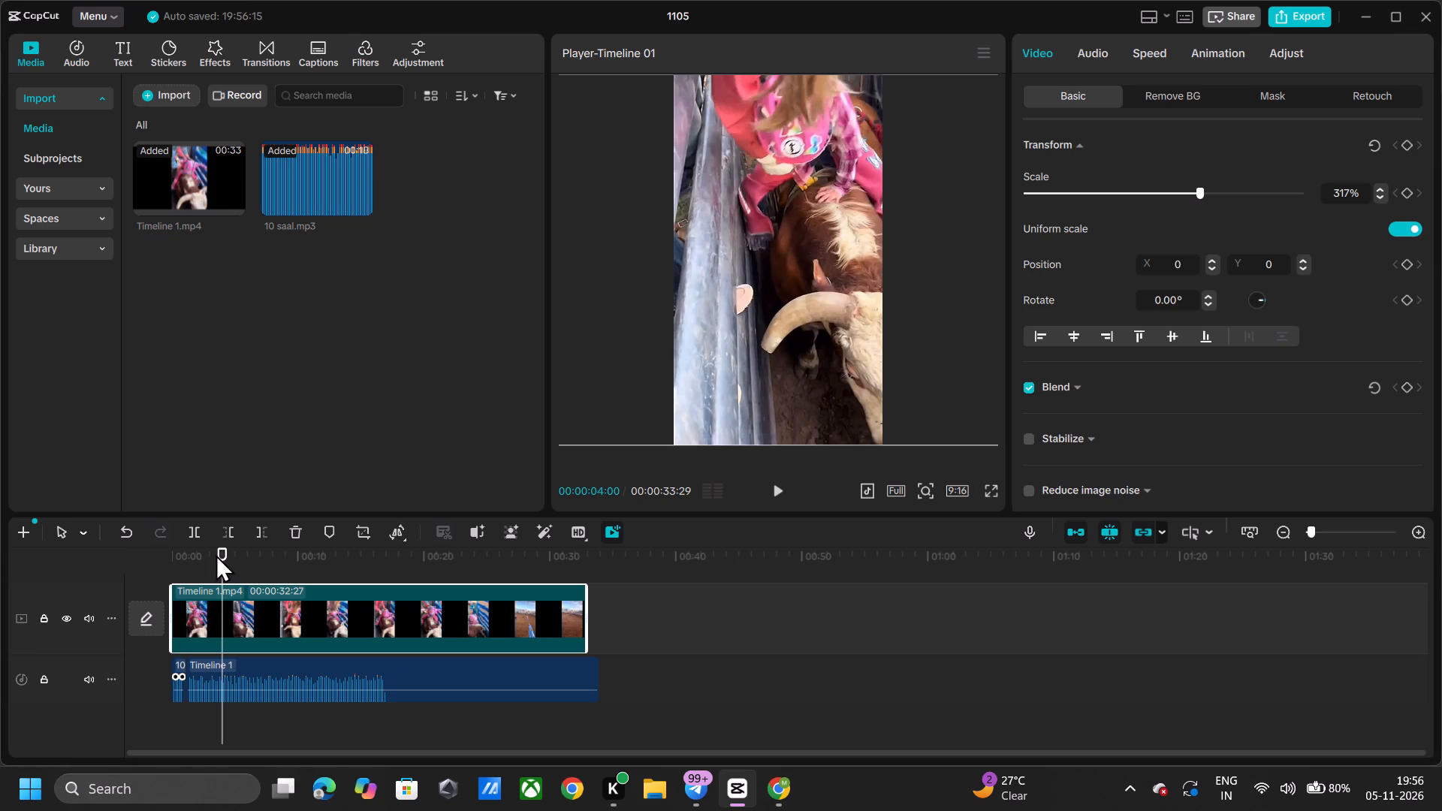
{"action": "left_click_drag", "start_coordinate": [225, 549], "coordinate": [113, 571]}
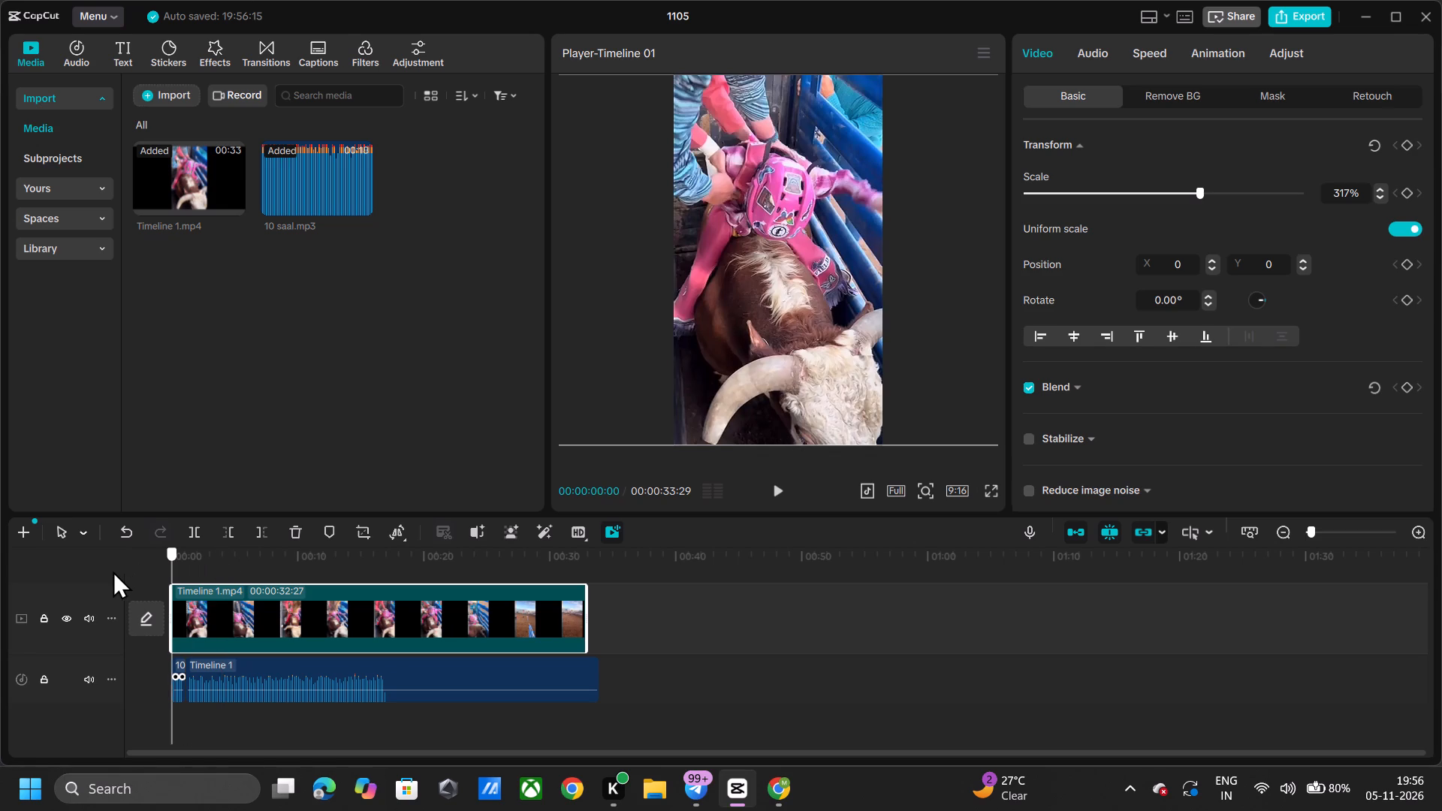
{"action": "left_click_drag", "start_coordinate": [113, 571], "coordinate": [230, 585]}
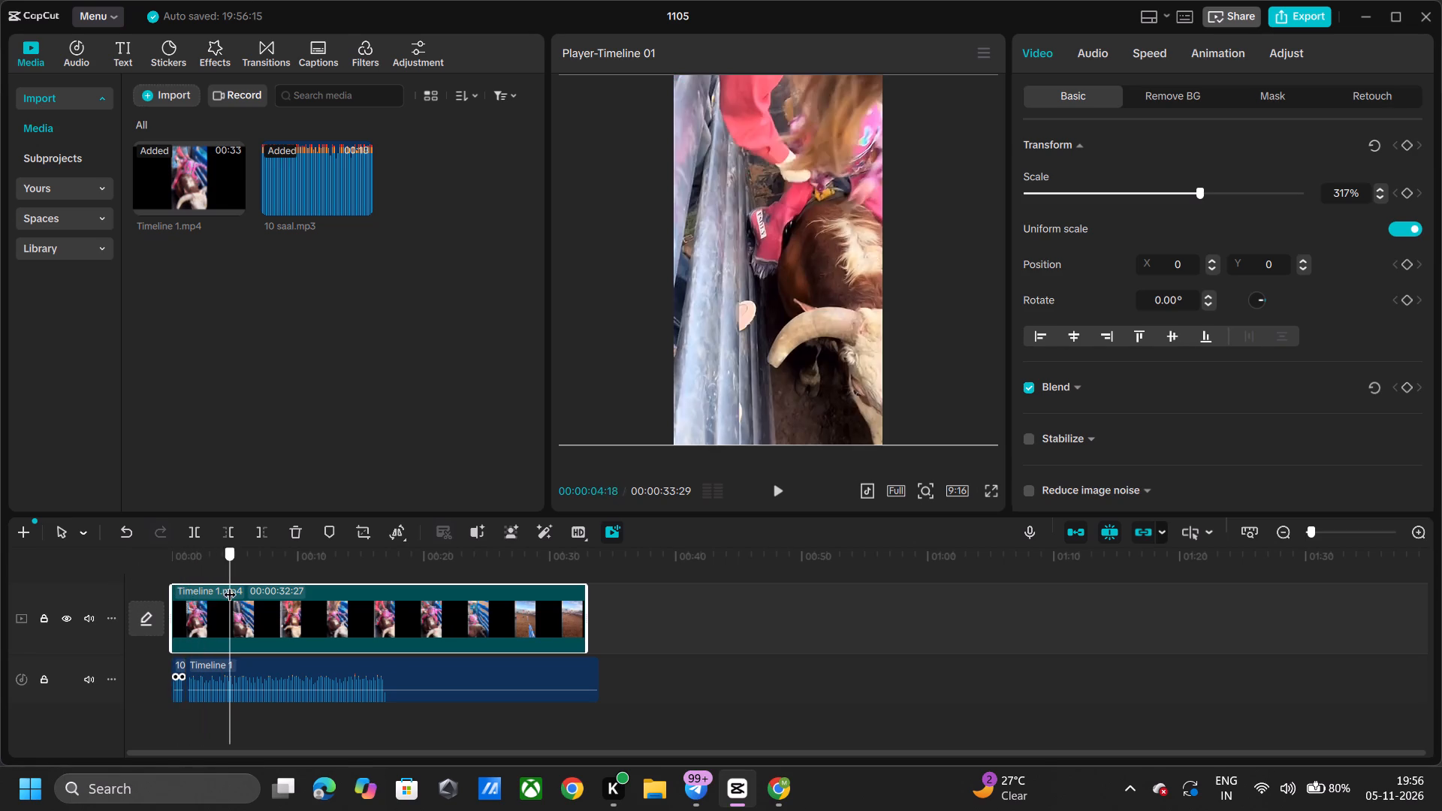
{"action": "left_click_drag", "start_coordinate": [230, 585], "coordinate": [201, 595]}
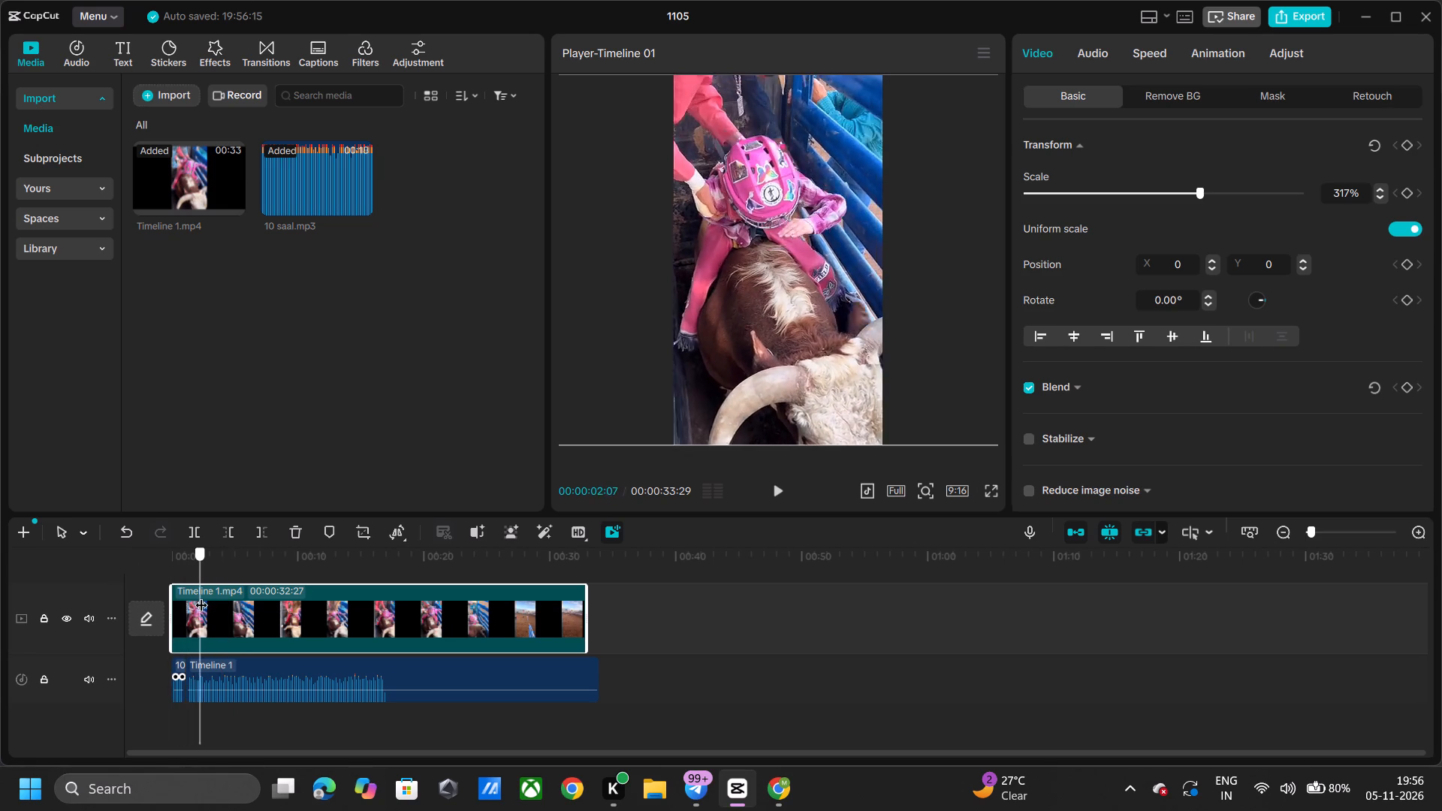
{"action": "left_click_drag", "start_coordinate": [201, 595], "coordinate": [210, 595]}
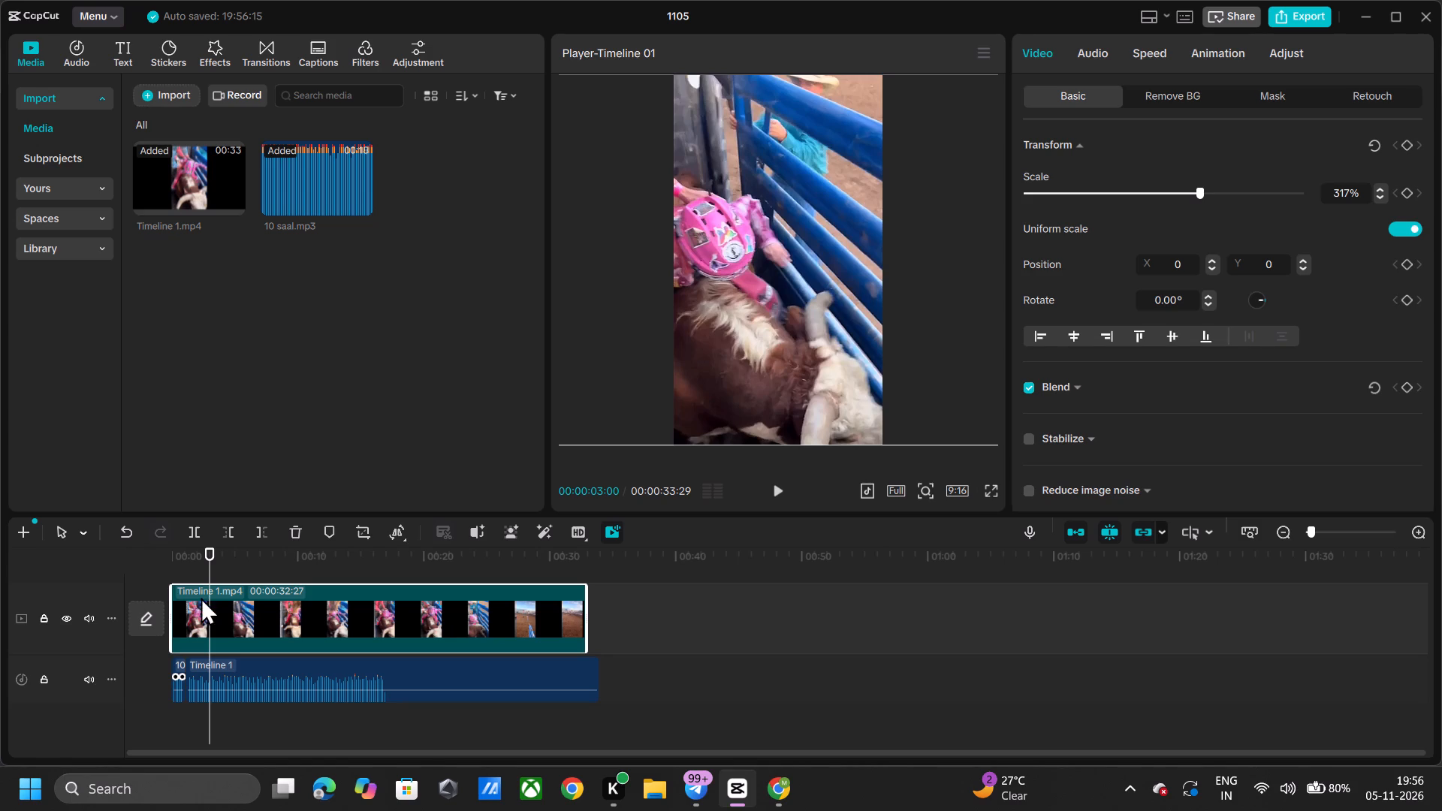
{"action": "left_click_drag", "start_coordinate": [211, 550], "coordinate": [205, 557]}
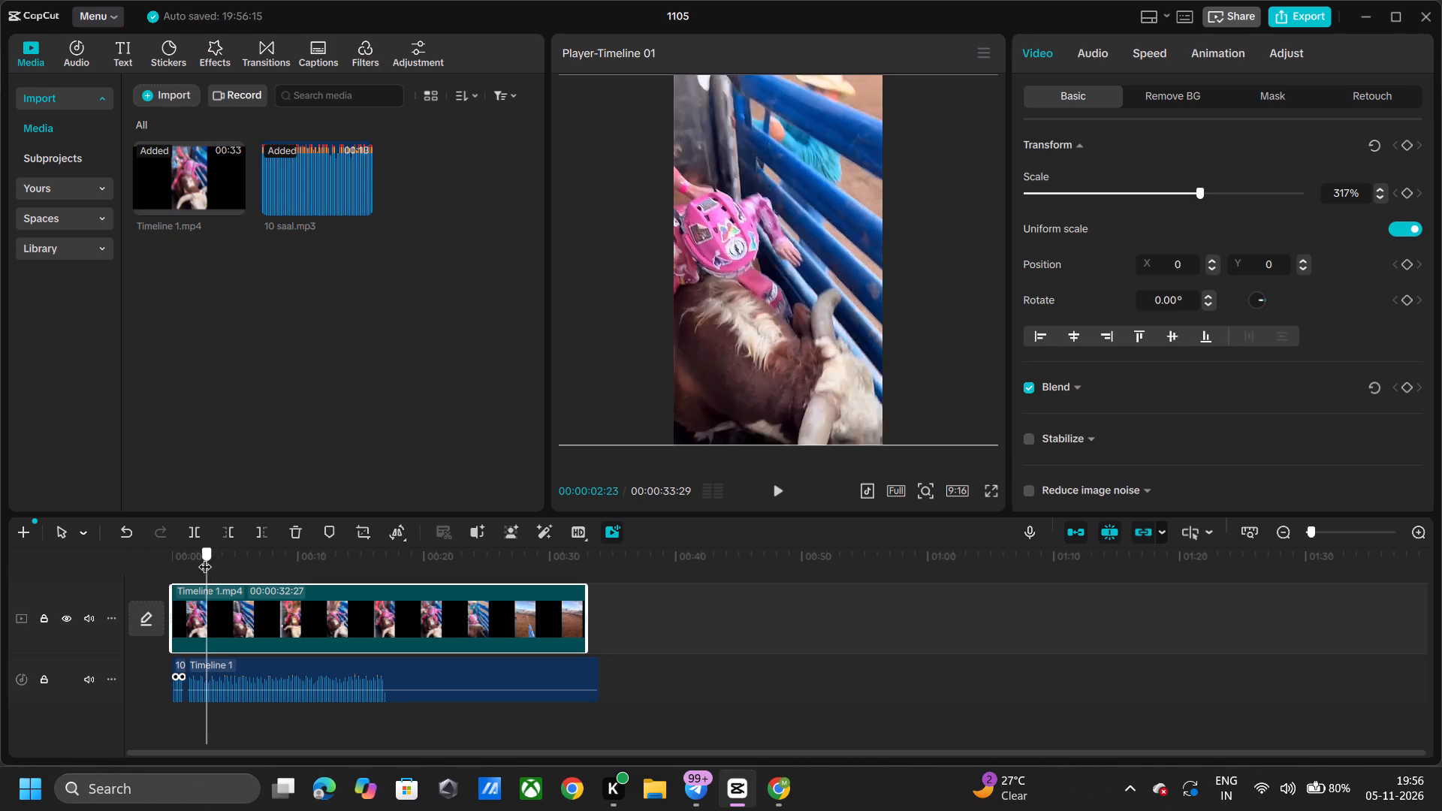
{"action": "left_click_drag", "start_coordinate": [205, 557], "coordinate": [204, 560]}
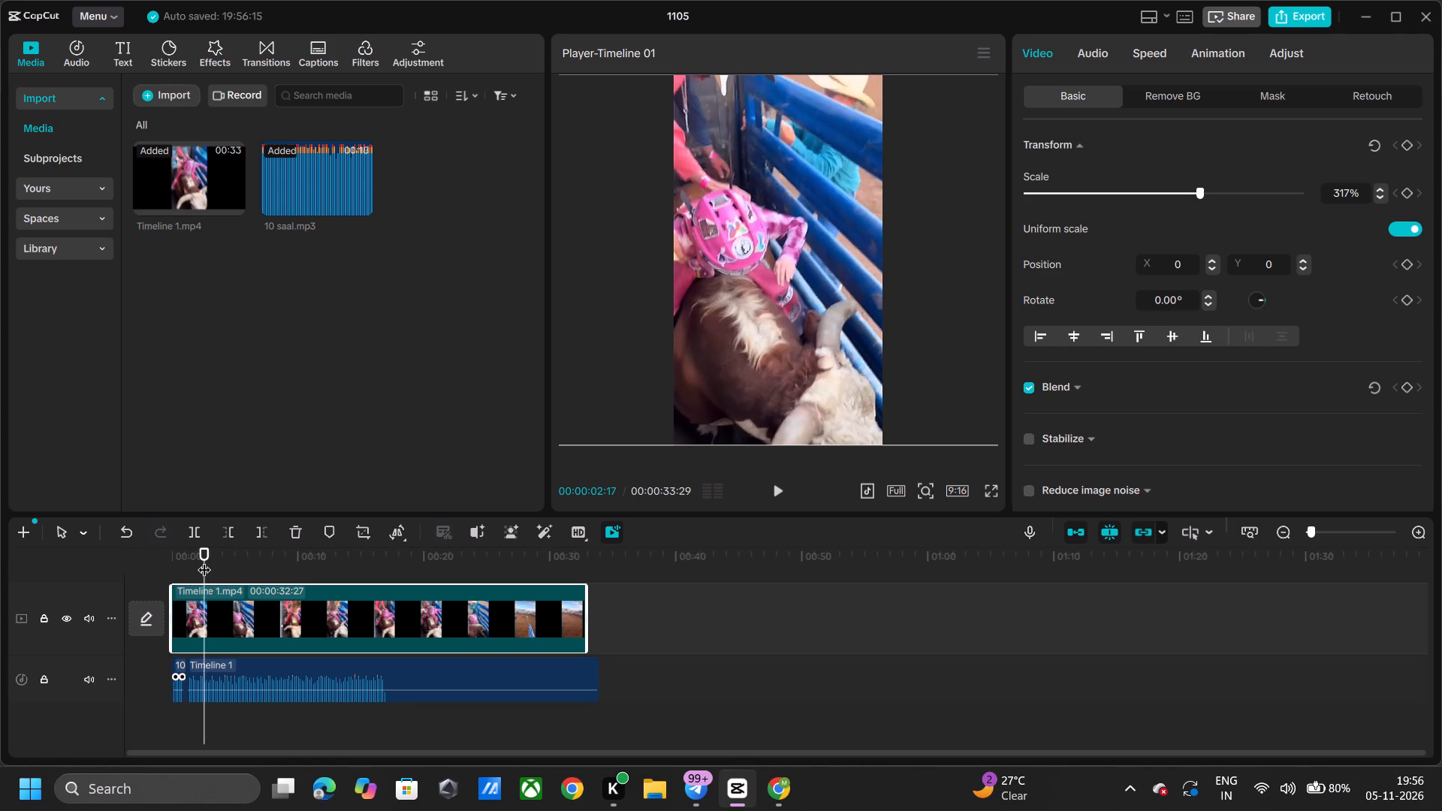
{"action": "left_click", "coordinate": [204, 560]}
{"action": "key", "text": "ctrl+b"}
Duplicate the short opening piece and insert the copy on the main video track between it and the remaining clip.
{"action": "left_click", "coordinate": [183, 606]}
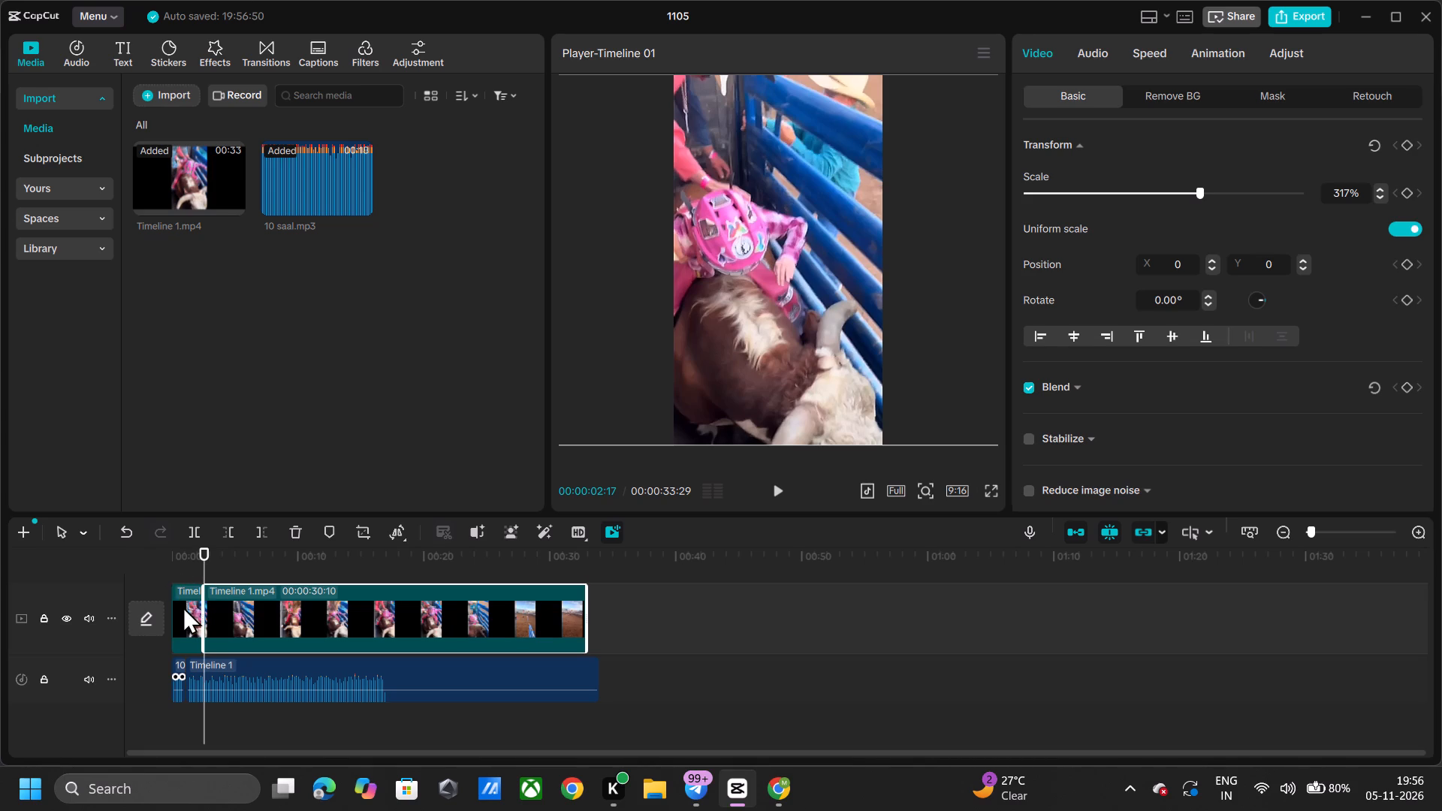
{"action": "key", "text": "ctrl+c"}
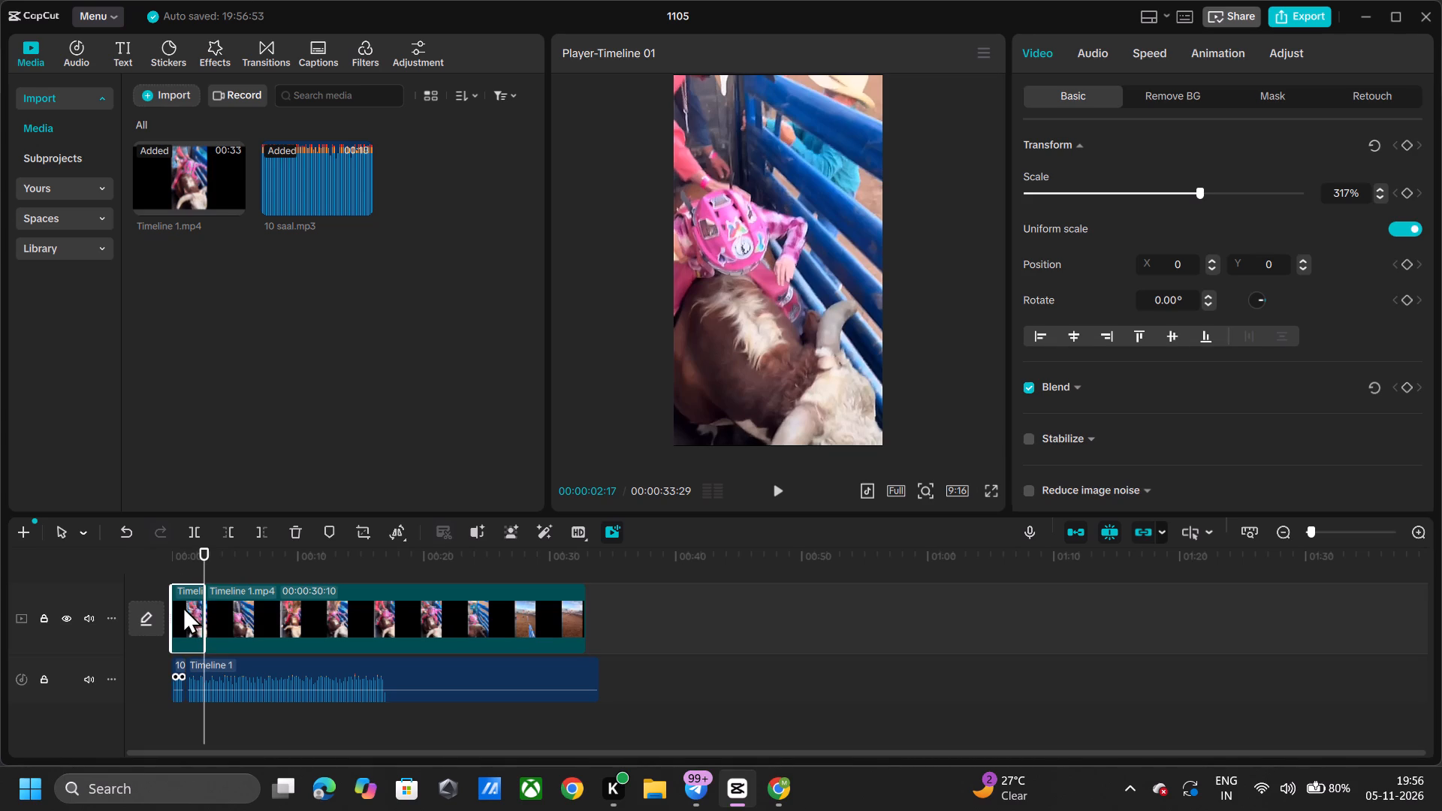
{"action": "key", "text": "ctrl+v"}
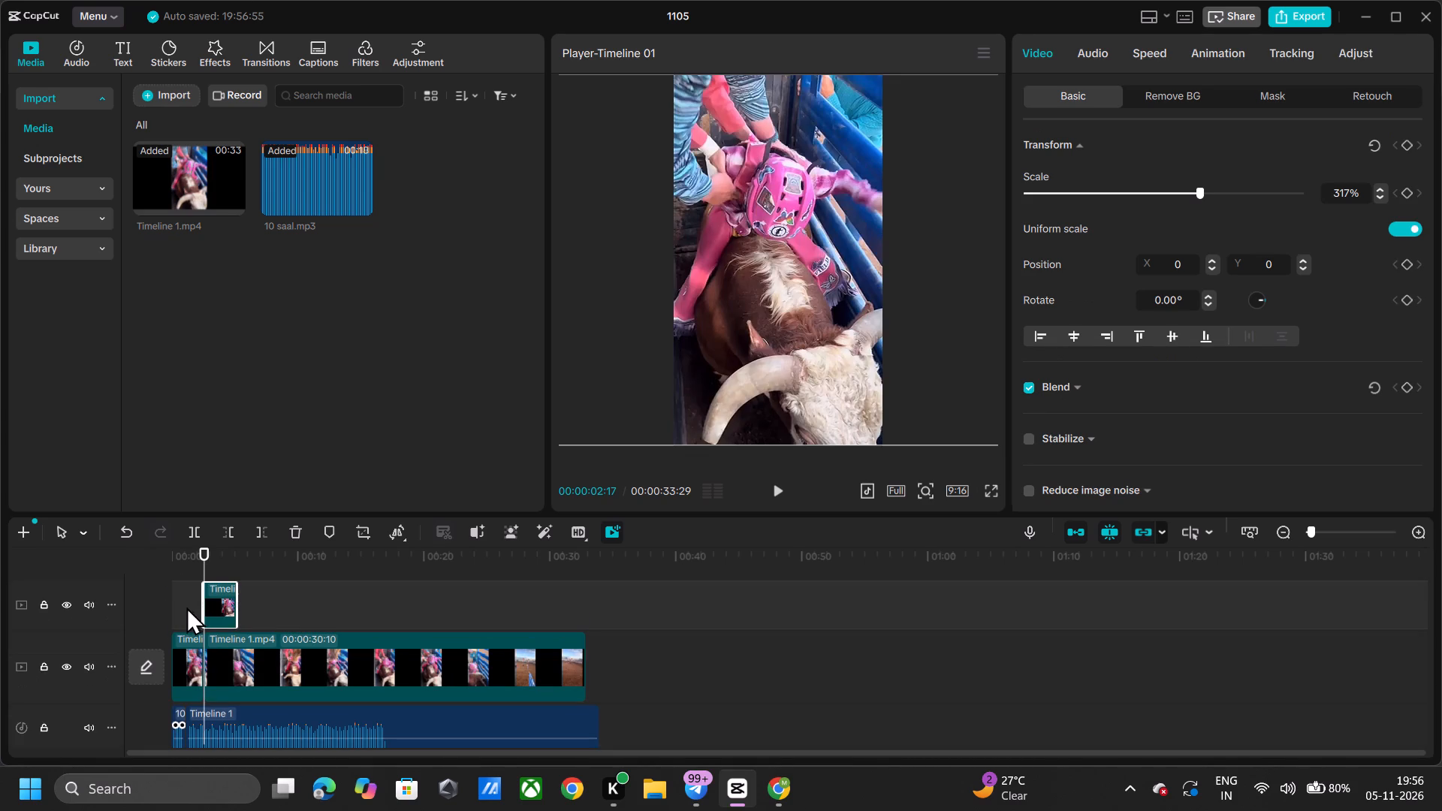
{"action": "left_click_drag", "start_coordinate": [208, 606], "coordinate": [207, 620]}
{"action": "left_click_drag", "start_coordinate": [215, 610], "coordinate": [210, 650]}
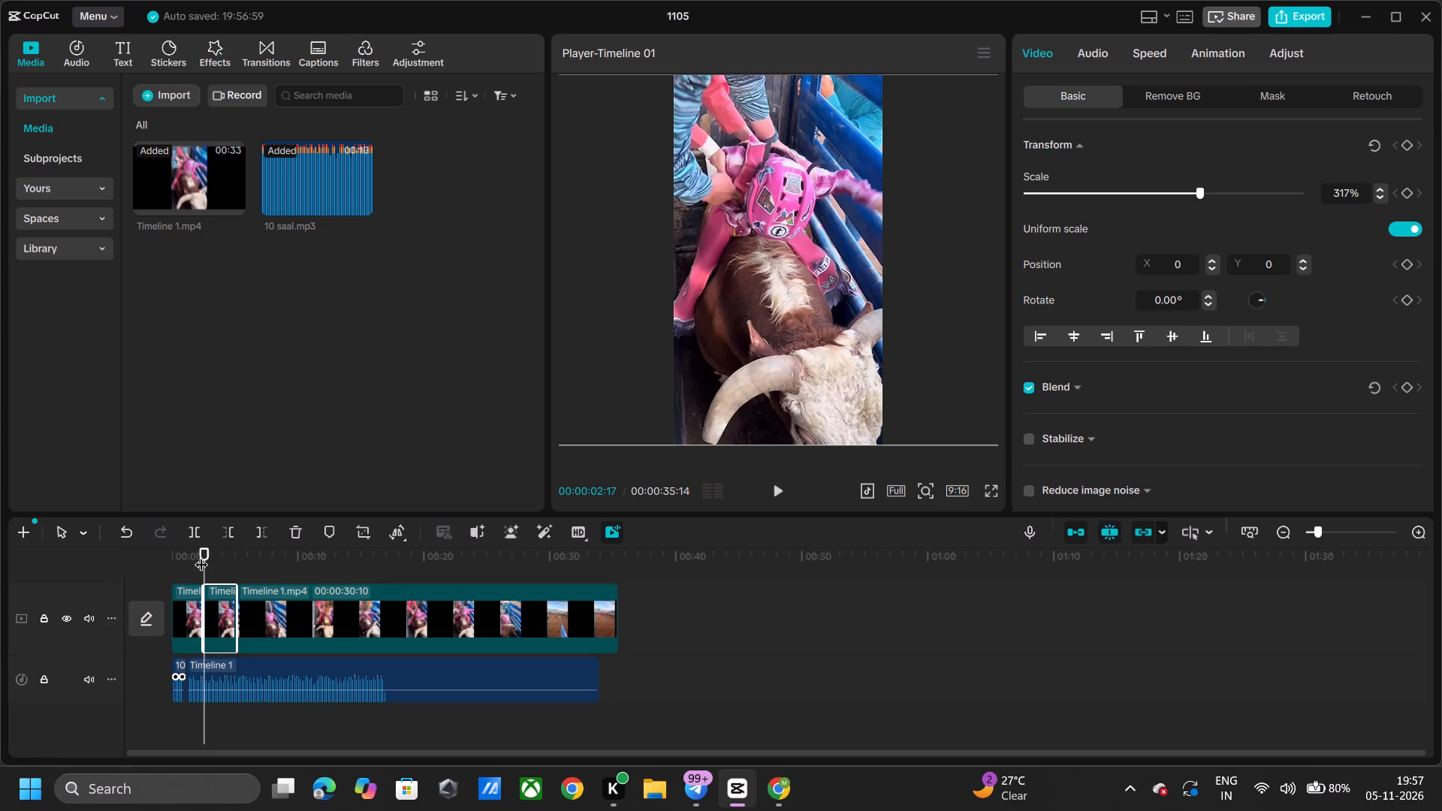
Play the timeline from the start to check how the repeated opening piece runs with the sound.
{"action": "left_click_drag", "start_coordinate": [201, 555], "coordinate": [0, 633]}
{"action": "key", "text": "space"}
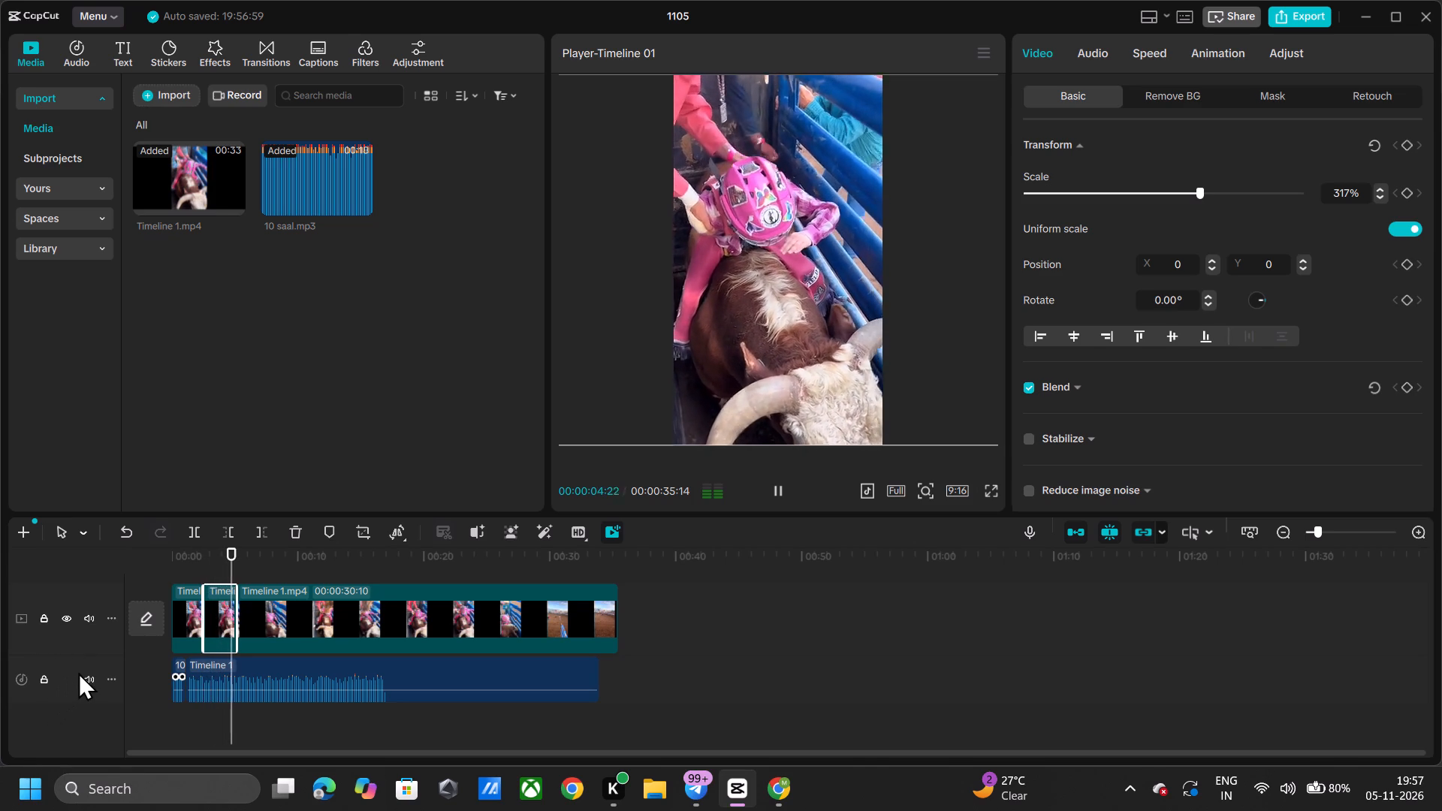
{"action": "key", "text": "space"}
{"action": "left_click_drag", "start_coordinate": [228, 553], "coordinate": [225, 555]}
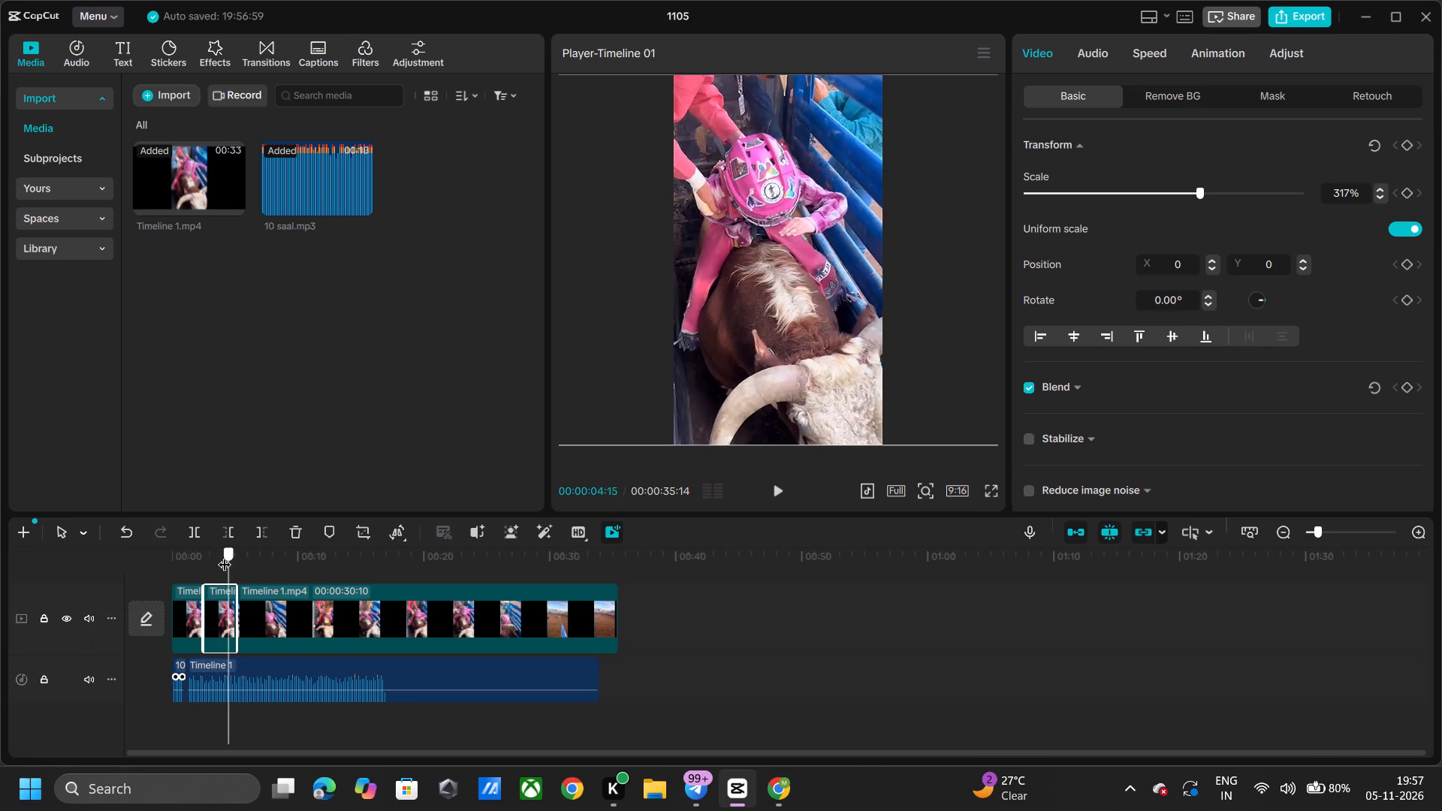
{"action": "left_click_drag", "start_coordinate": [225, 555], "coordinate": [79, 589]}
{"action": "key", "text": "space"}
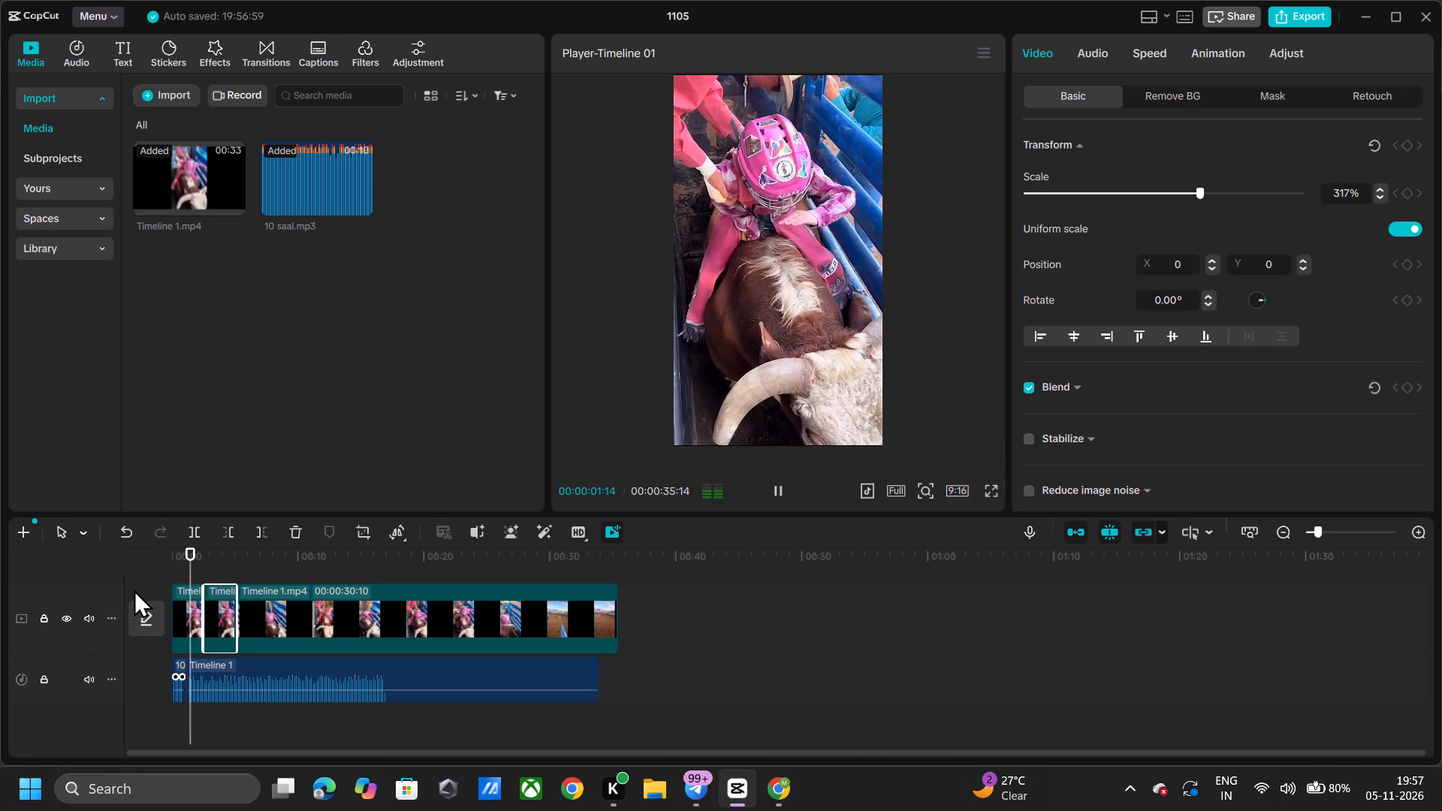
{"action": "key", "text": "space"}
{"action": "key", "text": "space"}
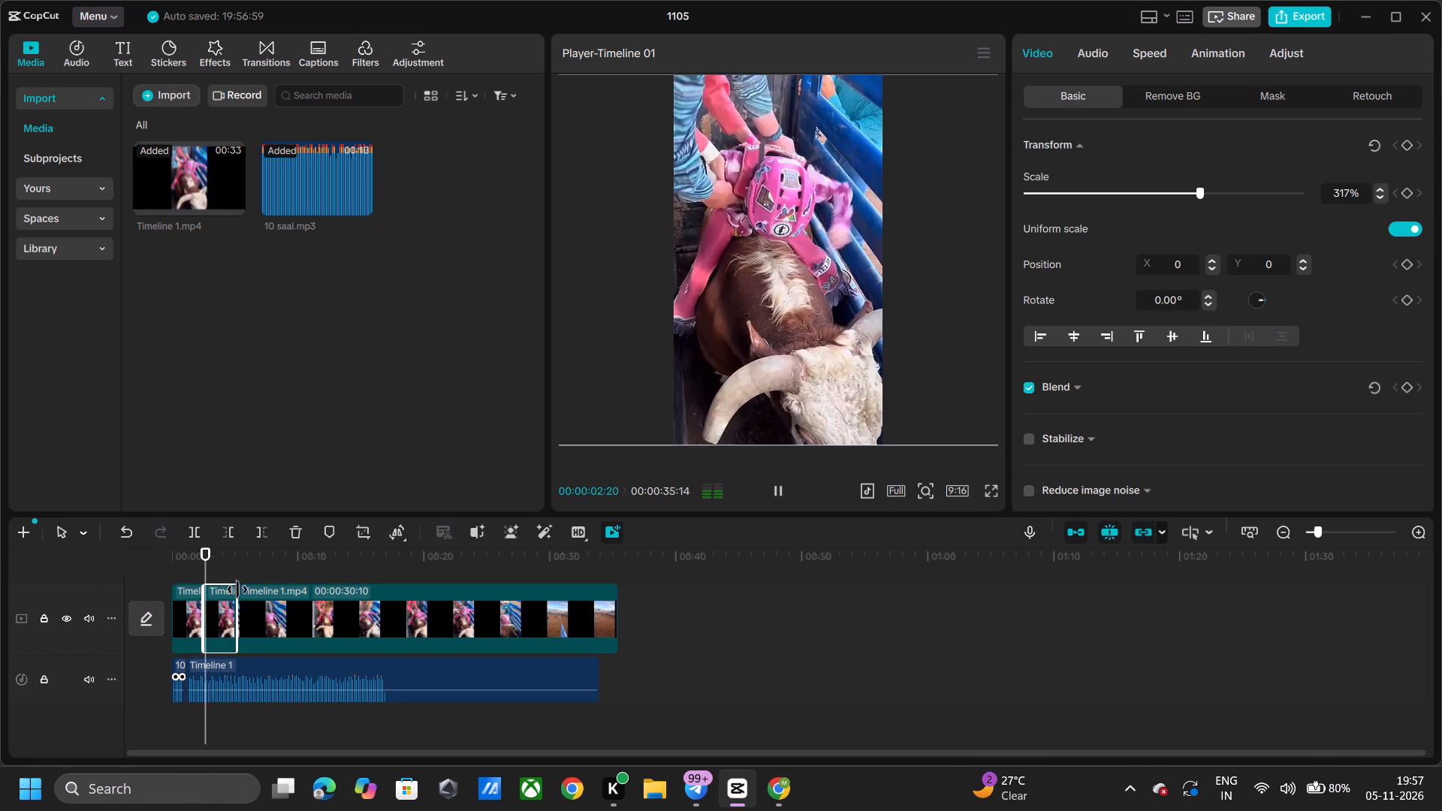
Play across the cut between the repeated opening piece and the remaining clip, pausing along the way, to examine how they join.
{"action": "key", "text": "space"}
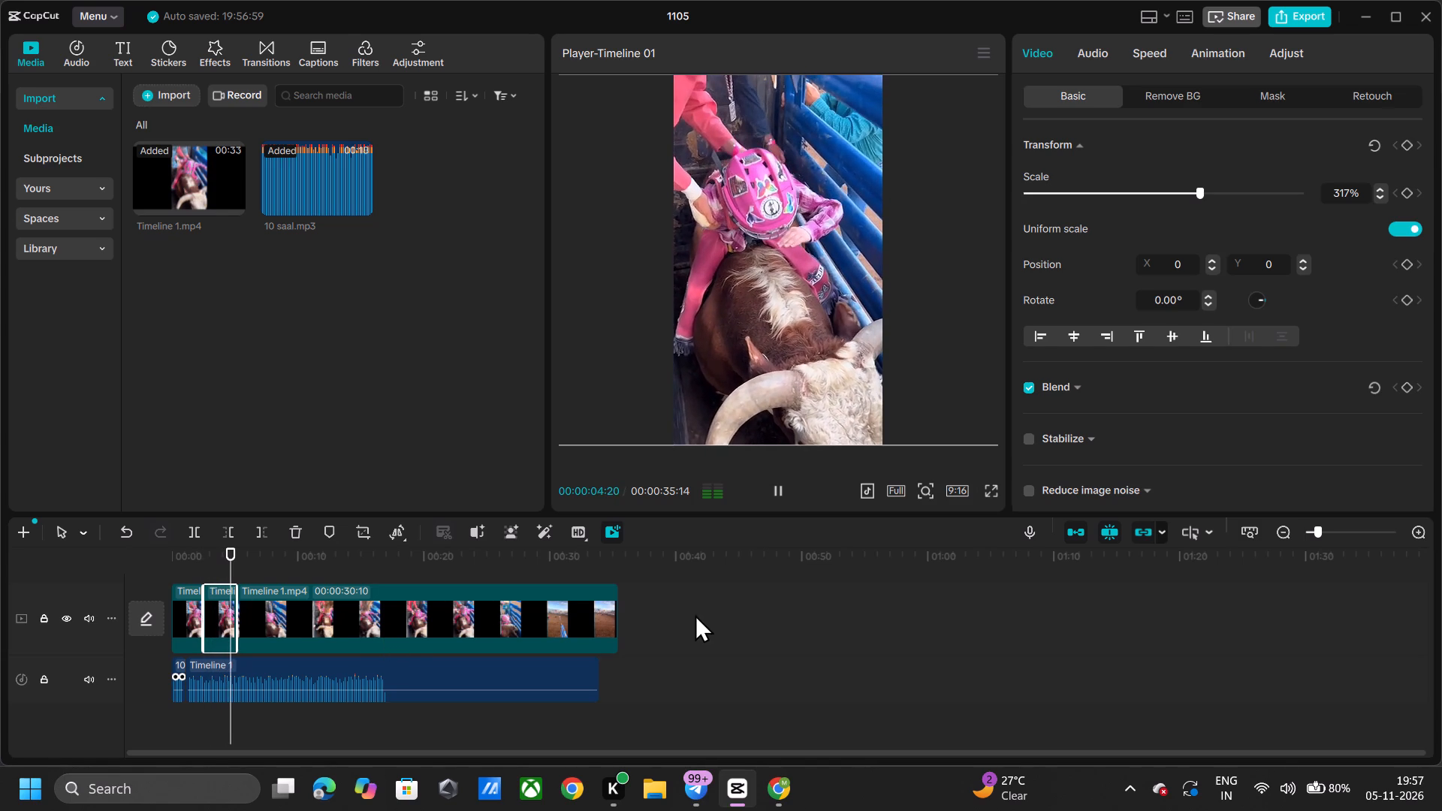
{"action": "left_click", "coordinate": [411, 612]}
{"action": "key", "text": "space"}
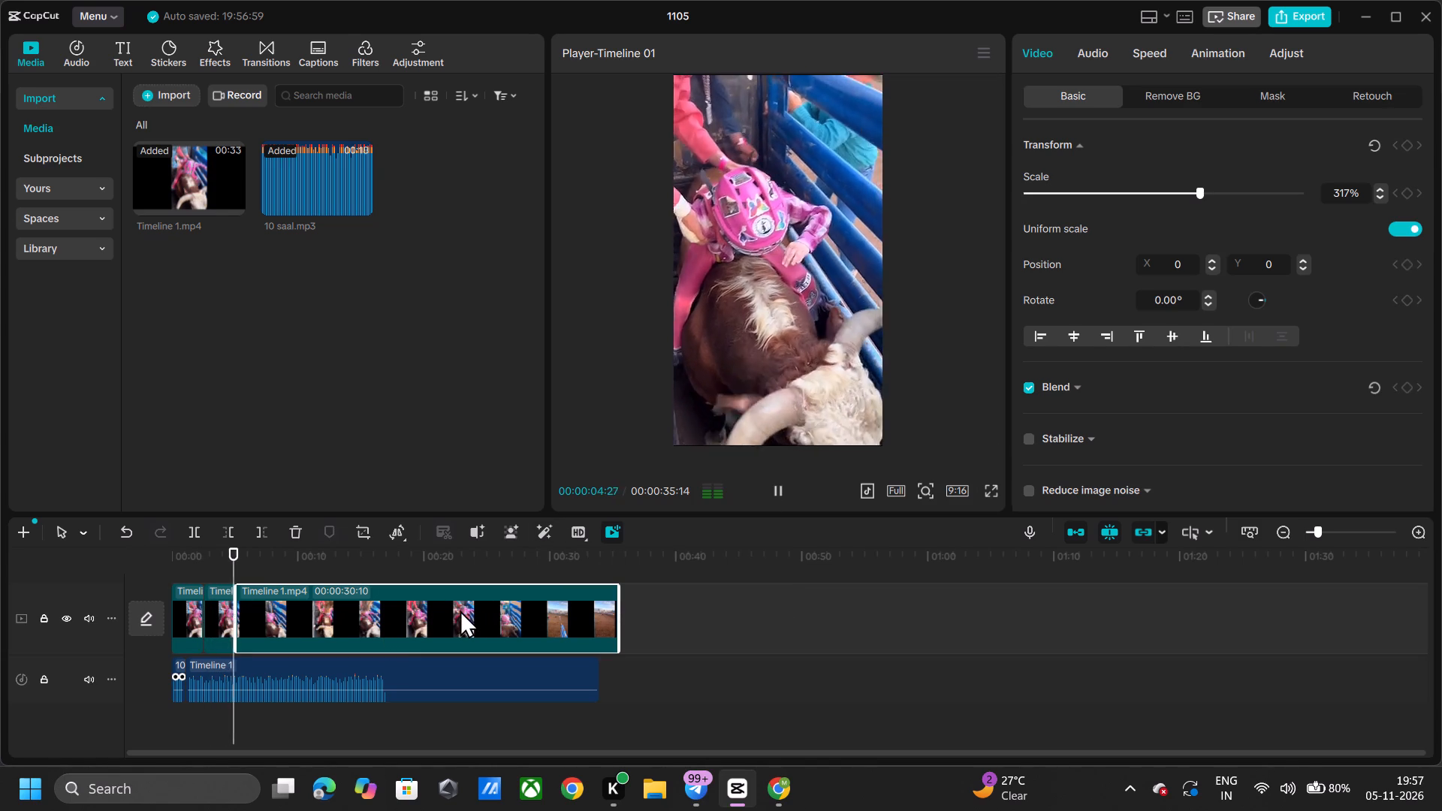
{"action": "key", "text": "space"}
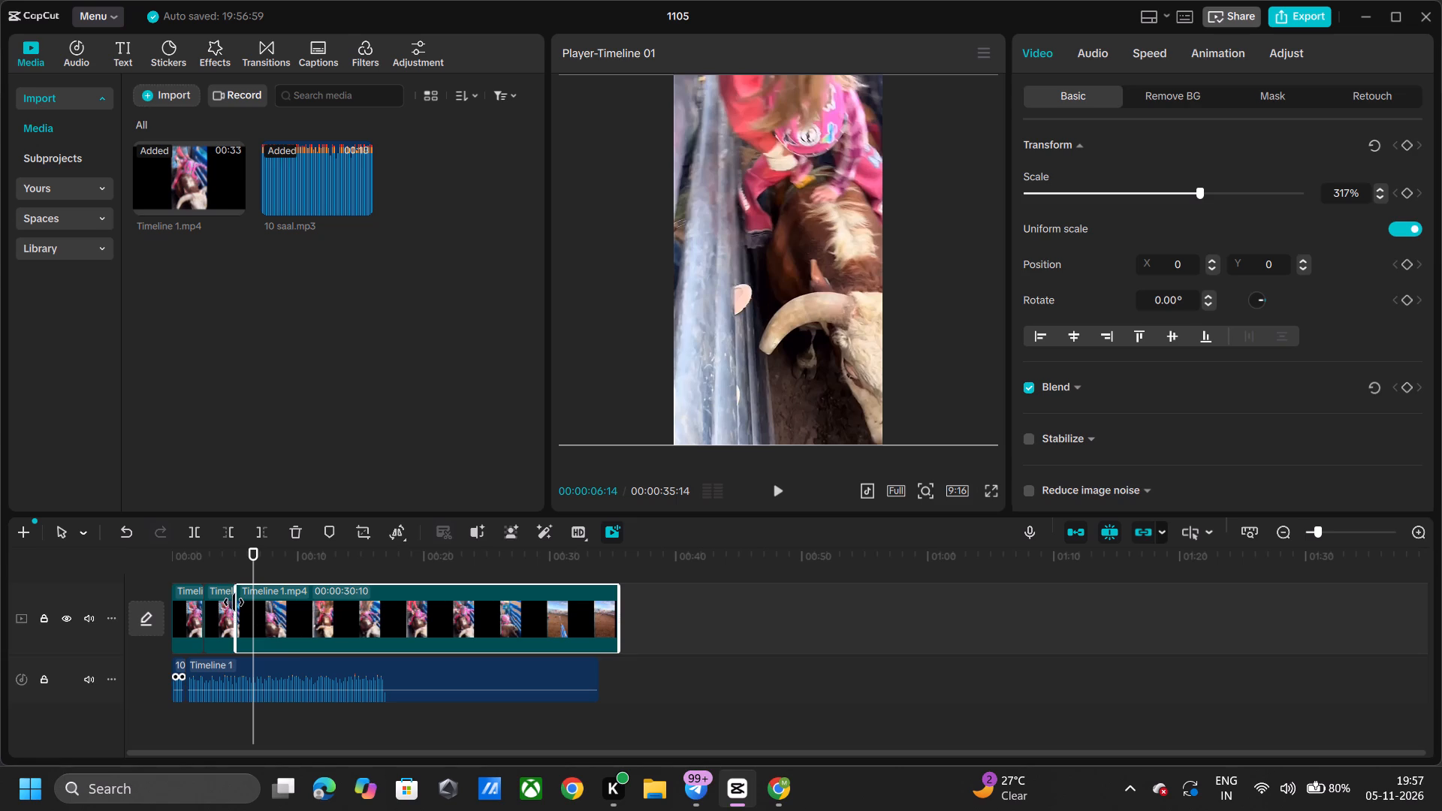
{"action": "left_click", "coordinate": [222, 568]}
{"action": "key", "text": "space"}
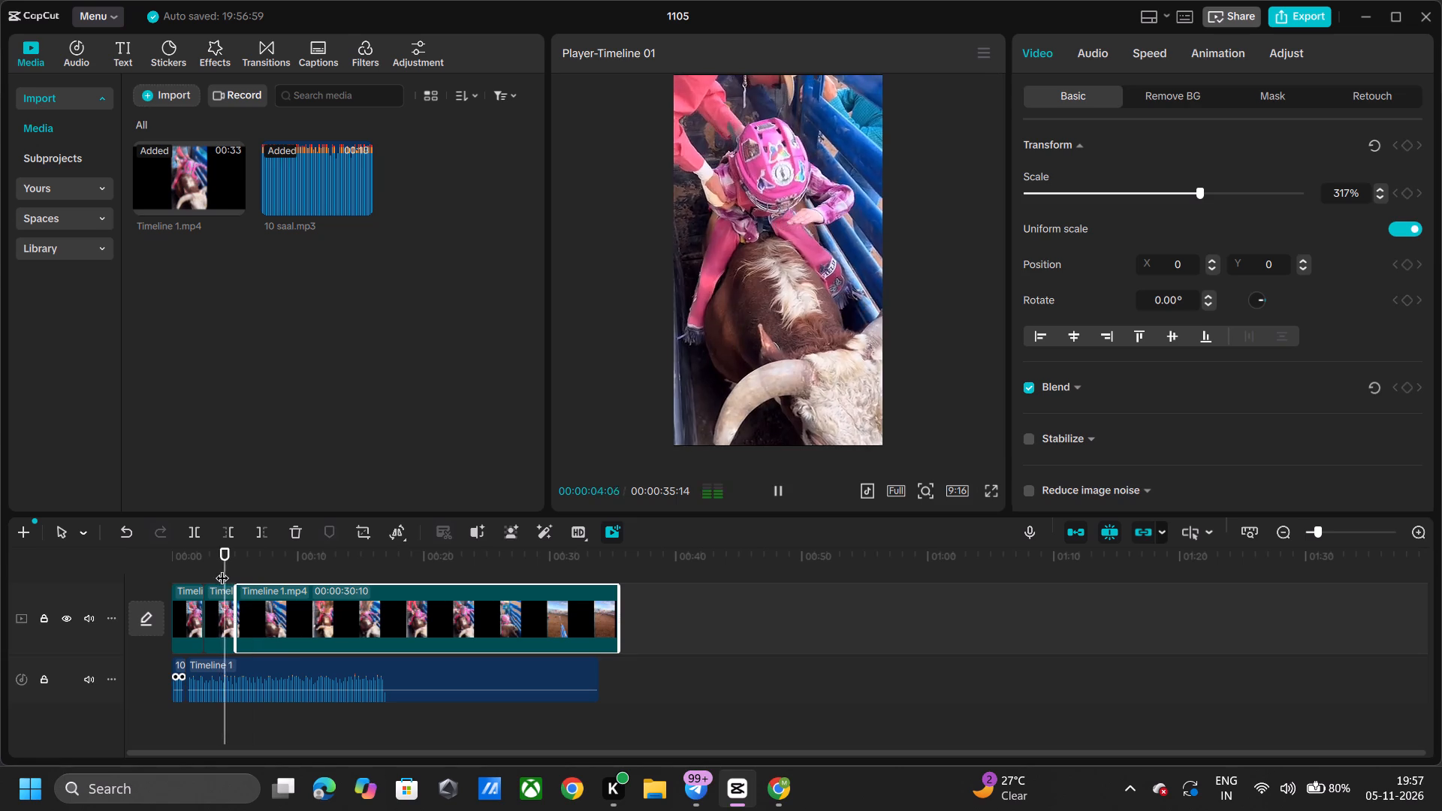
{"action": "key", "text": "space"}
{"action": "key", "text": "space"}
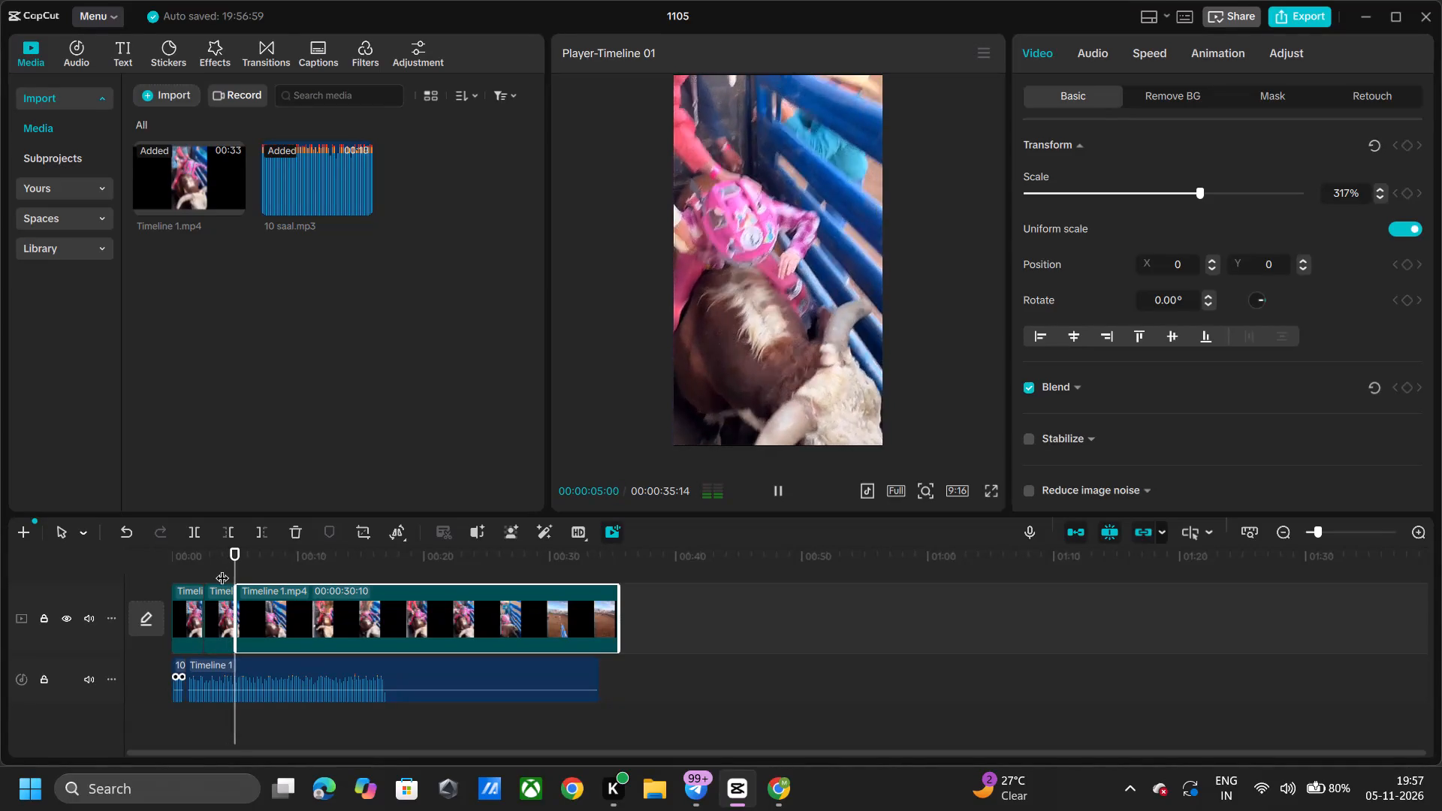
{"action": "key", "text": "space"}
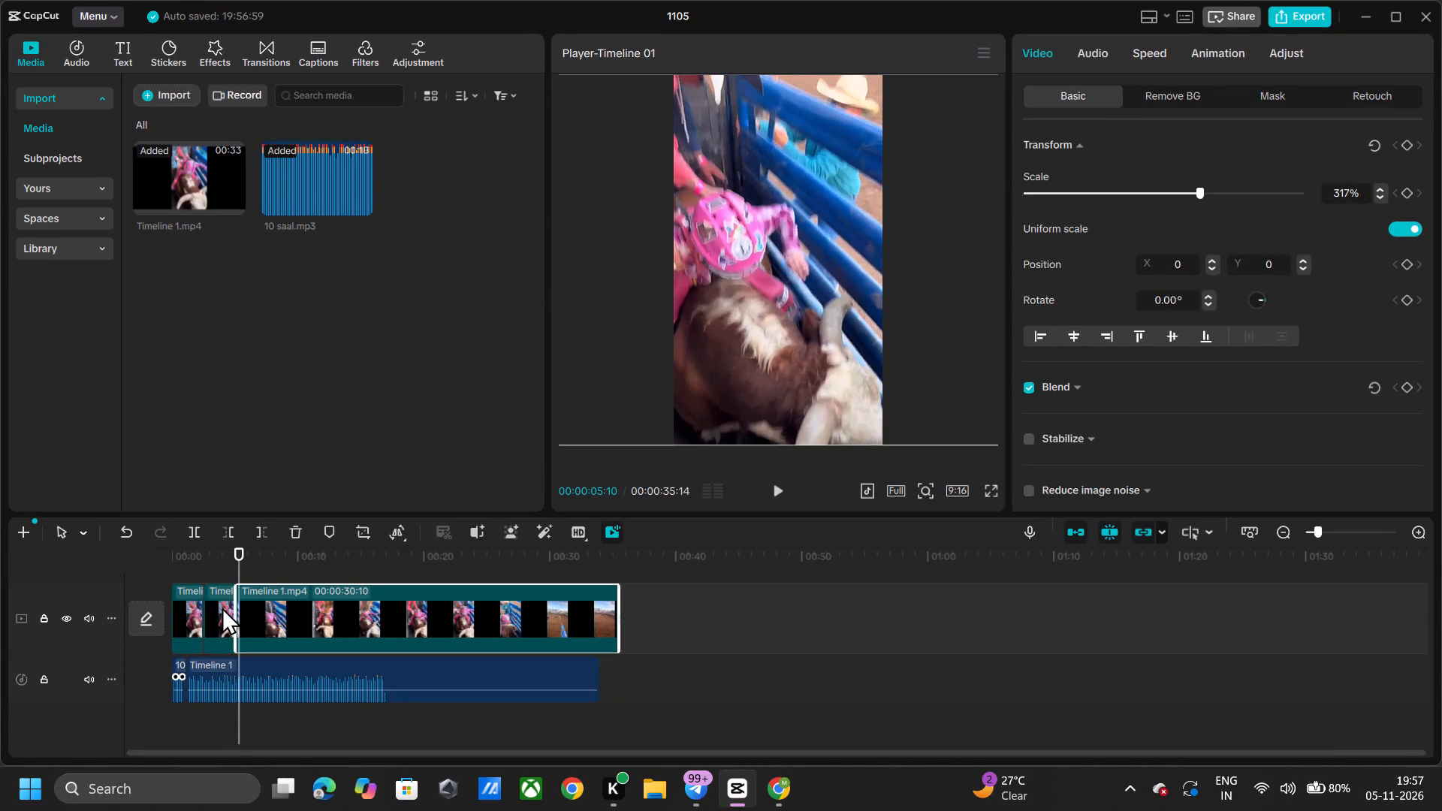
Trim about 17 frames off the start of the first opening piece on the main video track.
{"action": "left_click", "coordinate": [222, 607]}
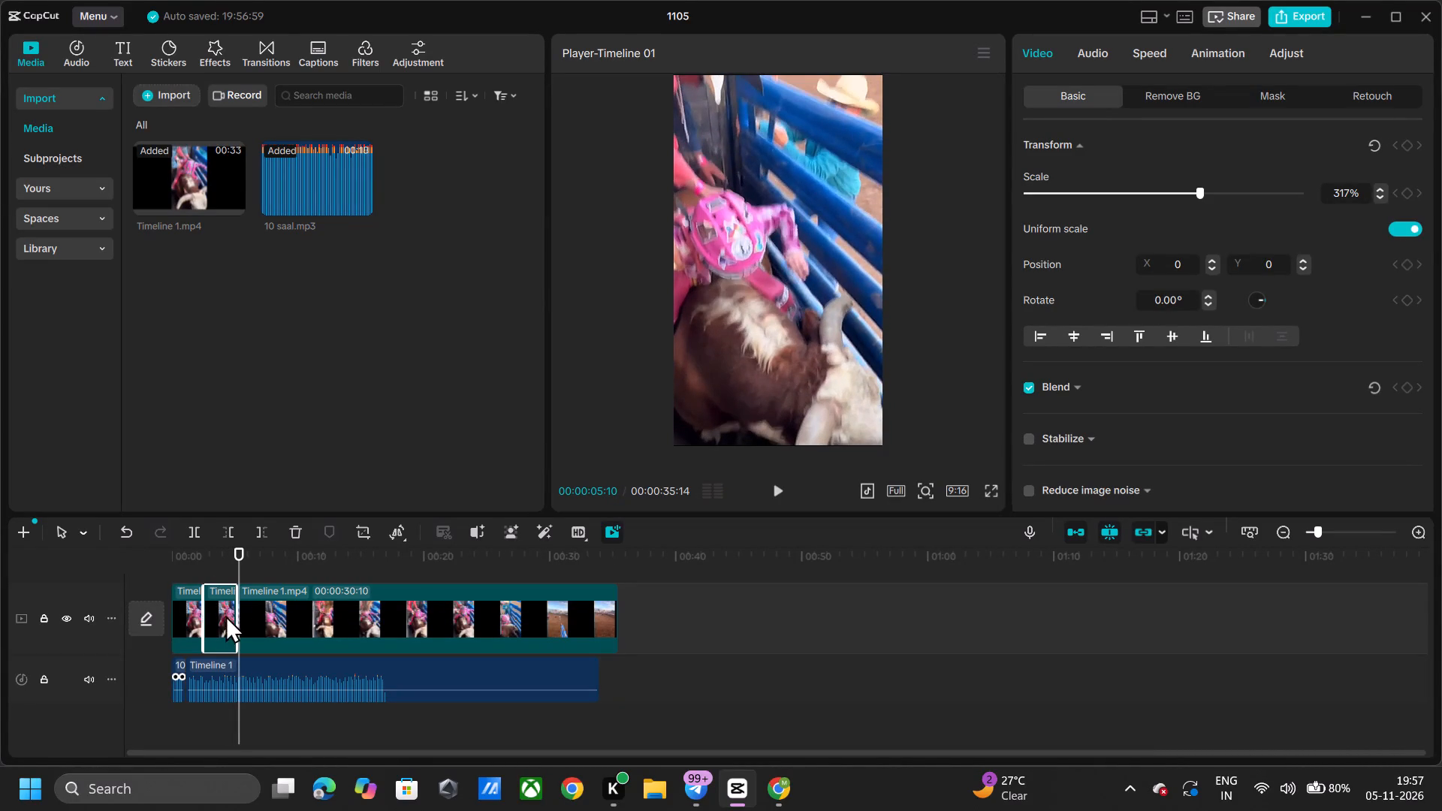
{"action": "left_click", "coordinate": [177, 620]}
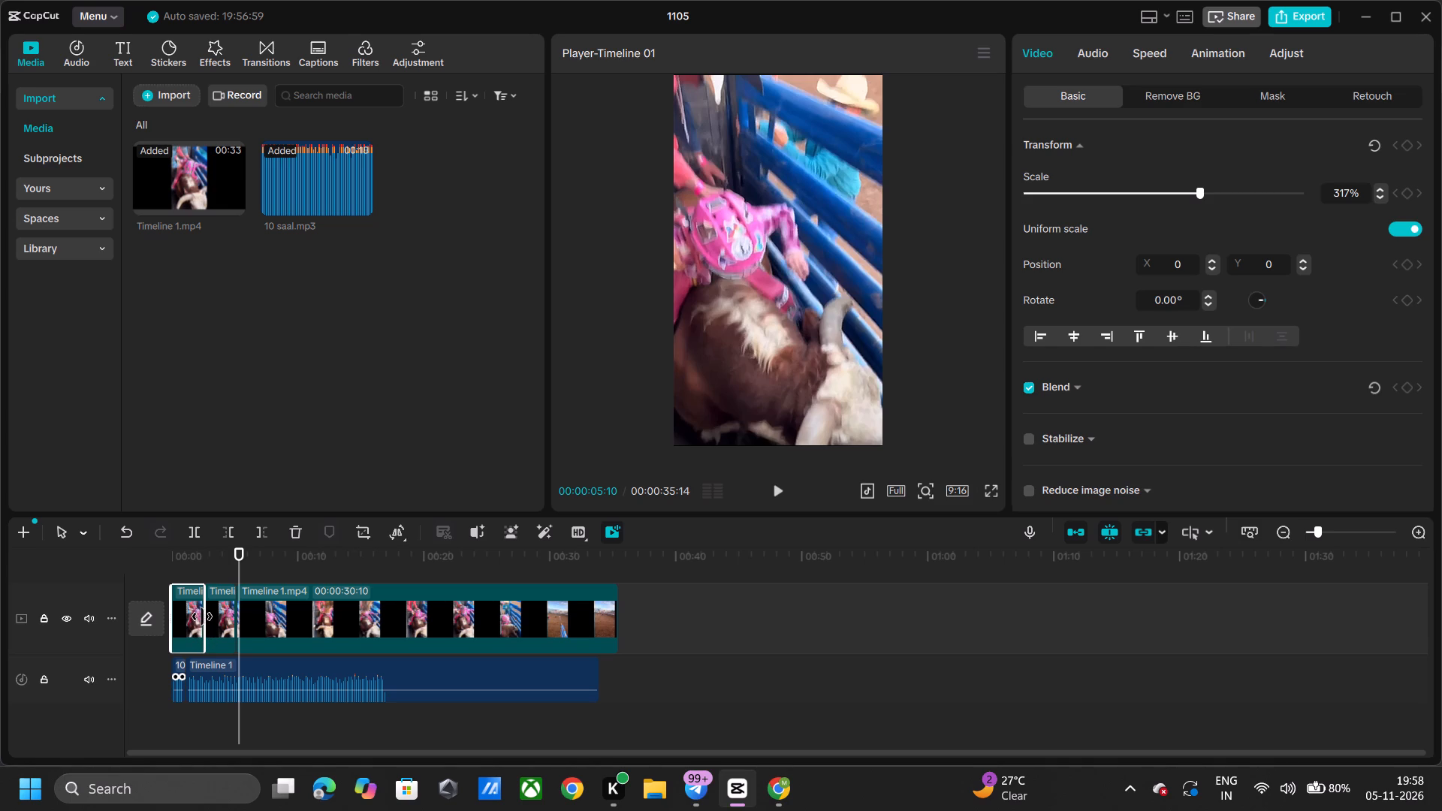
{"action": "left_click_drag", "start_coordinate": [170, 620], "coordinate": [180, 633]}
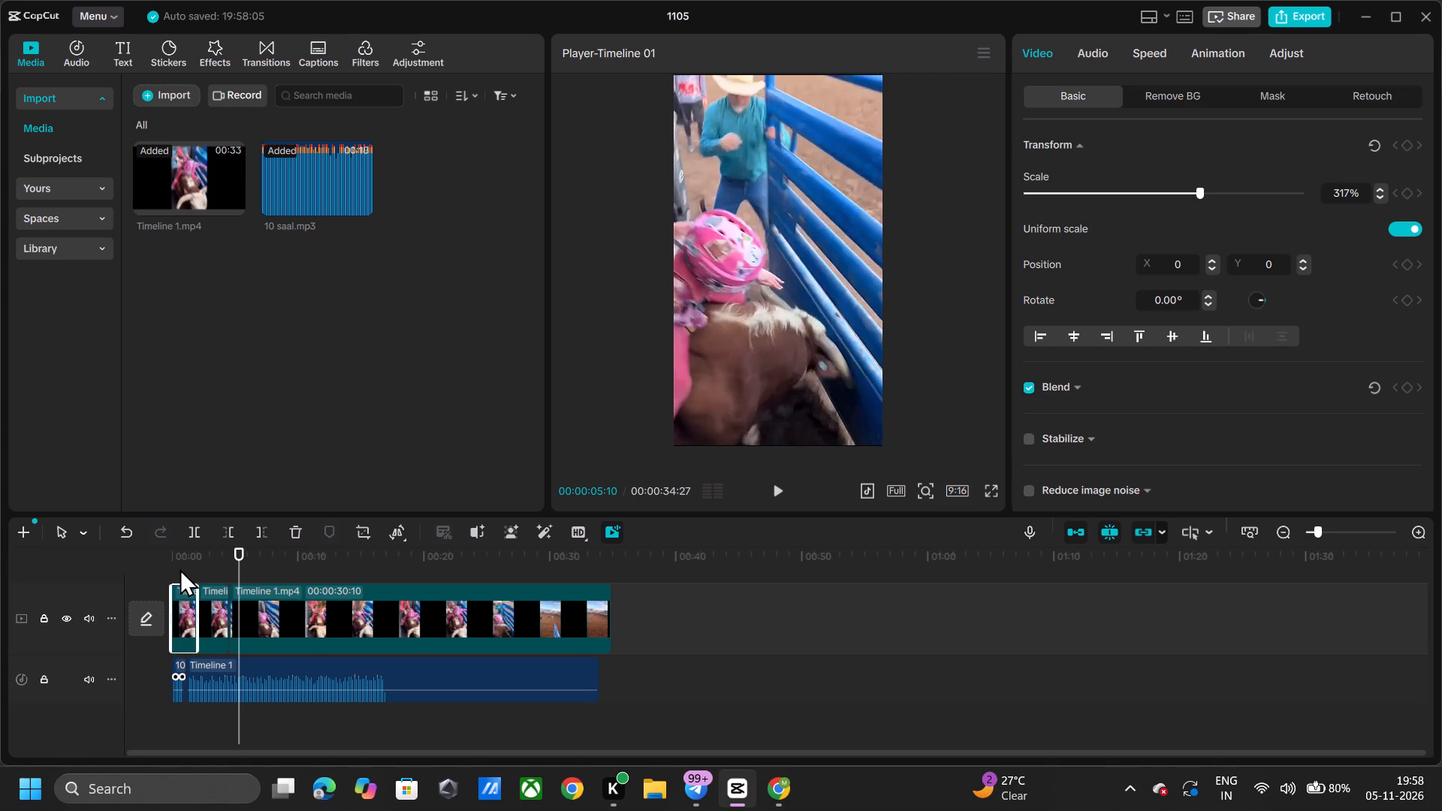
Play the timeline from the start several times to examine the shortened opening piece, its repeat and the sound.
{"action": "left_click", "coordinate": [178, 565]}
{"action": "left_click_drag", "start_coordinate": [178, 562], "coordinate": [79, 568]}
{"action": "key", "text": "space"}
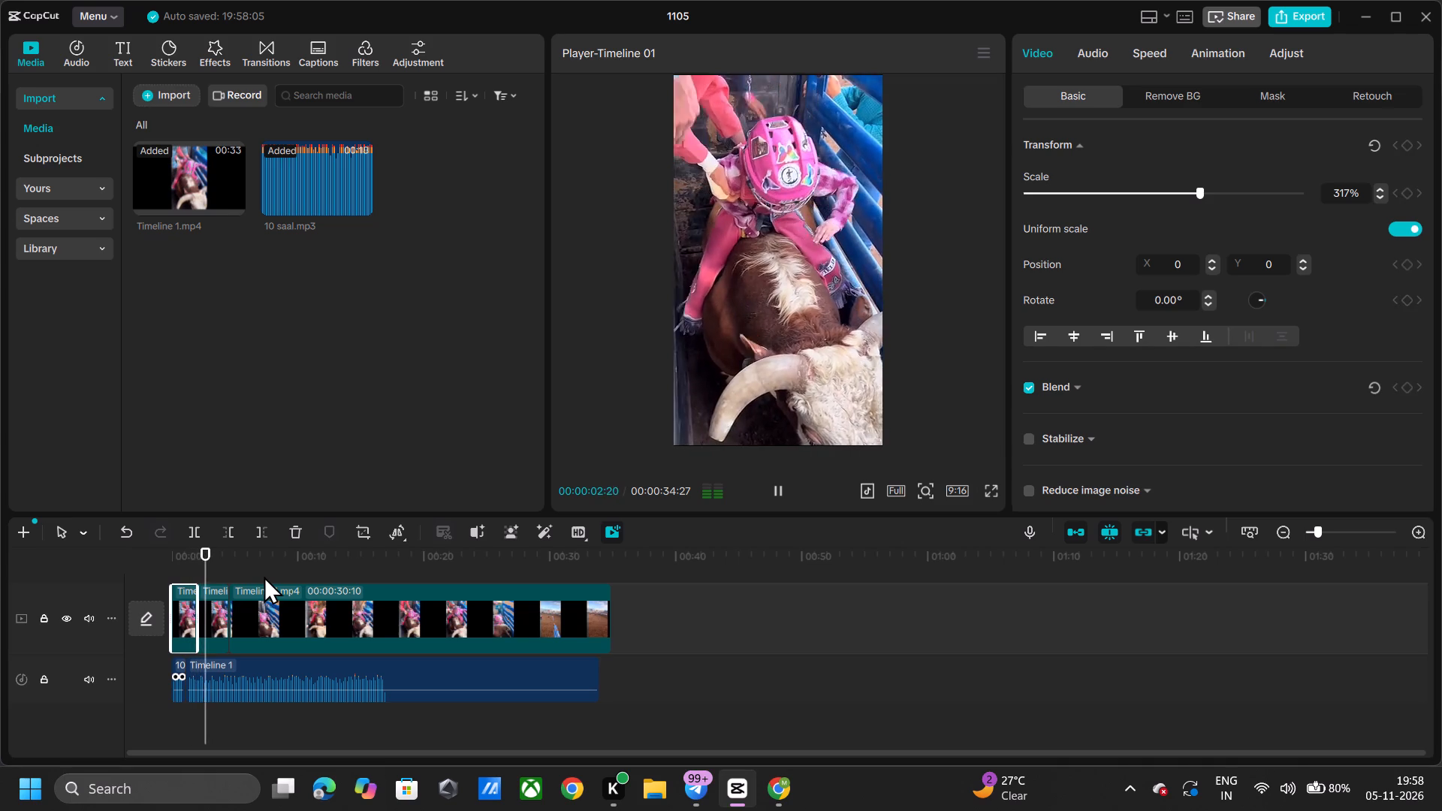
{"action": "key", "text": "space"}
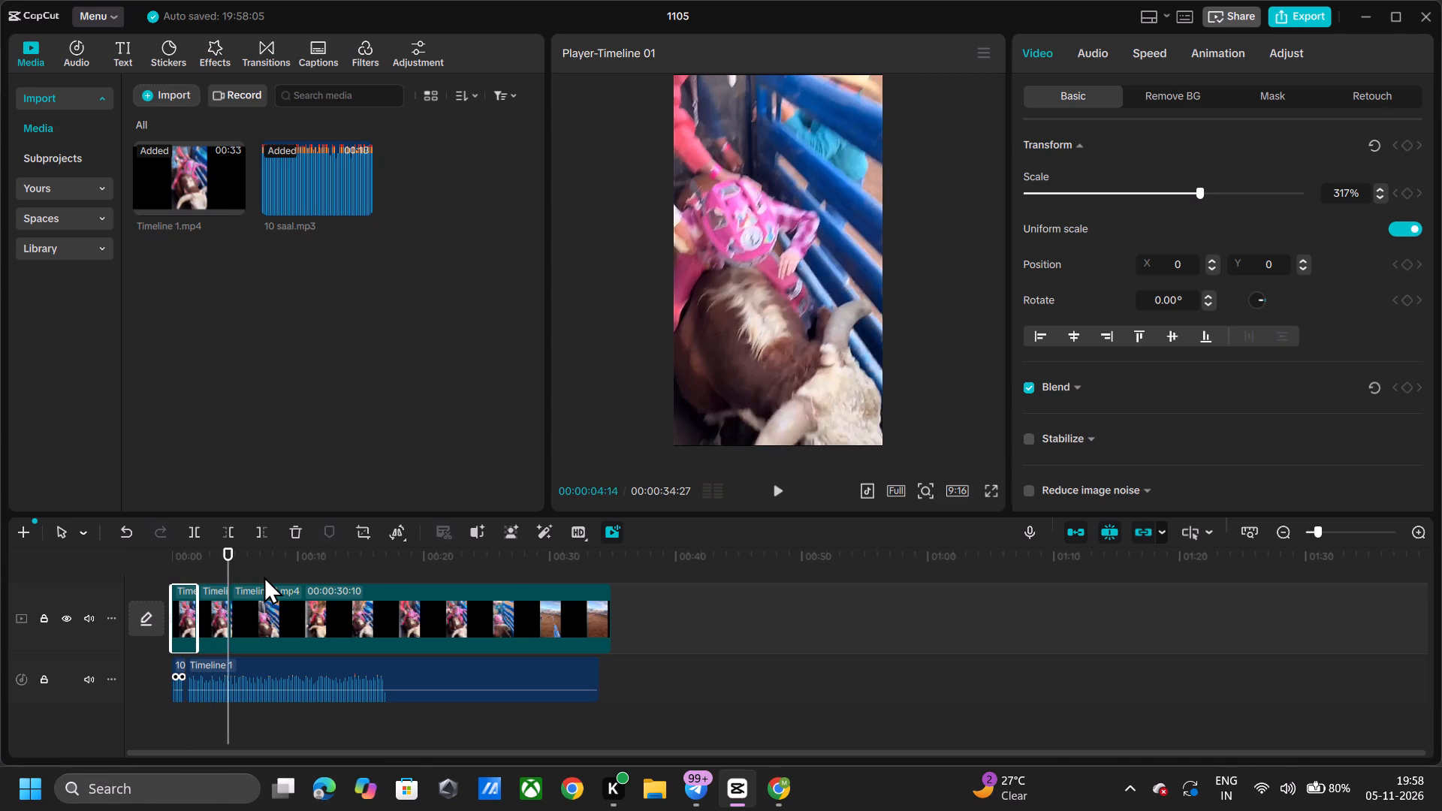
{"action": "key", "text": "space"}
{"action": "key", "text": "space"}
{"action": "key", "text": "space"}
{"action": "key", "text": "space"}
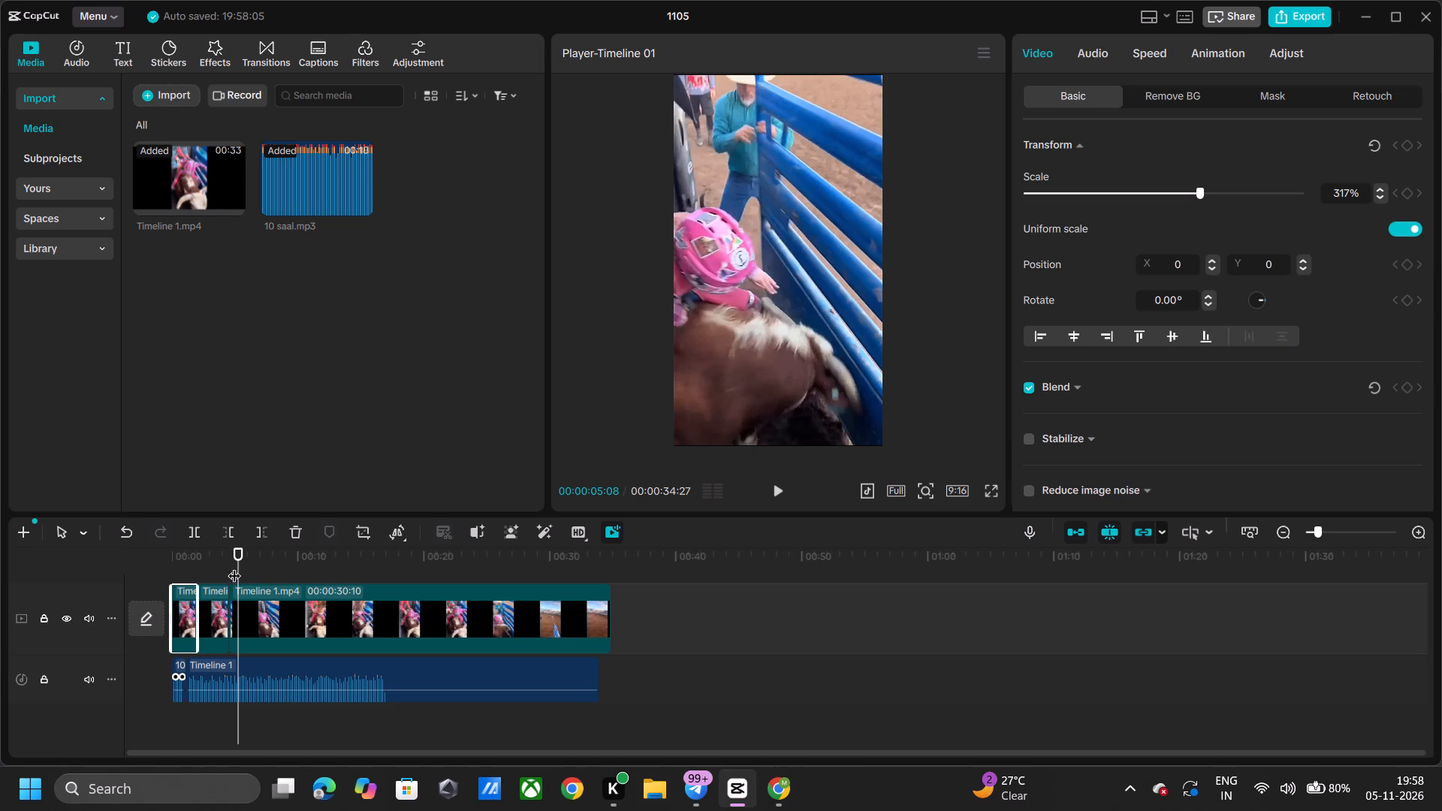
{"action": "left_click_drag", "start_coordinate": [235, 550], "coordinate": [0, 600]}
{"action": "key", "text": "space"}
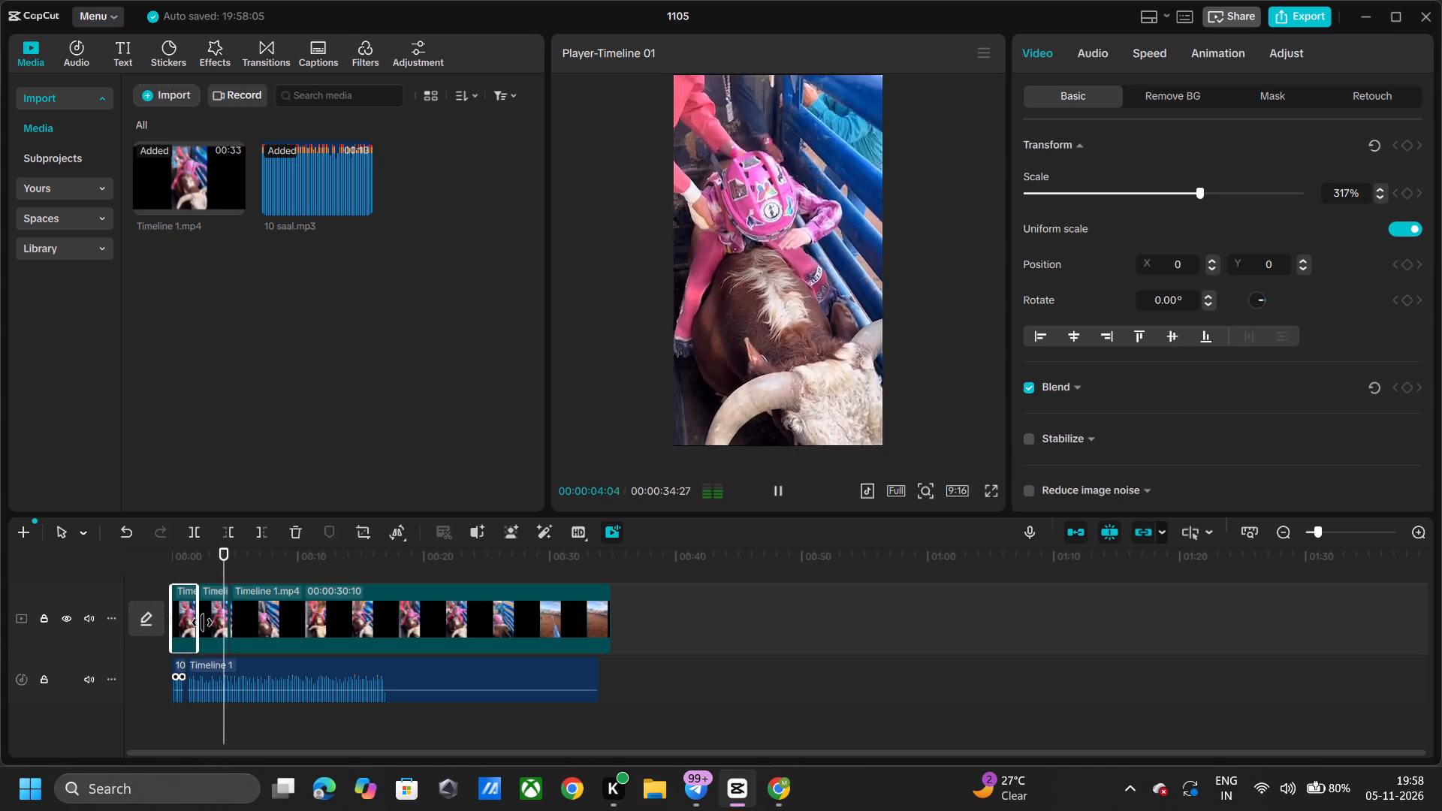
{"action": "key", "text": "space"}
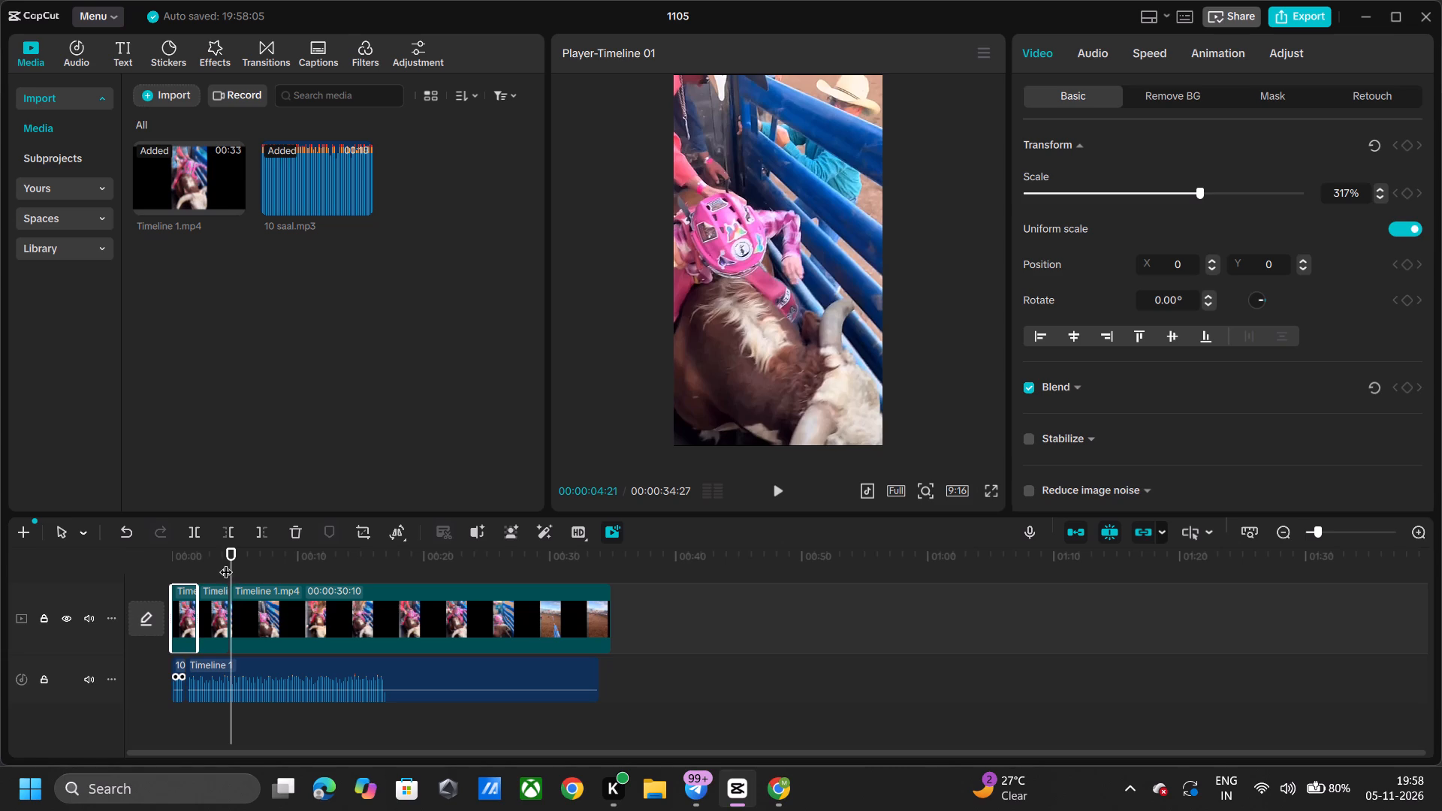
{"action": "left_click_drag", "start_coordinate": [234, 552], "coordinate": [56, 579]}
{"action": "key", "text": "space"}
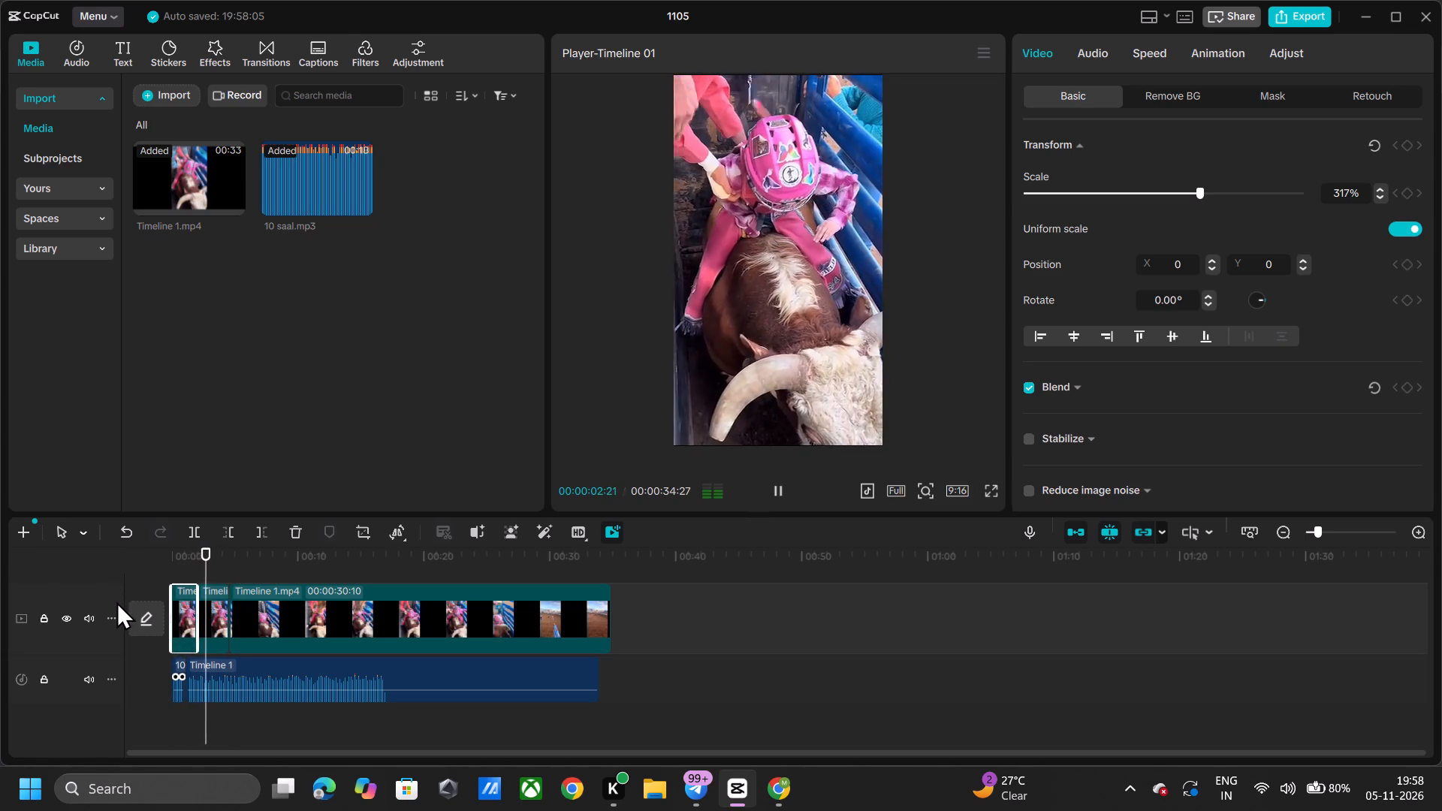
{"action": "key", "text": "space"}
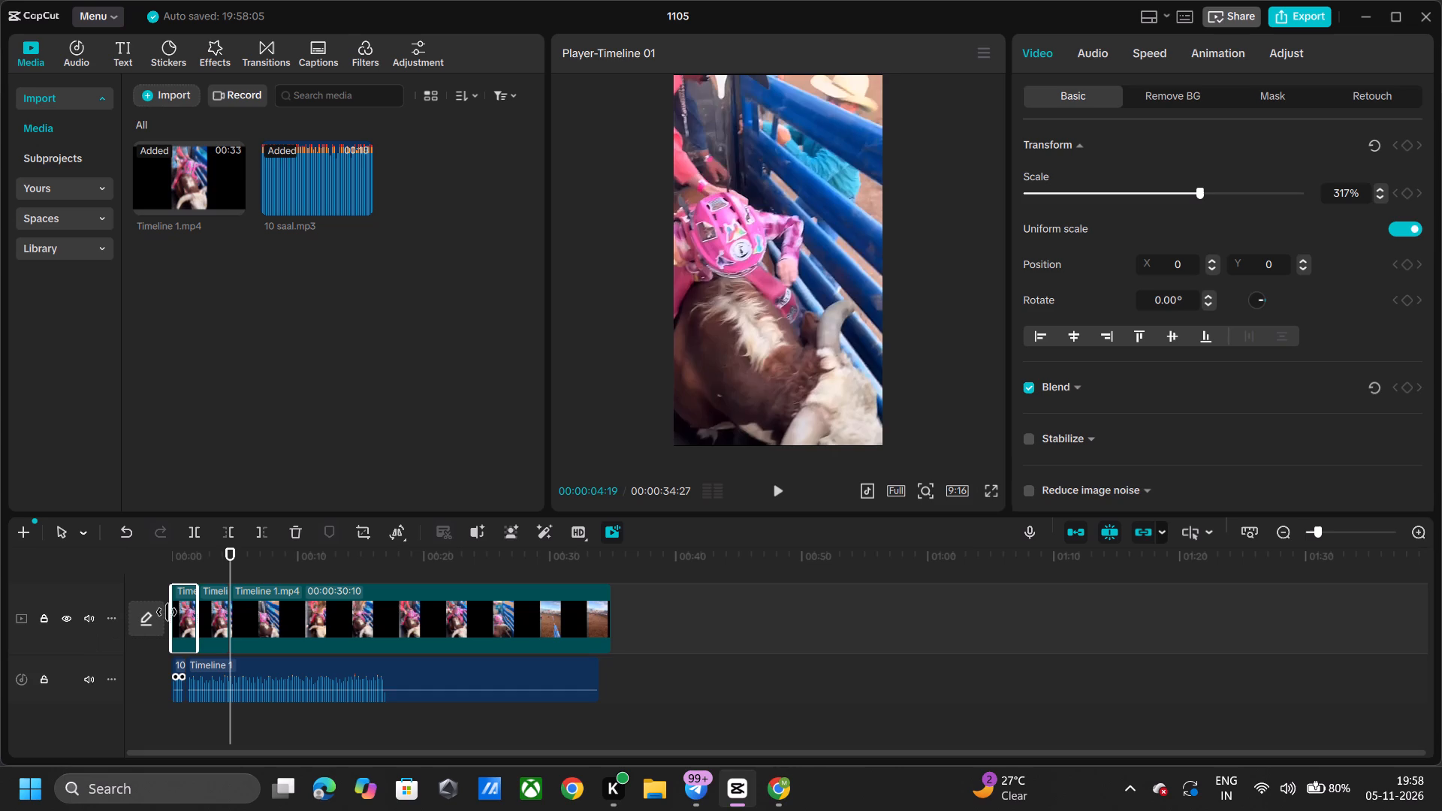
Trim about 20 more frames off the start of the first opening piece and play from the start to check it.
{"action": "left_click_drag", "start_coordinate": [167, 612], "coordinate": [178, 631]}
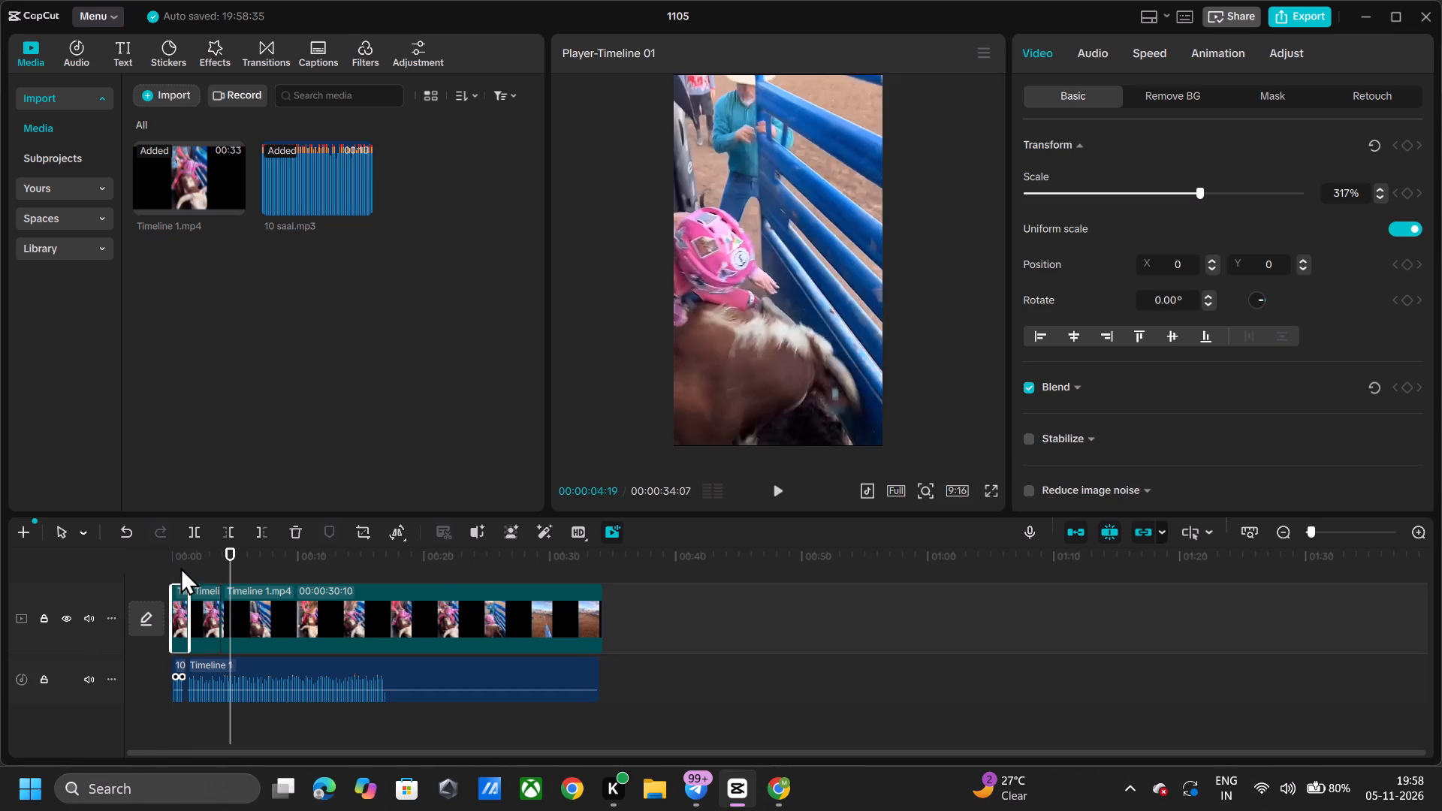
{"action": "left_click", "coordinate": [180, 567]}
{"action": "left_click_drag", "start_coordinate": [180, 567], "coordinate": [0, 567]}
{"action": "key", "text": "space"}
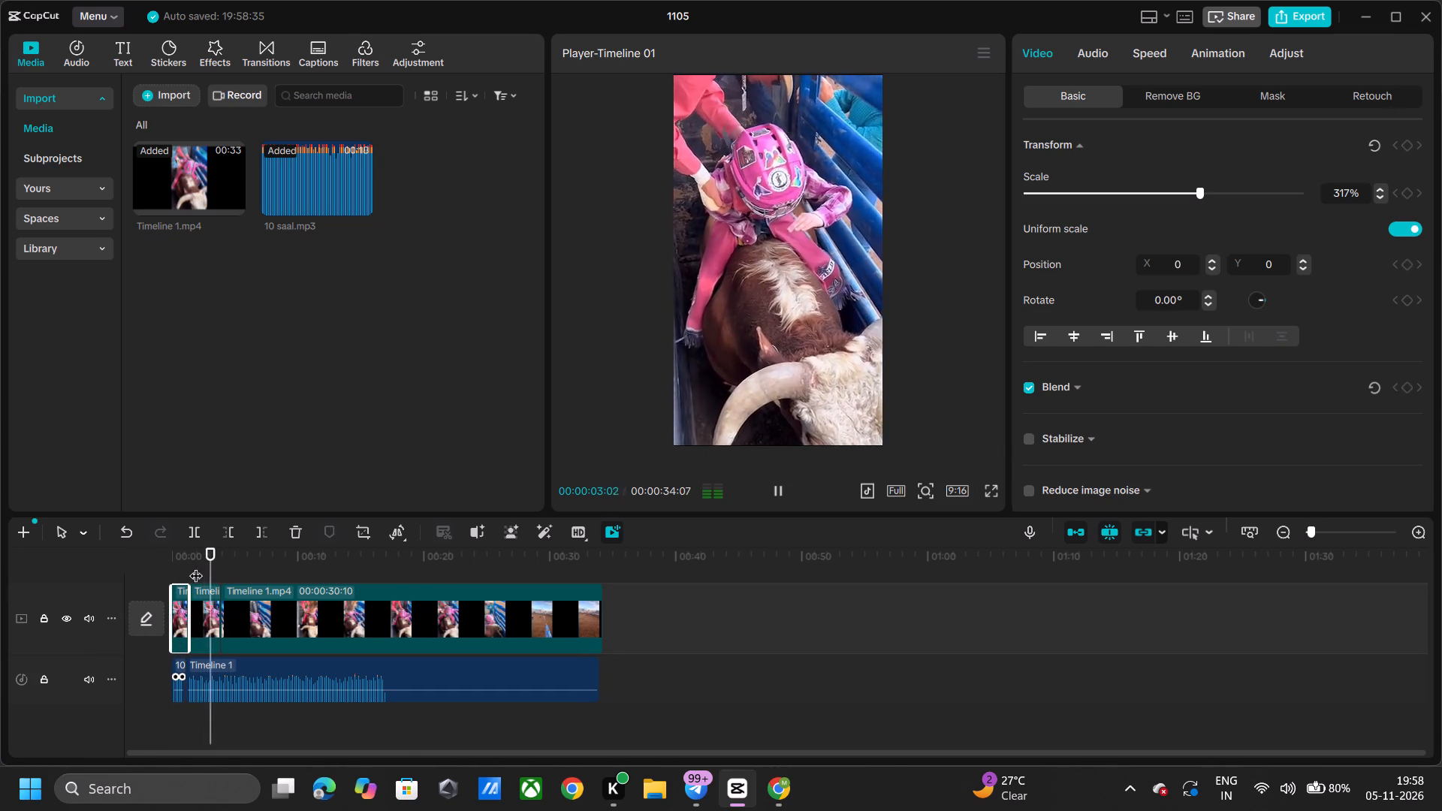
{"action": "key", "text": "space"}
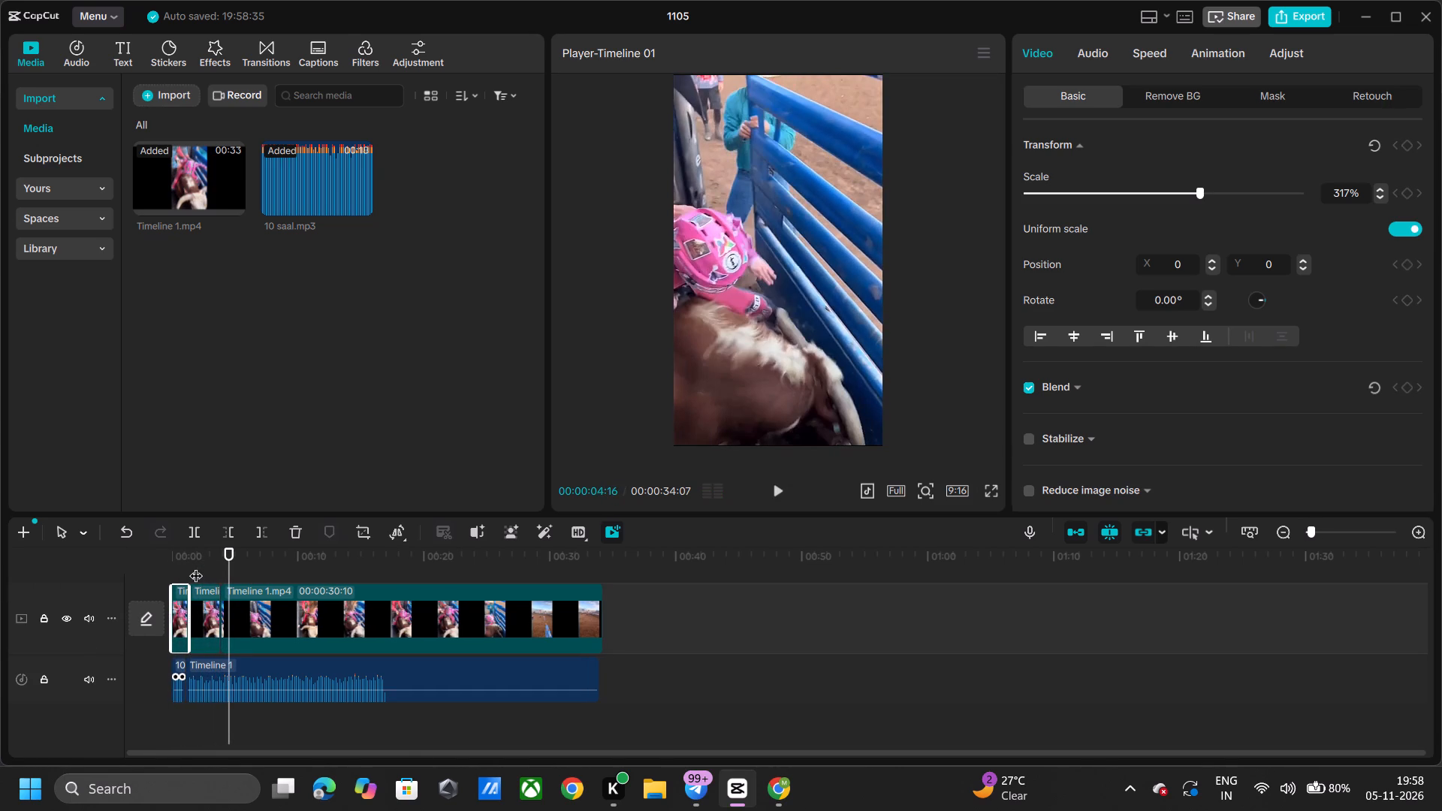
Trim the start of the remaining Timeline 1.mp4 clip to a length of 00:00:27:01 and play the opening to check the cut.
{"action": "left_click", "coordinate": [224, 603]}
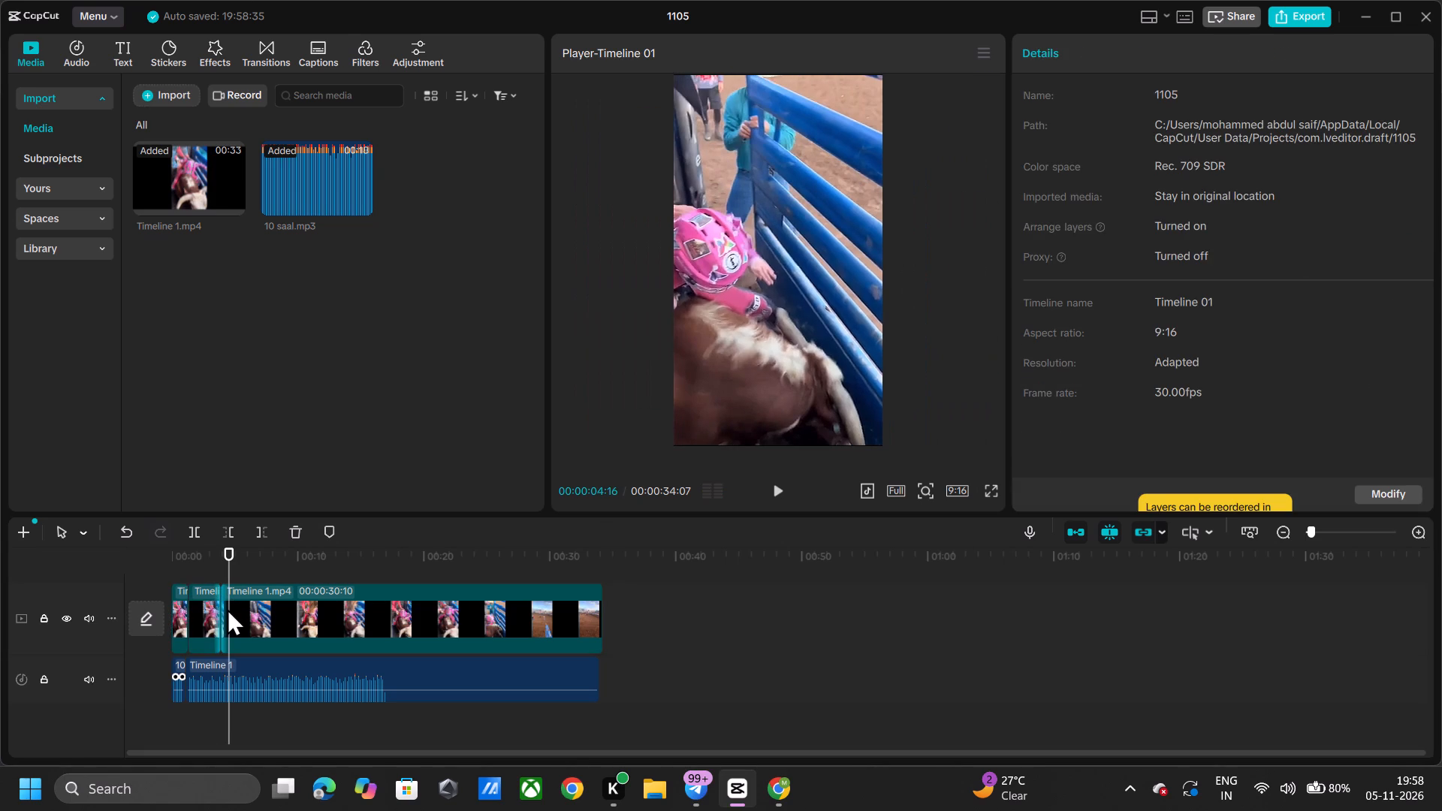
{"action": "left_click", "coordinate": [227, 611]}
{"action": "left_click_drag", "start_coordinate": [221, 615], "coordinate": [257, 614]}
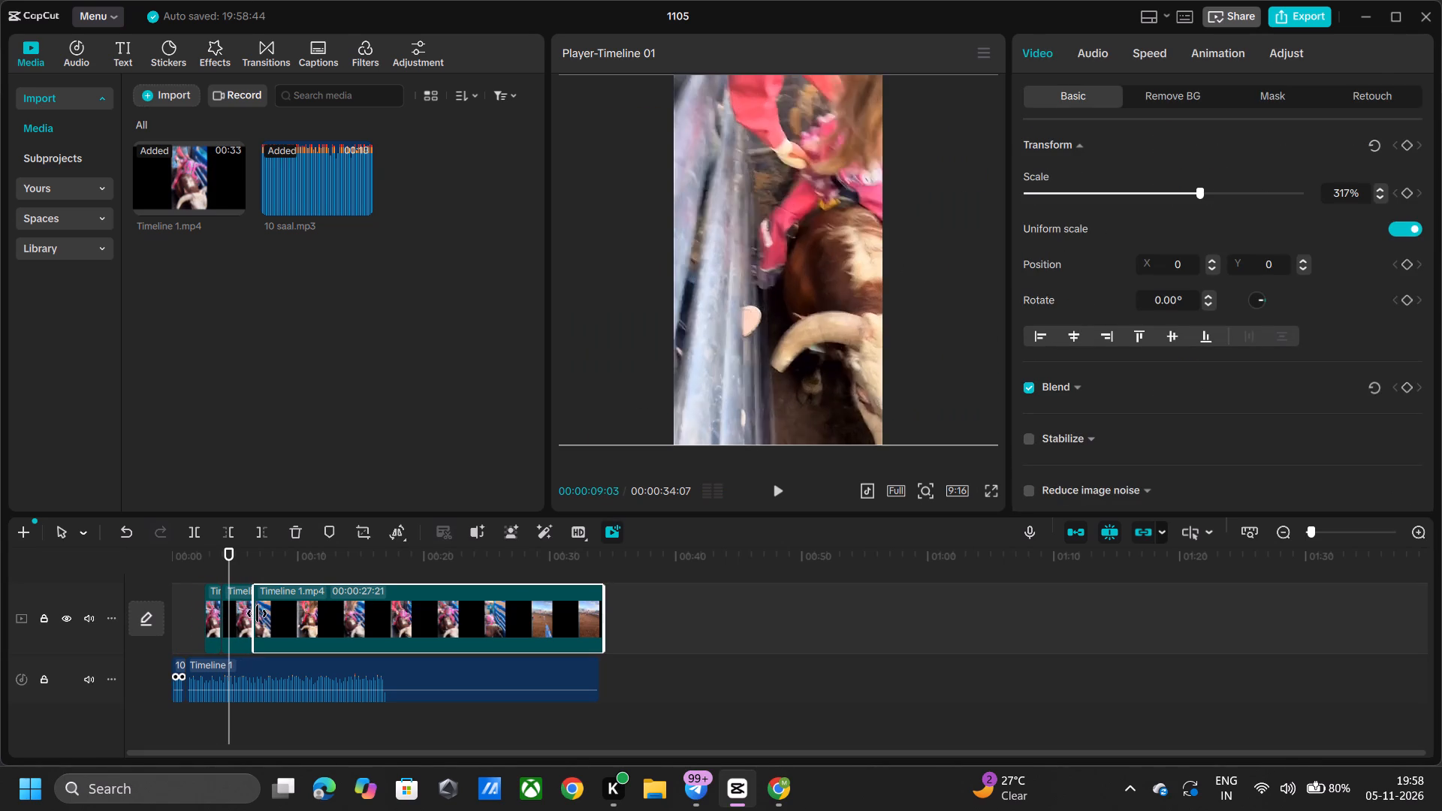
{"action": "left_click_drag", "start_coordinate": [257, 614], "coordinate": [267, 607]}
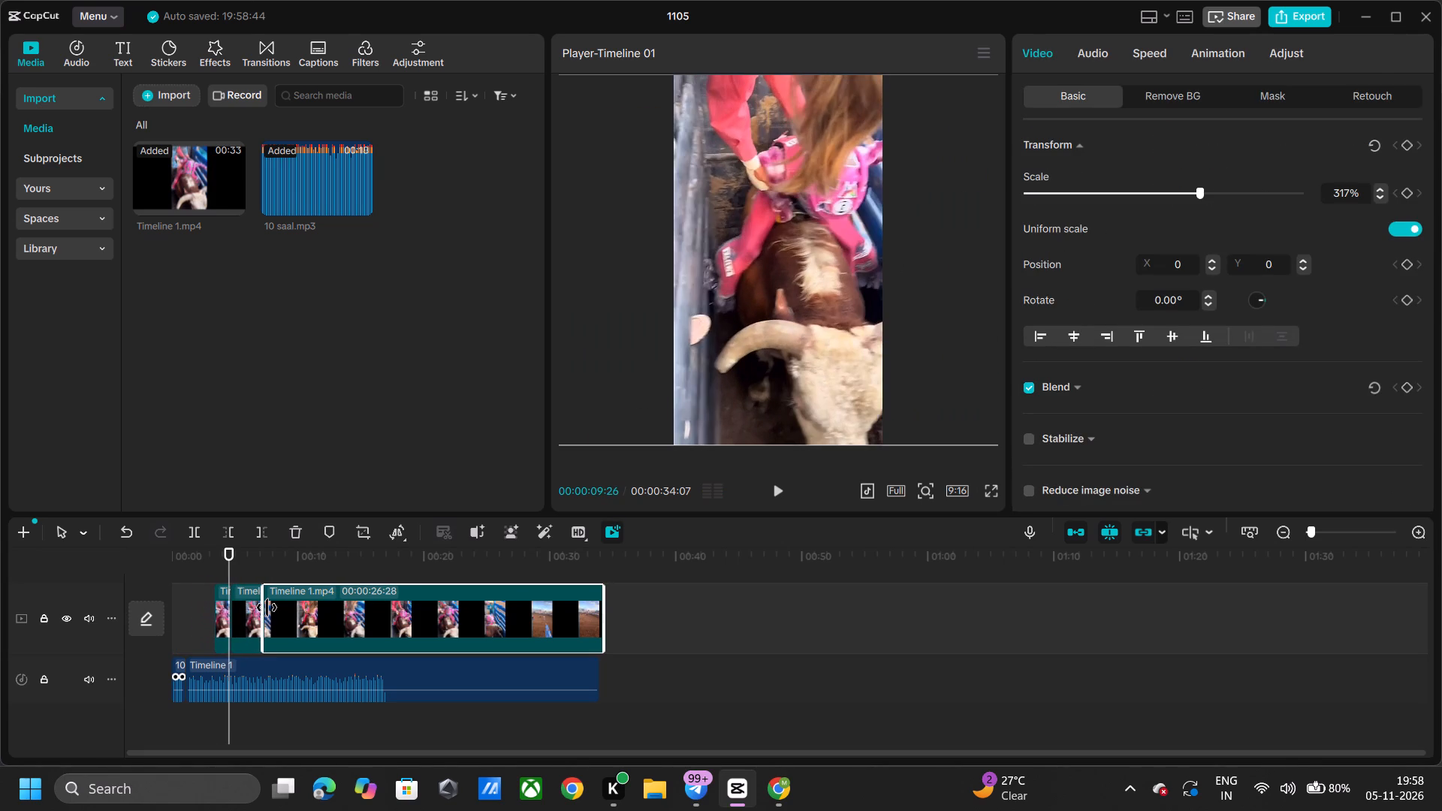
{"action": "left_click_drag", "start_coordinate": [267, 607], "coordinate": [303, 629]}
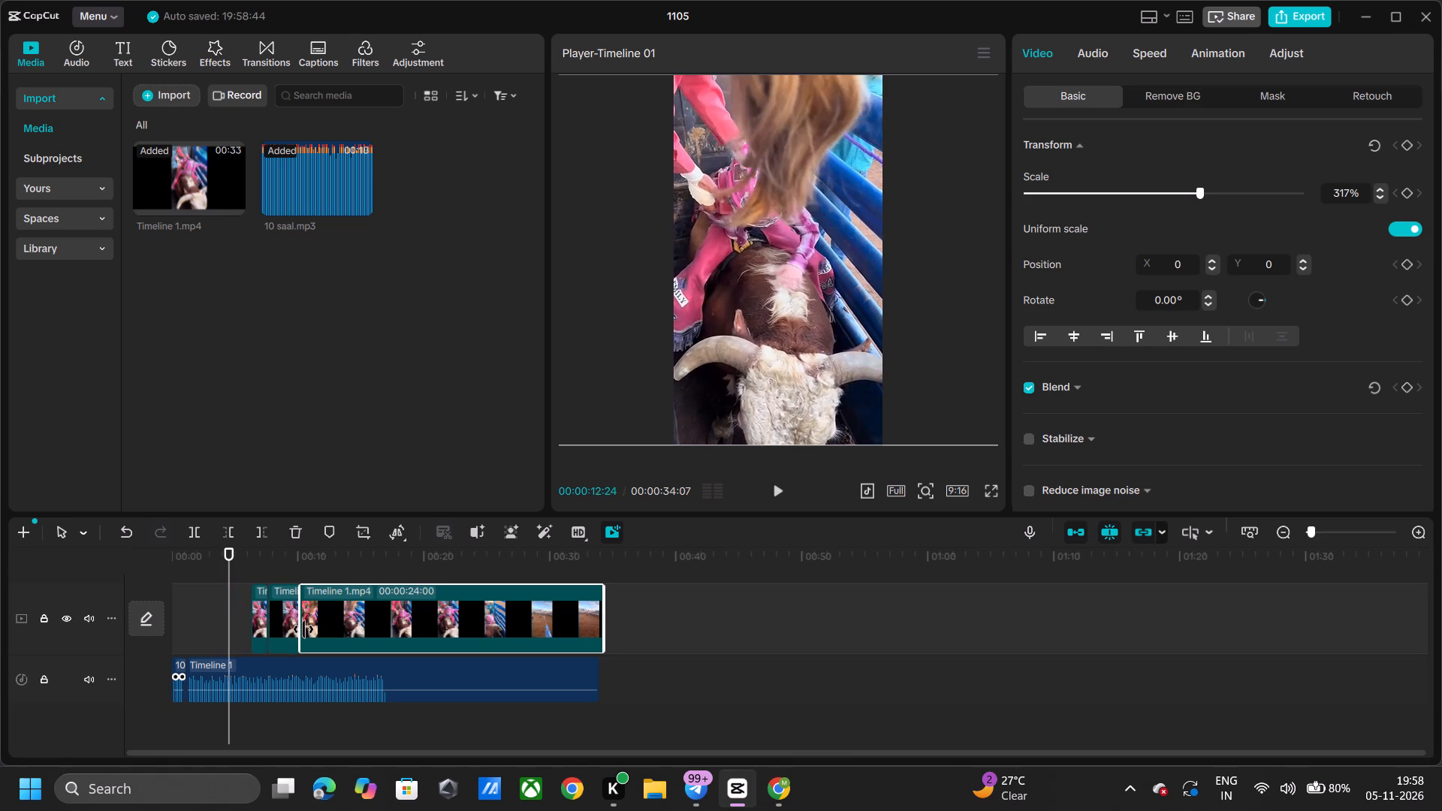
{"action": "left_click_drag", "start_coordinate": [303, 629], "coordinate": [265, 635]}
{"action": "left_click", "coordinate": [179, 564]}
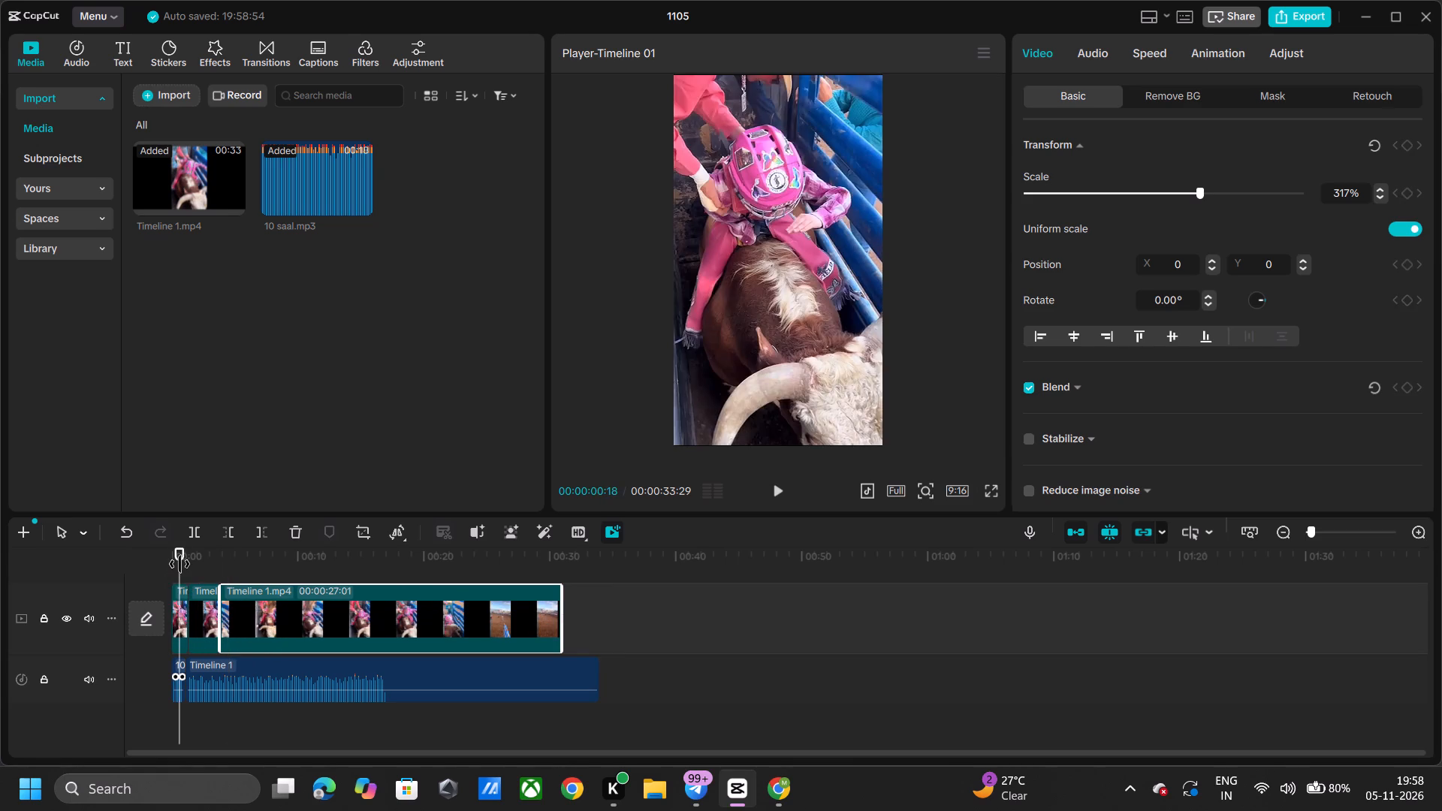
{"action": "key", "text": "space"}
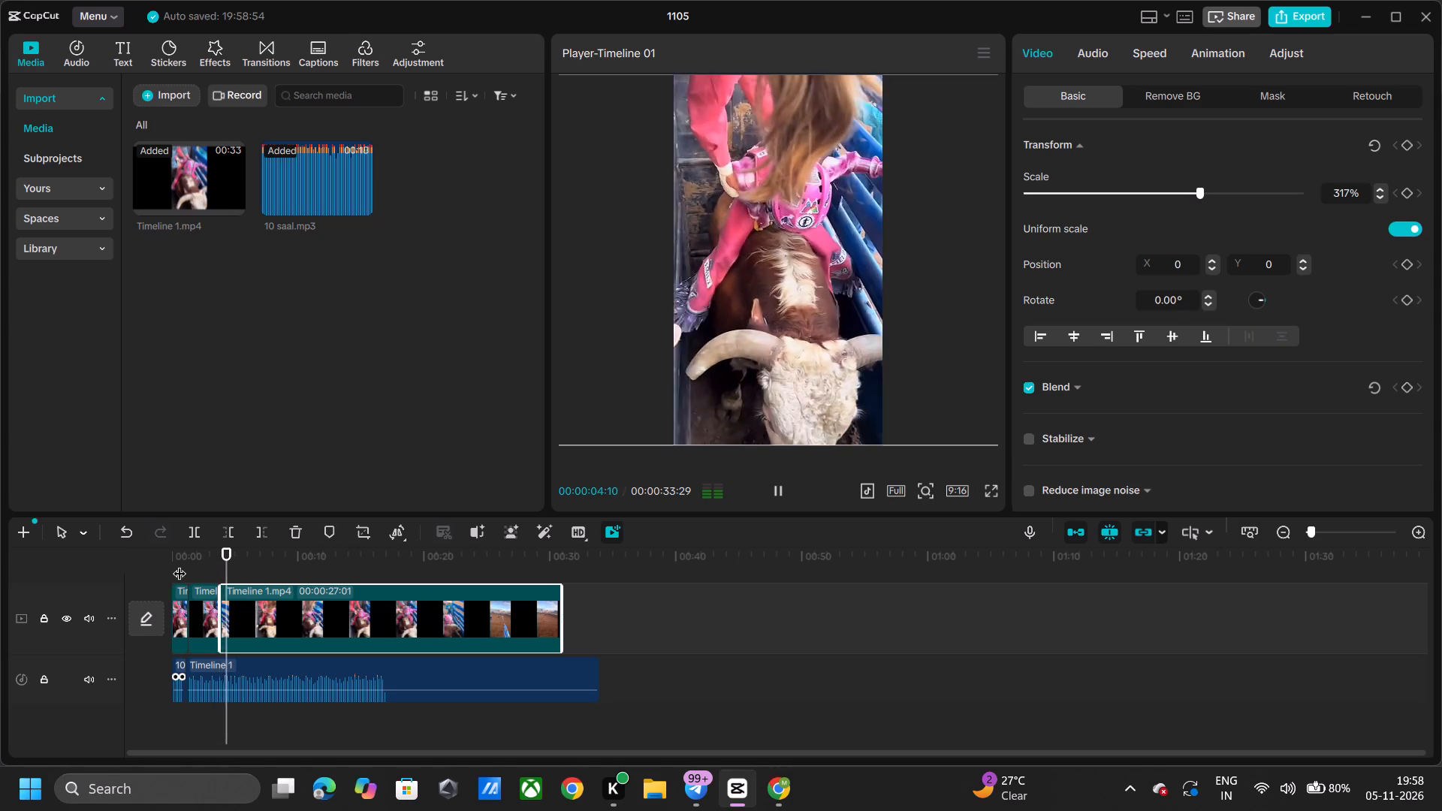
{"action": "key", "text": "space"}
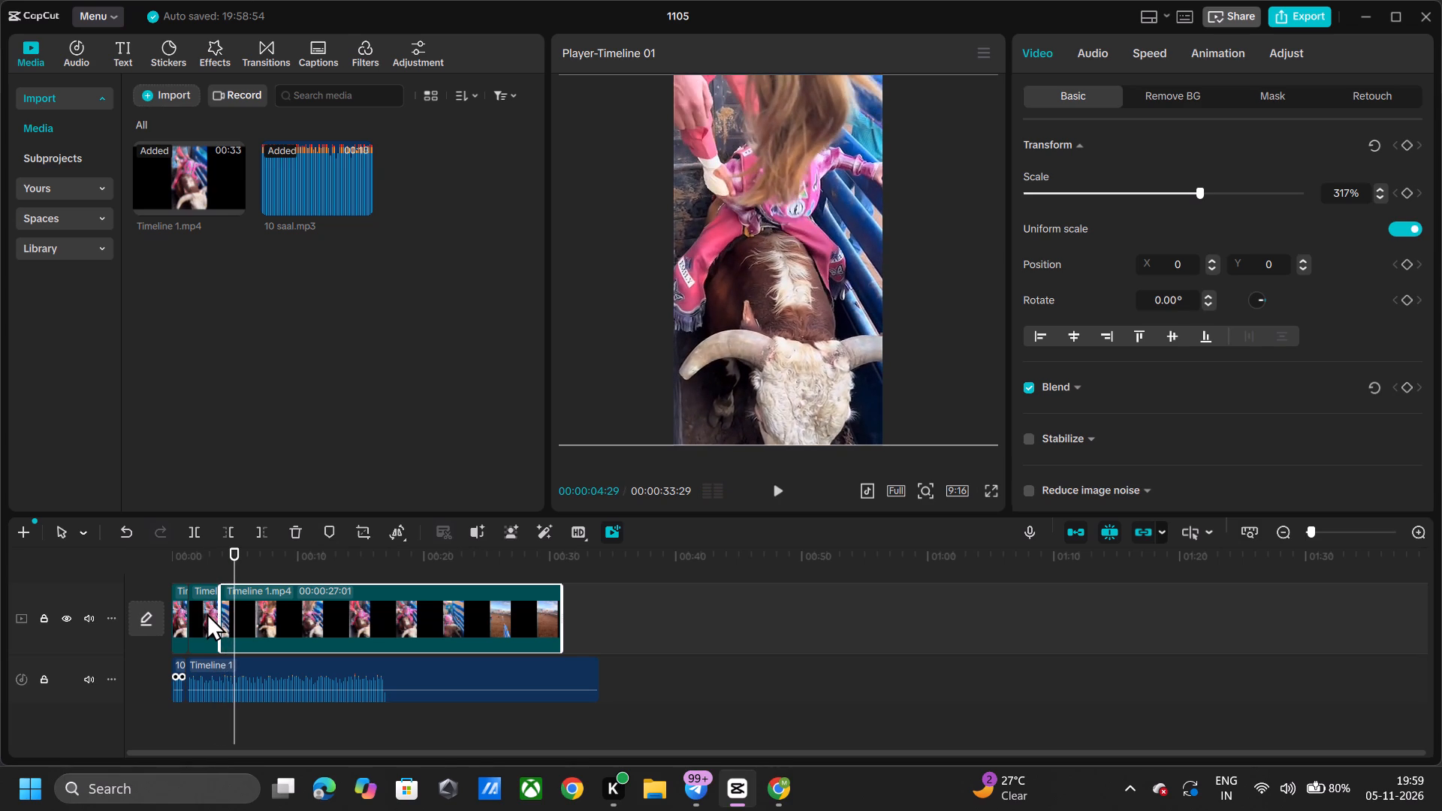
Extend the end of the second opening piece to about 00:00:04:10 and play across its cut to check it.
{"action": "left_click", "coordinate": [207, 613]}
{"action": "left_click_drag", "start_coordinate": [219, 613], "coordinate": [223, 619]}
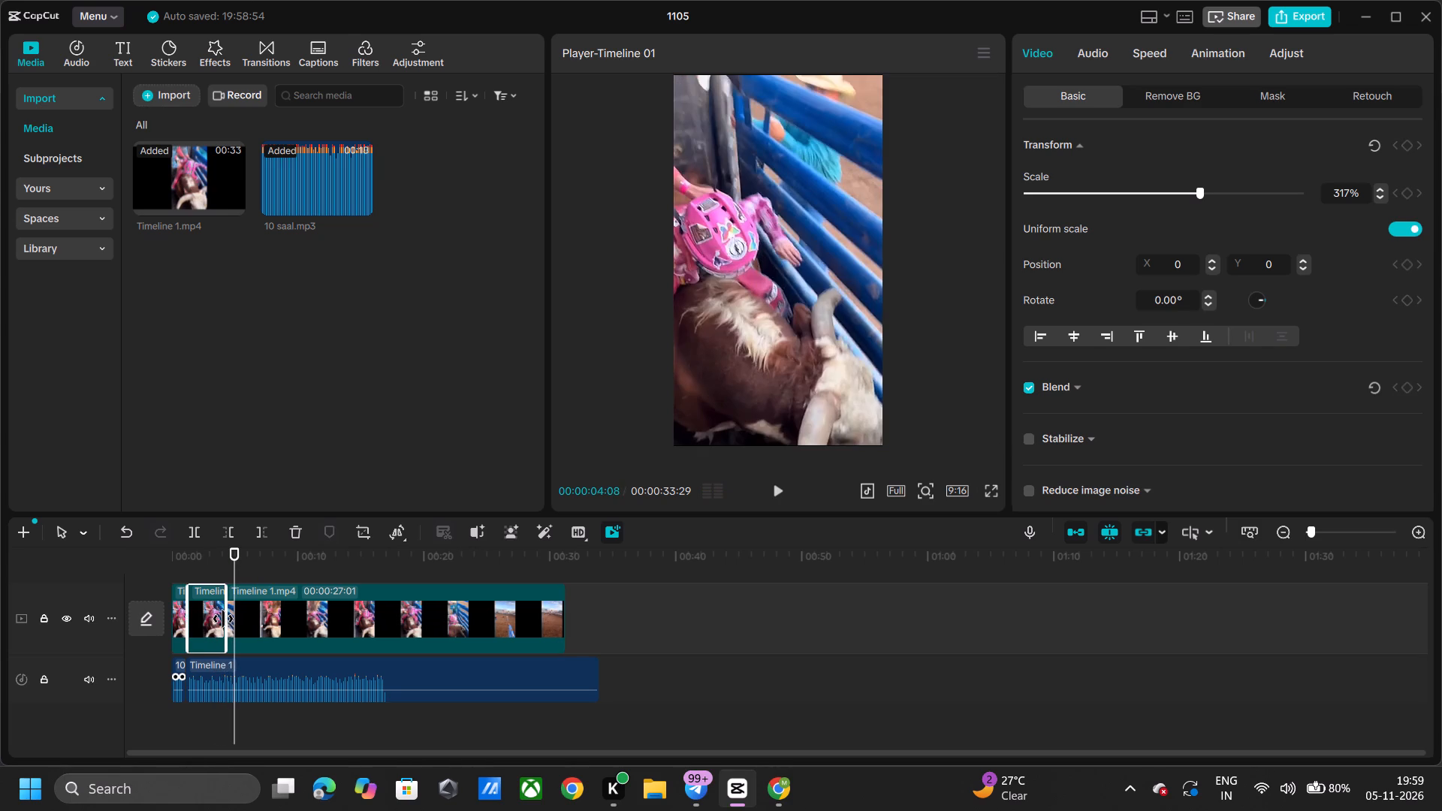
{"action": "left_click_drag", "start_coordinate": [223, 619], "coordinate": [225, 624]}
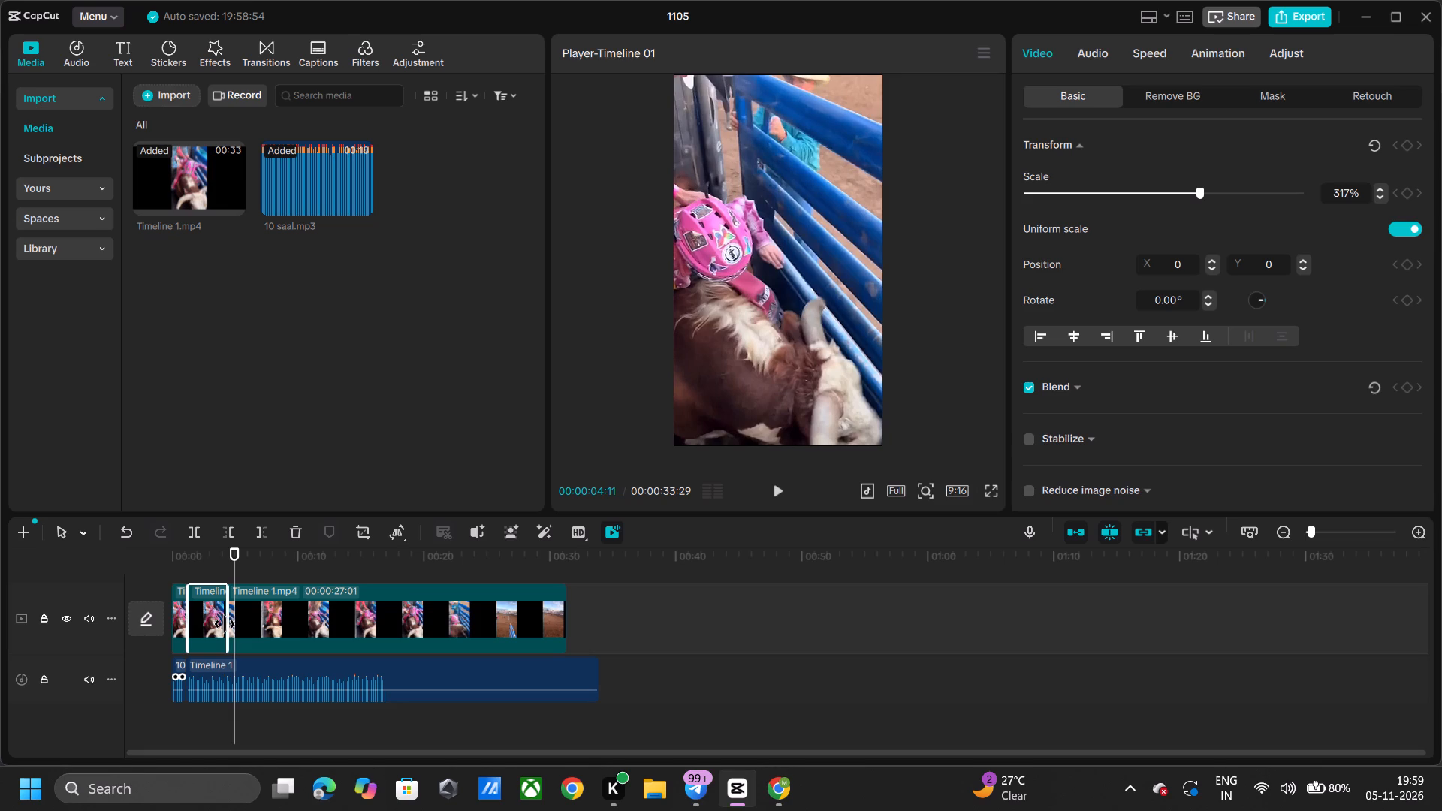
{"action": "left_click_drag", "start_coordinate": [225, 624], "coordinate": [227, 629]}
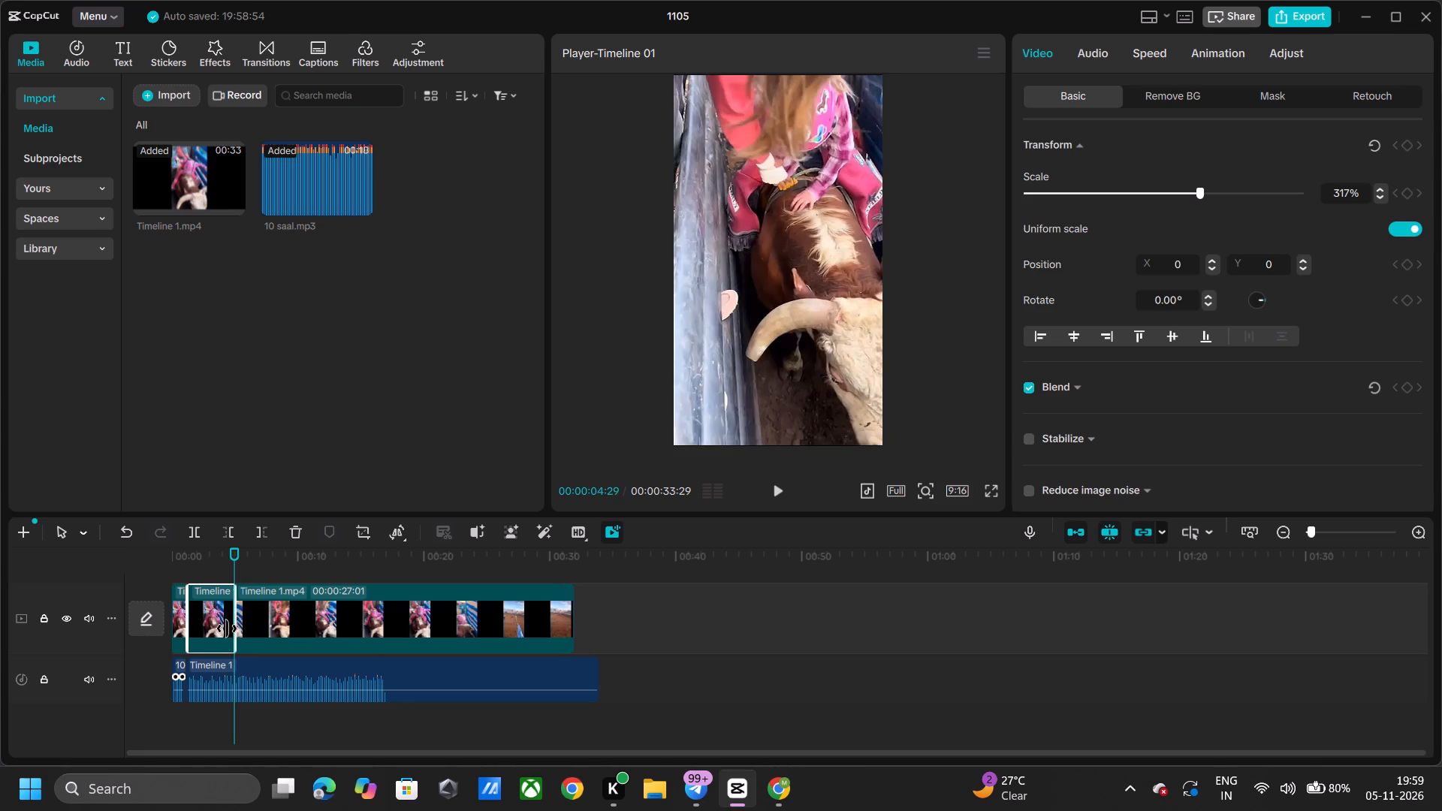
{"action": "left_click_drag", "start_coordinate": [227, 629], "coordinate": [224, 635]}
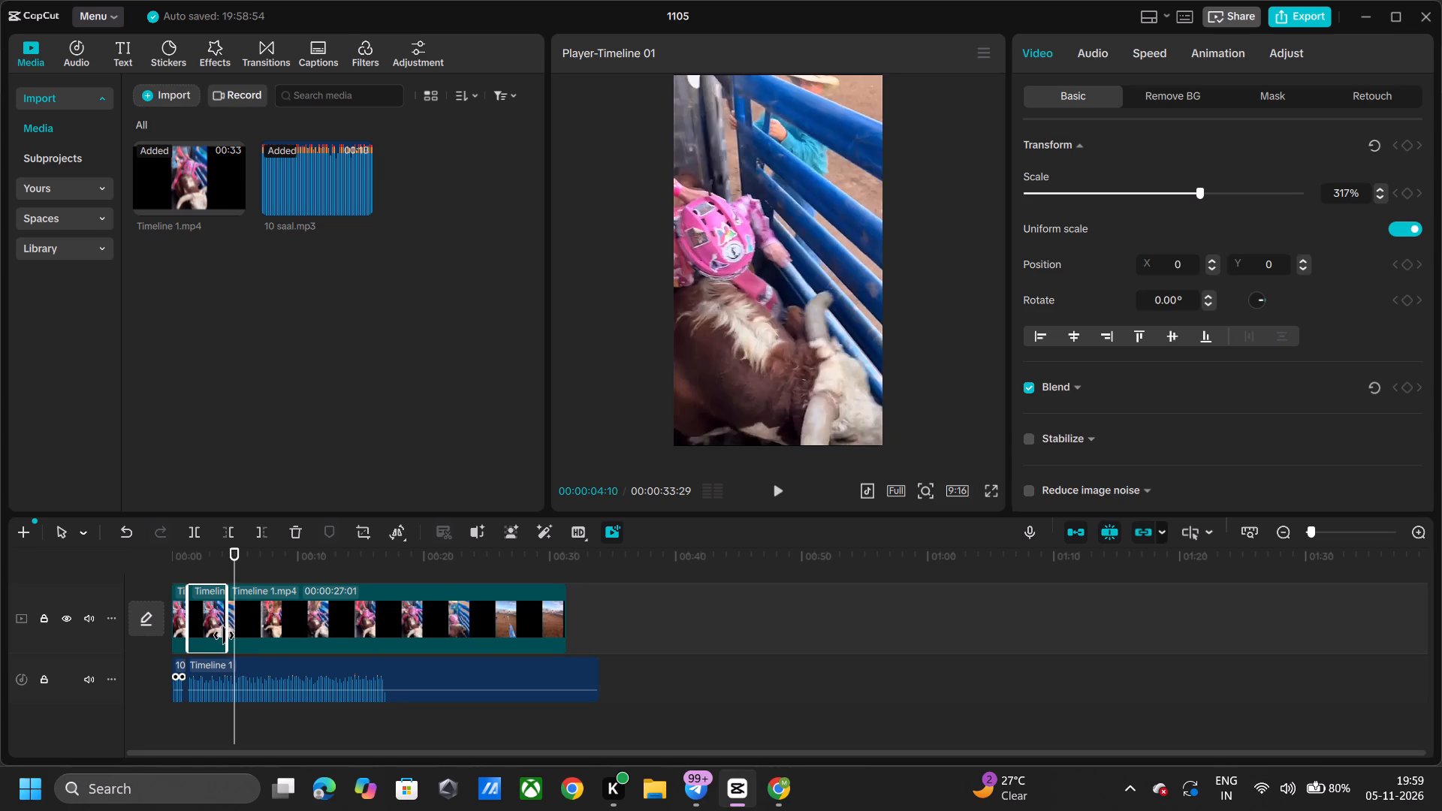
{"action": "left_click_drag", "start_coordinate": [224, 635], "coordinate": [225, 635]}
{"action": "left_click", "coordinate": [195, 548]}
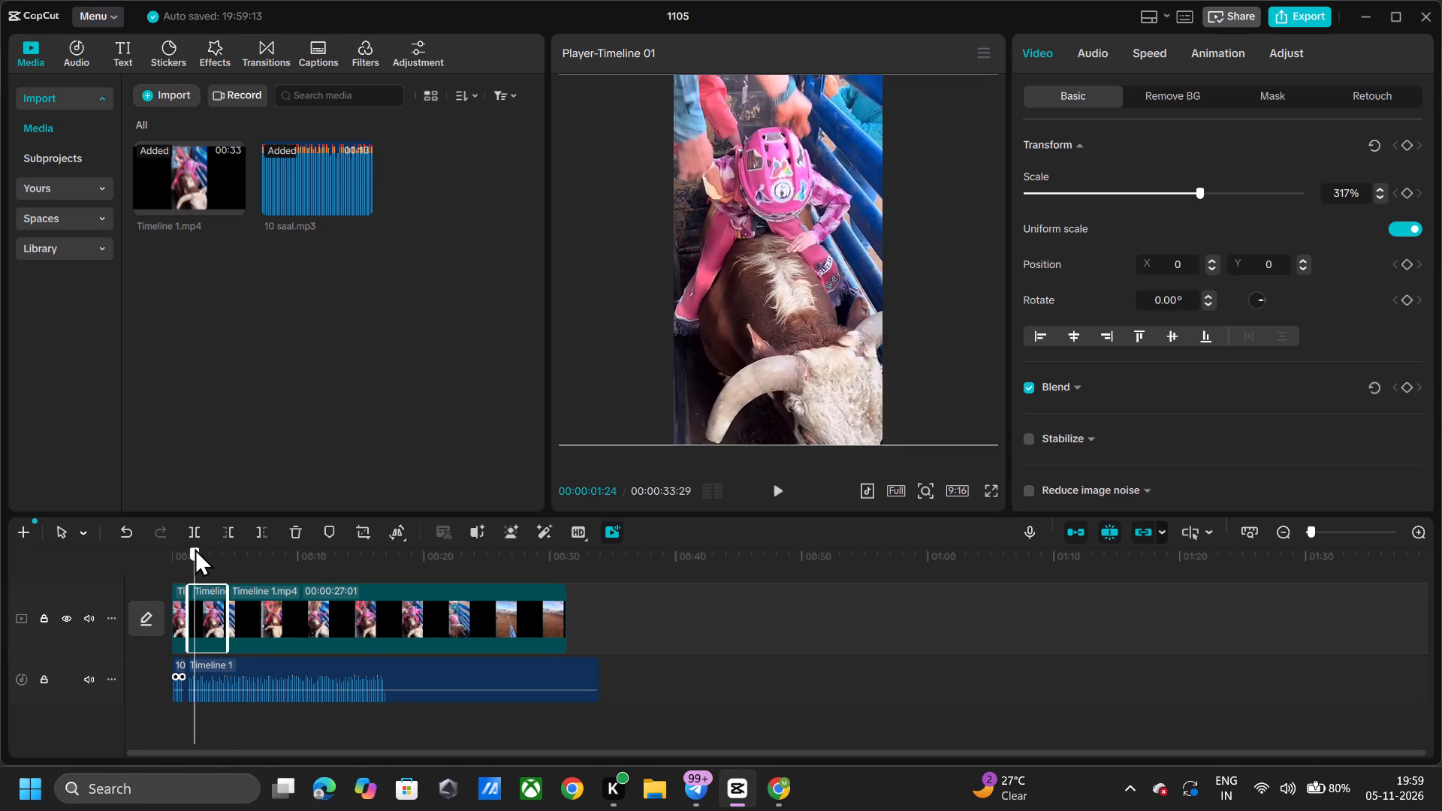
{"action": "key", "text": "space"}
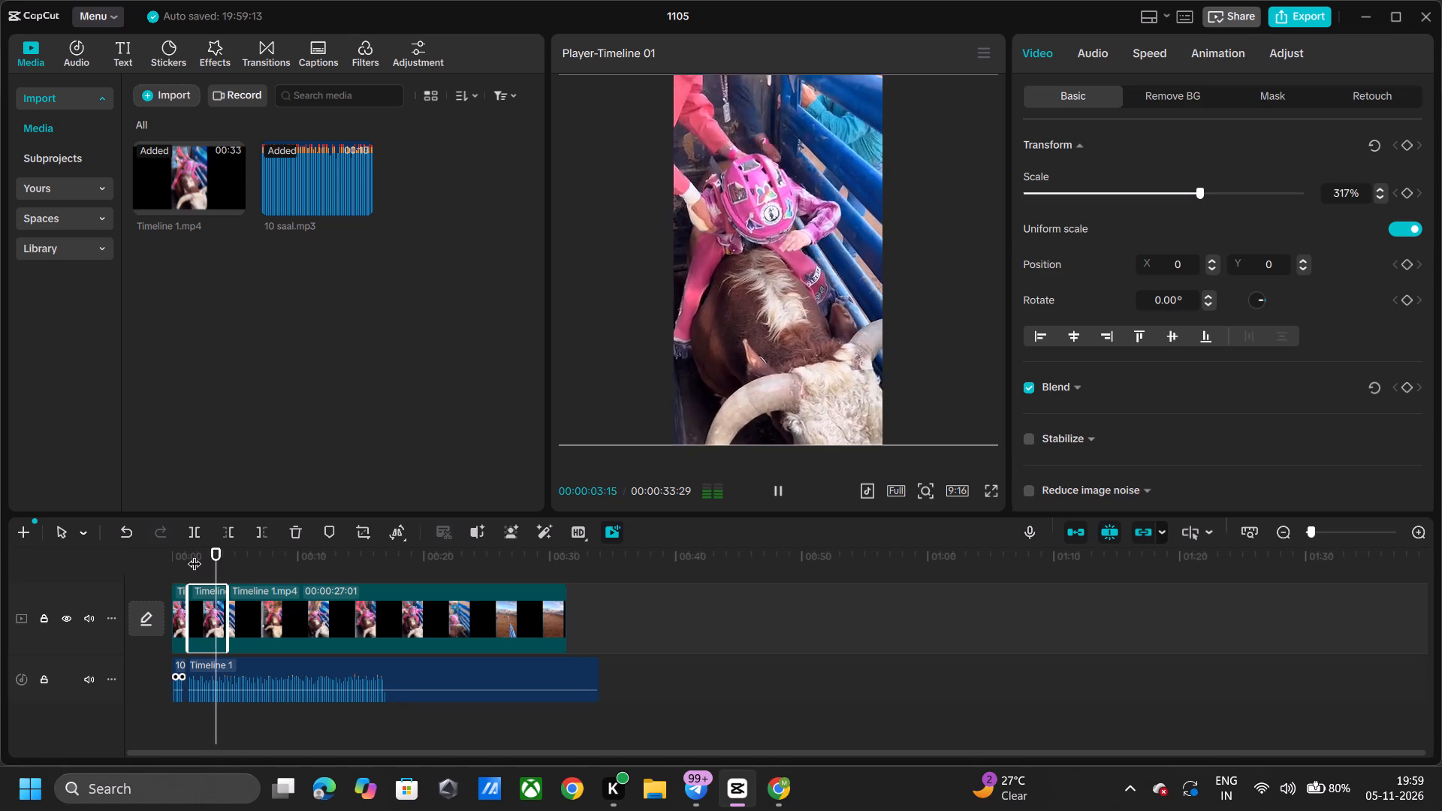
{"action": "key", "text": "space"}
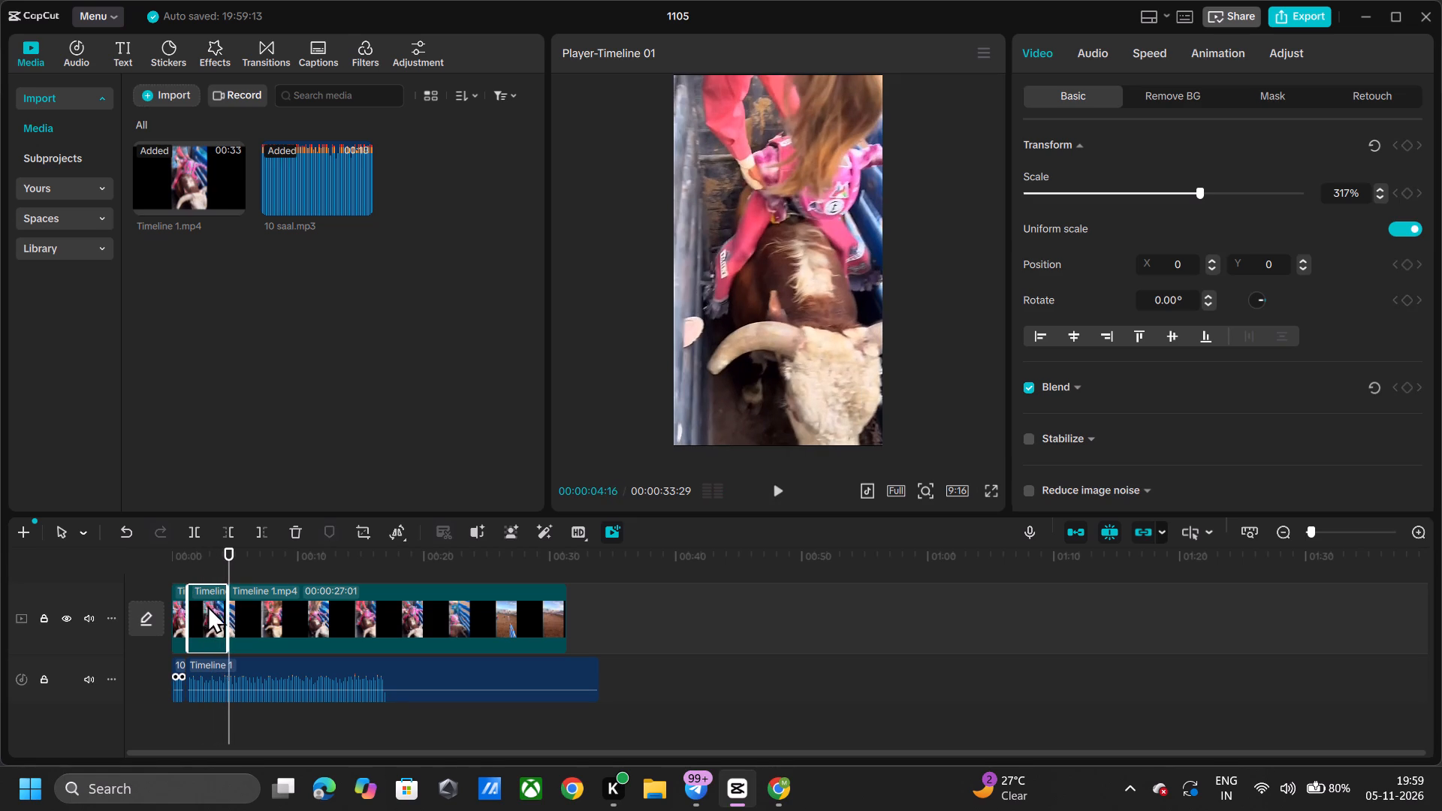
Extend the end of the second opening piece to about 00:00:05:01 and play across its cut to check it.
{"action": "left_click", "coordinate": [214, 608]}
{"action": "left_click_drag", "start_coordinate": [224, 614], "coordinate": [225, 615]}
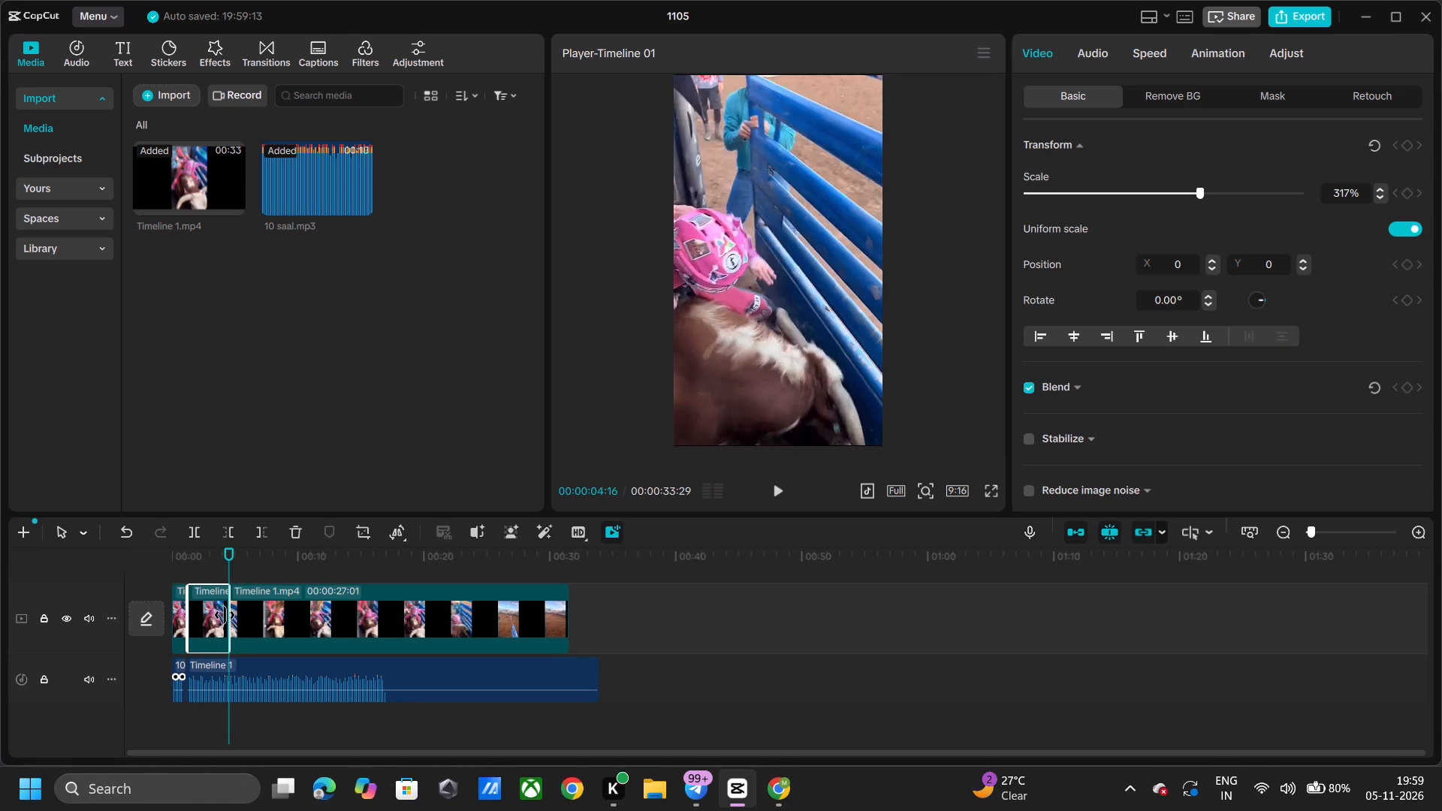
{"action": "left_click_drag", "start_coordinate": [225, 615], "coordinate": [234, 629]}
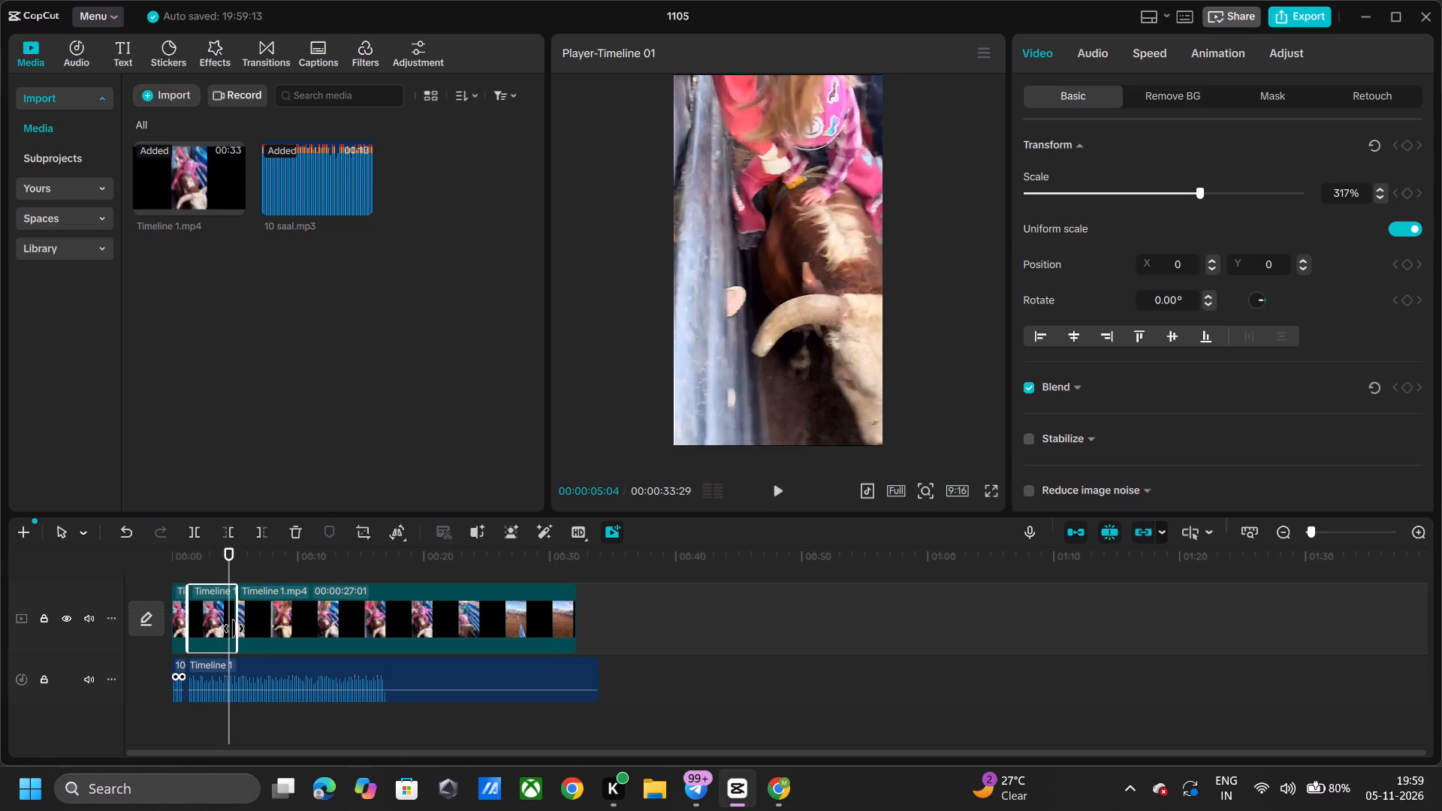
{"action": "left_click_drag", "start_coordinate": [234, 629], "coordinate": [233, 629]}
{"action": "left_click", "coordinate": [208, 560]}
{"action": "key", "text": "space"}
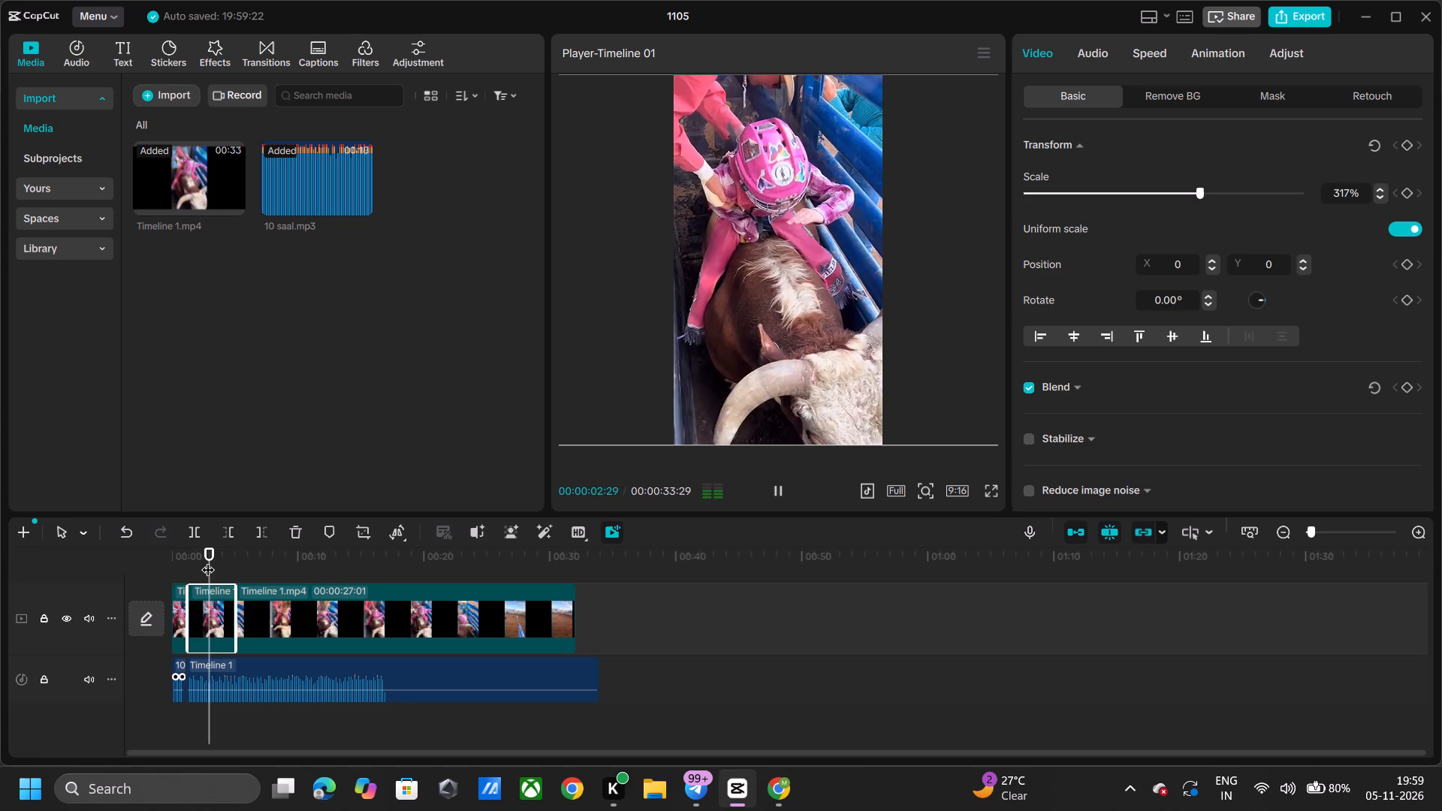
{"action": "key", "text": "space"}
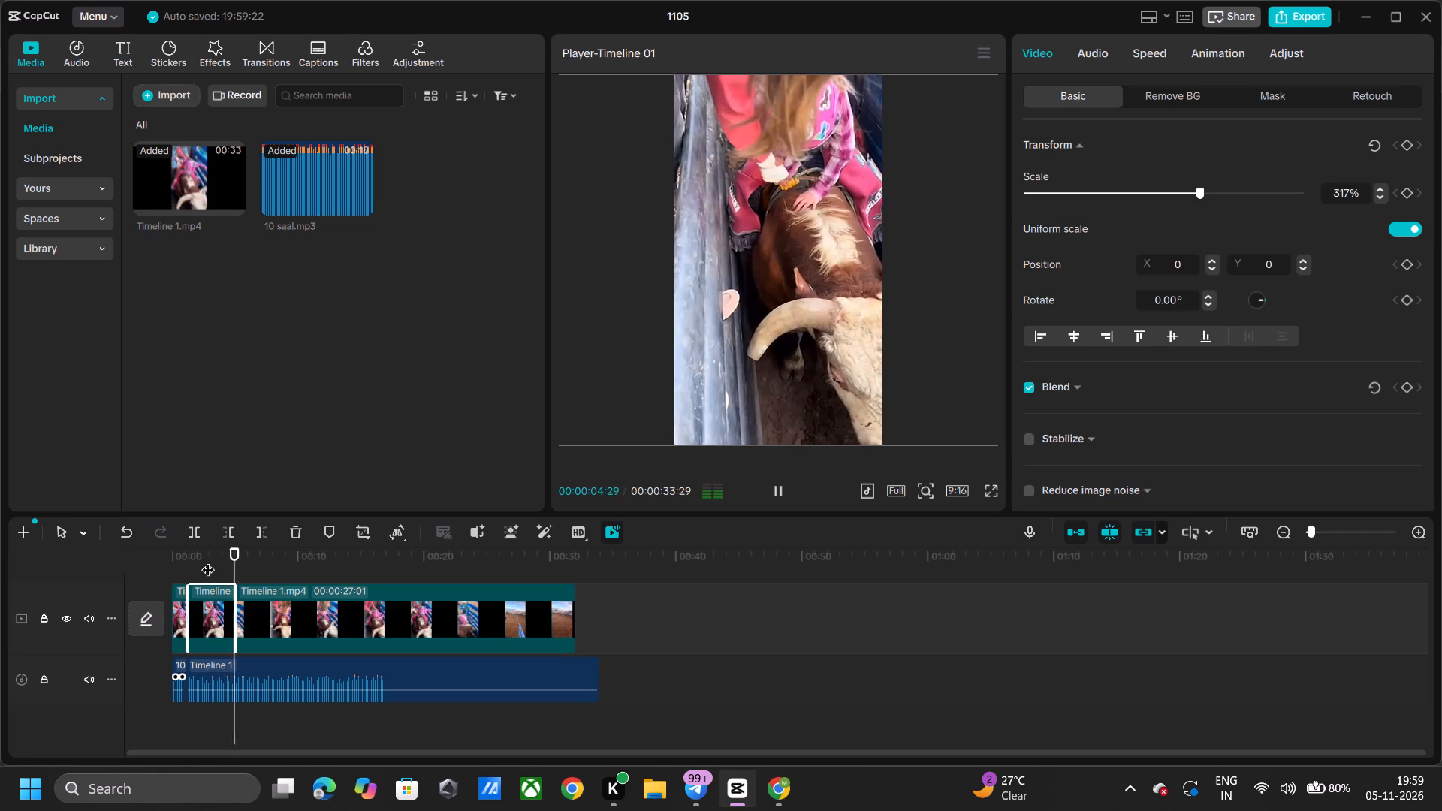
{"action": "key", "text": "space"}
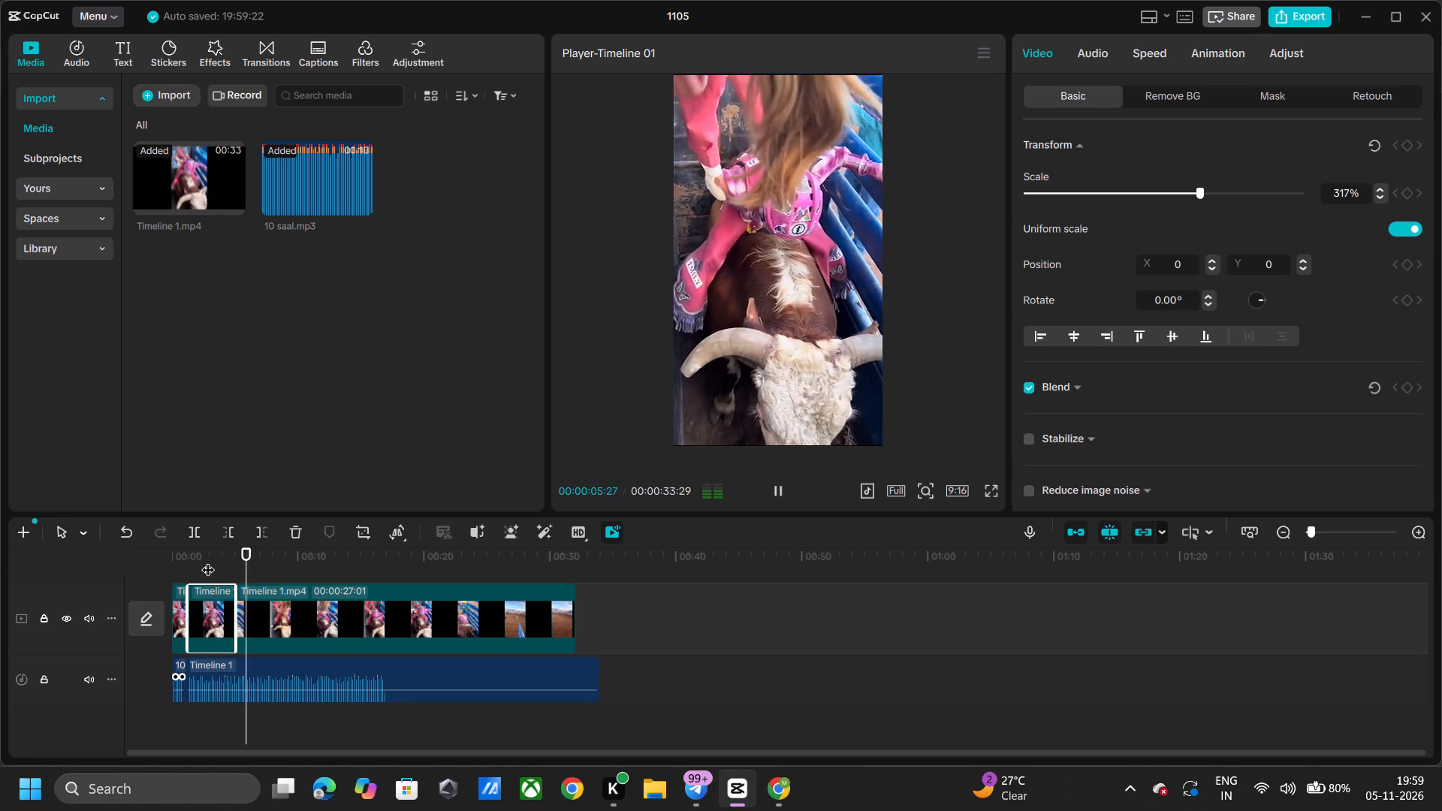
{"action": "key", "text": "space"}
Trim the start of the remaining Timeline 1.mp4 clip to a length of 00:00:25:15 and play across the cut.
{"action": "left_click", "coordinate": [255, 610]}
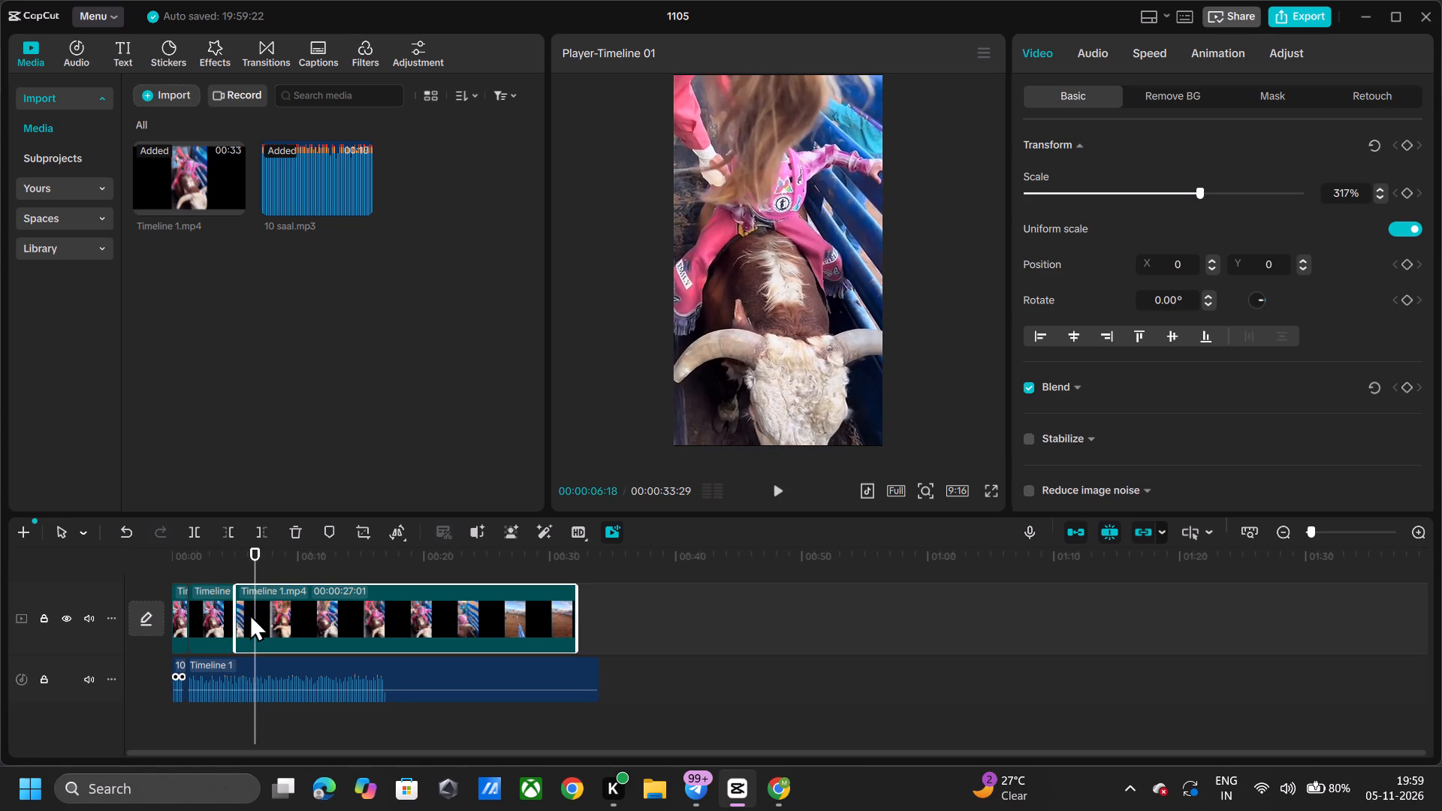
{"action": "left_click_drag", "start_coordinate": [235, 614], "coordinate": [241, 621]}
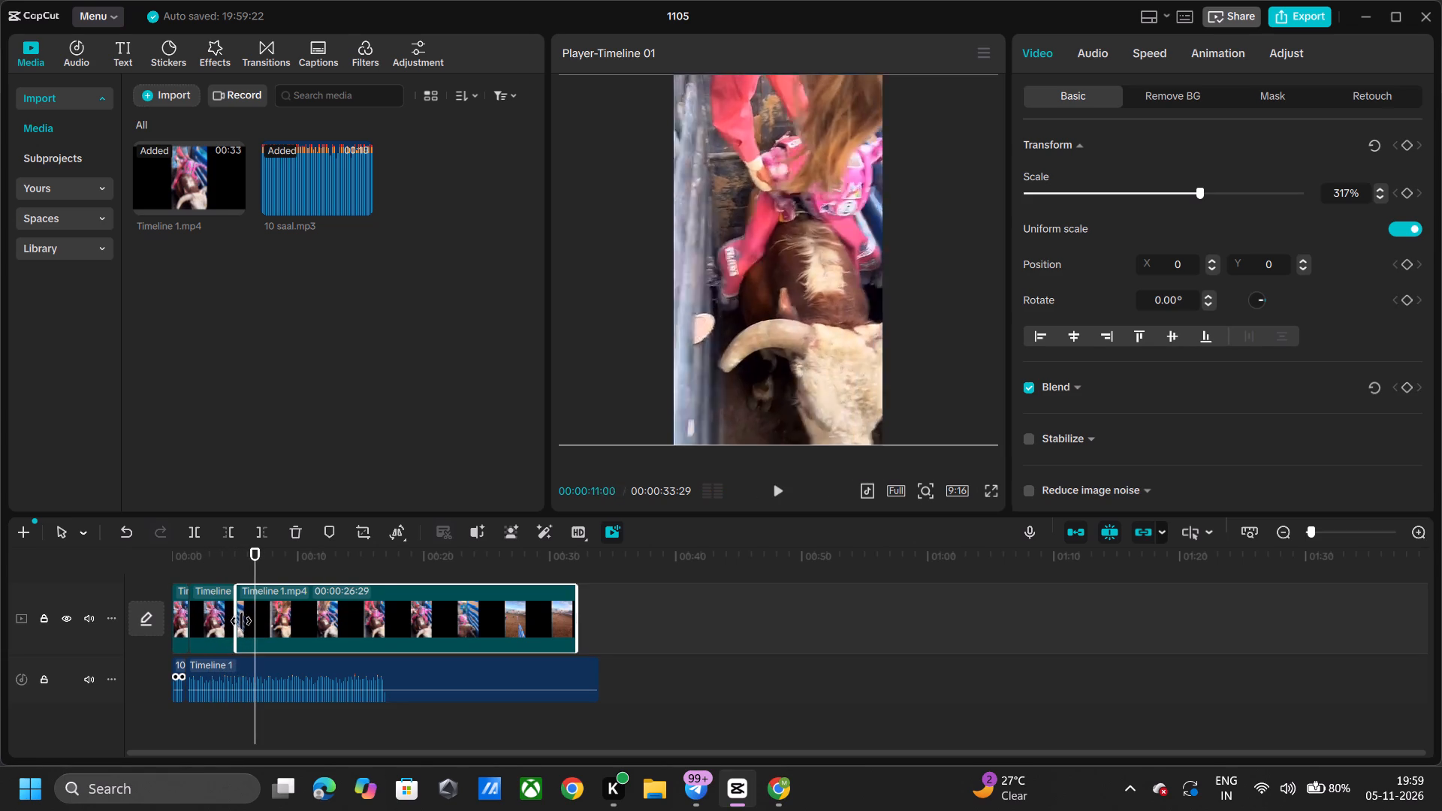
{"action": "left_click_drag", "start_coordinate": [241, 621], "coordinate": [274, 642]}
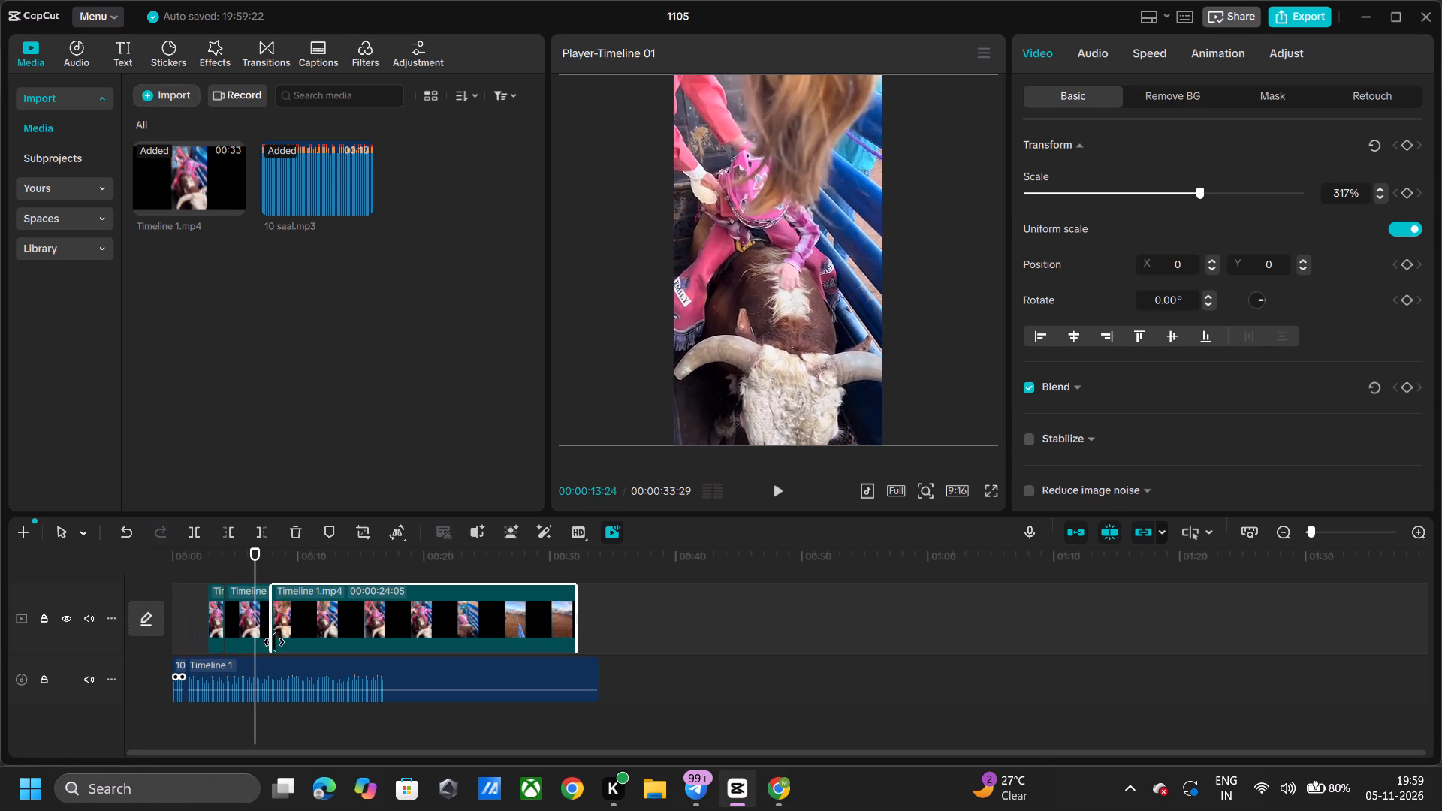
{"action": "left_click_drag", "start_coordinate": [274, 642], "coordinate": [266, 648]}
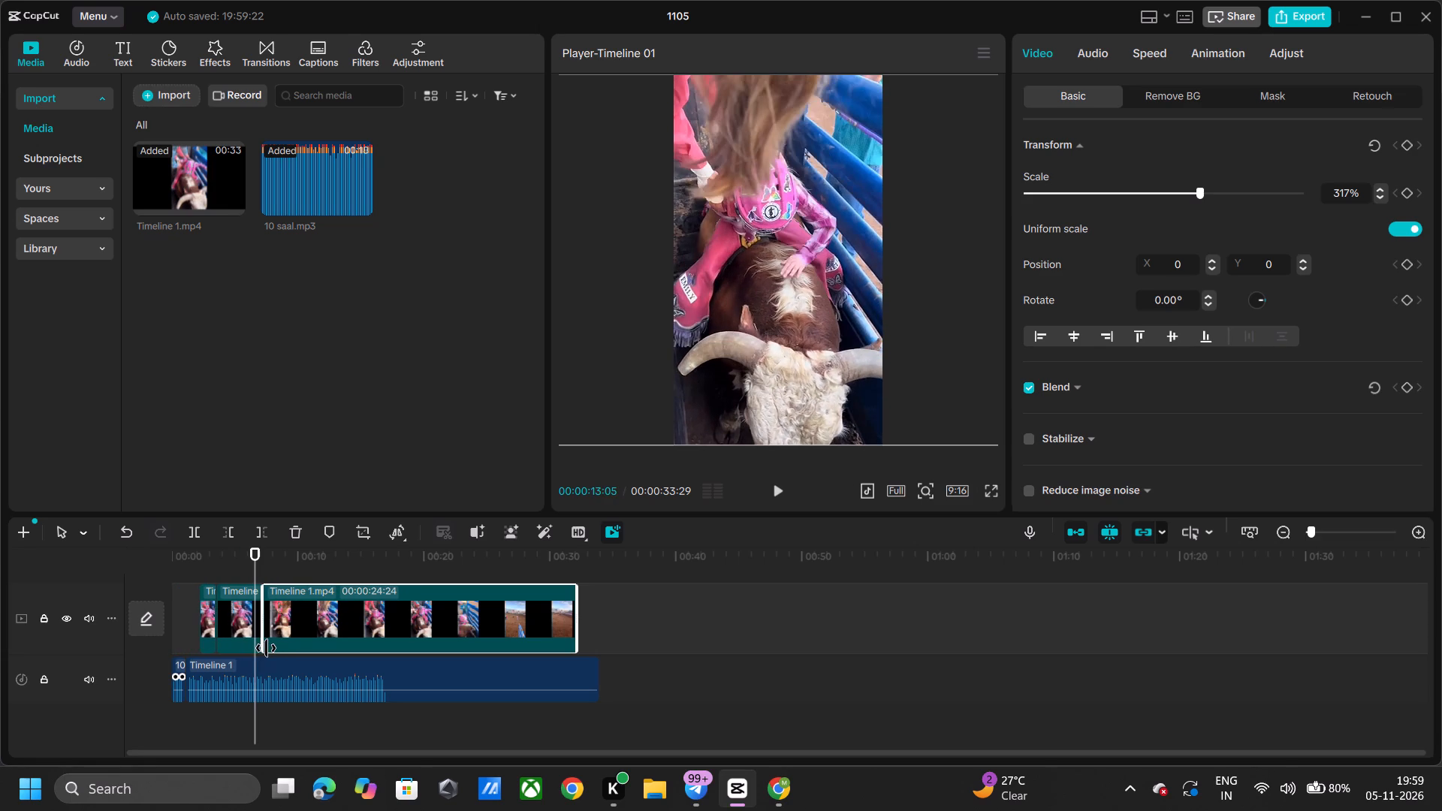
{"action": "left_click_drag", "start_coordinate": [266, 648], "coordinate": [262, 652]}
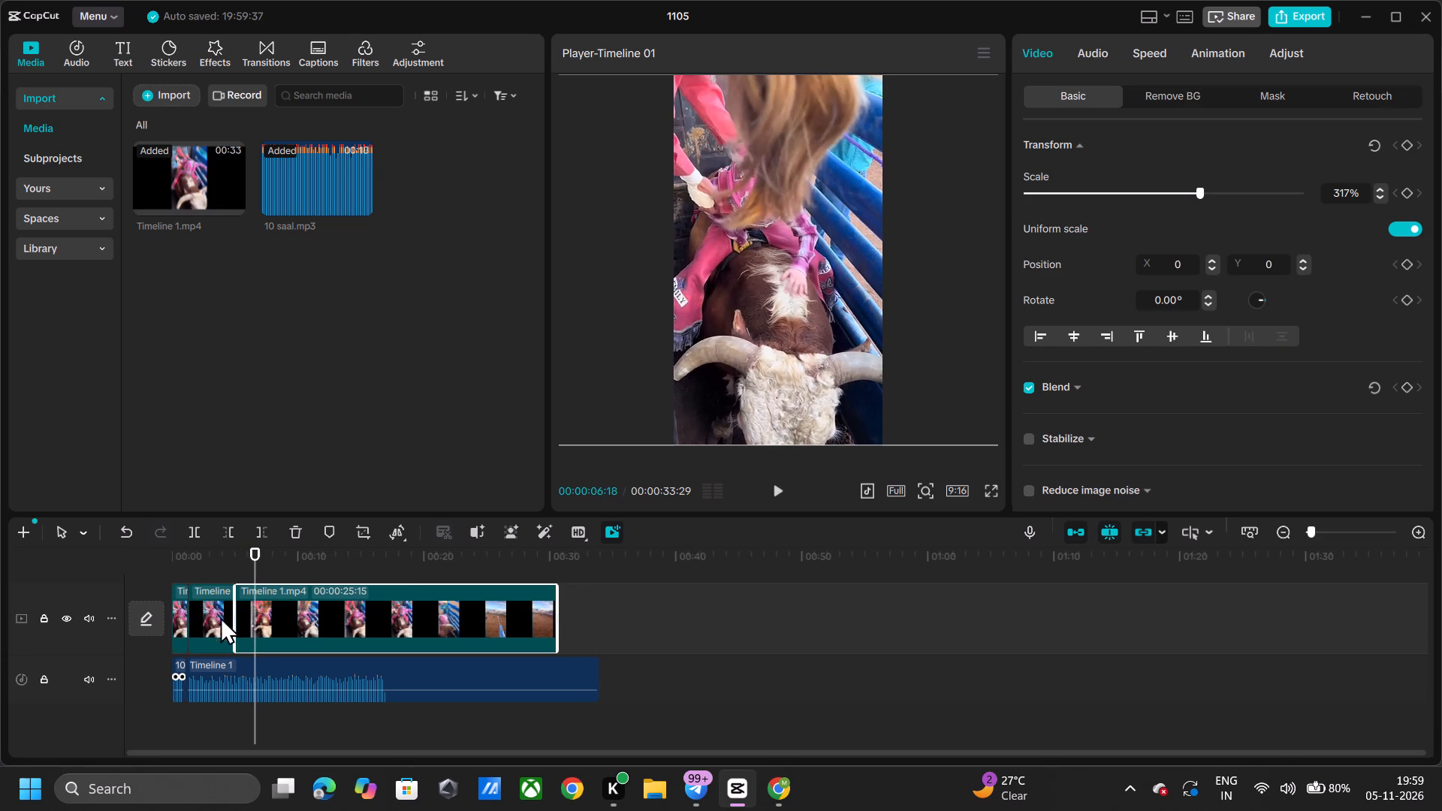
{"action": "left_click", "coordinate": [215, 575]}
{"action": "key", "text": "space"}
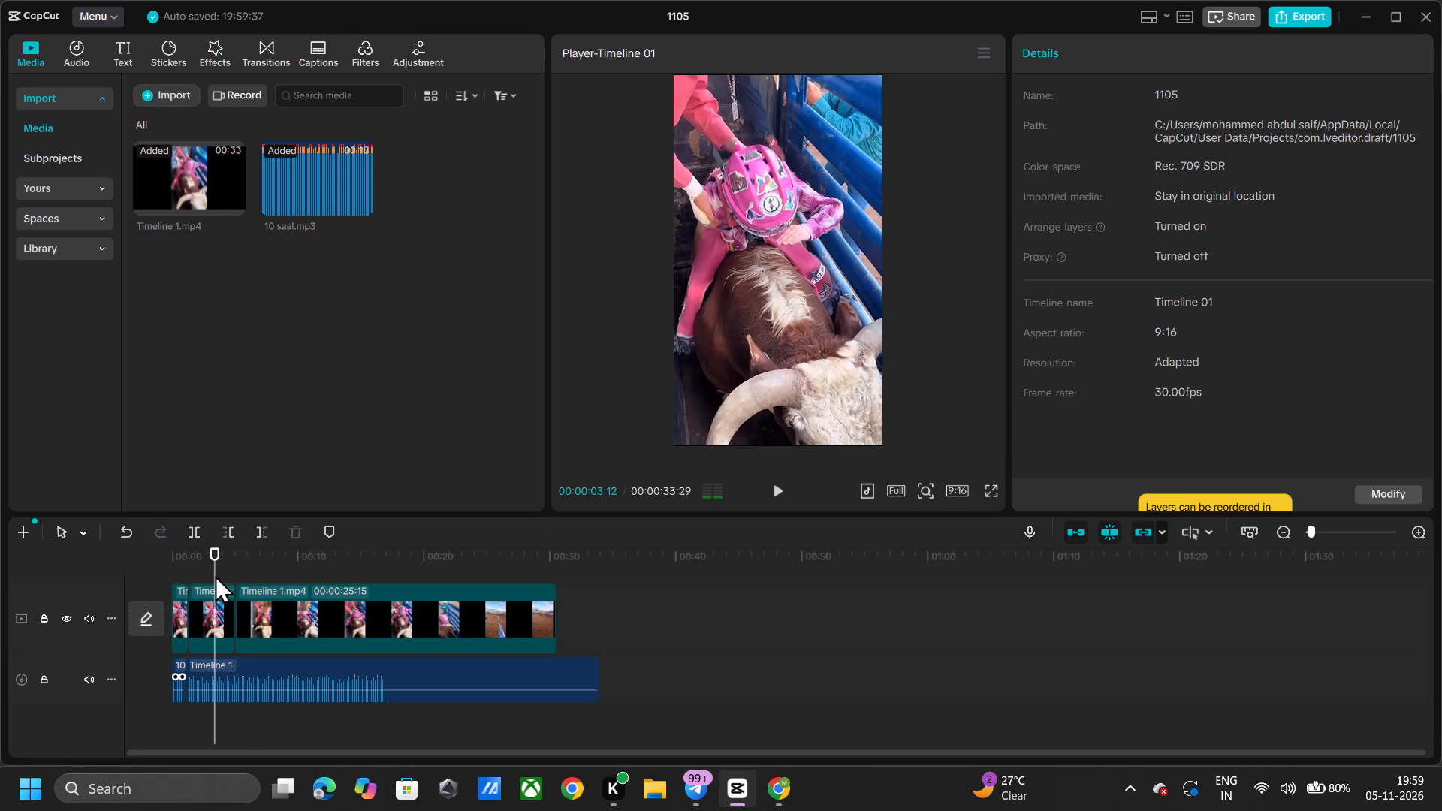
{"action": "key", "text": "space"}
{"action": "key", "text": "space"}
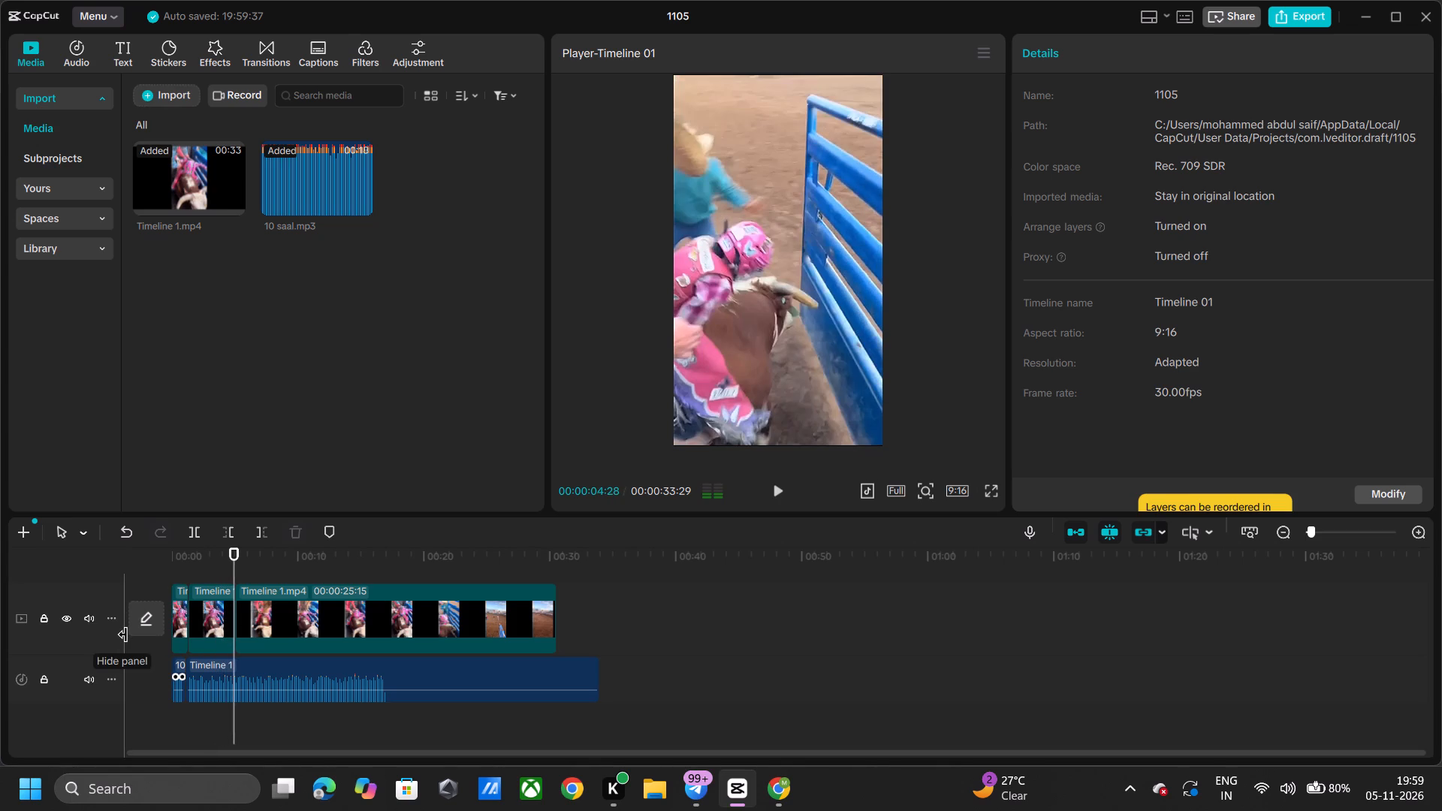
{"action": "key", "text": "space"}
{"action": "key", "text": "space"}
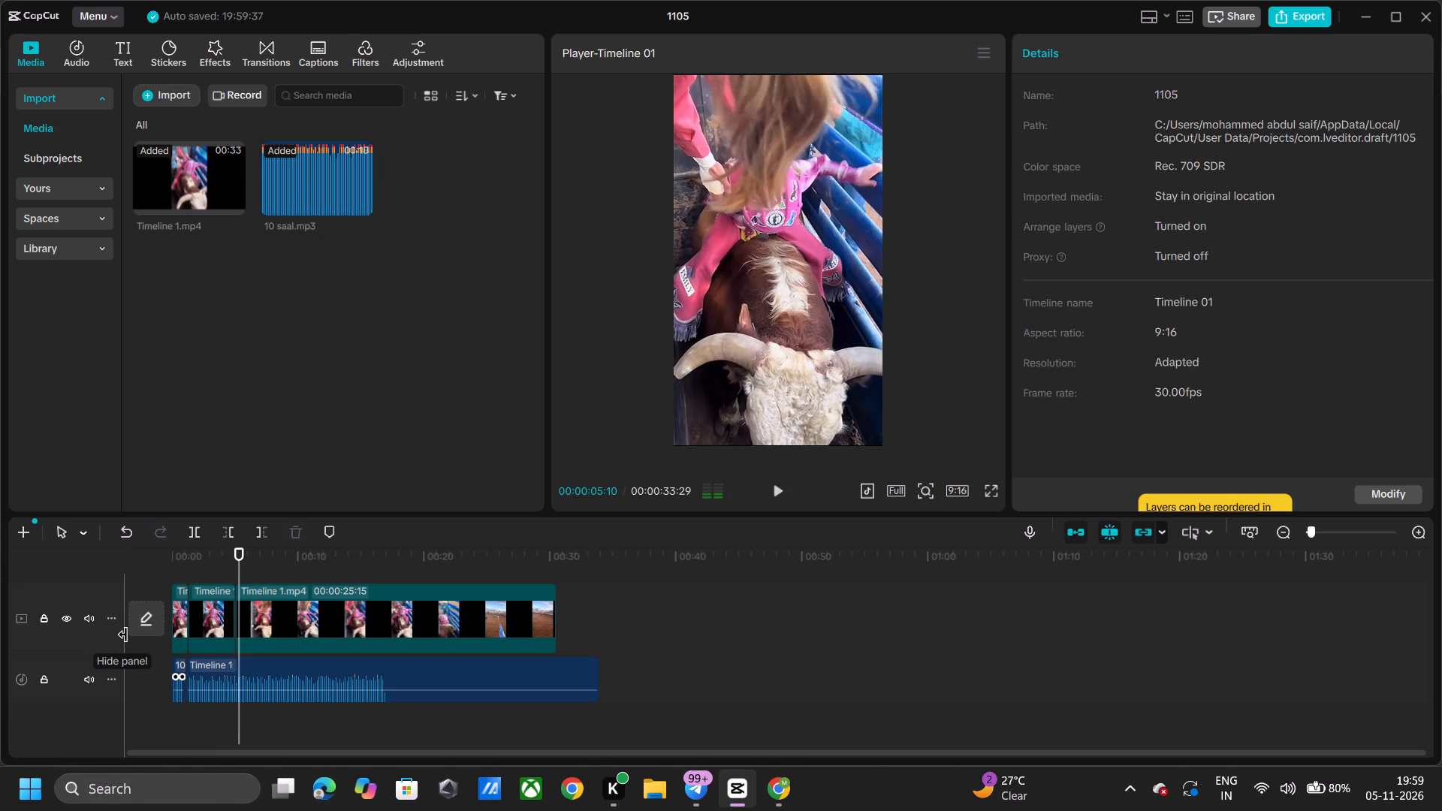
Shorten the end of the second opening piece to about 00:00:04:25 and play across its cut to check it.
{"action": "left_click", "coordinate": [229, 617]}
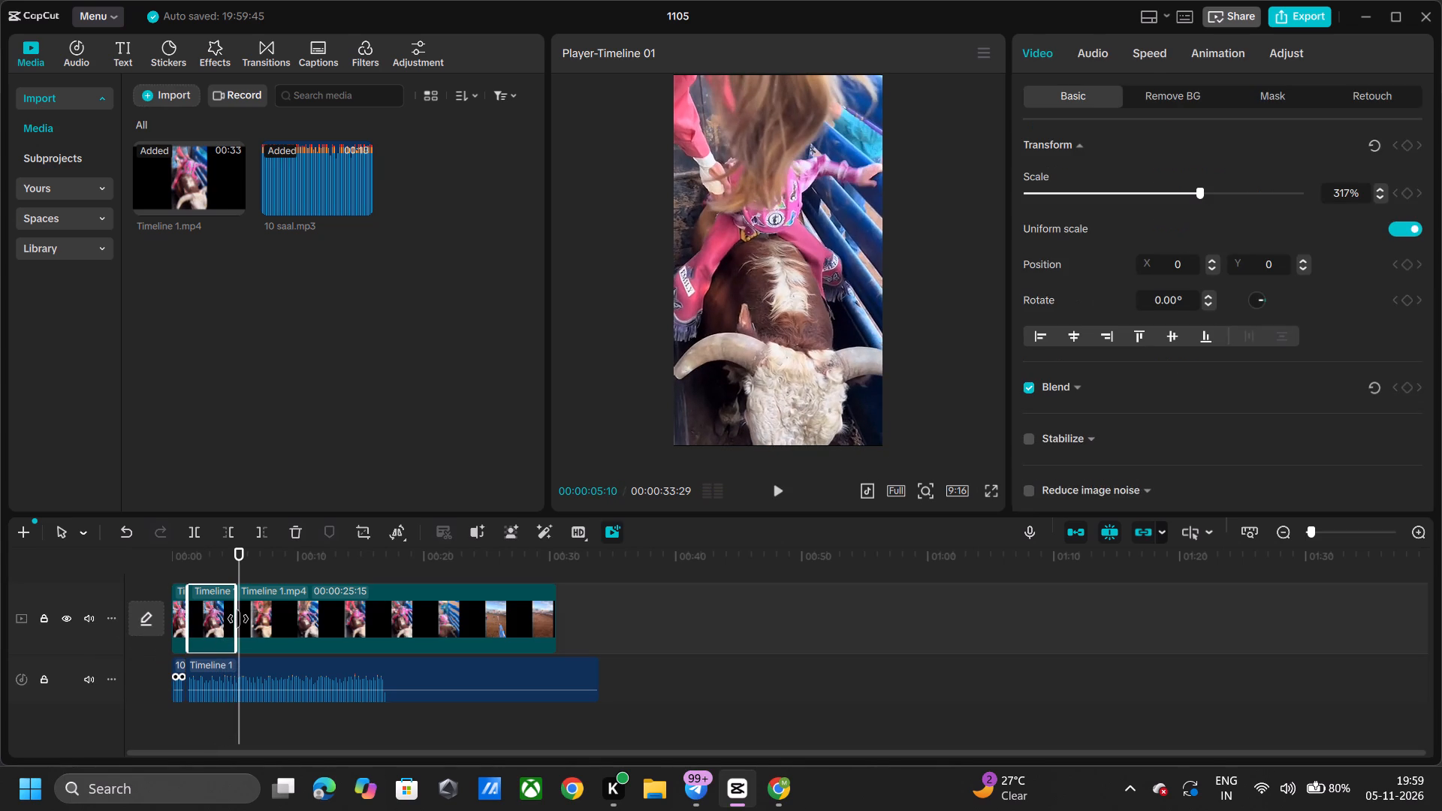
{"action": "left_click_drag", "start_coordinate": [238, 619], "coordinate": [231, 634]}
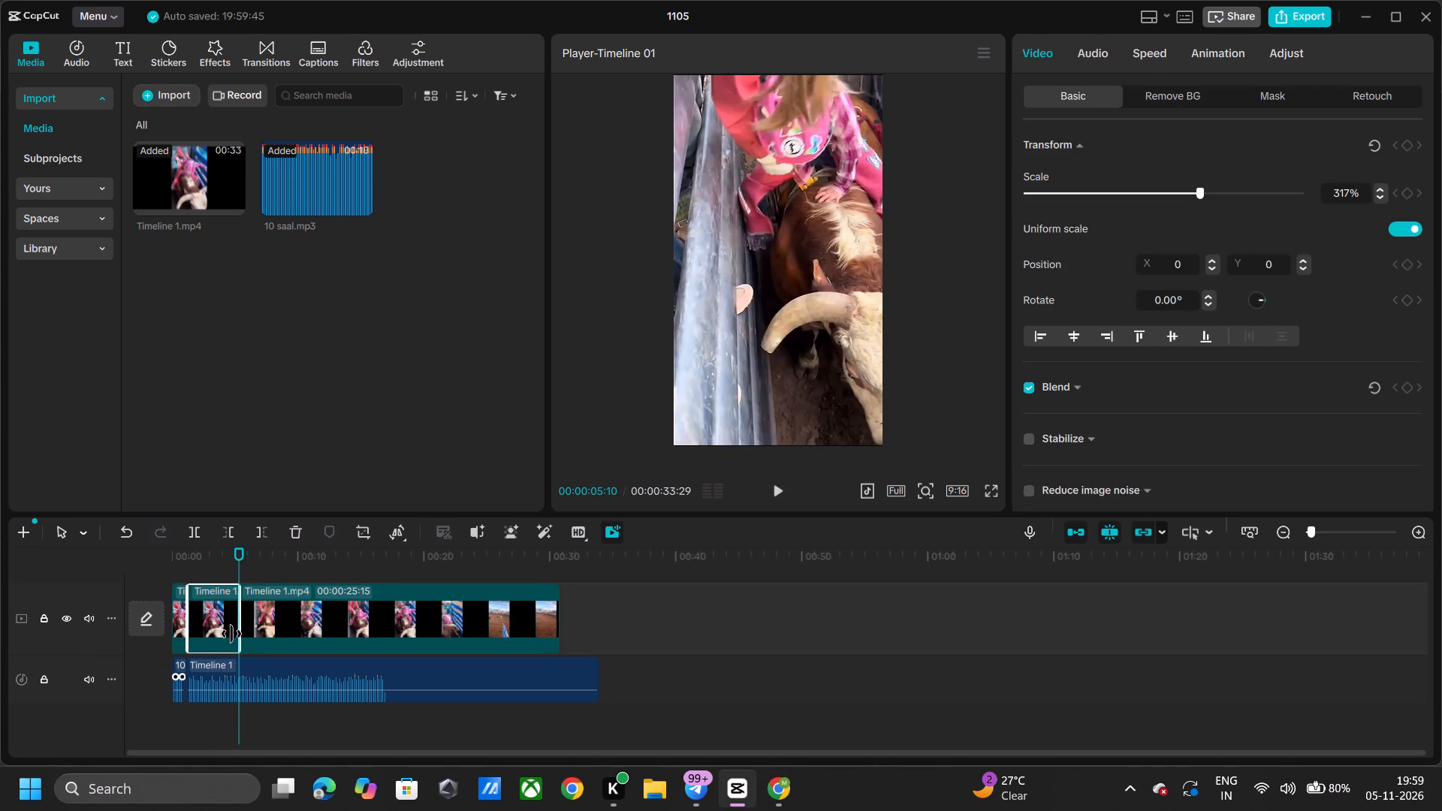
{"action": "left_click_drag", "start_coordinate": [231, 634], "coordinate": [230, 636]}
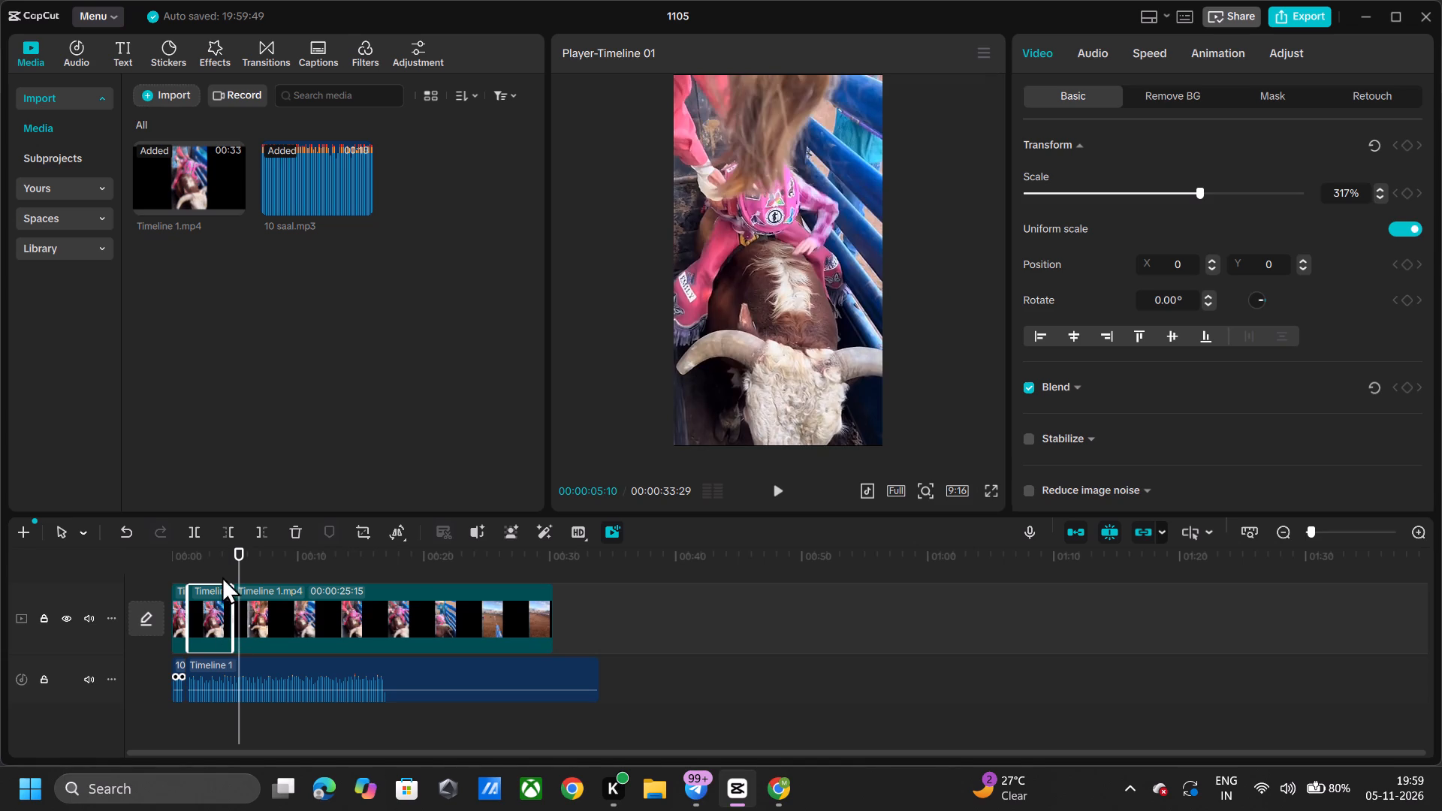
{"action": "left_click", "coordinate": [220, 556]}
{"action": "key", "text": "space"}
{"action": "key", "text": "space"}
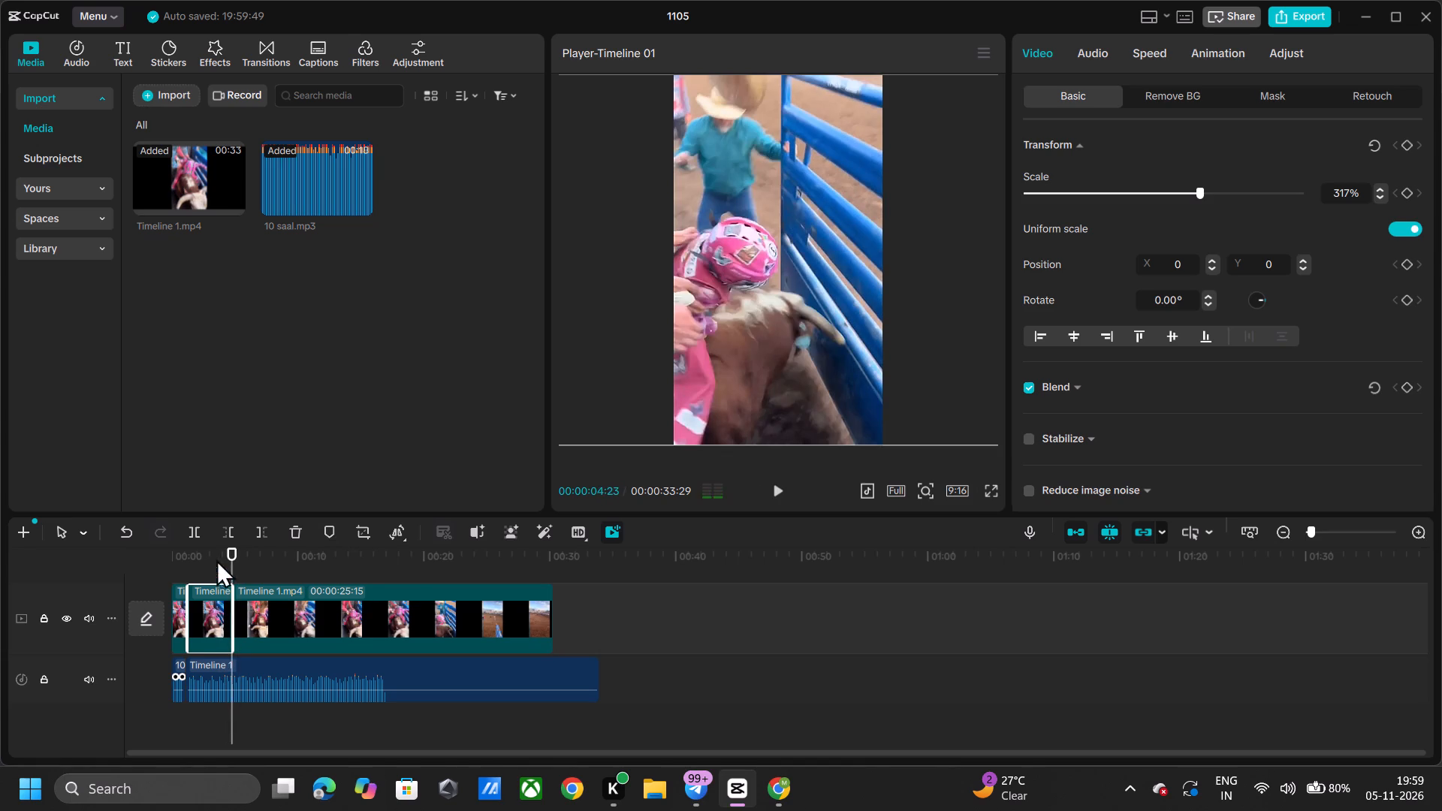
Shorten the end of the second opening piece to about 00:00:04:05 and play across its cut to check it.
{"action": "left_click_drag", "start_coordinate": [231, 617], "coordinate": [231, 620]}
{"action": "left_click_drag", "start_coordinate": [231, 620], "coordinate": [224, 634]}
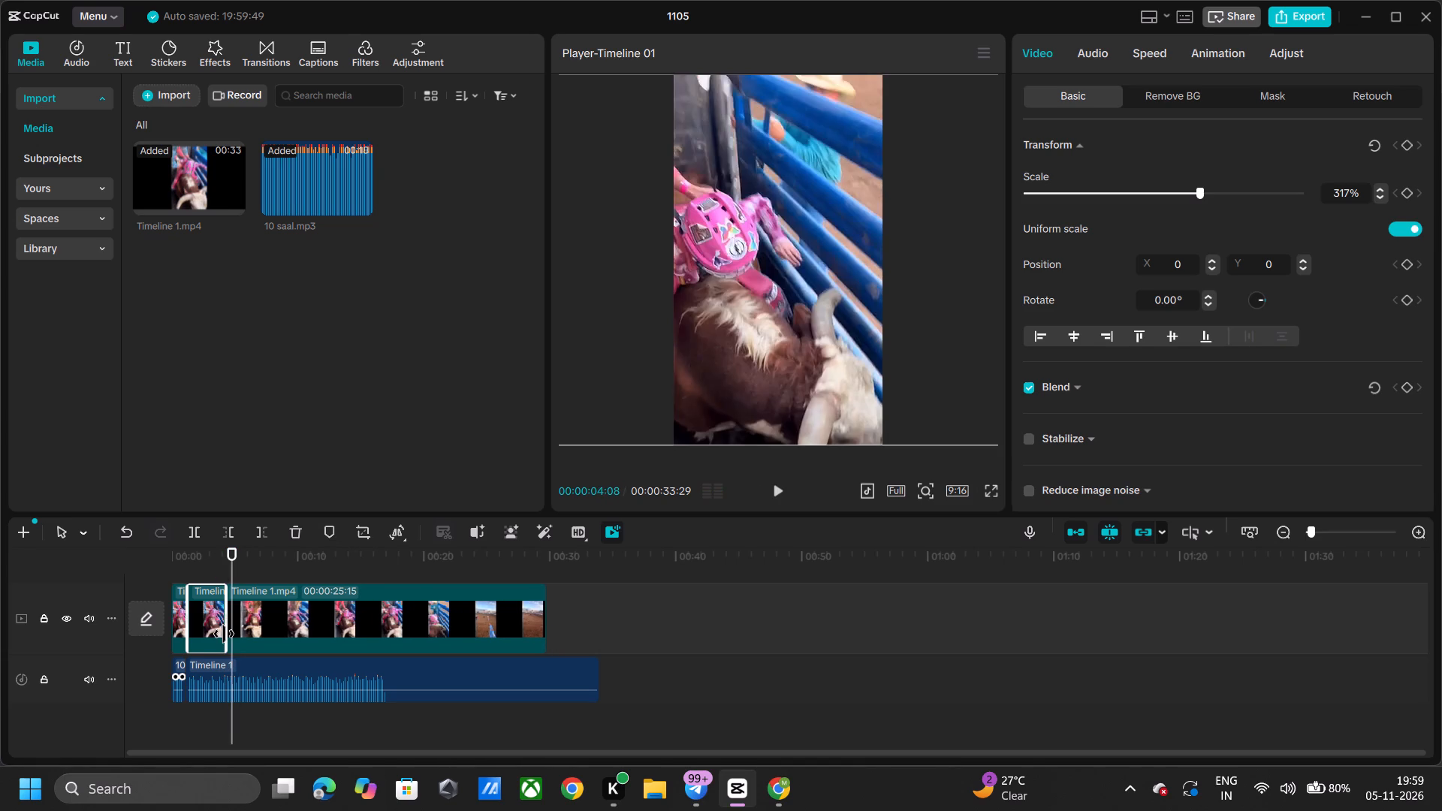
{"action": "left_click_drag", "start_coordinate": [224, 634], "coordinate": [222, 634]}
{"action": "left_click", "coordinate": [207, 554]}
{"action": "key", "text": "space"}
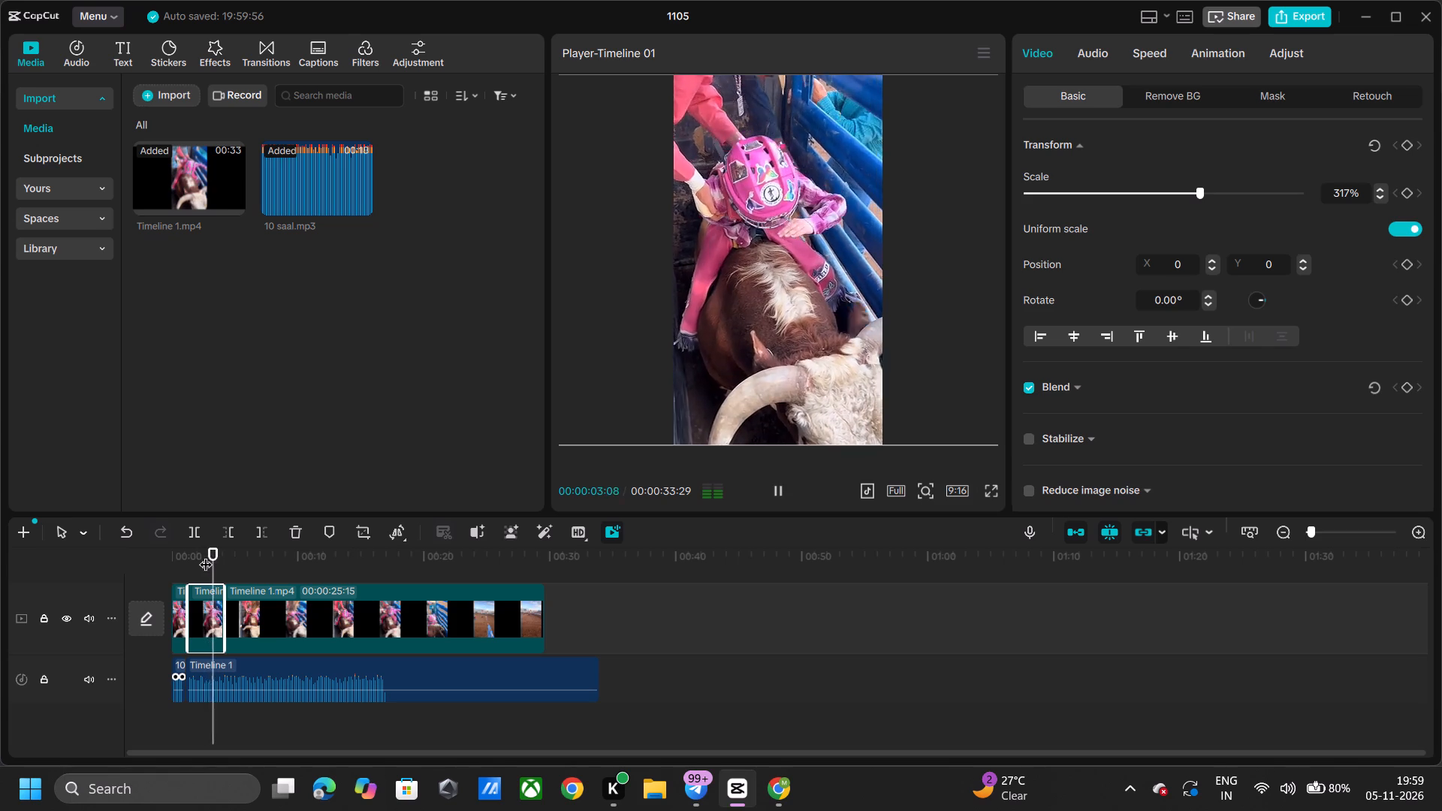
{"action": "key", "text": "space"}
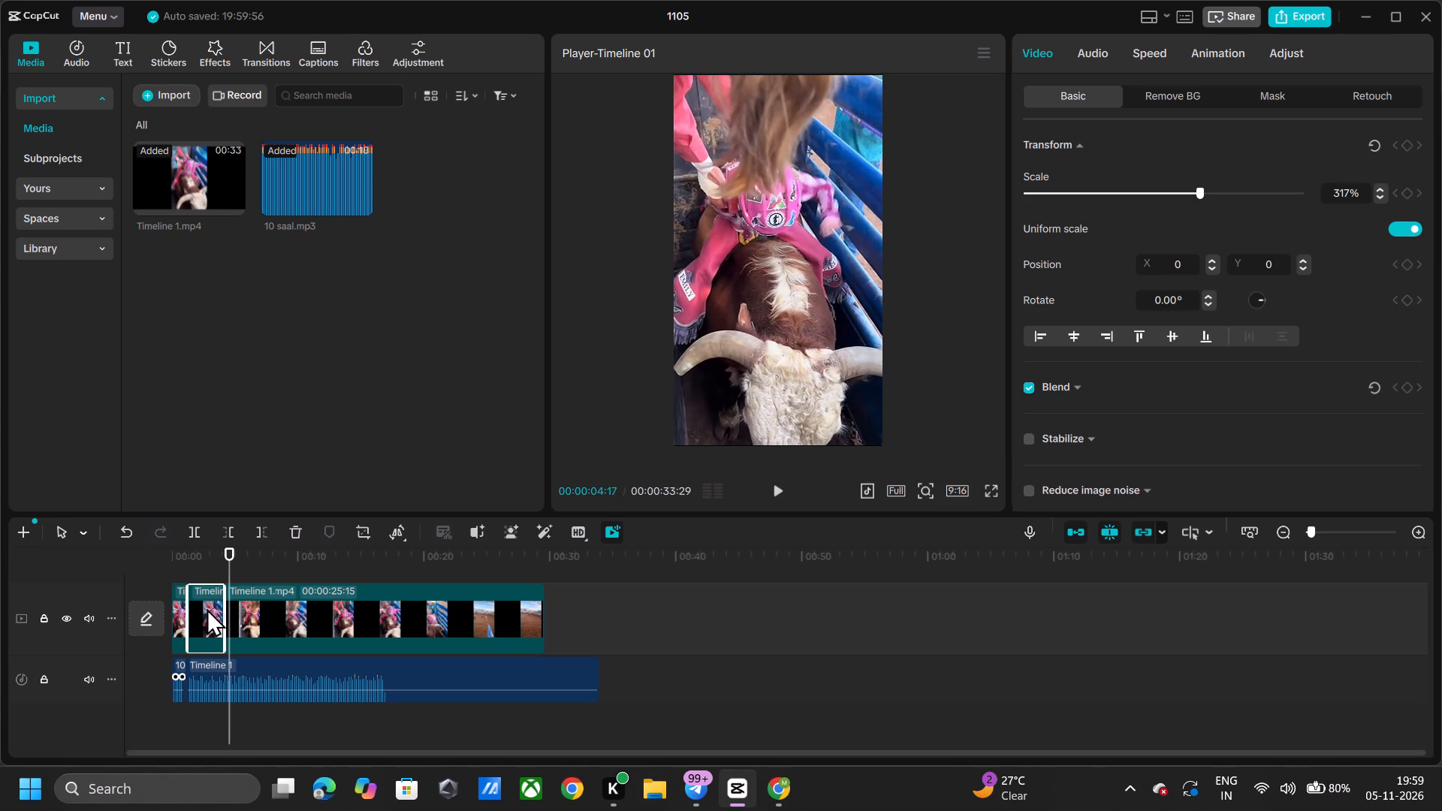
Extend the end of the second opening piece to 00:00:04:17 and play across its cut to check it.
{"action": "left_click", "coordinate": [209, 608]}
{"action": "left_click", "coordinate": [222, 616]}
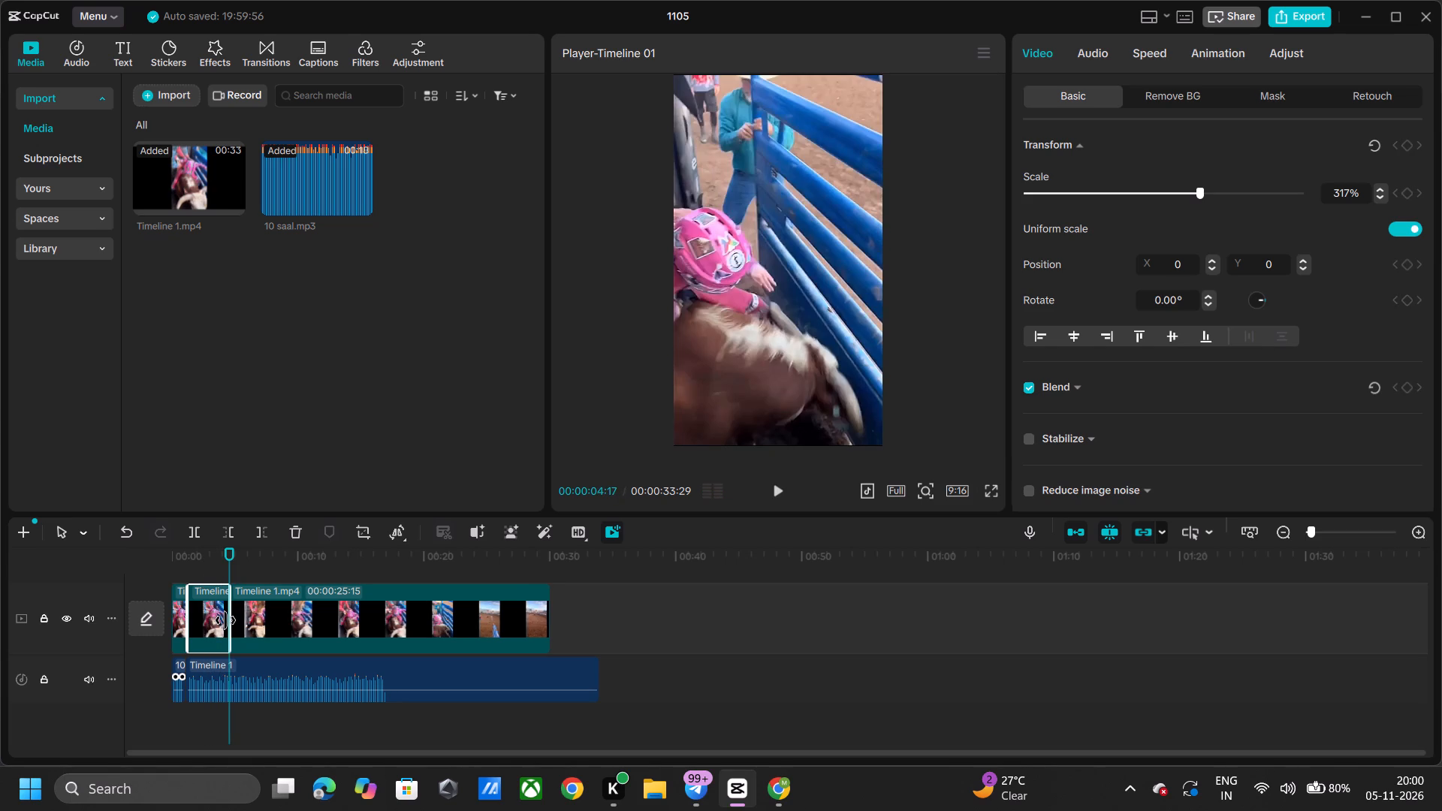
{"action": "left_click", "coordinate": [201, 565]}
{"action": "key", "text": "space"}
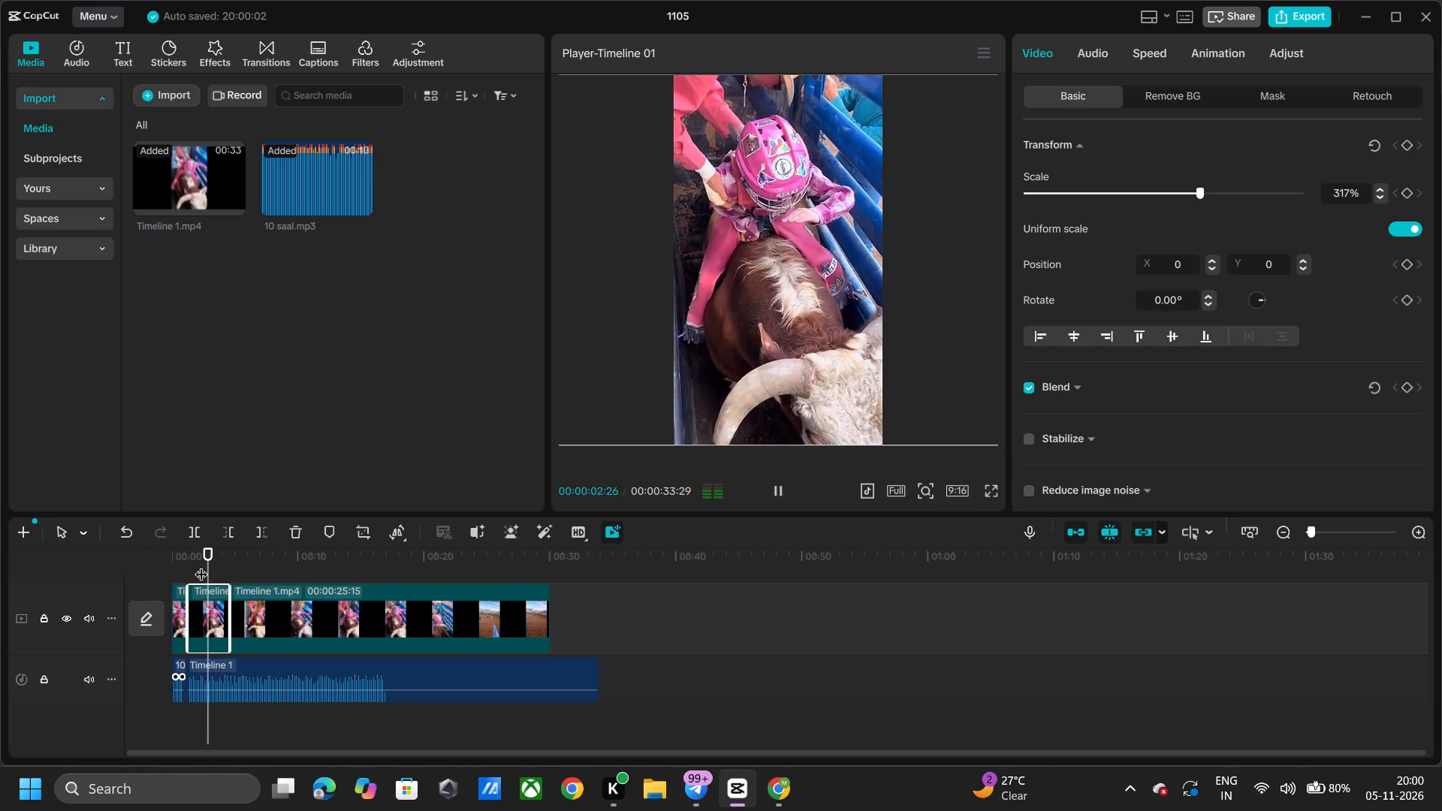
Replay the opening pieces from the start of the timeline to check how the cuts flow.
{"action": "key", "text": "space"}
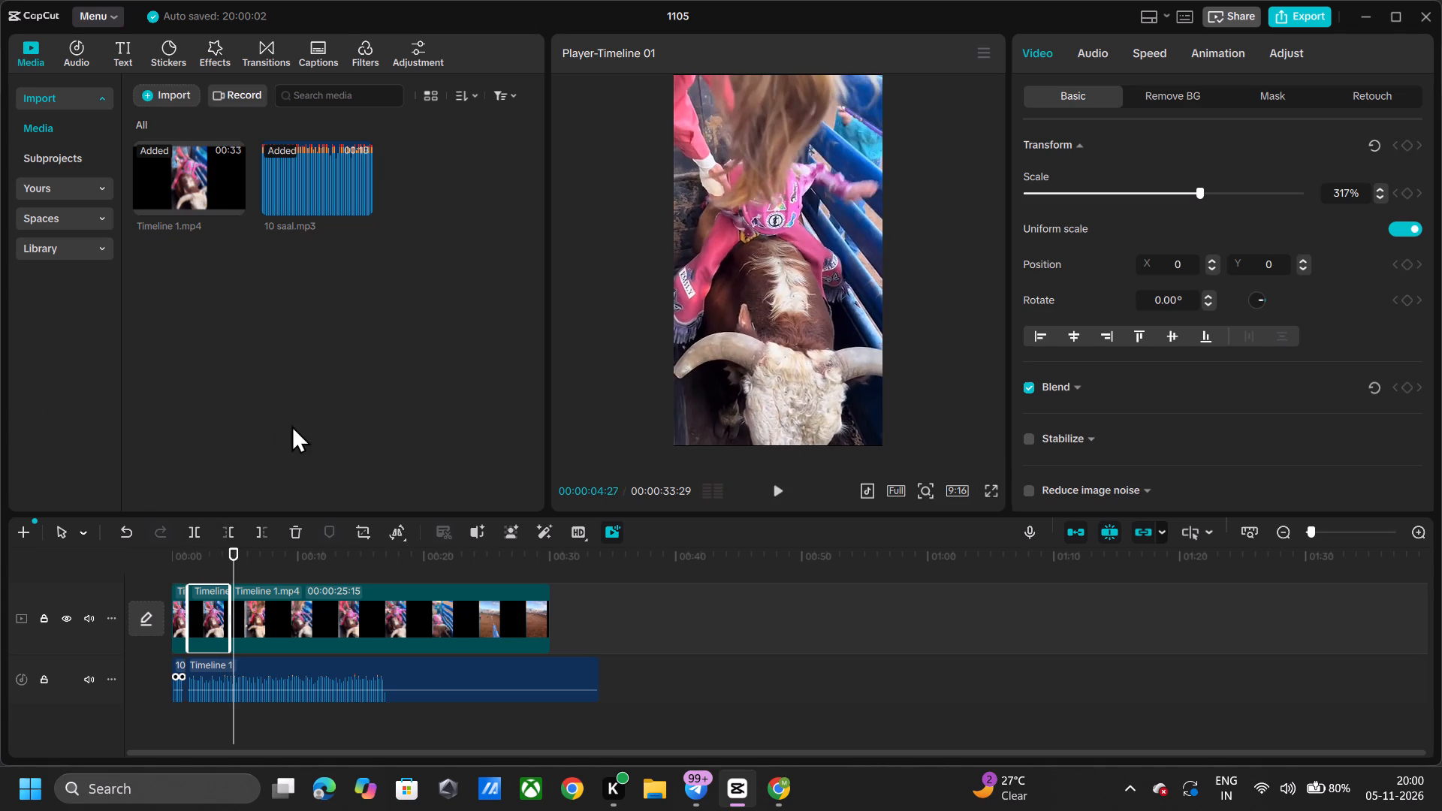
{"action": "left_click", "coordinate": [164, 553]}
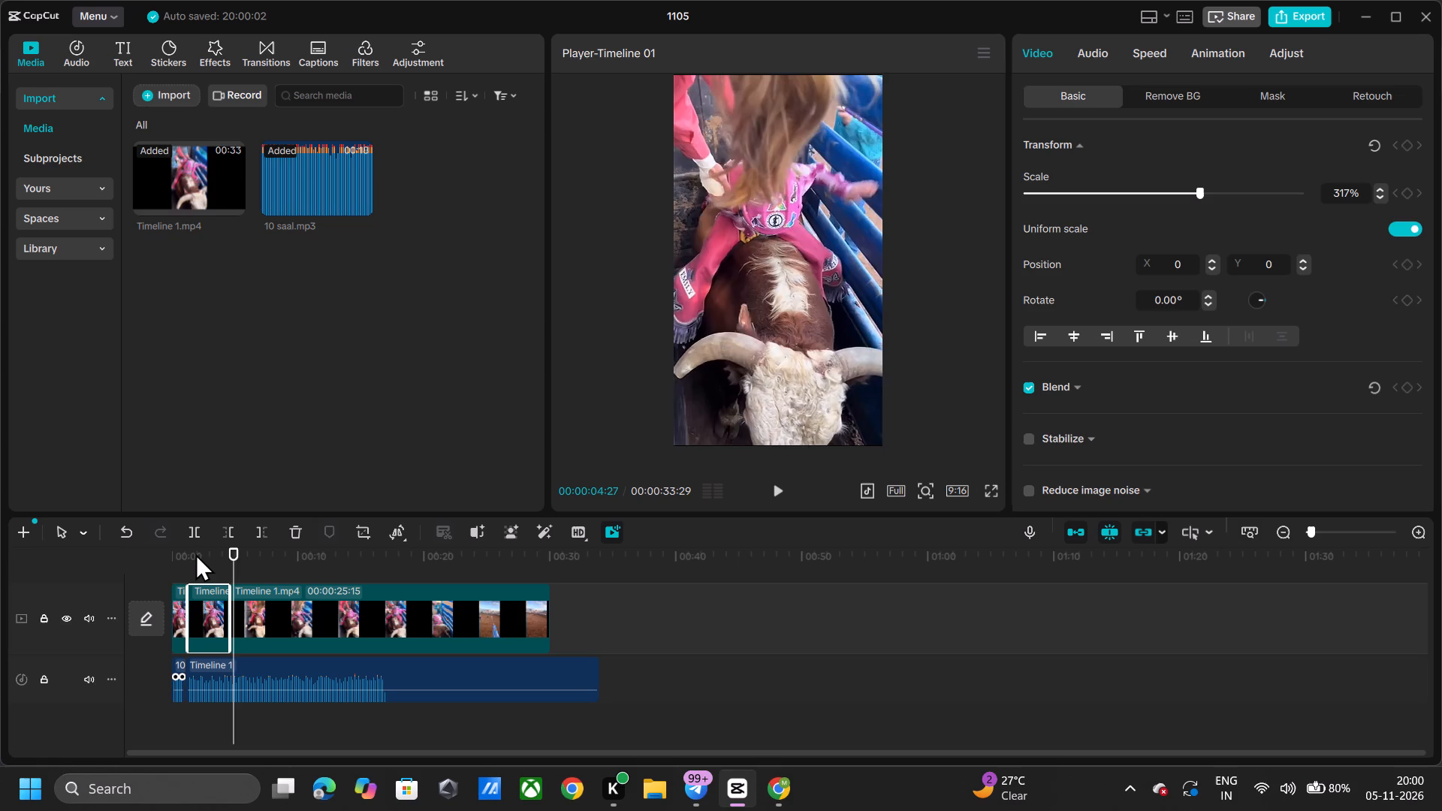
{"action": "left_click", "coordinate": [195, 553]}
{"action": "left_click_drag", "start_coordinate": [195, 553], "coordinate": [97, 571]}
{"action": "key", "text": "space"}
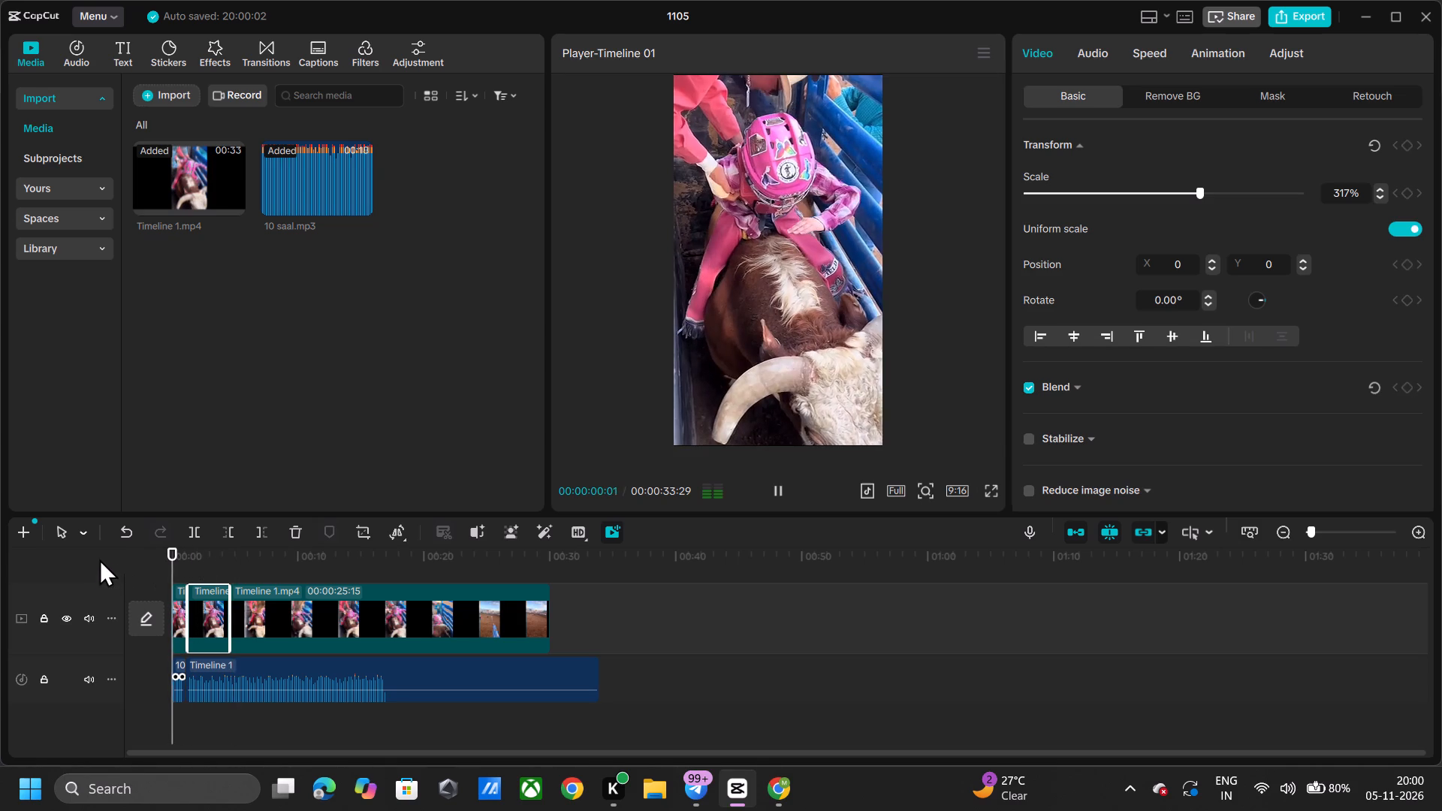
Lower the system volume to about half and return to the video editor.
{"action": "left_click", "coordinate": [1307, 799]}
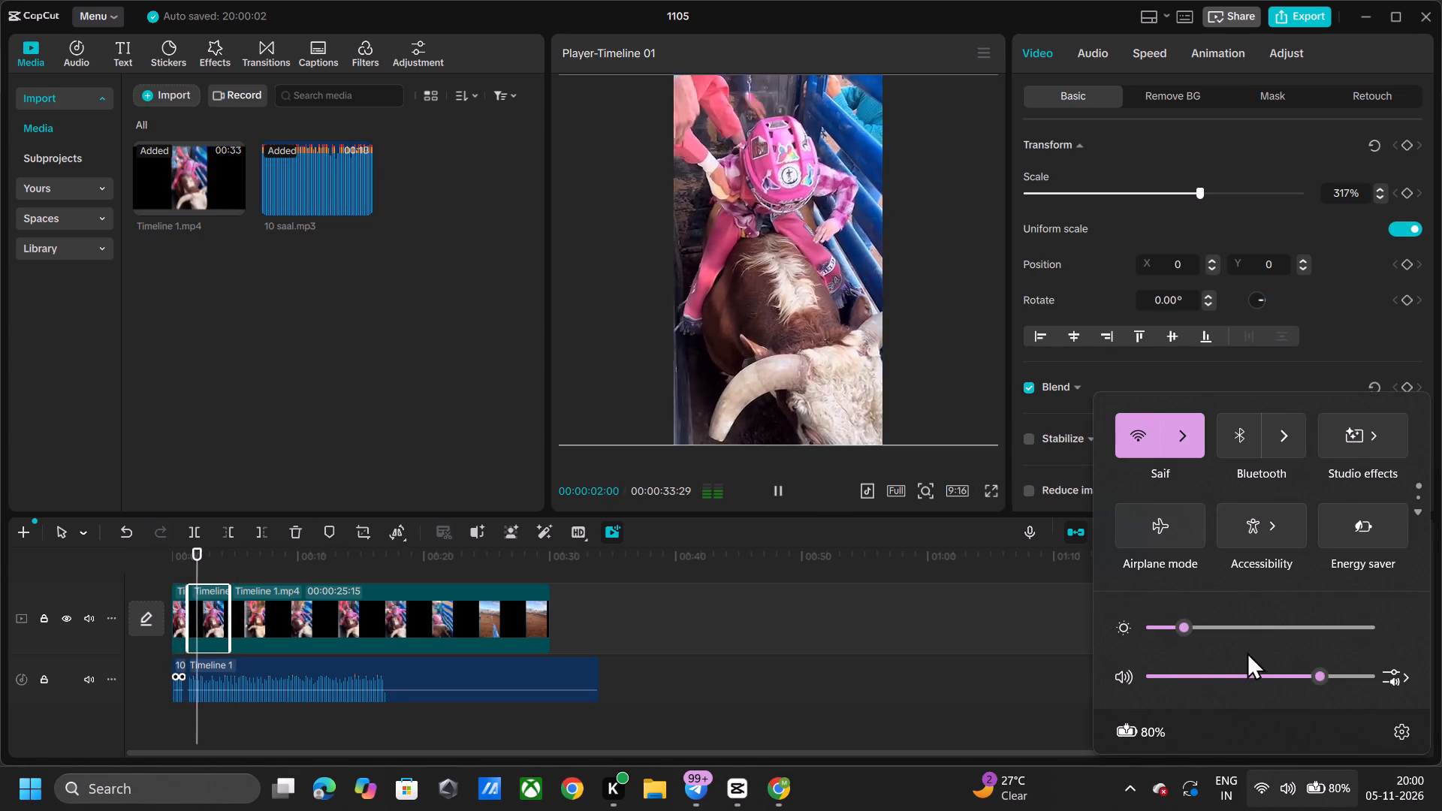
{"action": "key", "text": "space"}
{"action": "left_click", "coordinate": [1261, 668]}
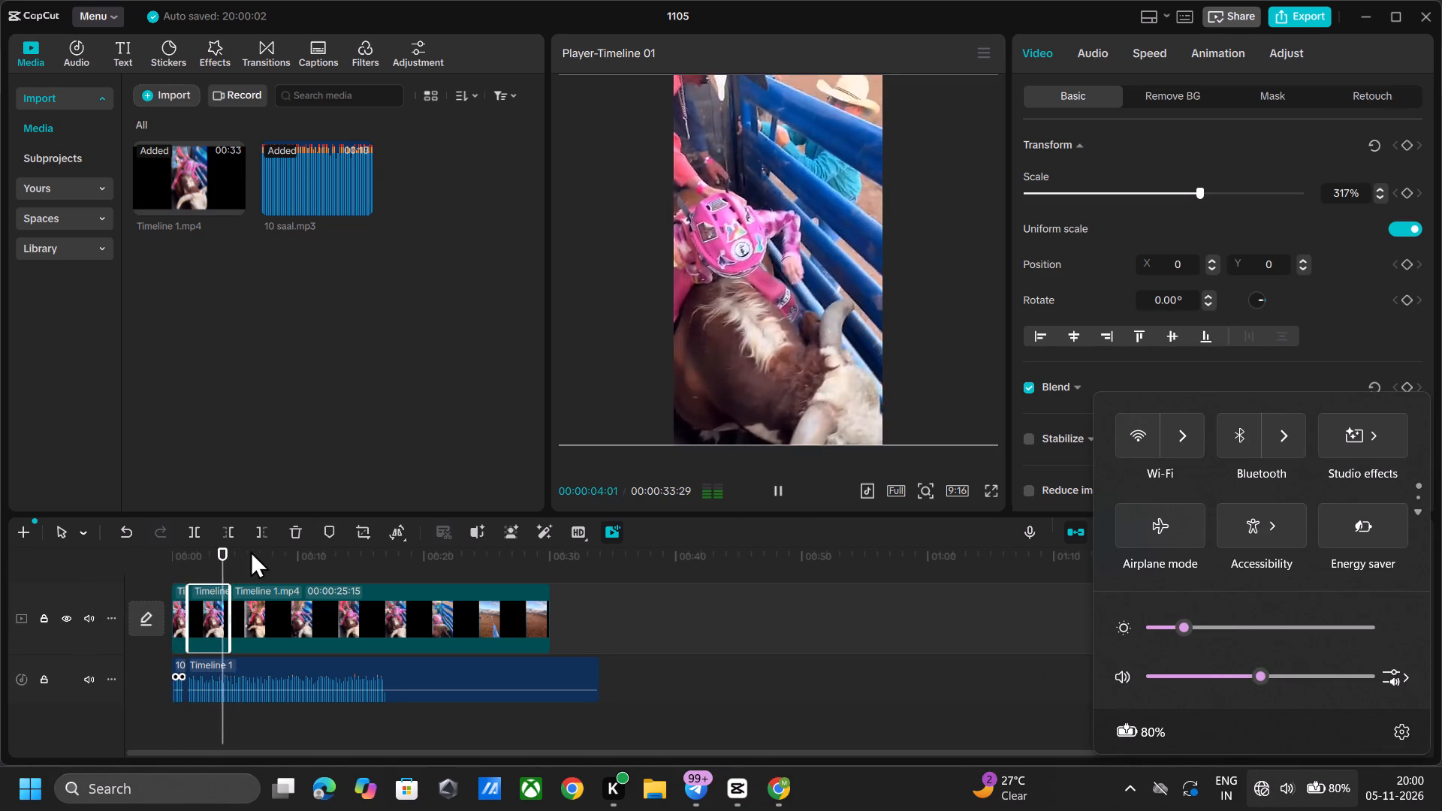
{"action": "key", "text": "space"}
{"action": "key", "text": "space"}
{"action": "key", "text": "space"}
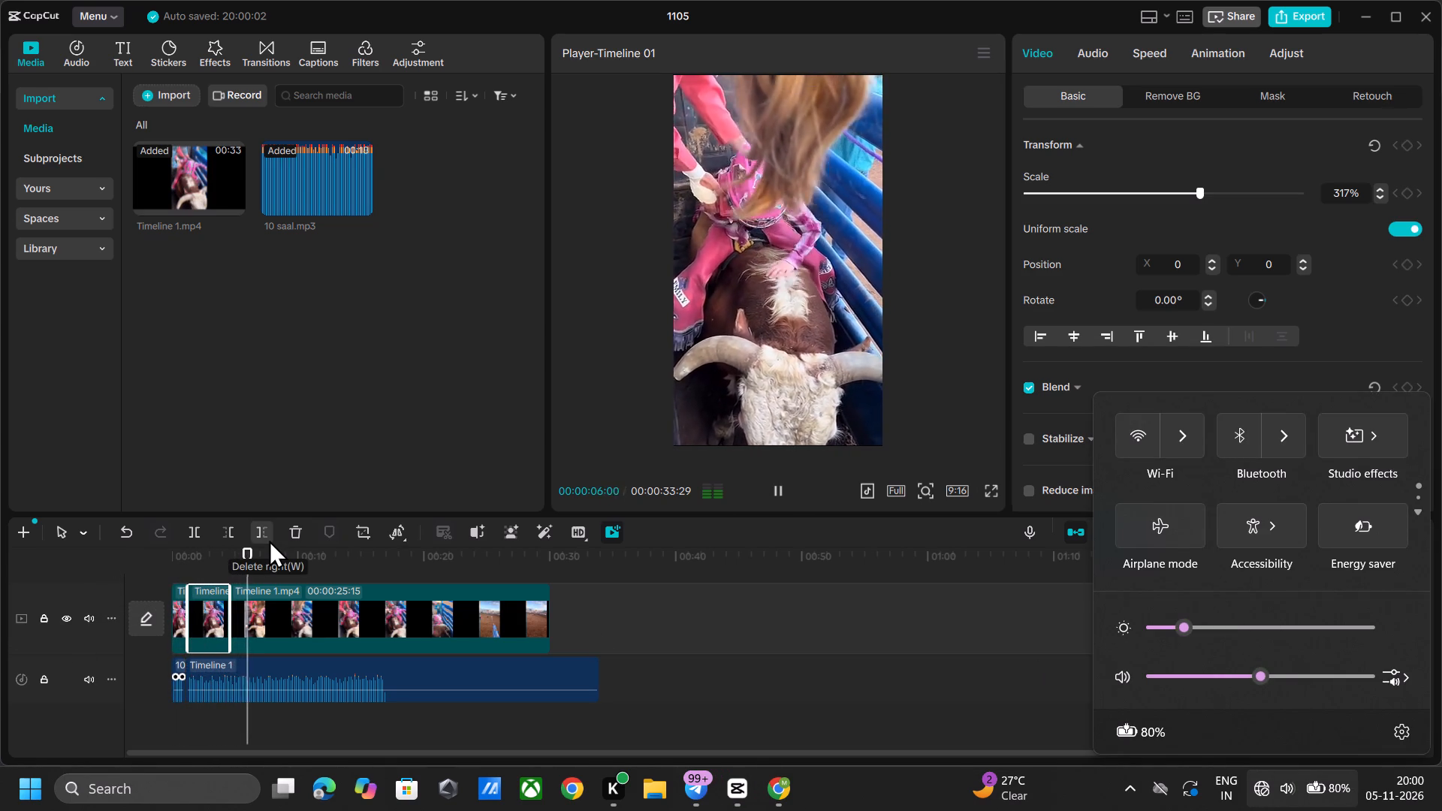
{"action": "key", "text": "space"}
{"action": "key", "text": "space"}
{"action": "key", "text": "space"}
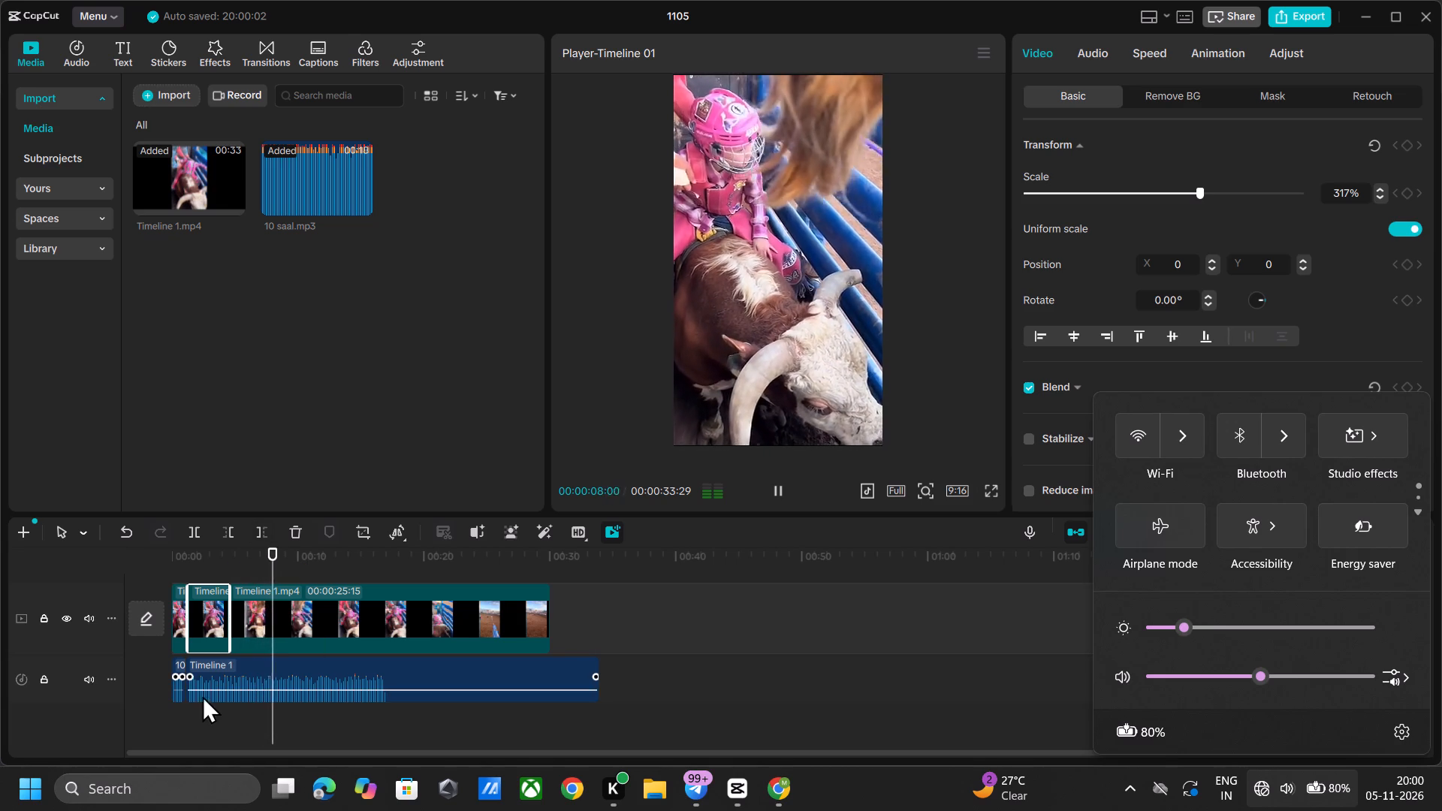
{"action": "left_click", "coordinate": [266, 566]}
Replay the opening from near the start through the cut between the second piece and the long remaining clip.
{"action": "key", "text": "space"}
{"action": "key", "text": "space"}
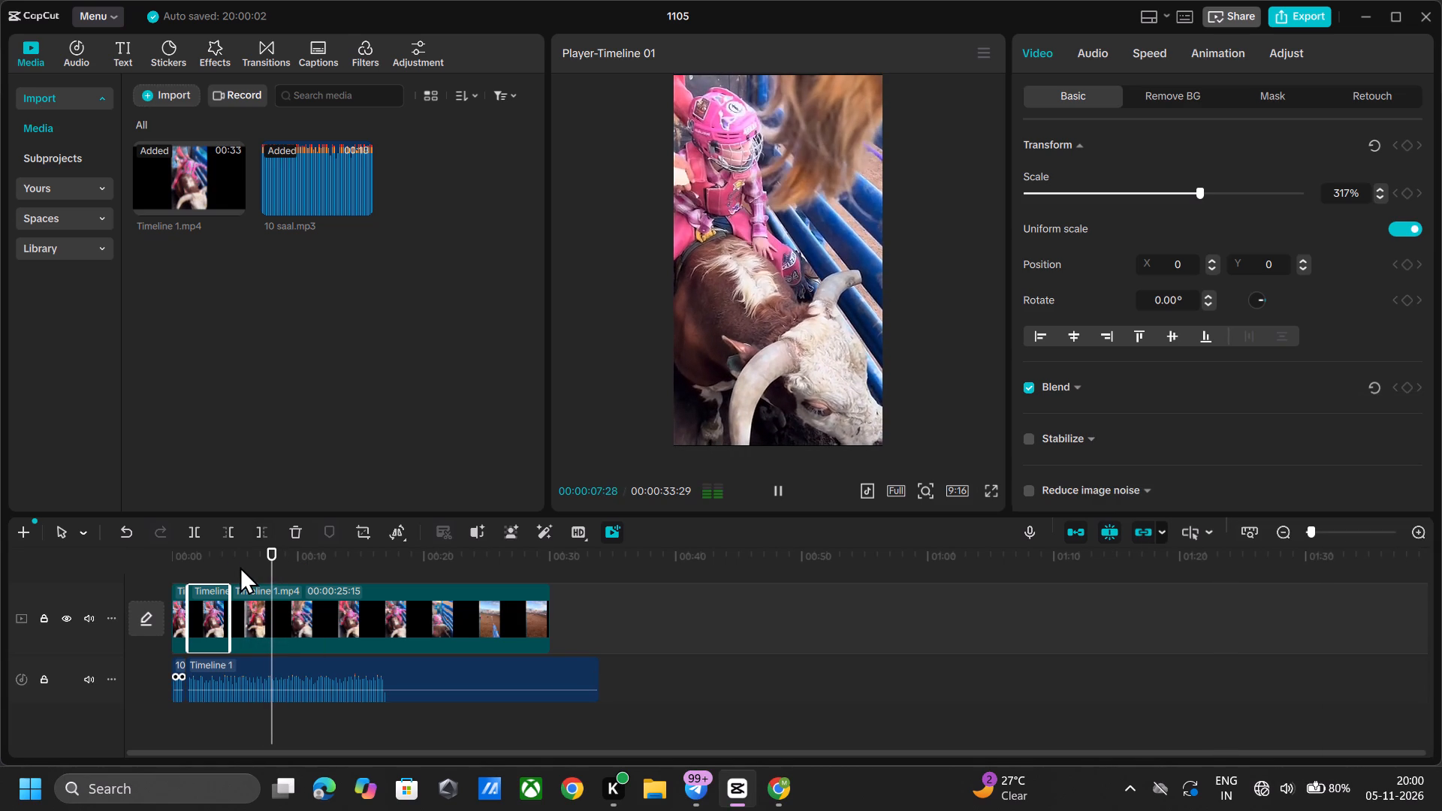
{"action": "left_click_drag", "start_coordinate": [274, 553], "coordinate": [178, 573]}
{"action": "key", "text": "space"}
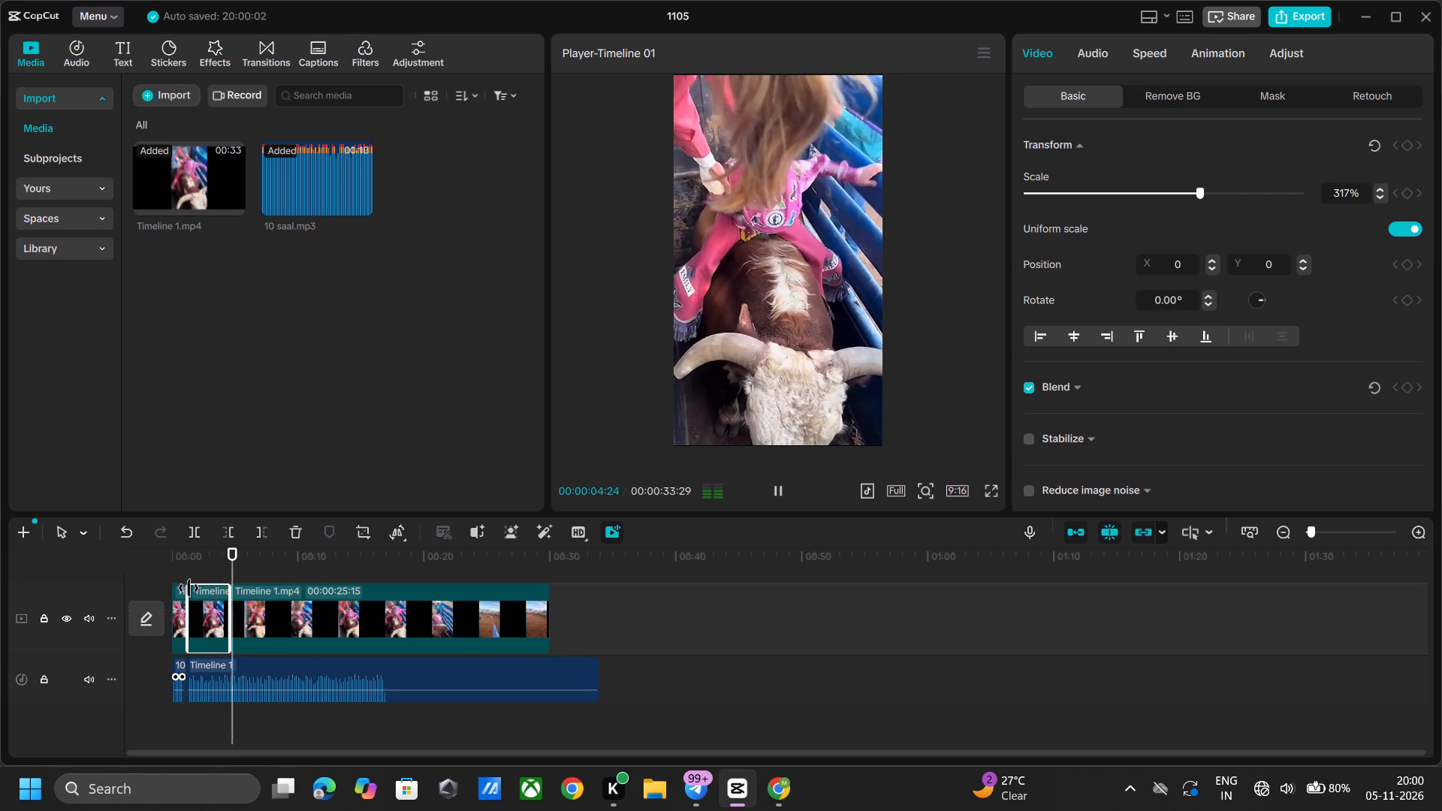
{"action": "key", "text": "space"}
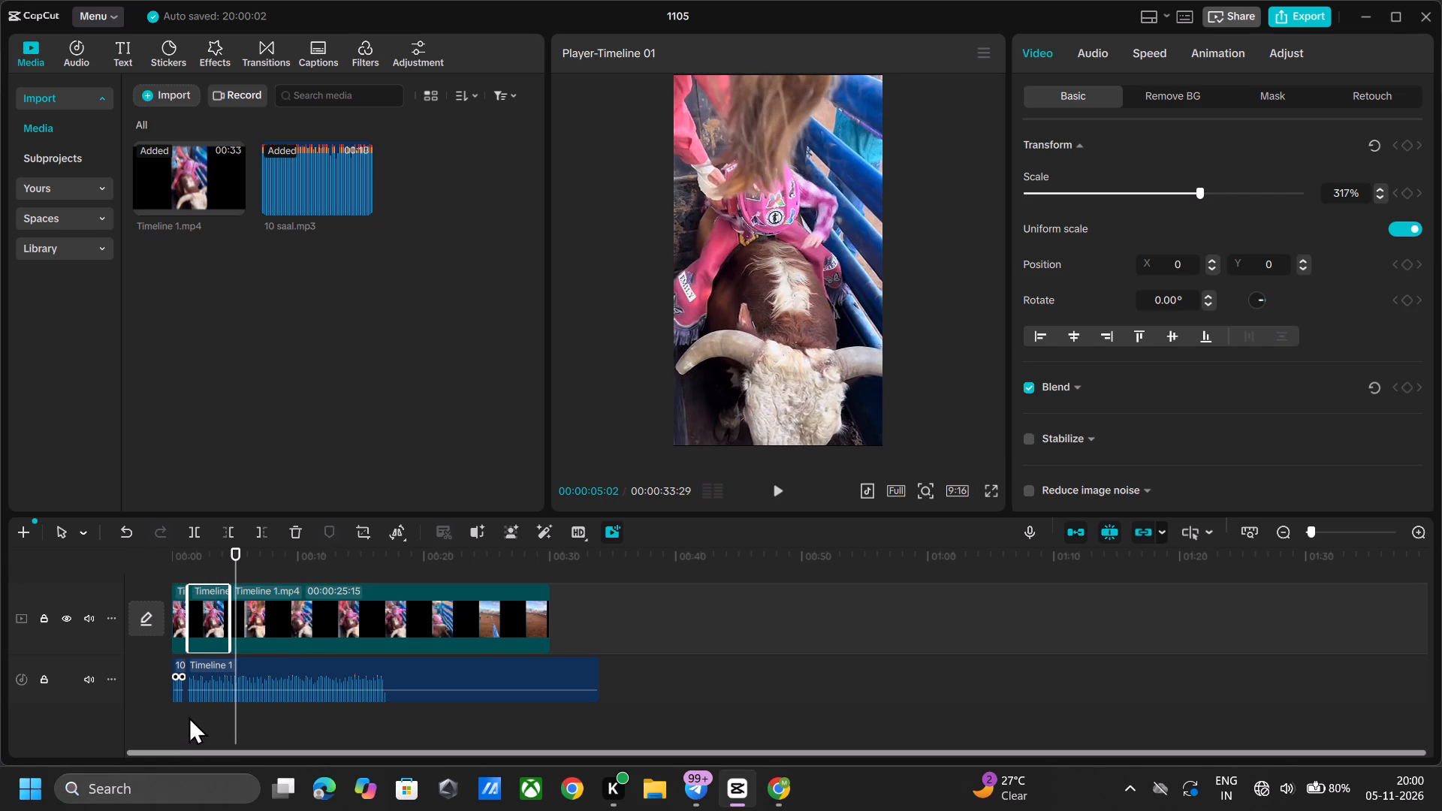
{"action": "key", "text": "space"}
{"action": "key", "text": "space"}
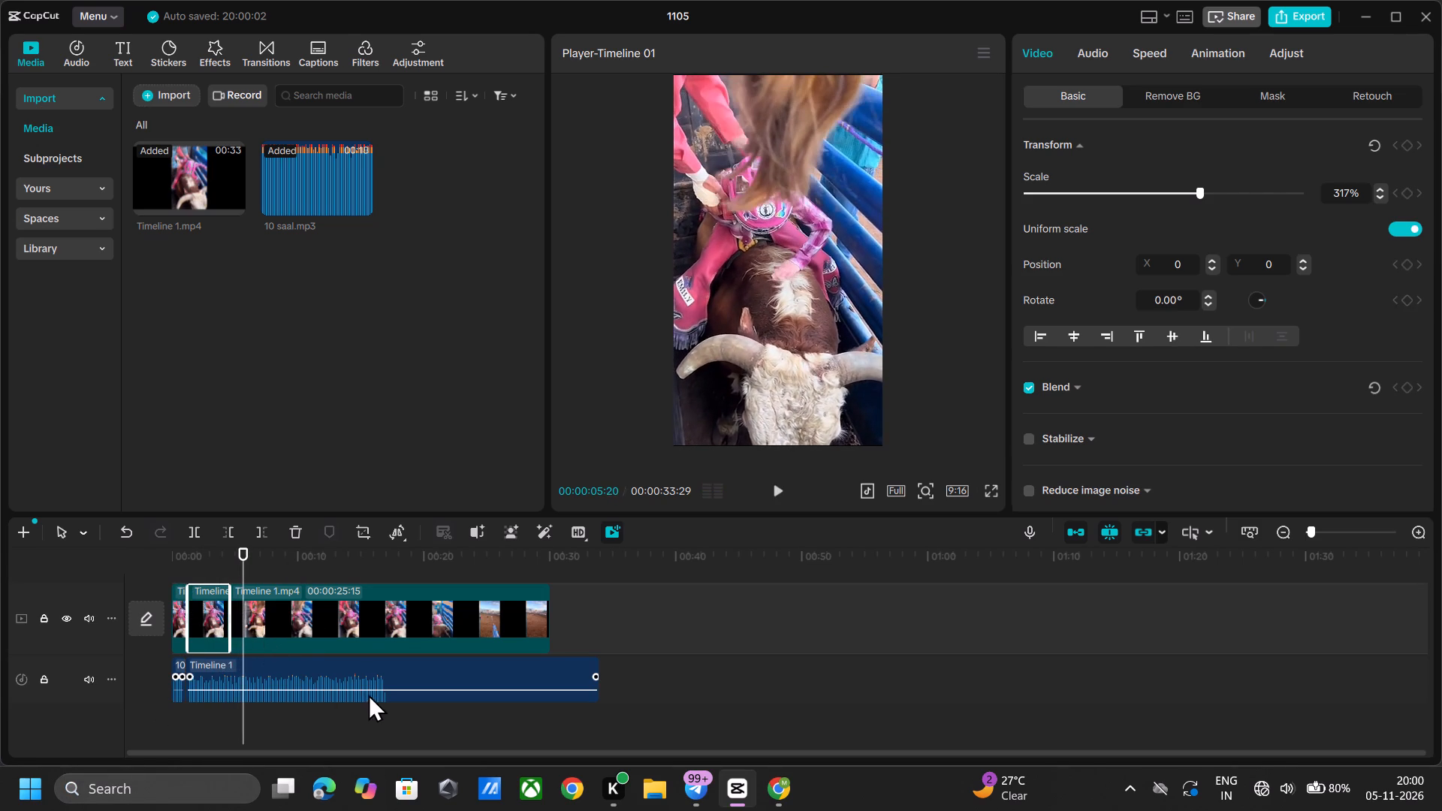
Trim the silent end of the extracted Timeline 1 sound to about 00:00:17:10 and return the playhead to 00:00:02:12.
{"action": "left_click", "coordinate": [572, 689]}
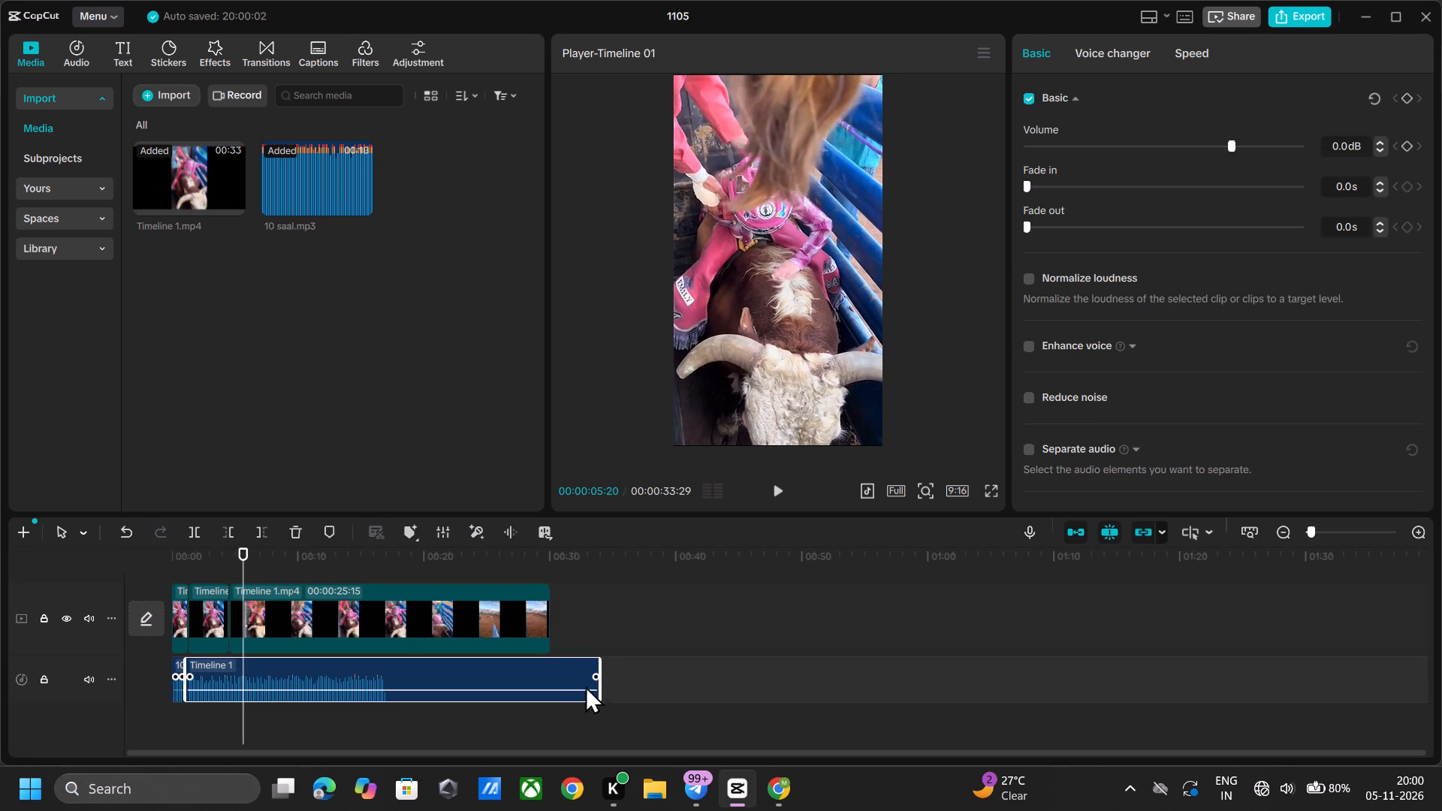
{"action": "left_click_drag", "start_coordinate": [599, 691], "coordinate": [402, 760]}
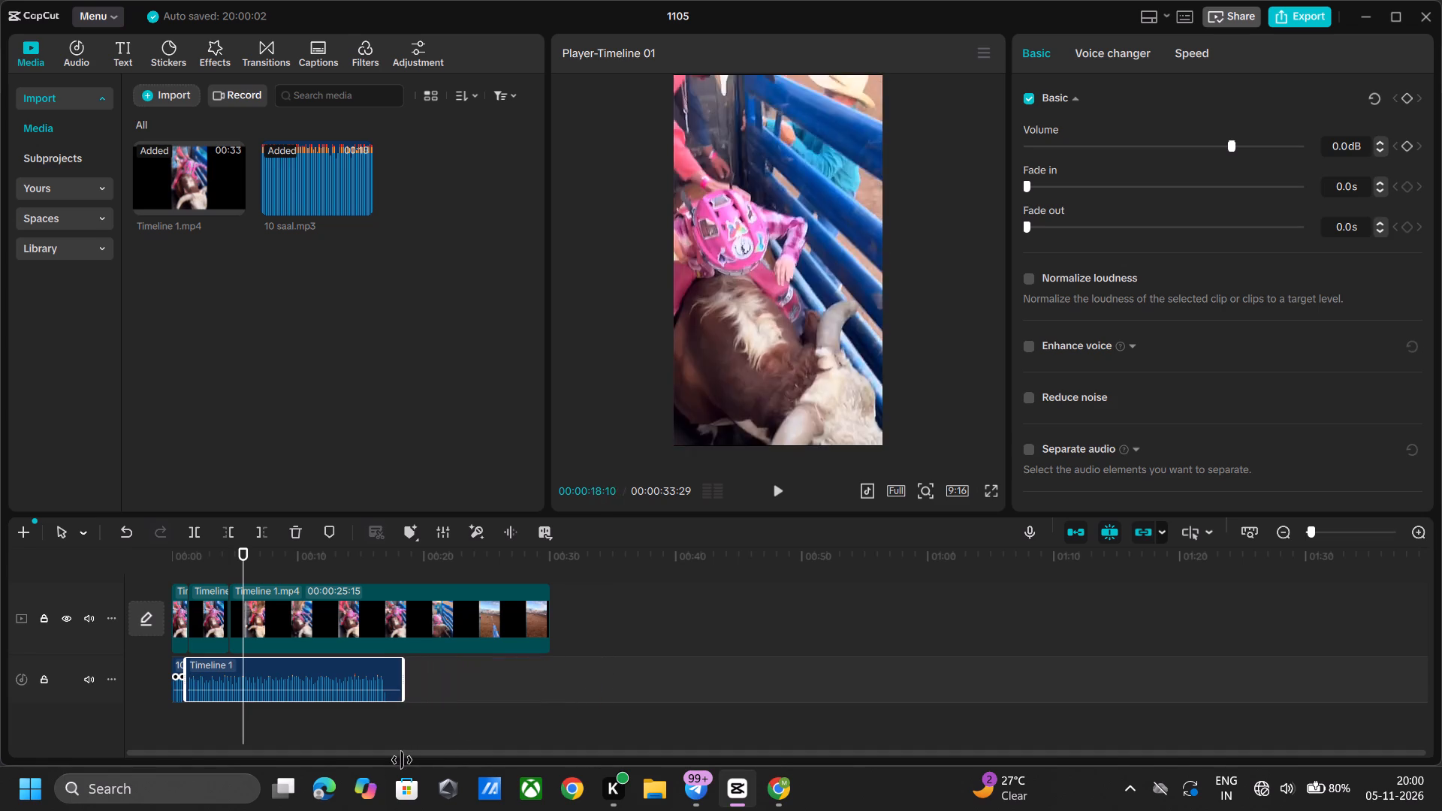
{"action": "left_click_drag", "start_coordinate": [402, 760], "coordinate": [389, 768]}
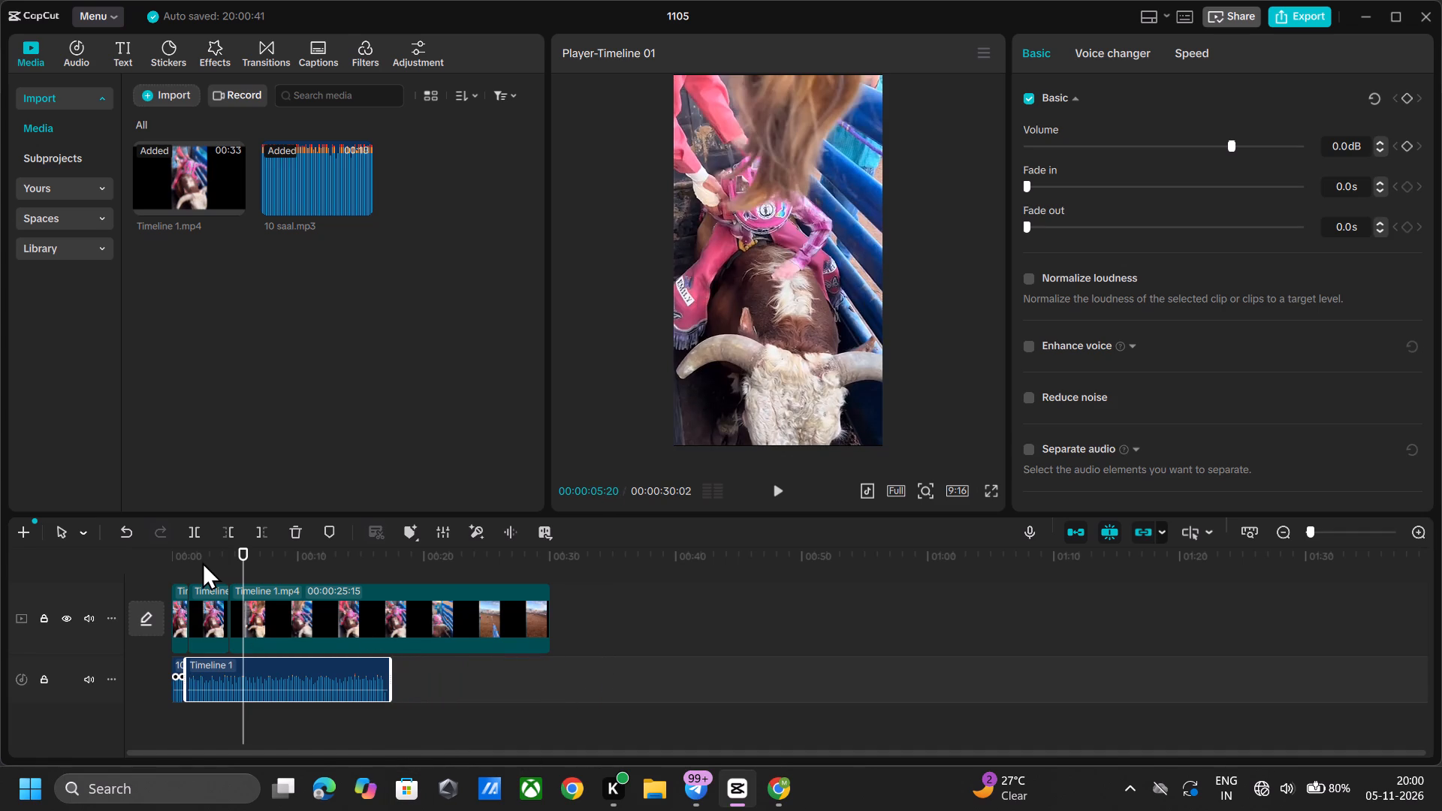
{"action": "left_click", "coordinate": [202, 562]}
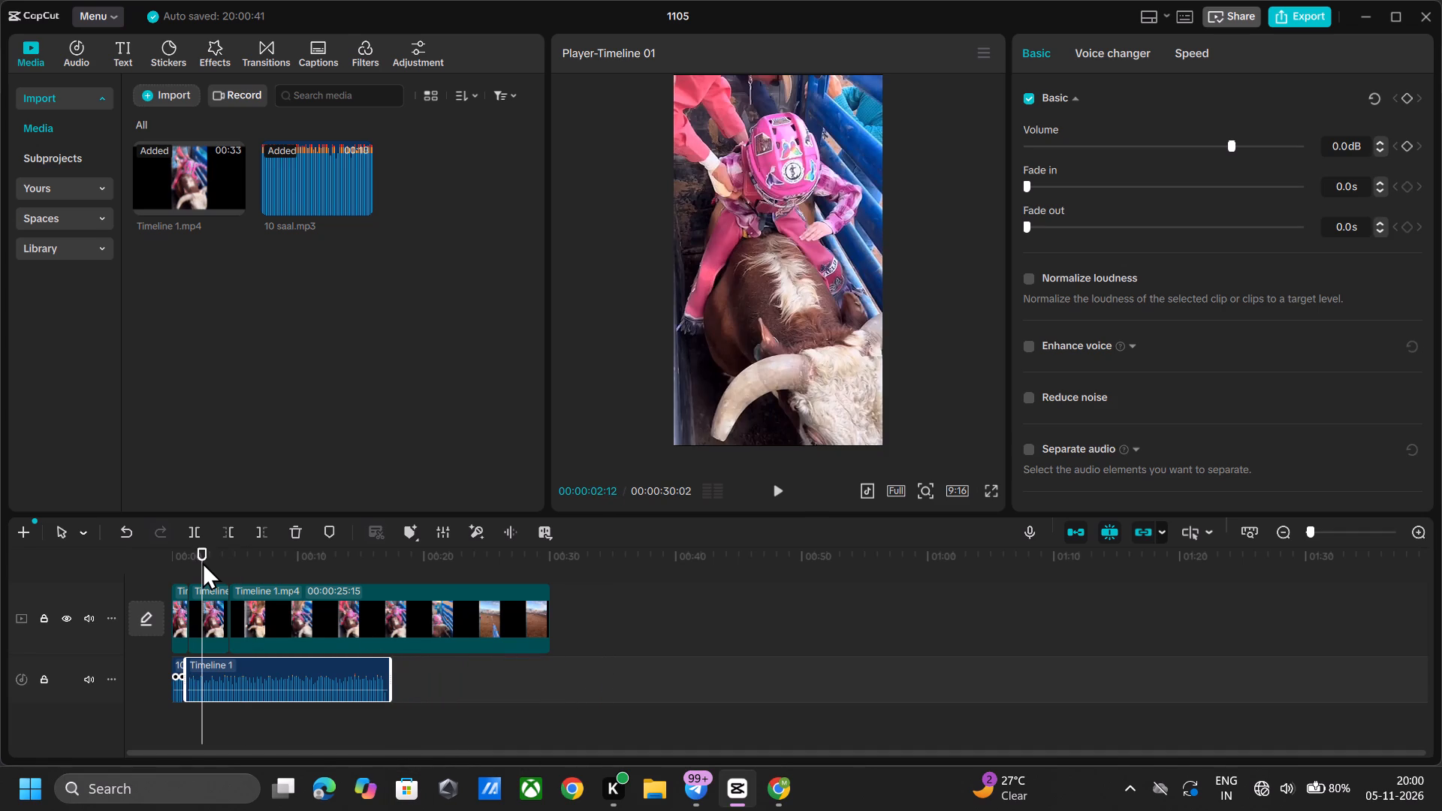
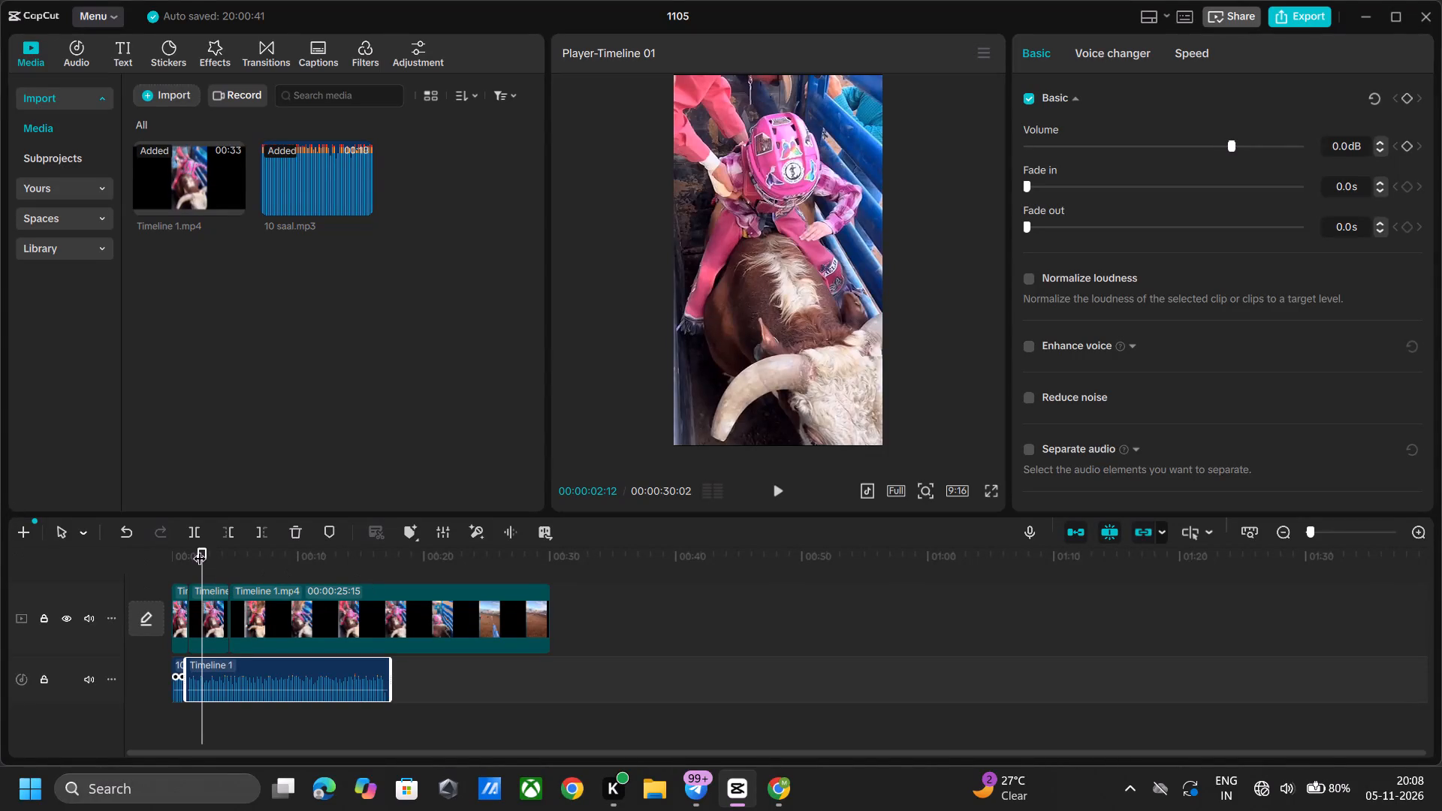
Play the sequence from the start to review the opening cuts and sound, raising the computer's volume along the way.
{"action": "left_click_drag", "start_coordinate": [200, 549], "coordinate": [0, 550]}
{"action": "key", "text": "space"}
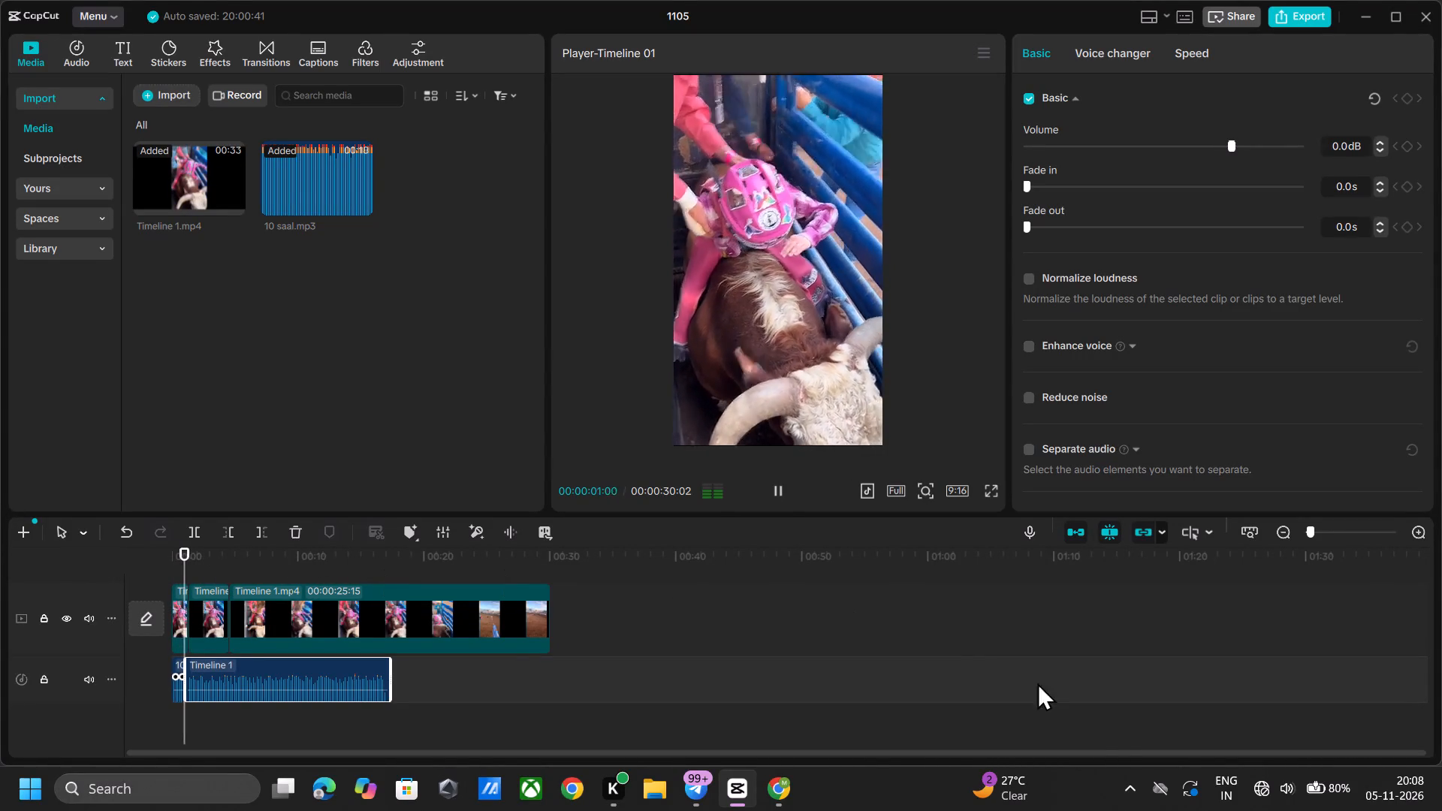
{"action": "left_click", "coordinate": [1267, 794]}
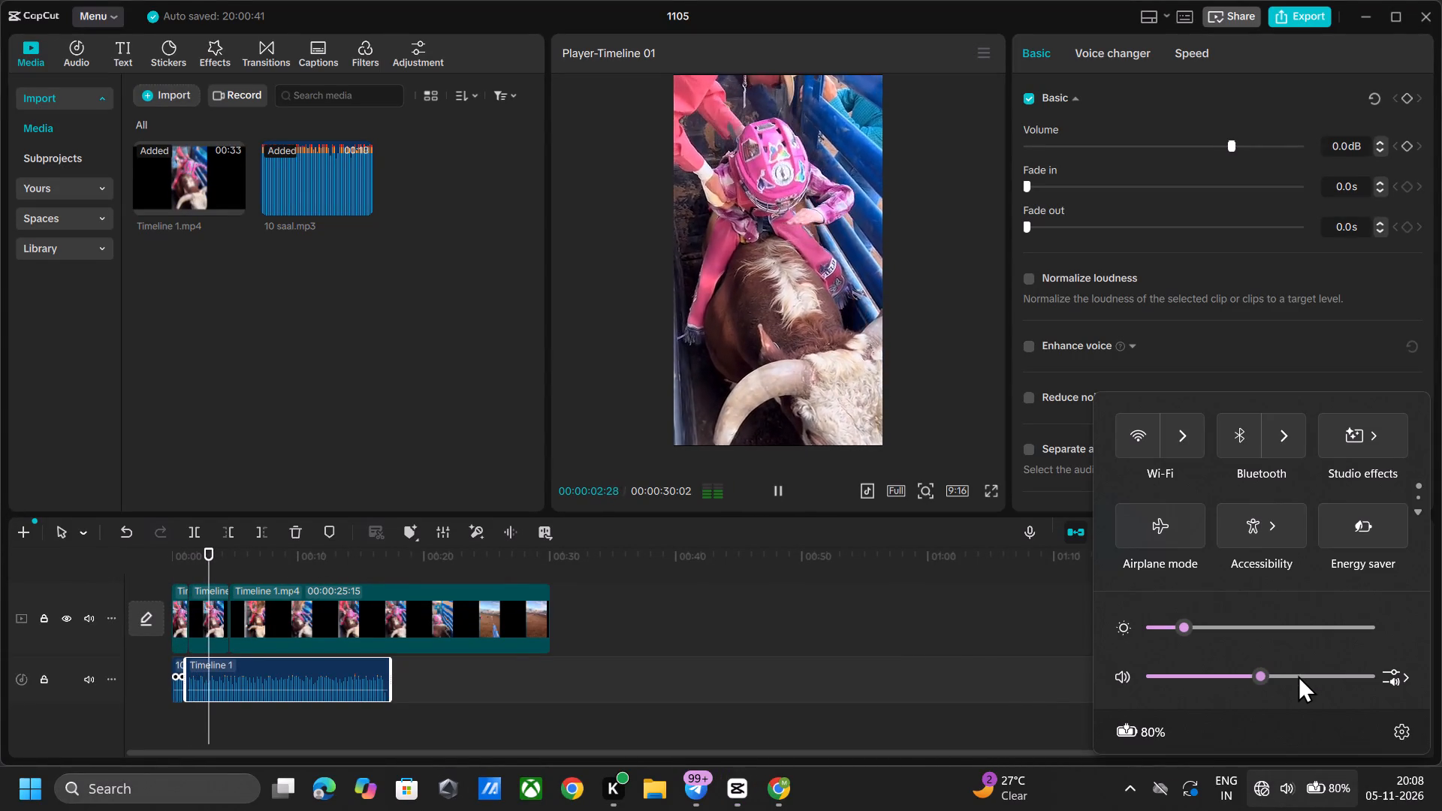
{"action": "left_click", "coordinate": [1298, 675]}
{"action": "key", "text": "space"}
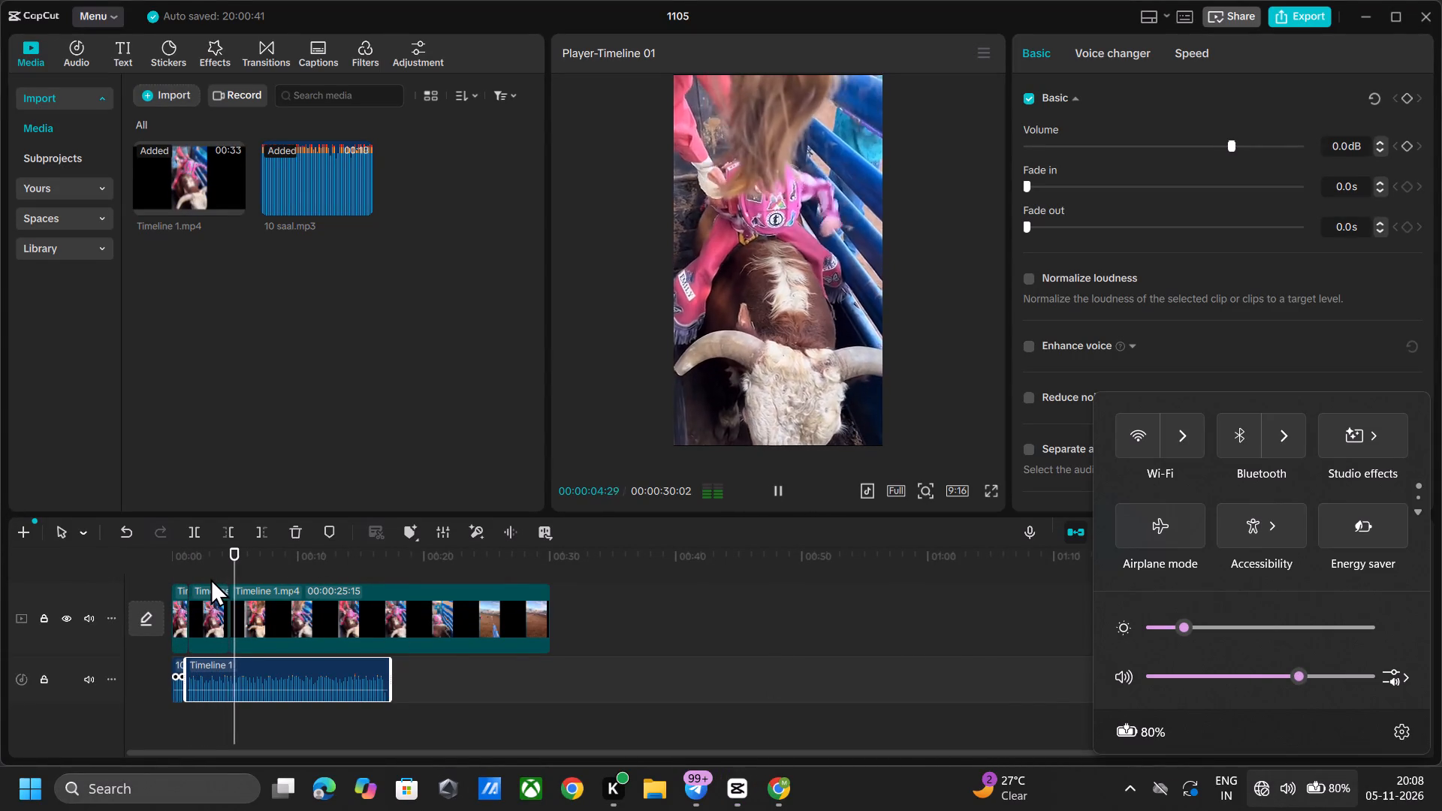
{"action": "key", "text": "space"}
{"action": "key", "text": "space"}
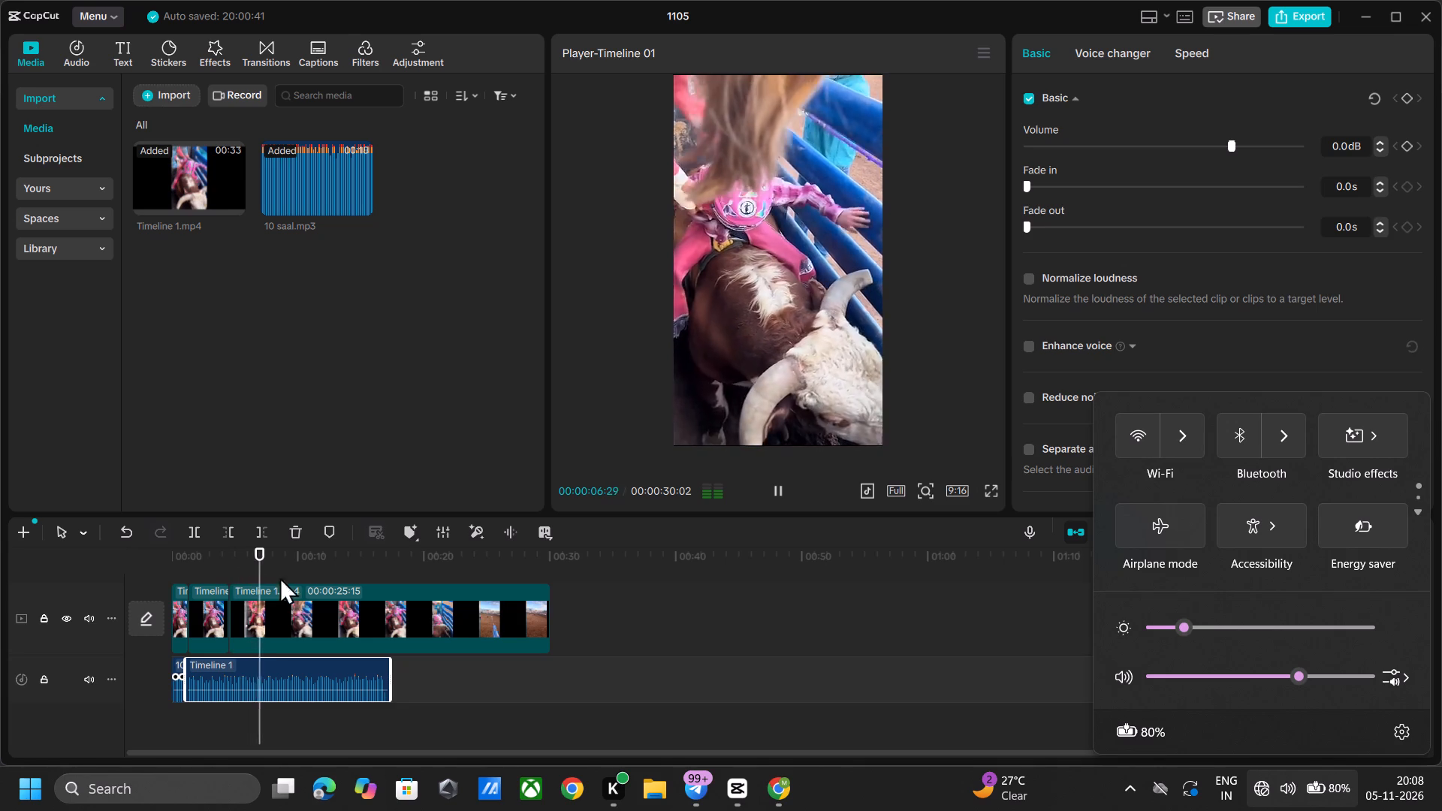
{"action": "key", "text": "space"}
{"action": "key", "text": "space"}
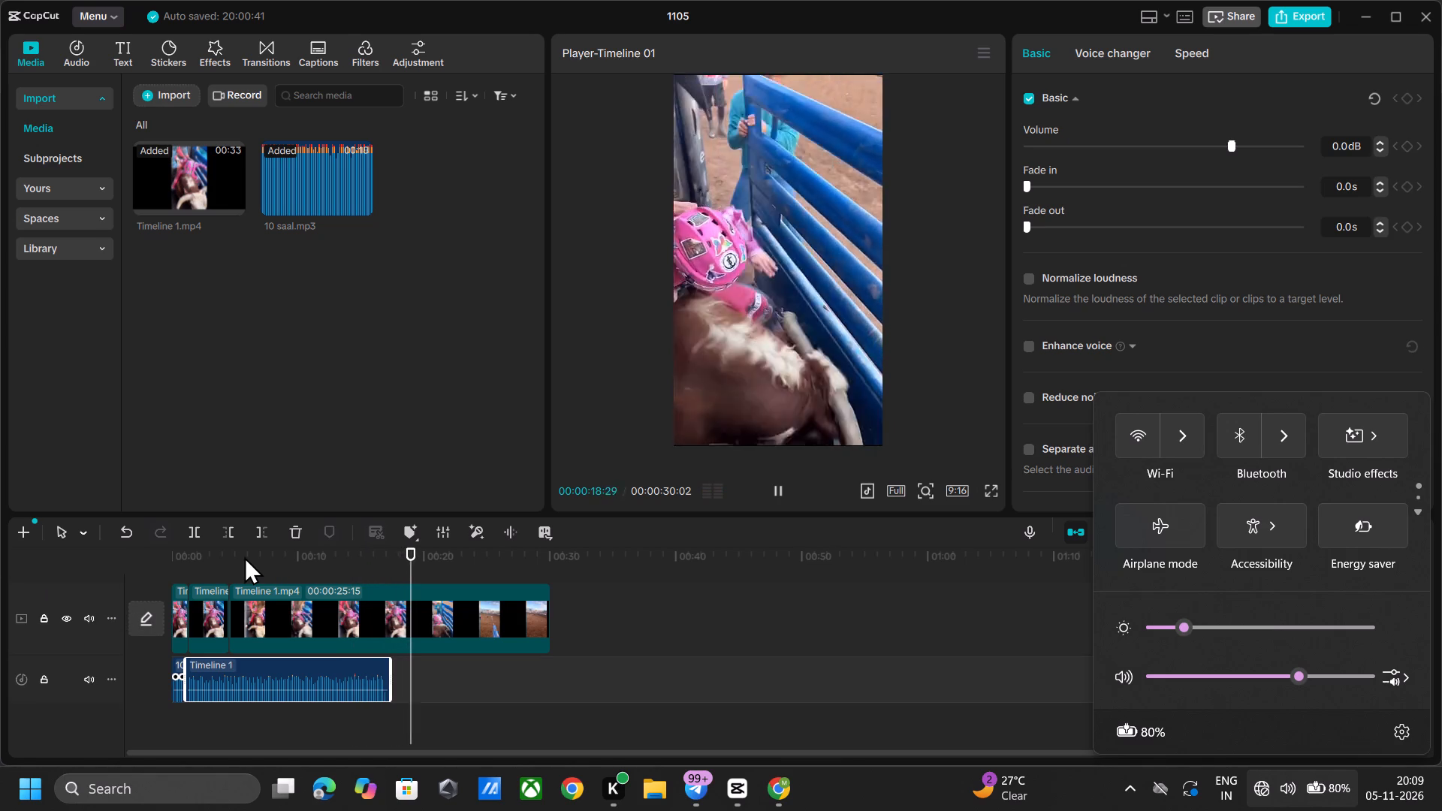
Replay the sequence from the start in short stretches to look for a cut point in the third Timeline 1.mp4 piece.
{"action": "left_click", "coordinate": [216, 554]}
{"action": "left_click_drag", "start_coordinate": [216, 554], "coordinate": [177, 563]}
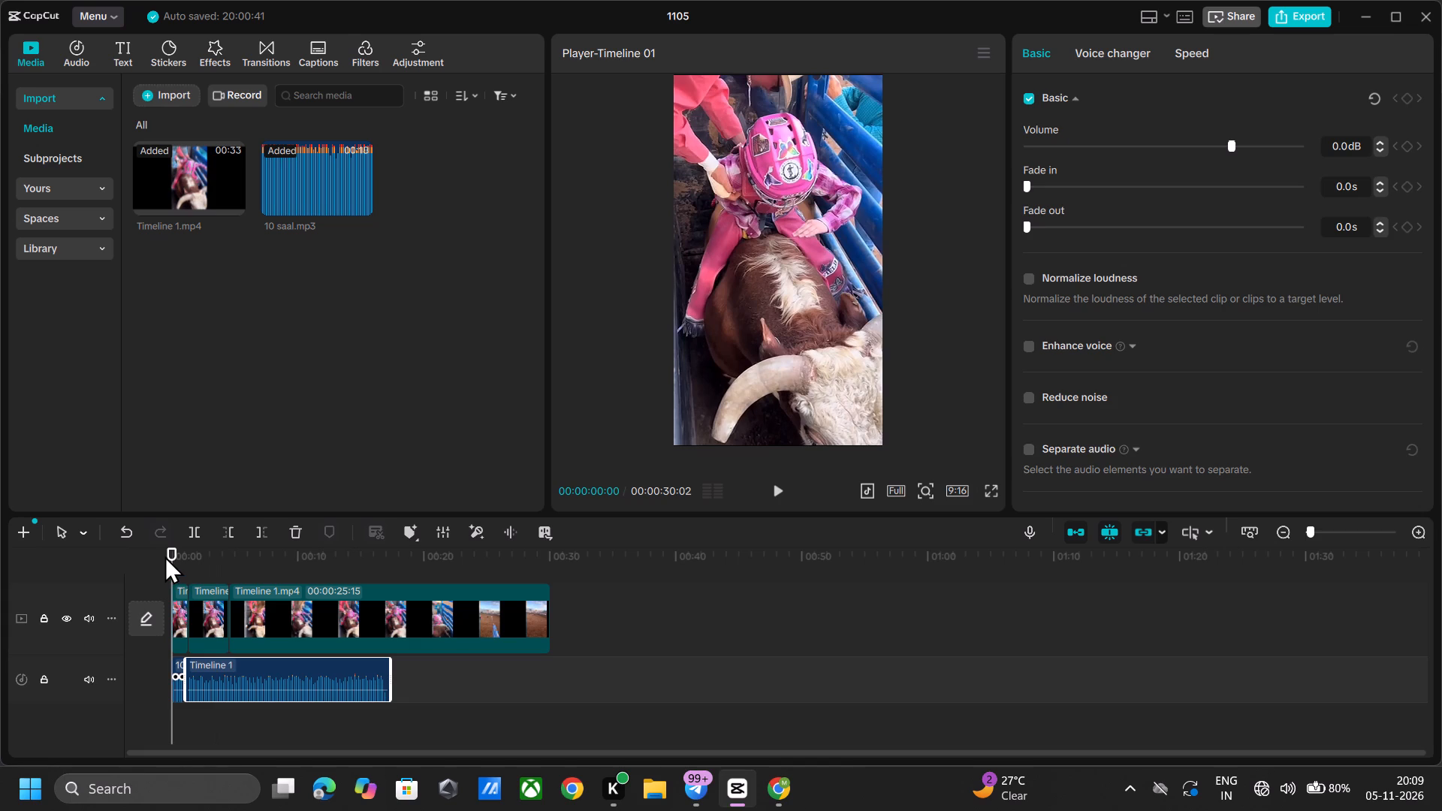
{"action": "left_click_drag", "start_coordinate": [164, 556], "coordinate": [172, 552]}
{"action": "left_click", "coordinate": [172, 552]}
{"action": "key", "text": "space"}
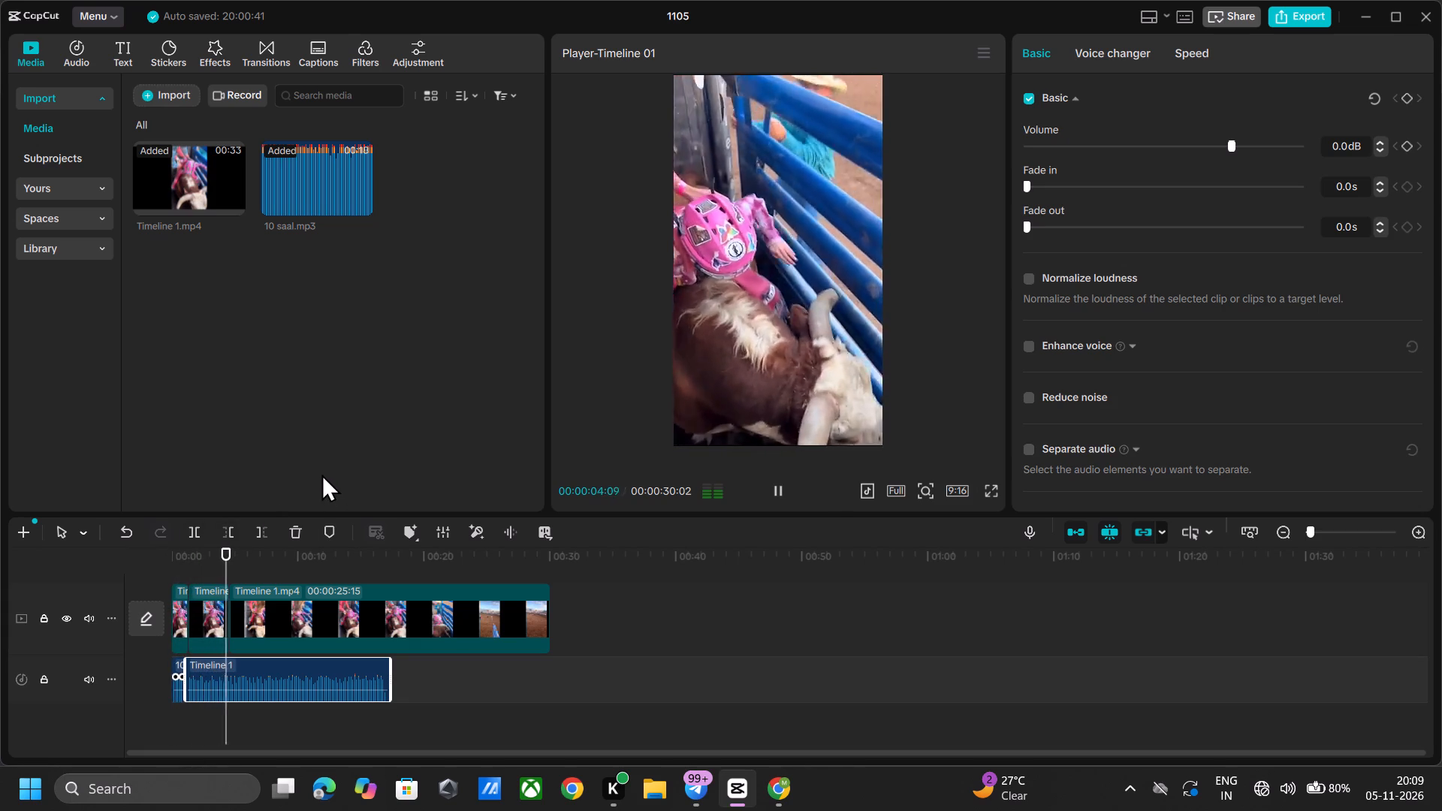
{"action": "key", "text": "space"}
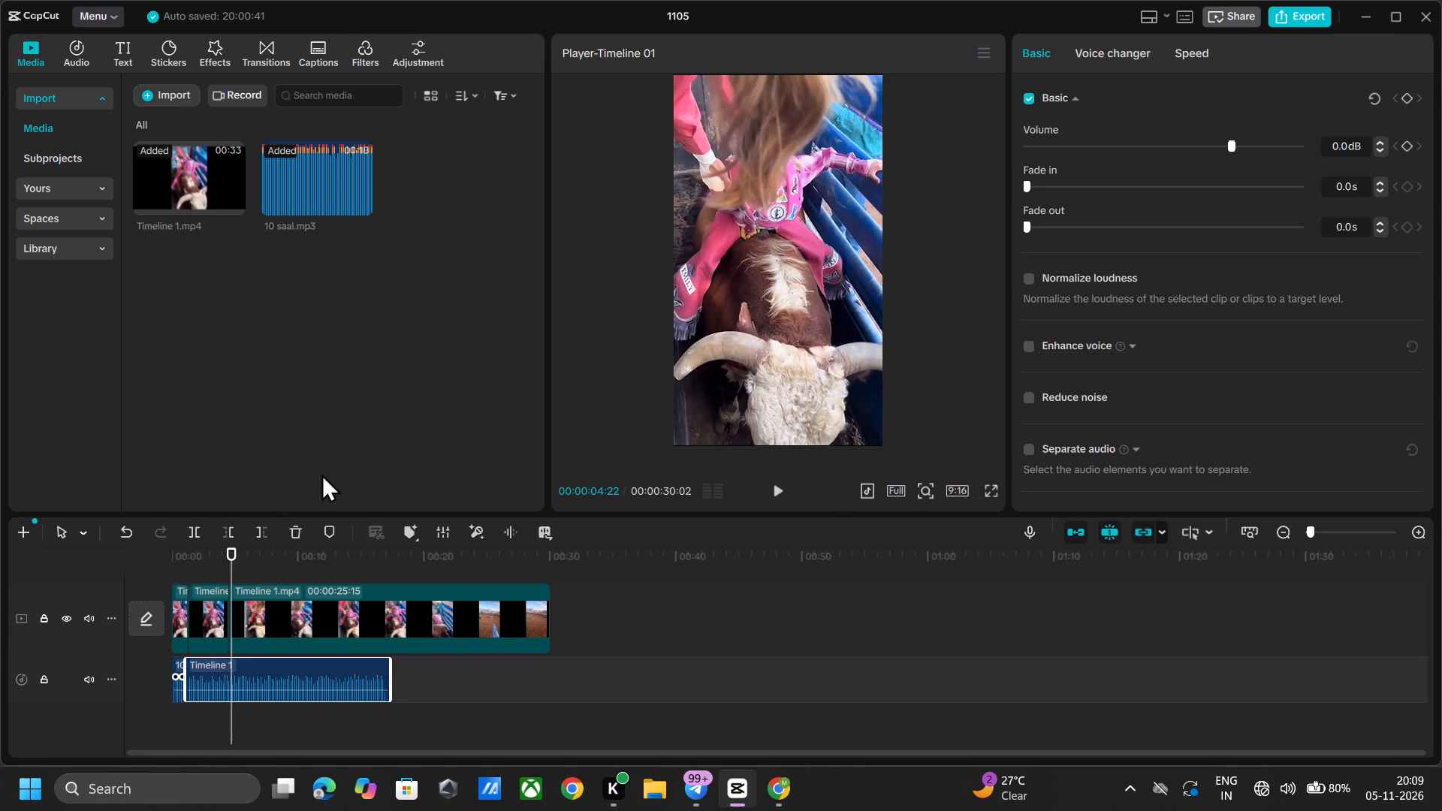
{"action": "key", "text": "space"}
{"action": "key", "text": "space"}
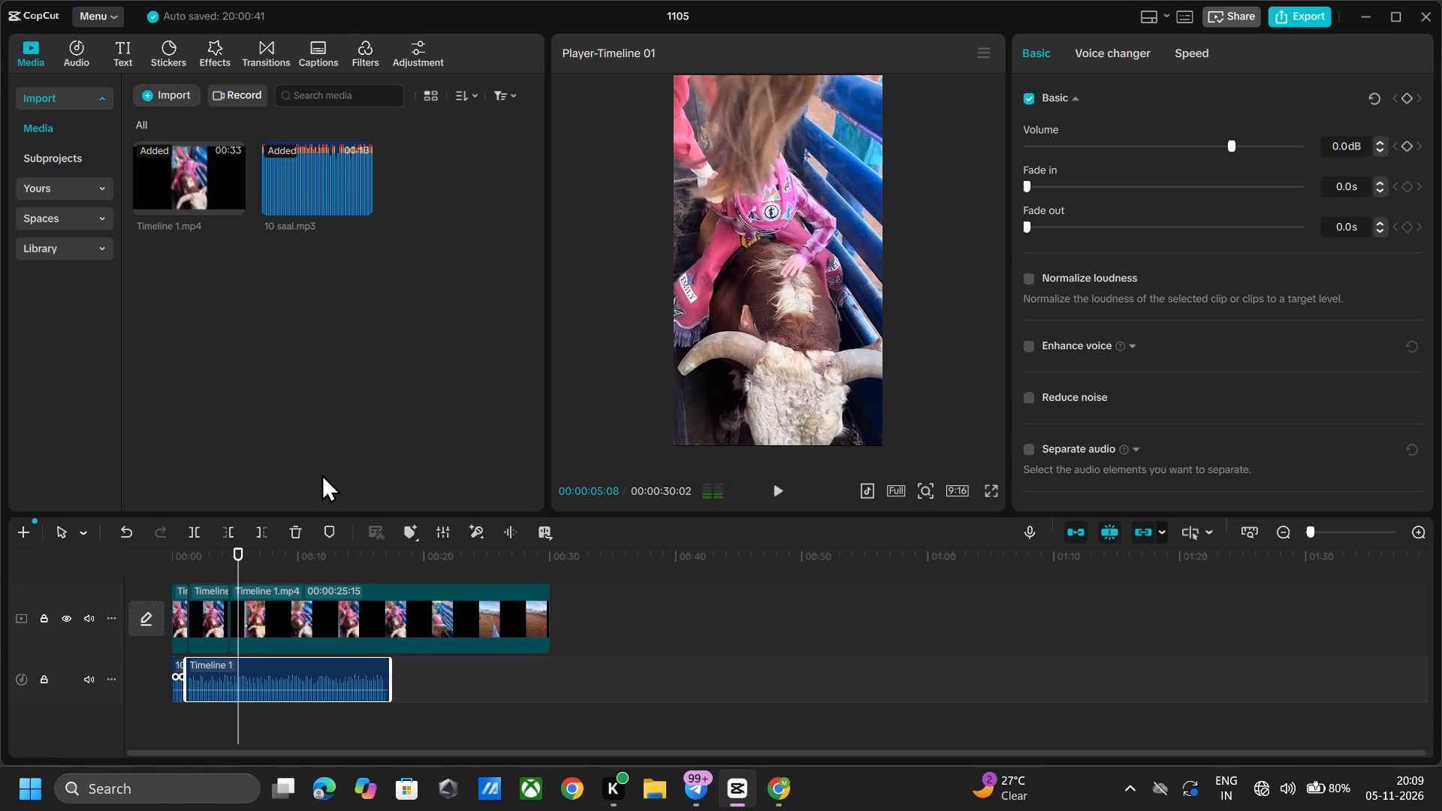
{"action": "key", "text": "space"}
{"action": "key", "text": "space"}
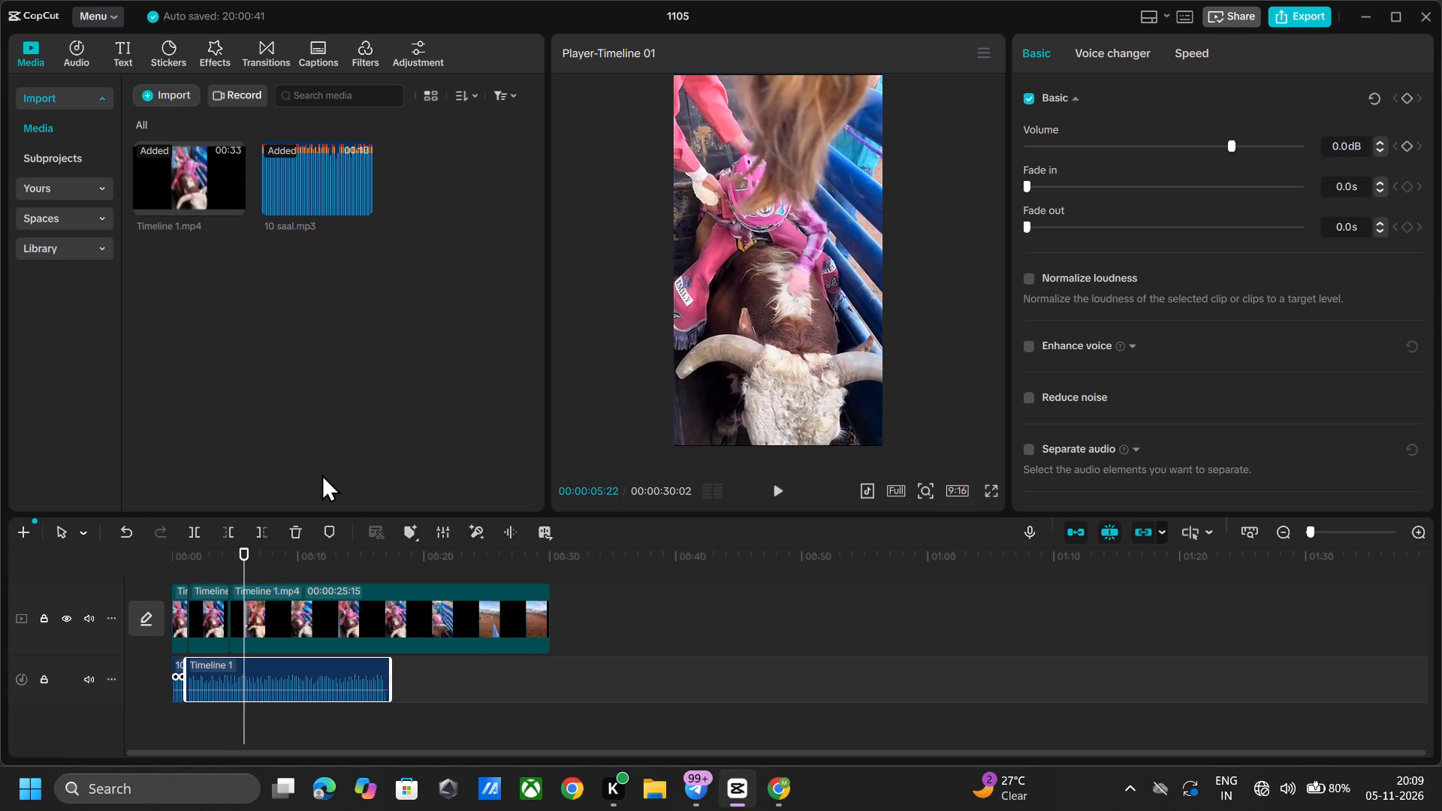
{"action": "key", "text": "space"}
{"action": "key", "text": "space"}
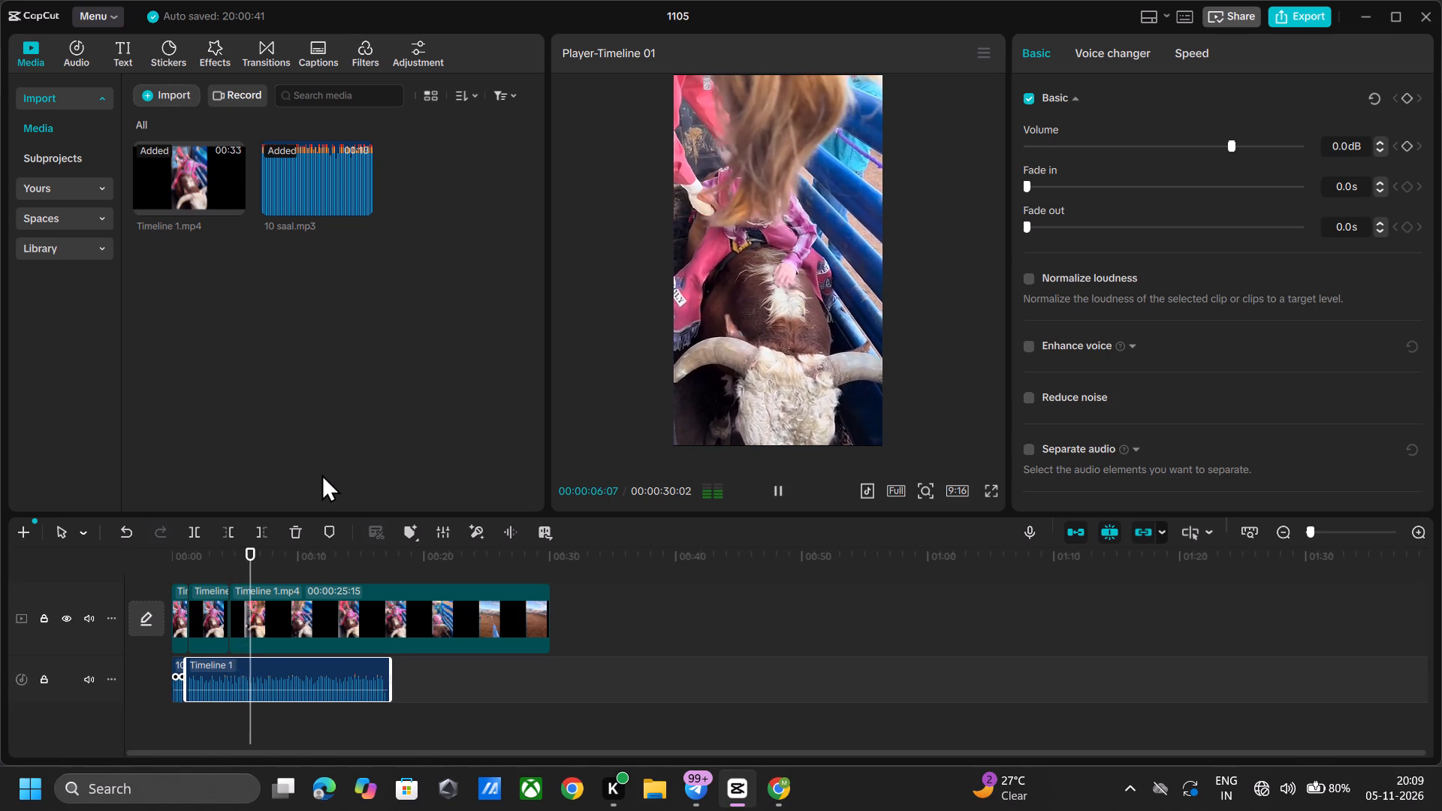
{"action": "key", "text": "space"}
{"action": "key", "text": "space"}
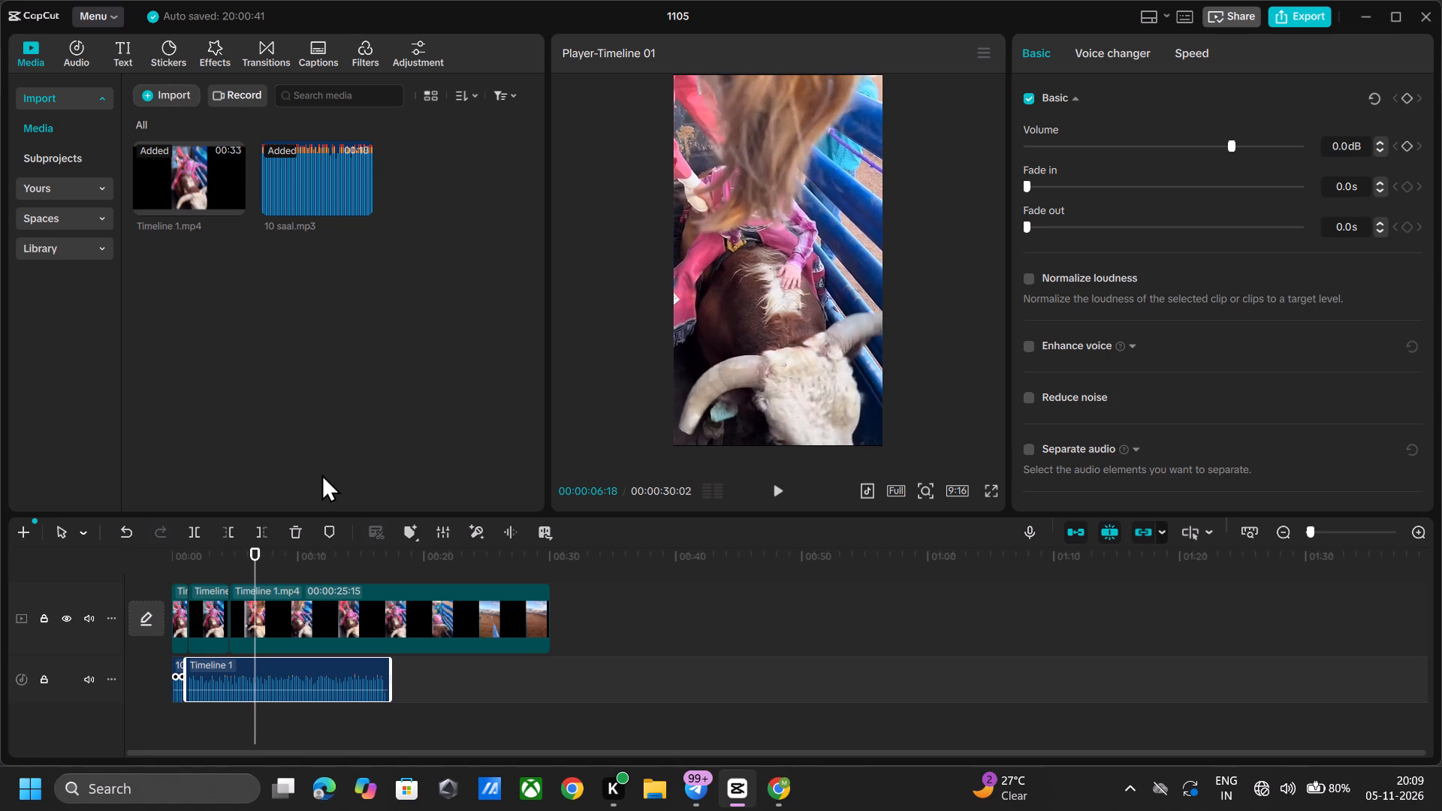
{"action": "key", "text": "space"}
{"action": "key", "text": "space"}
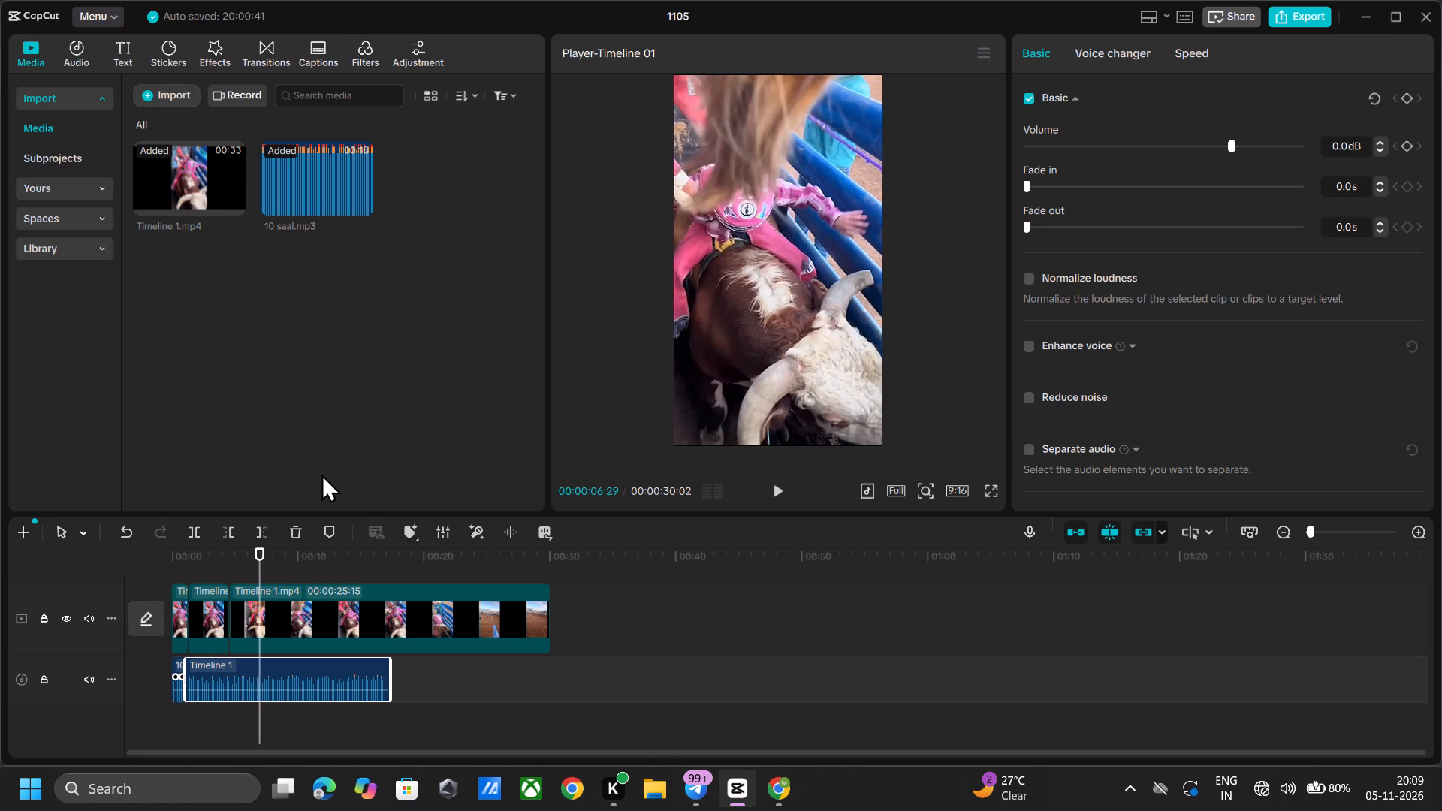
Find the cut point by replaying from about 00:00:06:05 and split the long Timeline 1.mp4 piece at 00:00:07:00.
{"action": "left_click", "coordinate": [249, 563]}
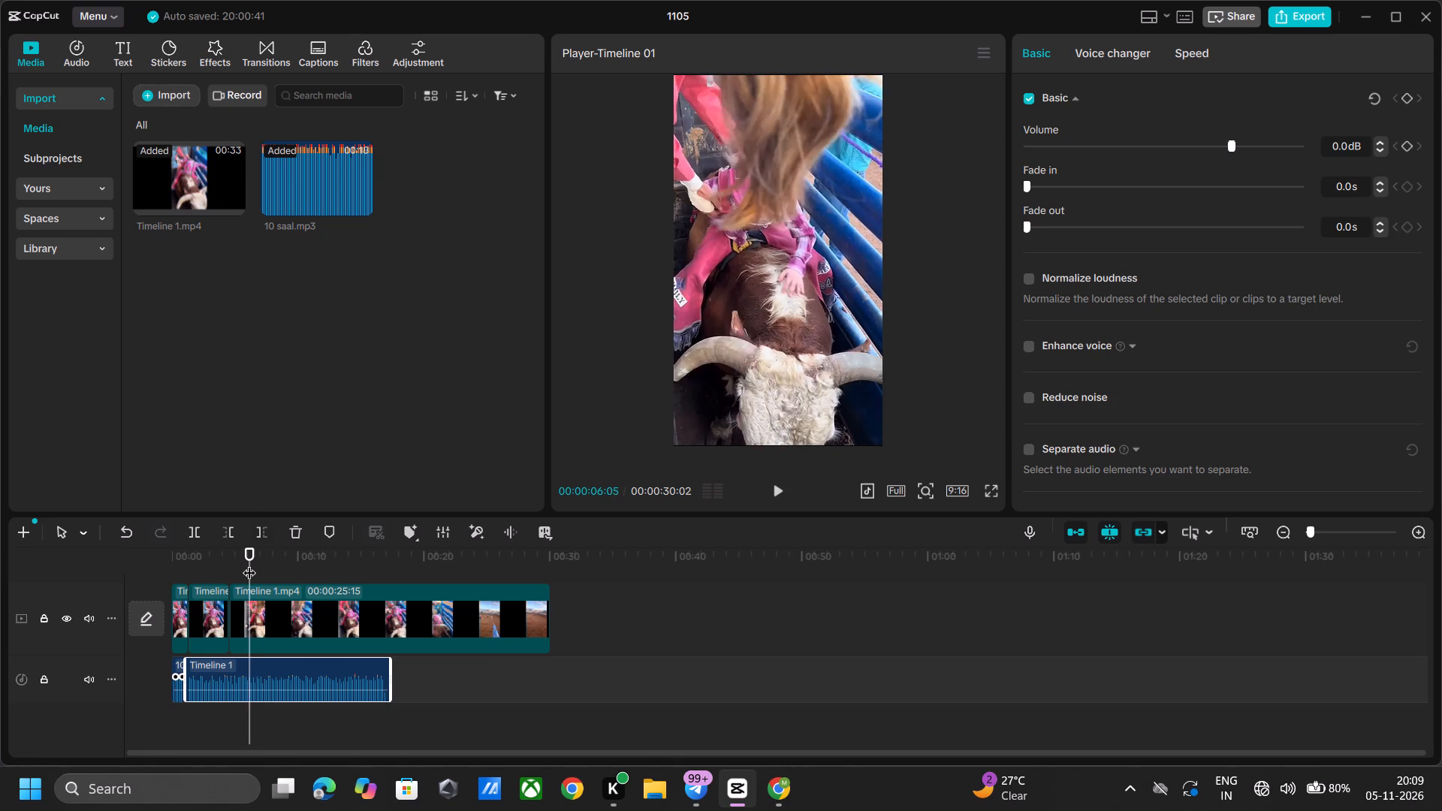
{"action": "key", "text": "space"}
{"action": "key", "text": "space"}
{"action": "key", "text": "space"}
{"action": "key", "text": "space"}
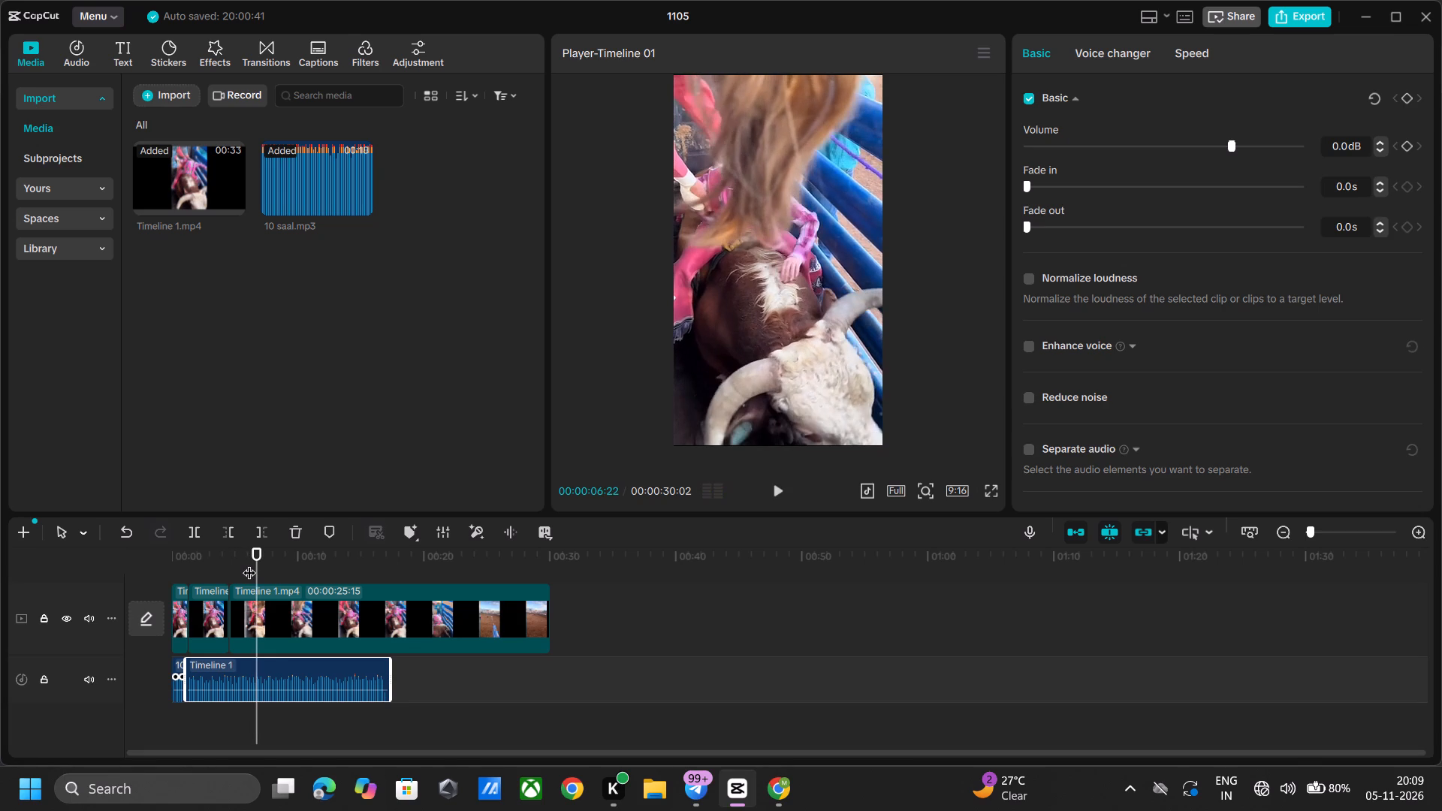
{"action": "key", "text": "space"}
{"action": "key", "text": "space"}
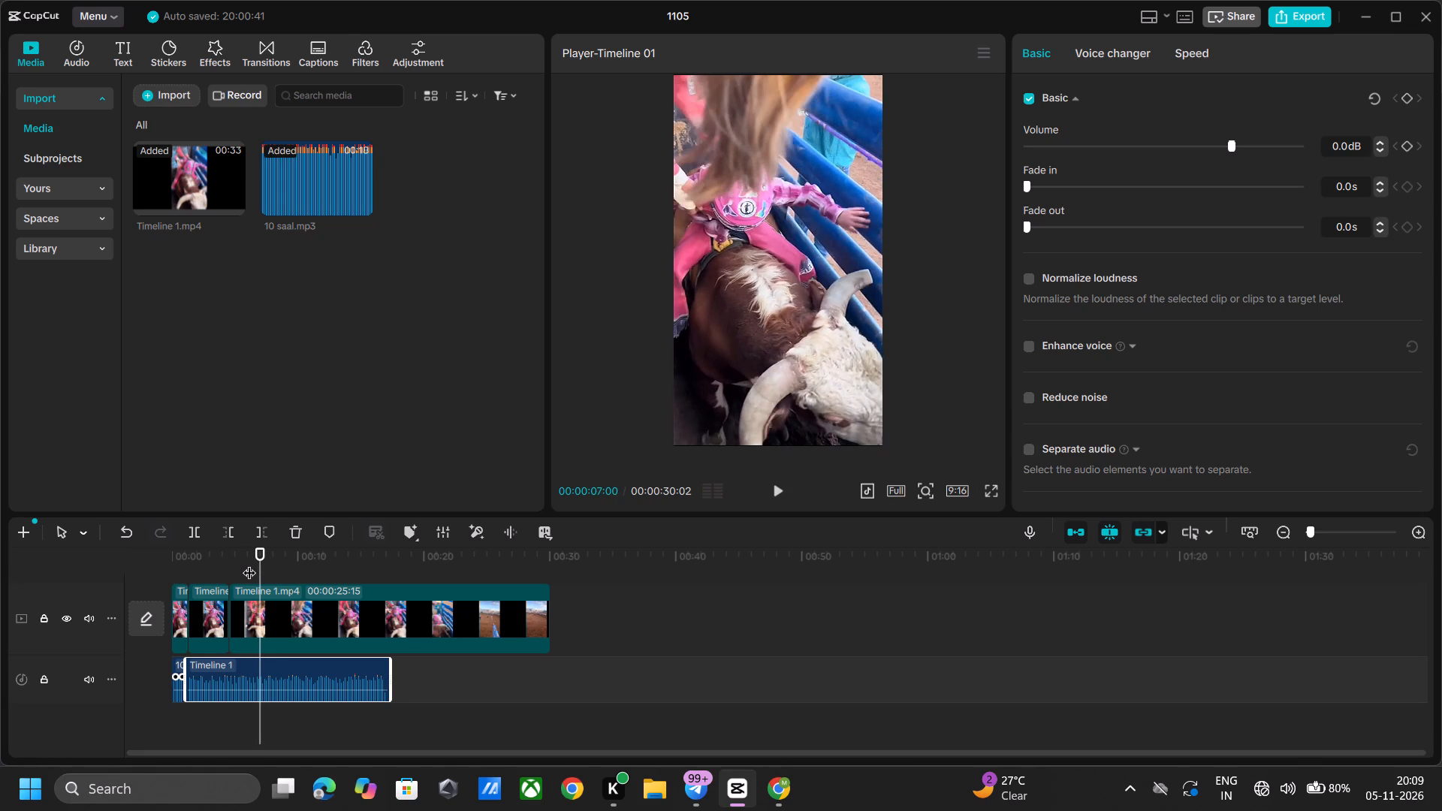
{"action": "left_click", "coordinate": [280, 596]}
{"action": "key", "text": "ctrl+b"}
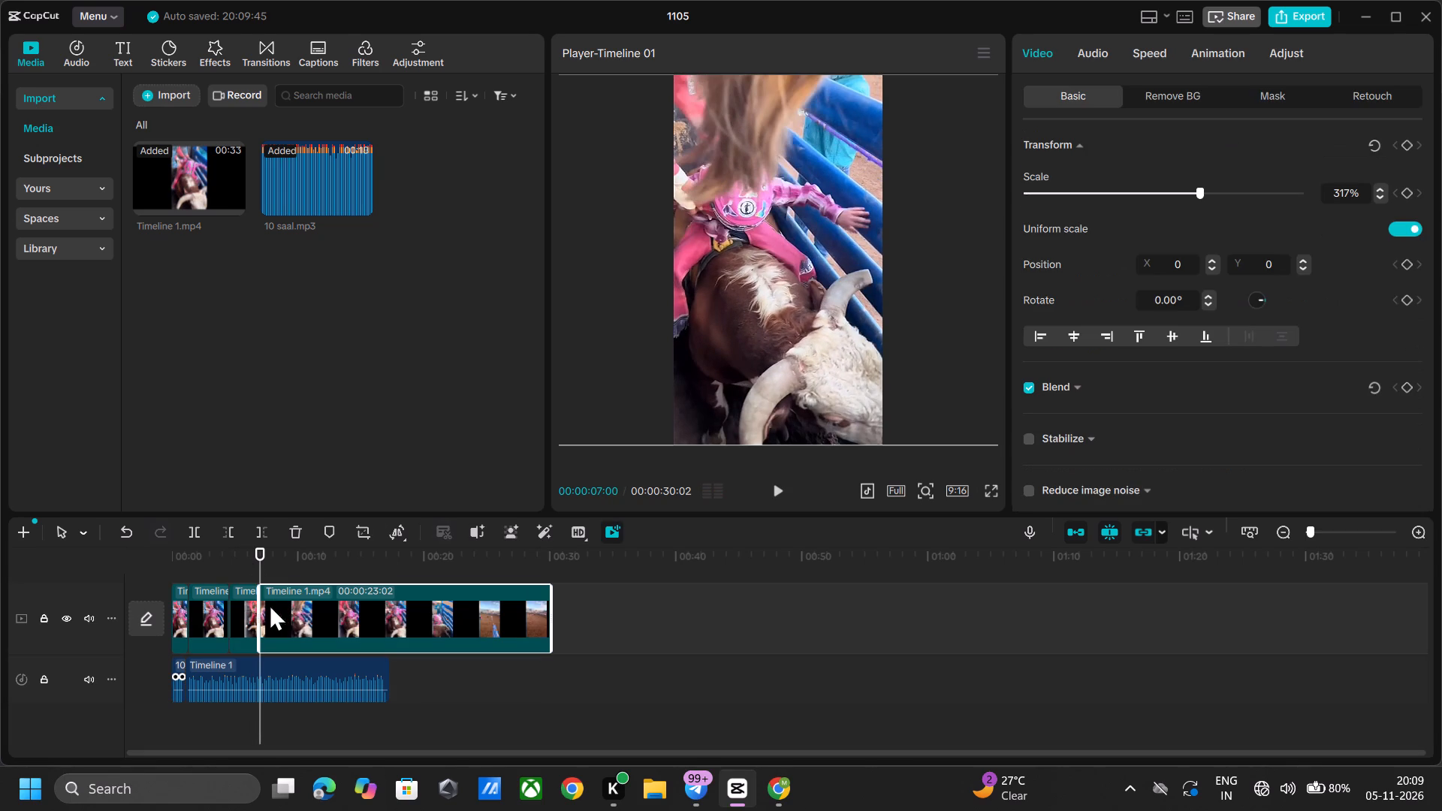
Trim the start of the piece after the 00:00:07:00 split so that it lasts 00:00:13:14.
{"action": "left_click_drag", "start_coordinate": [259, 617], "coordinate": [302, 614]}
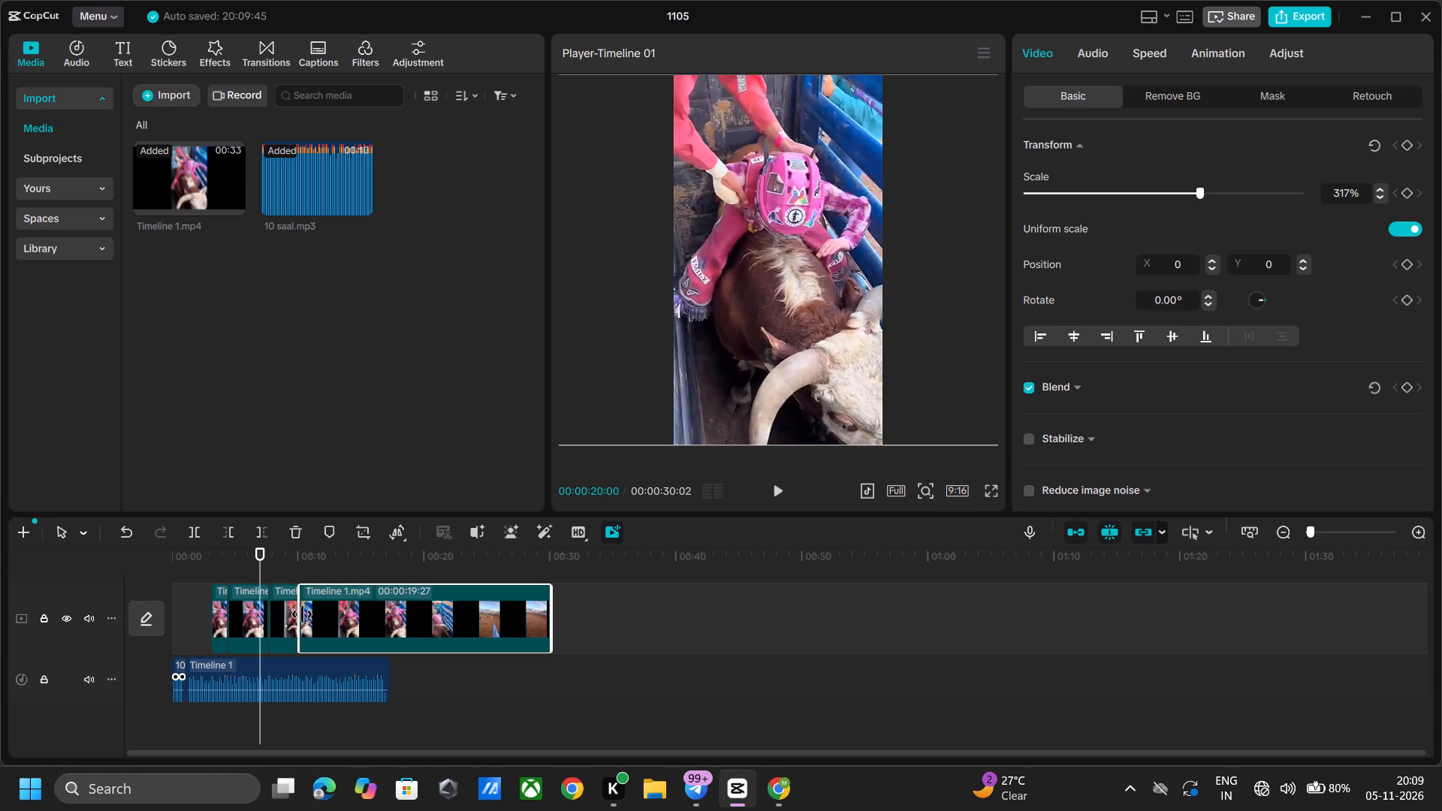
{"action": "left_click_drag", "start_coordinate": [302, 614], "coordinate": [415, 620]}
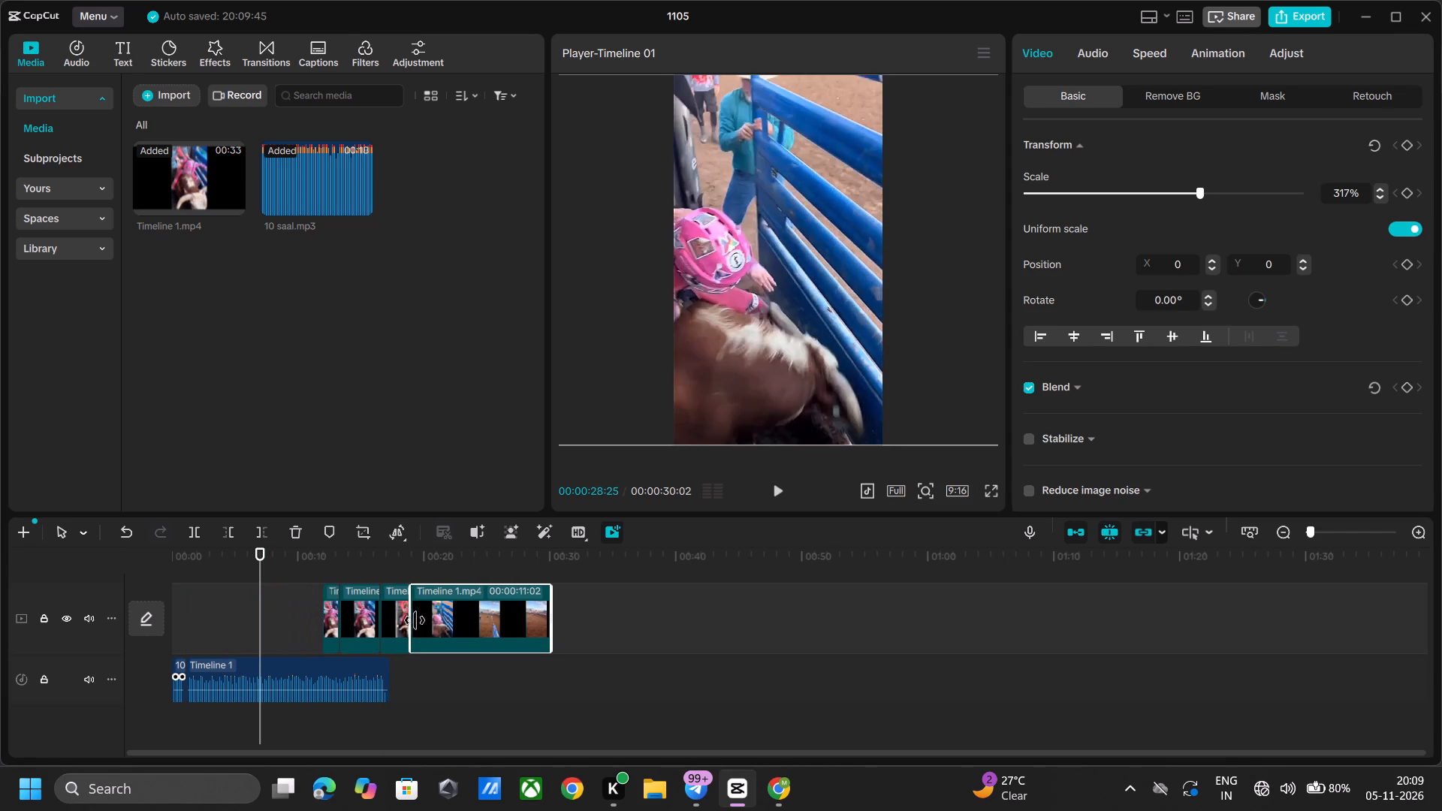
{"action": "left_click_drag", "start_coordinate": [415, 620], "coordinate": [383, 647]}
Play from about 00:00:05:10 across the new cut to the end of the sequence to check the shortened clip.
{"action": "left_click", "coordinate": [240, 558]}
{"action": "key", "text": "space"}
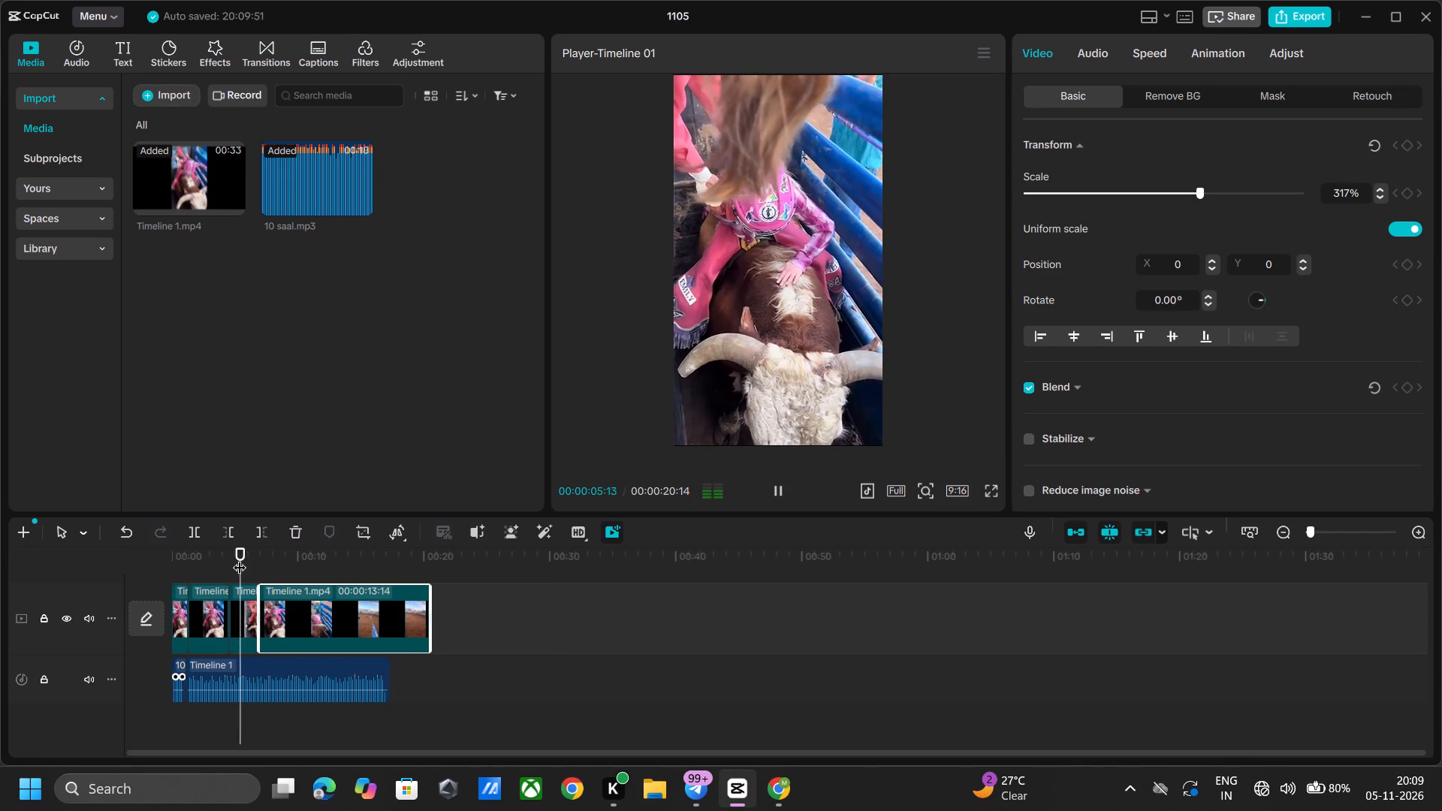
{"action": "key", "text": "space"}
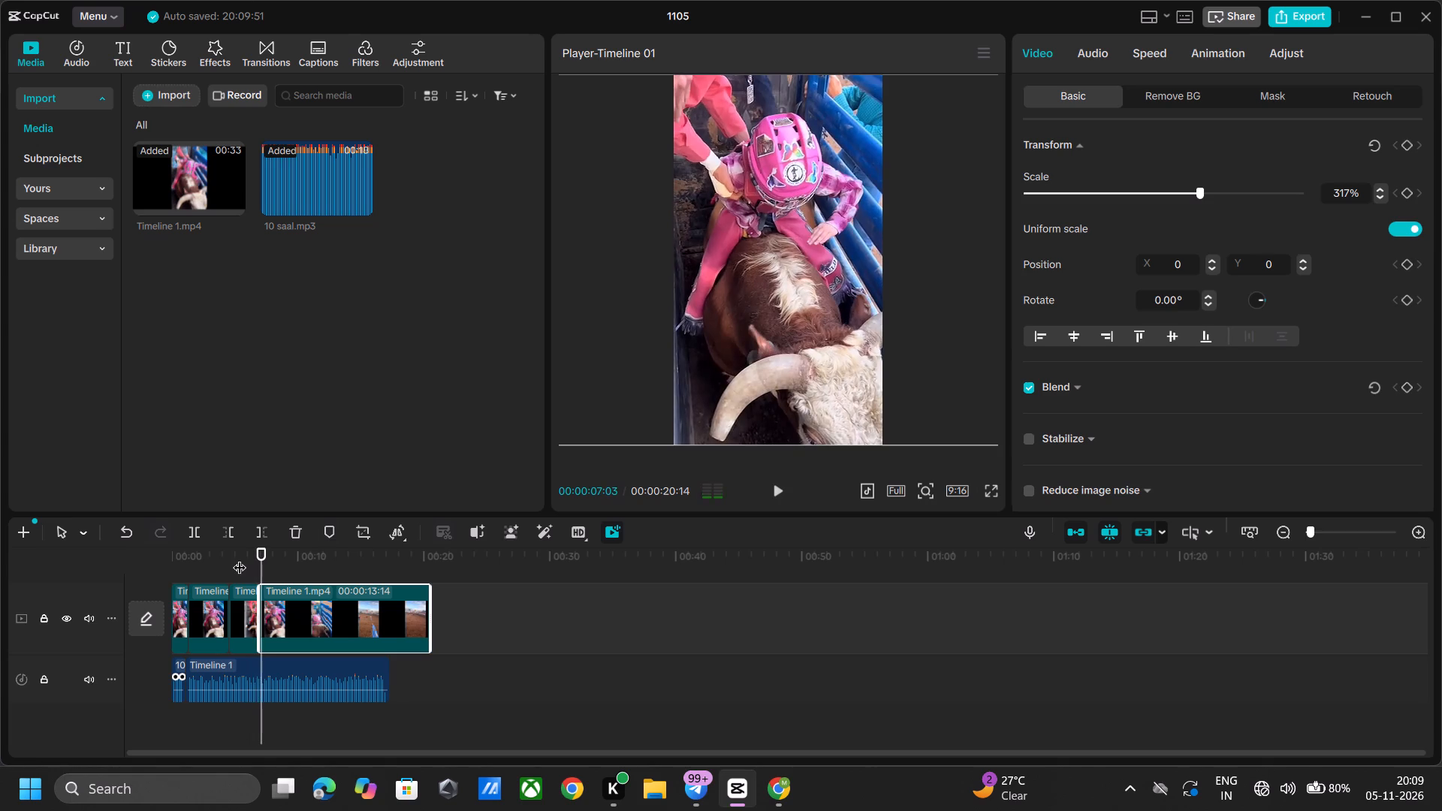
{"action": "key", "text": "space"}
{"action": "key", "text": "space"}
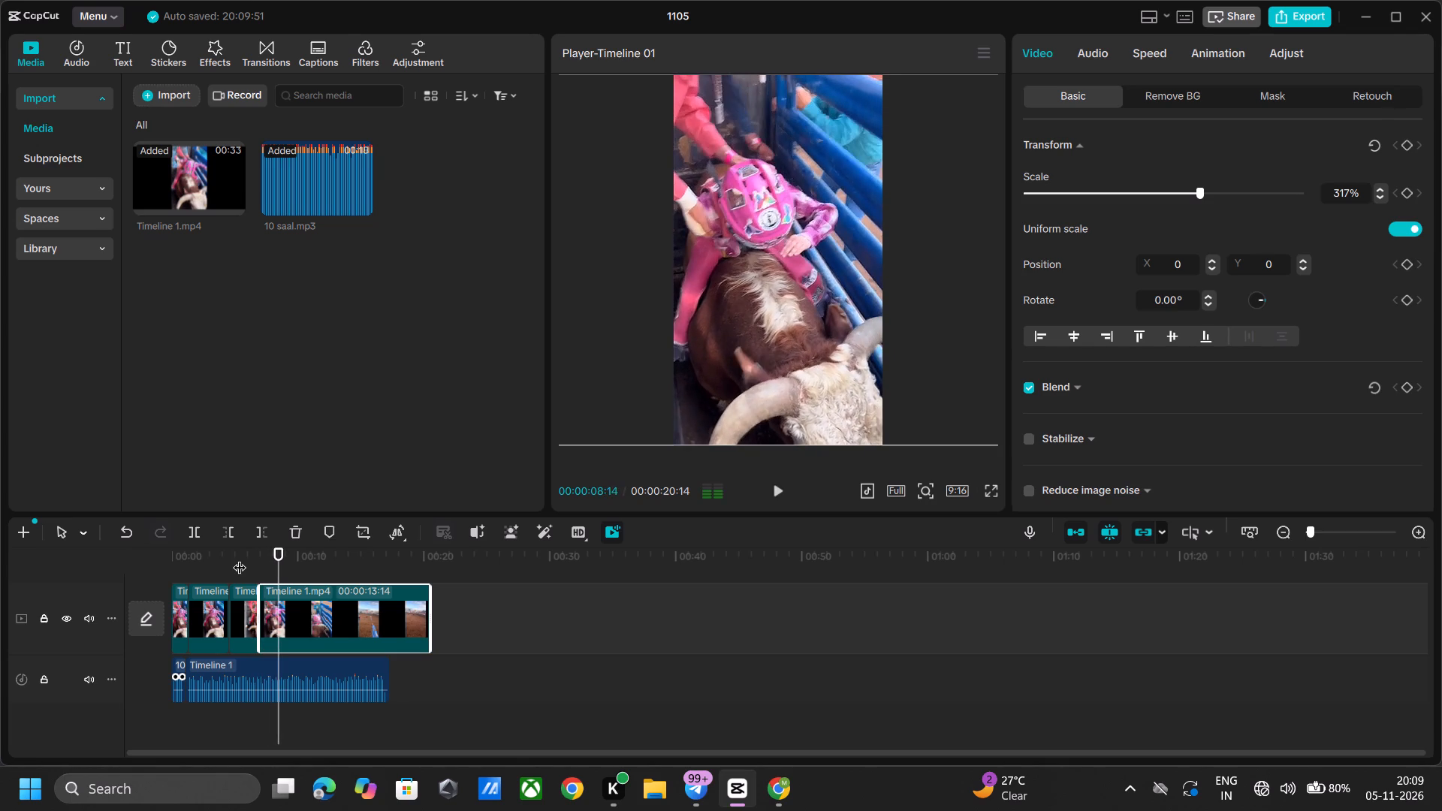
{"action": "key", "text": "space"}
{"action": "key", "text": "space"}
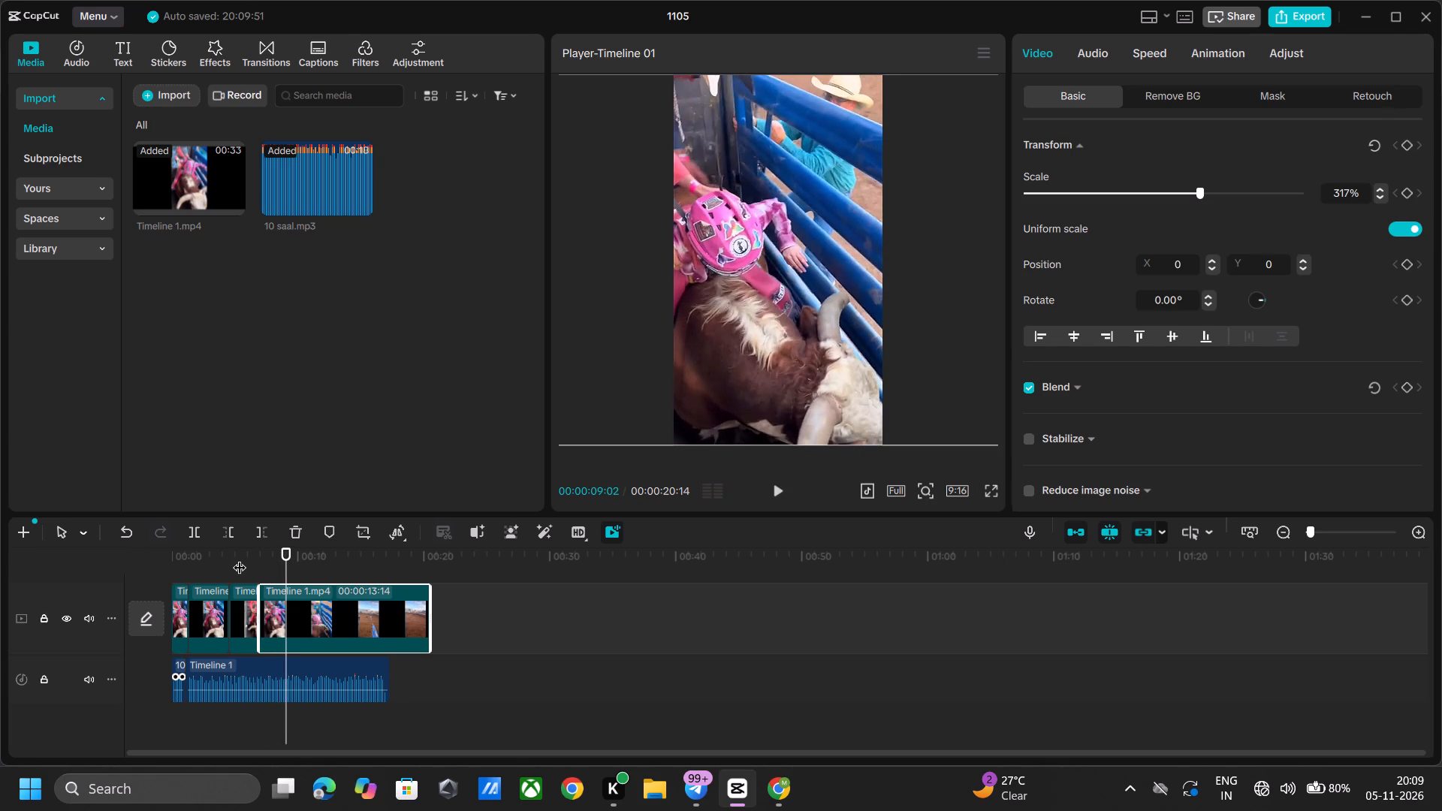
{"action": "key", "text": "space"}
{"action": "key", "text": "space"}
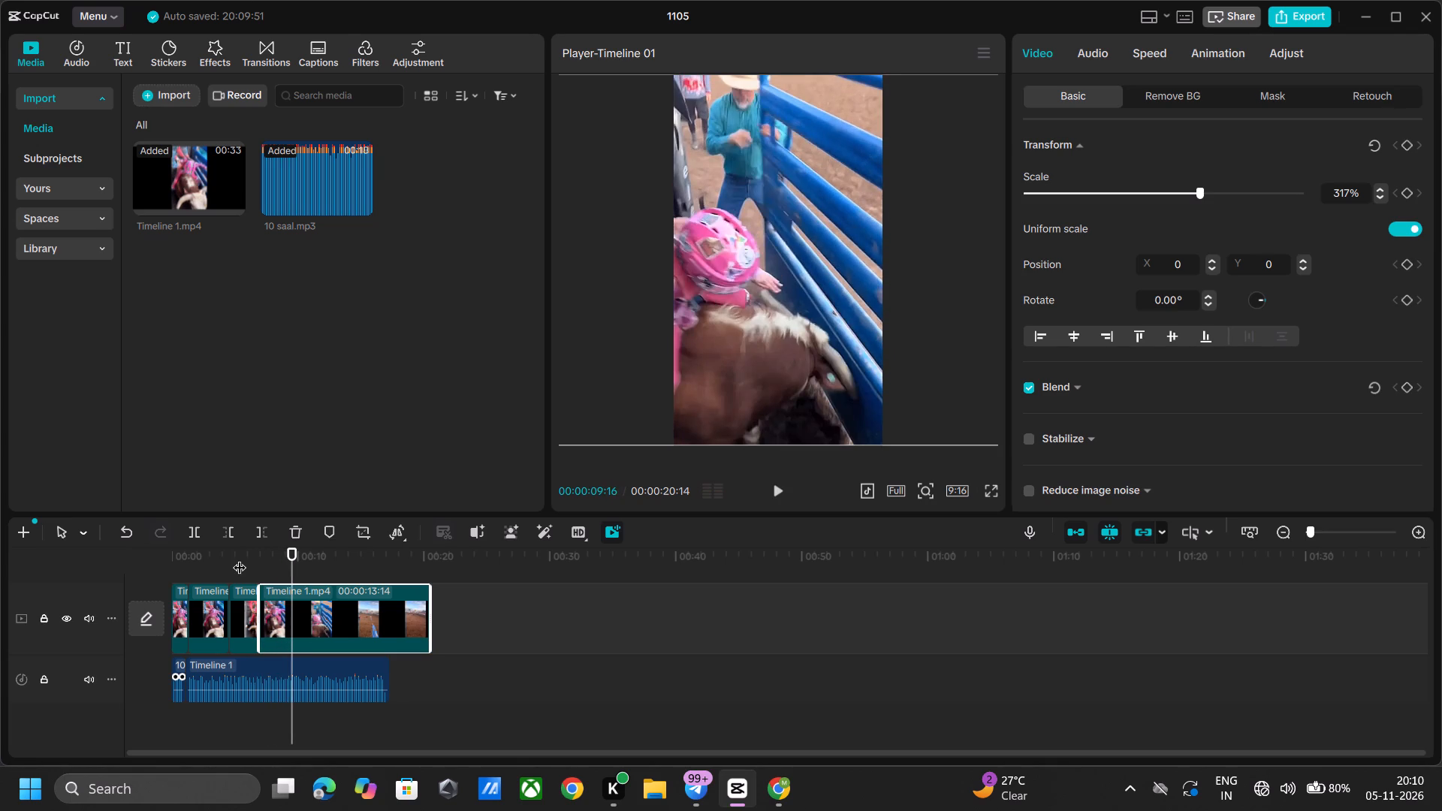
{"action": "key", "text": "space"}
{"action": "key", "text": "space"}
{"action": "key", "text": "space"}
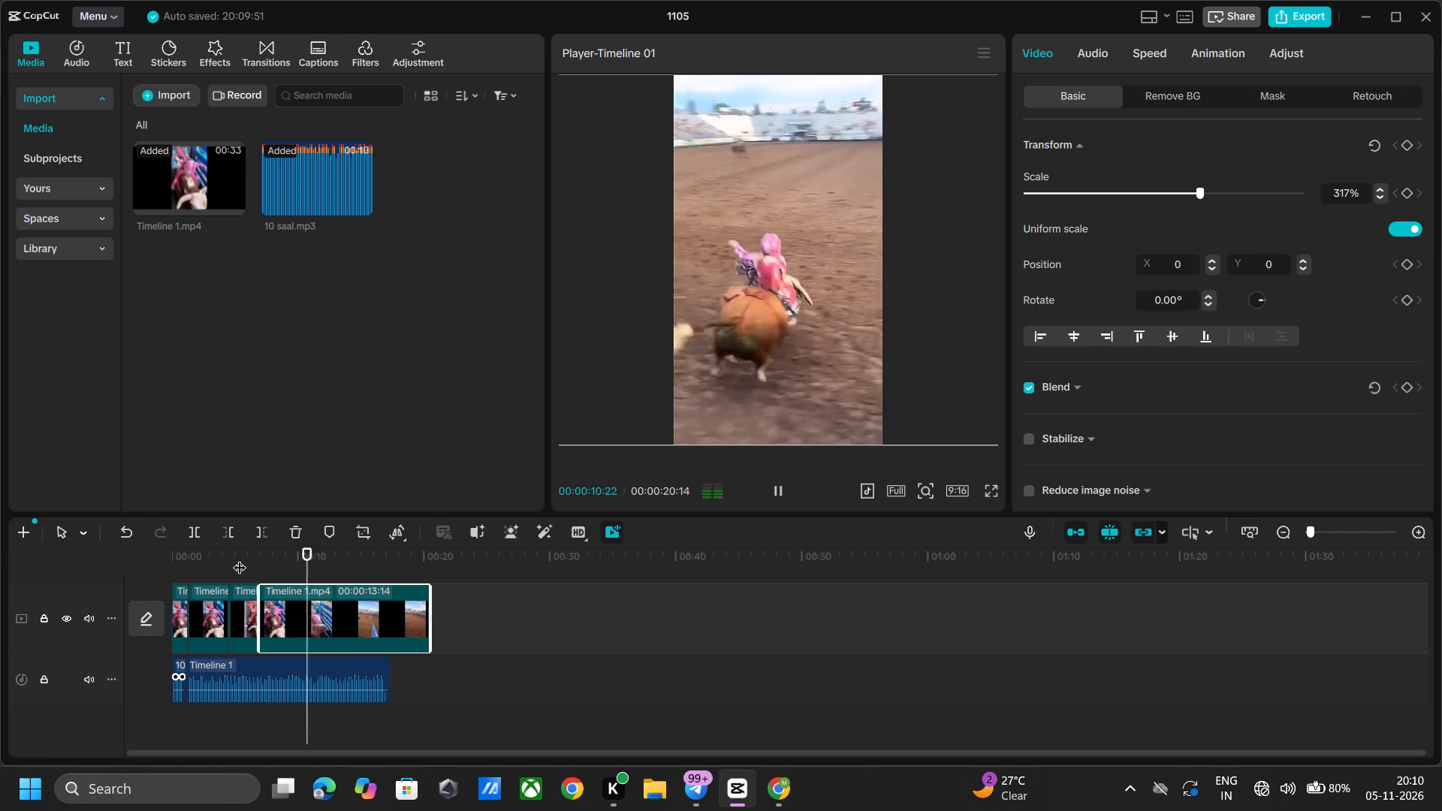
{"action": "key", "text": "space"}
{"action": "key", "text": "space"}
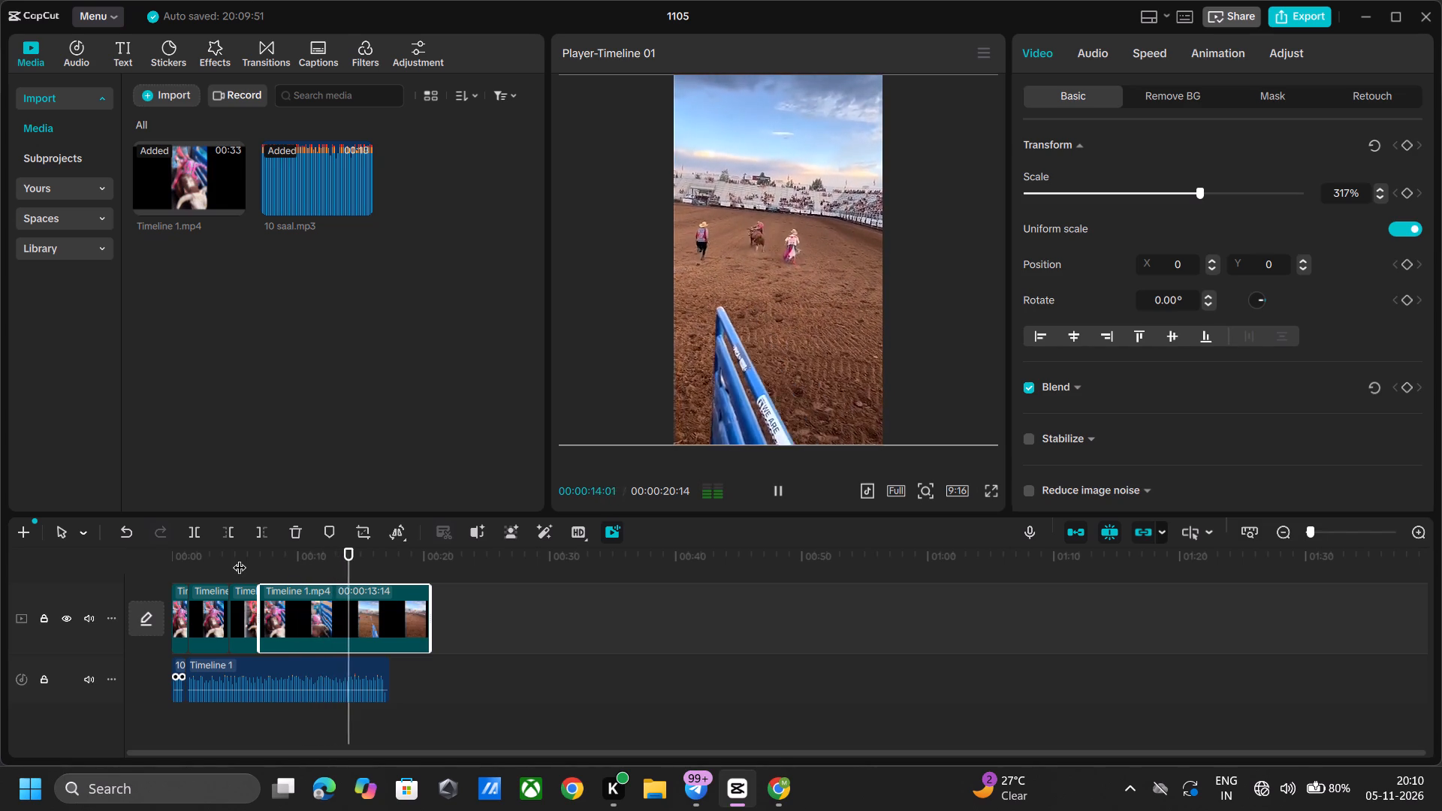
{"action": "key", "text": "space"}
{"action": "key", "text": "space"}
{"action": "key", "text": "space"}
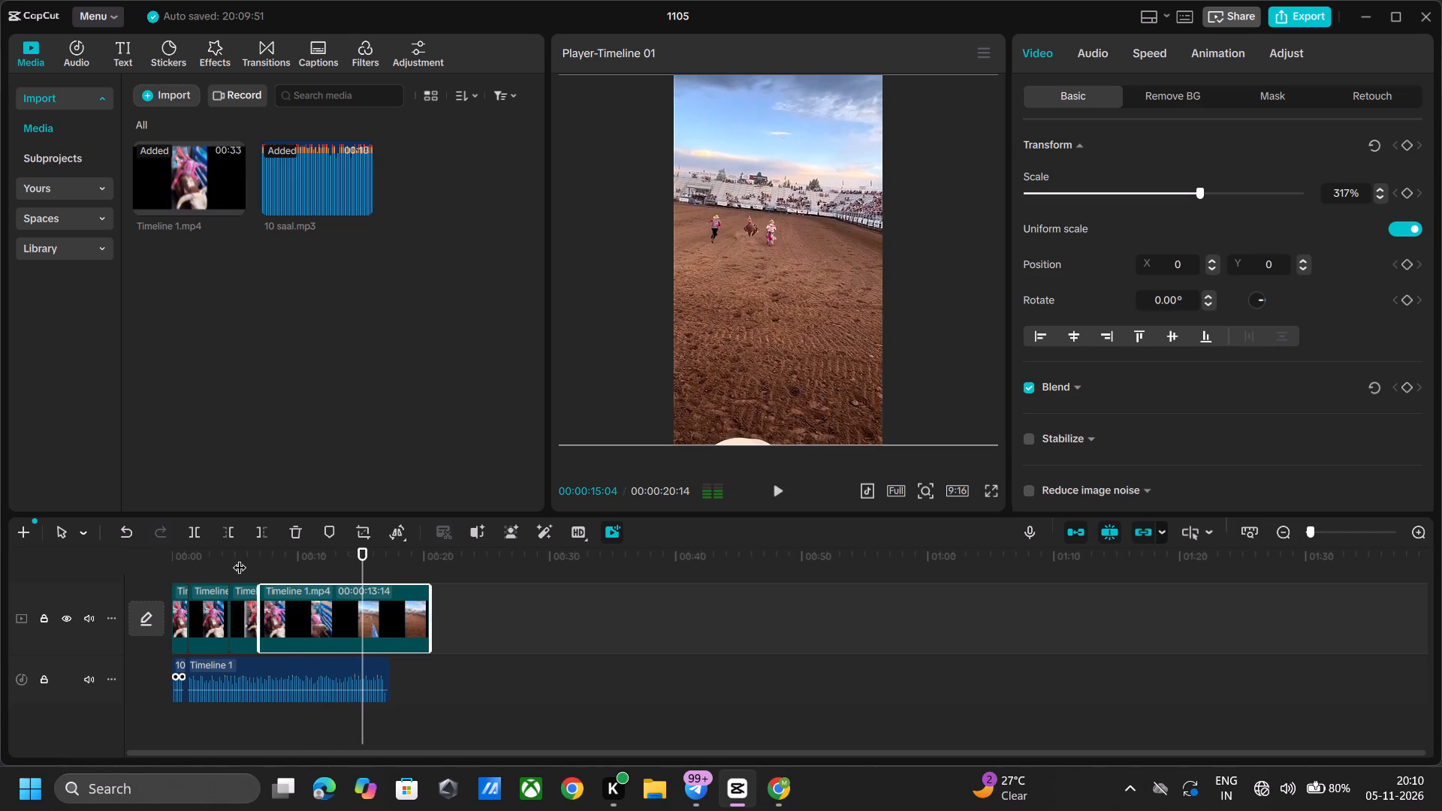
{"action": "key", "text": "space"}
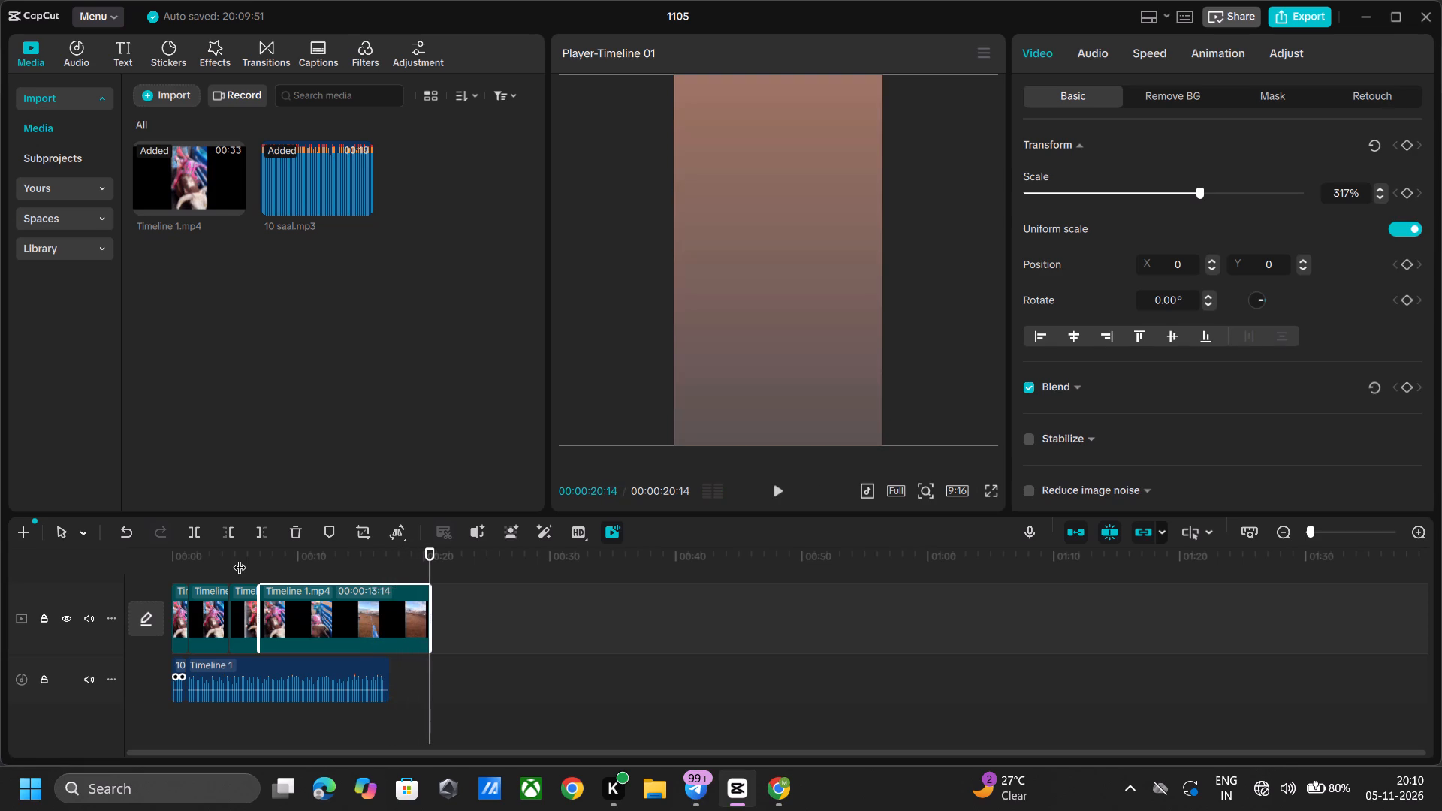
Replay the arena footage from 00:00:13:04 in short stretches and stop at 00:00:16:24, near the end of the sound.
{"action": "left_click", "coordinate": [337, 550]}
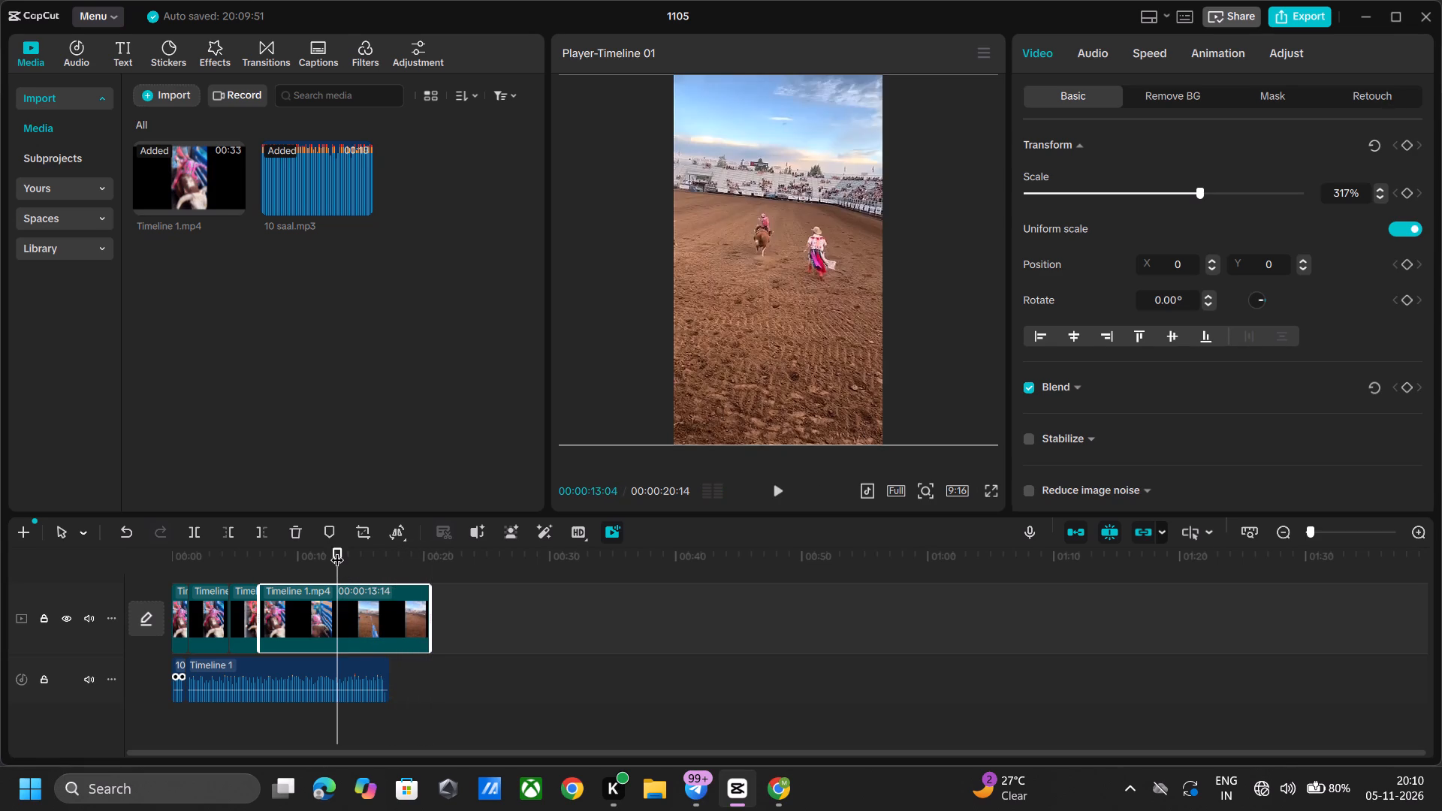
{"action": "key", "text": "space"}
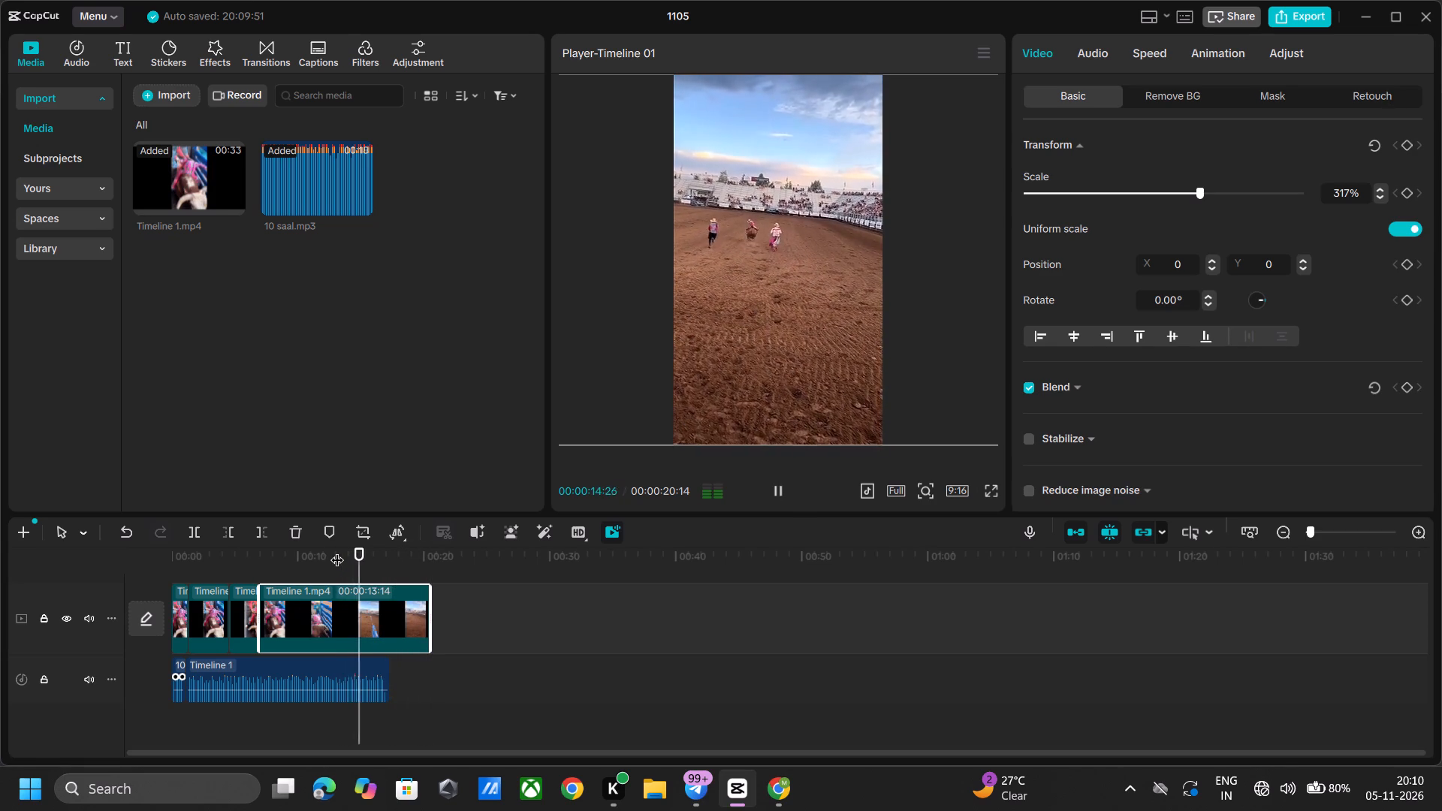
{"action": "key", "text": "space"}
{"action": "key", "text": "space"}
{"action": "key", "text": "space"}
{"action": "key", "text": "space"}
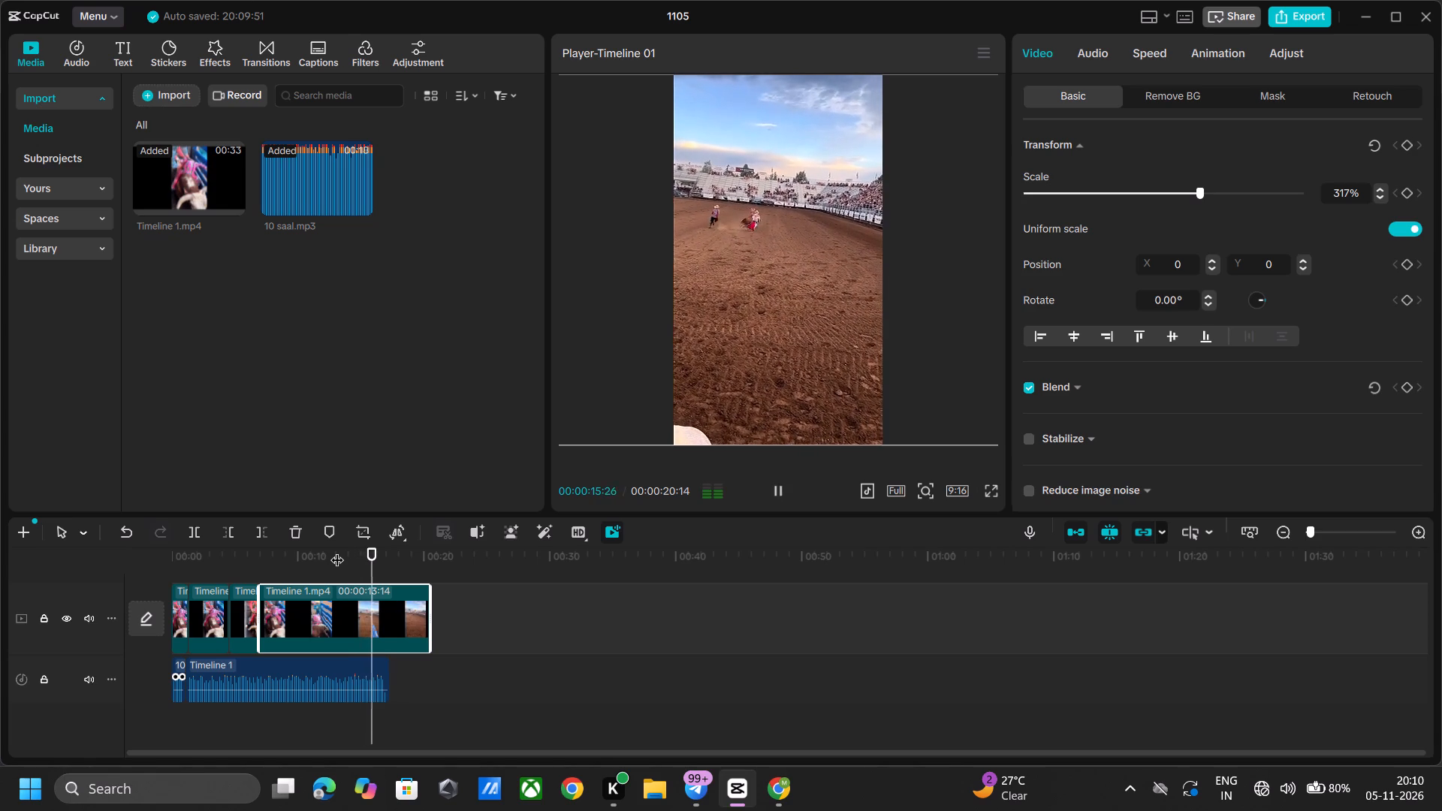
{"action": "key", "text": "space"}
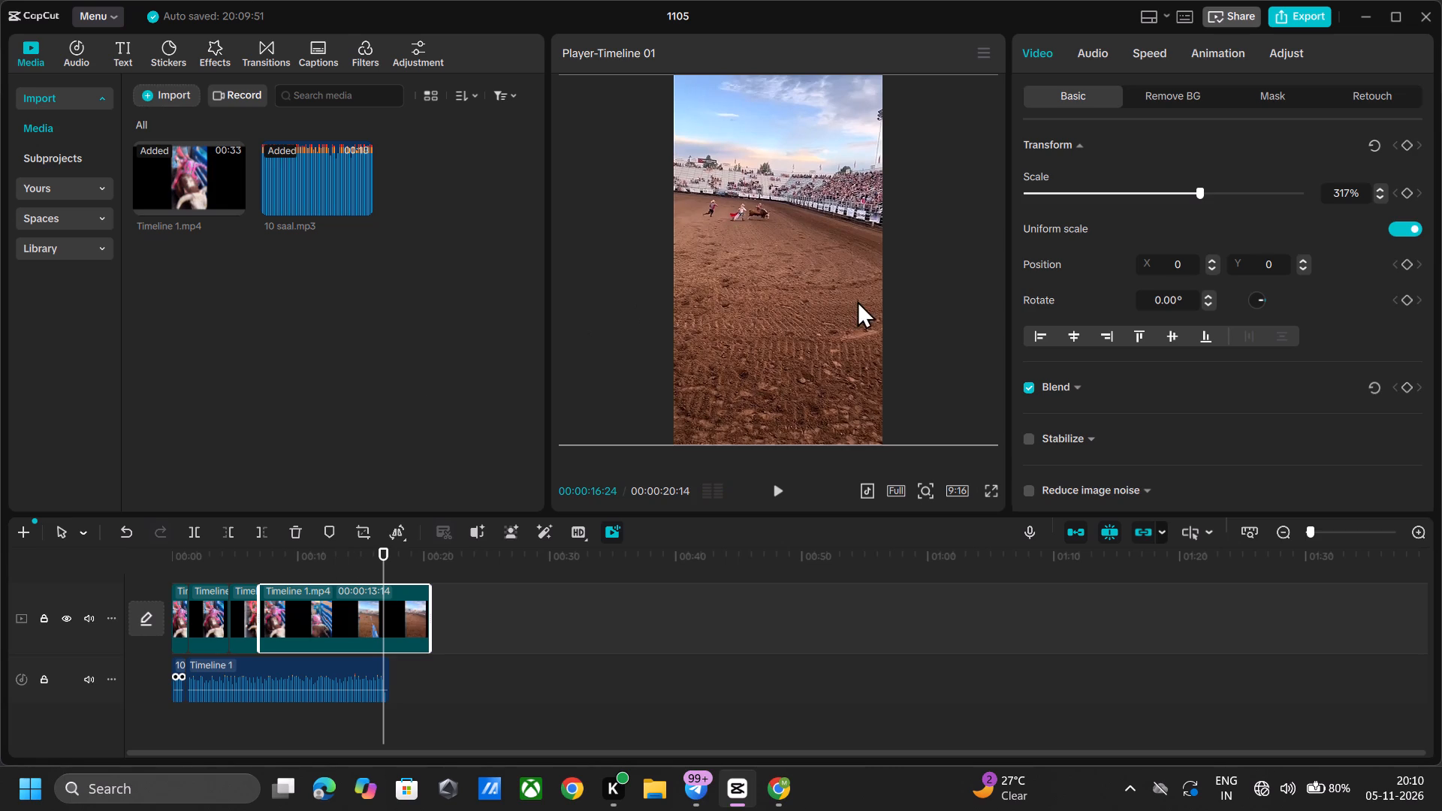
Turn on Auto adjust colour correction for the last Timeline 1.mp4 piece.
{"action": "left_click", "coordinate": [738, 330]}
{"action": "left_click", "coordinate": [1278, 41]}
{"action": "left_click", "coordinate": [1279, 53]}
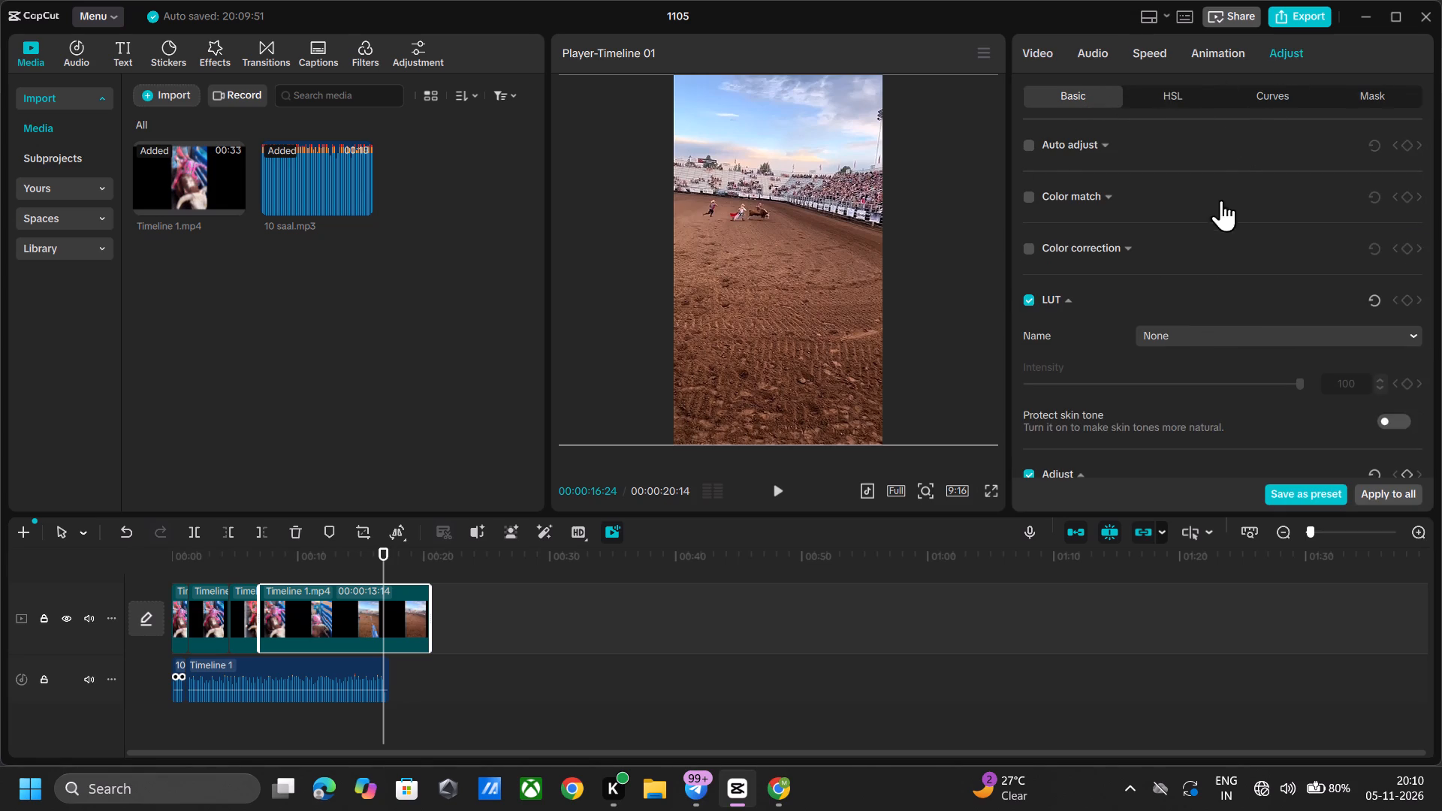
{"action": "left_click", "coordinate": [1033, 143]}
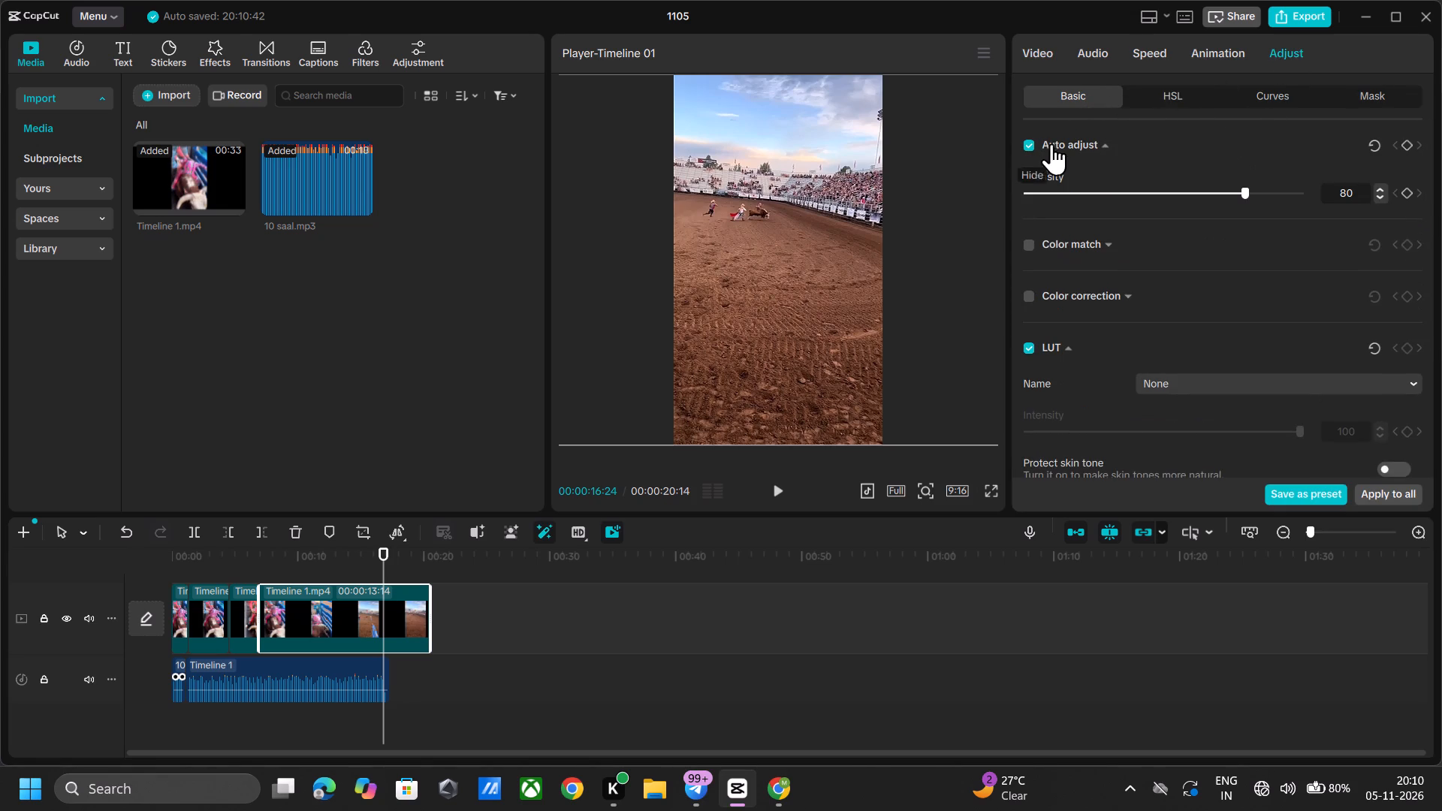
Apply the last piece's Auto adjust correction to all clips in the sequence.
{"action": "left_click", "coordinate": [1398, 493]}
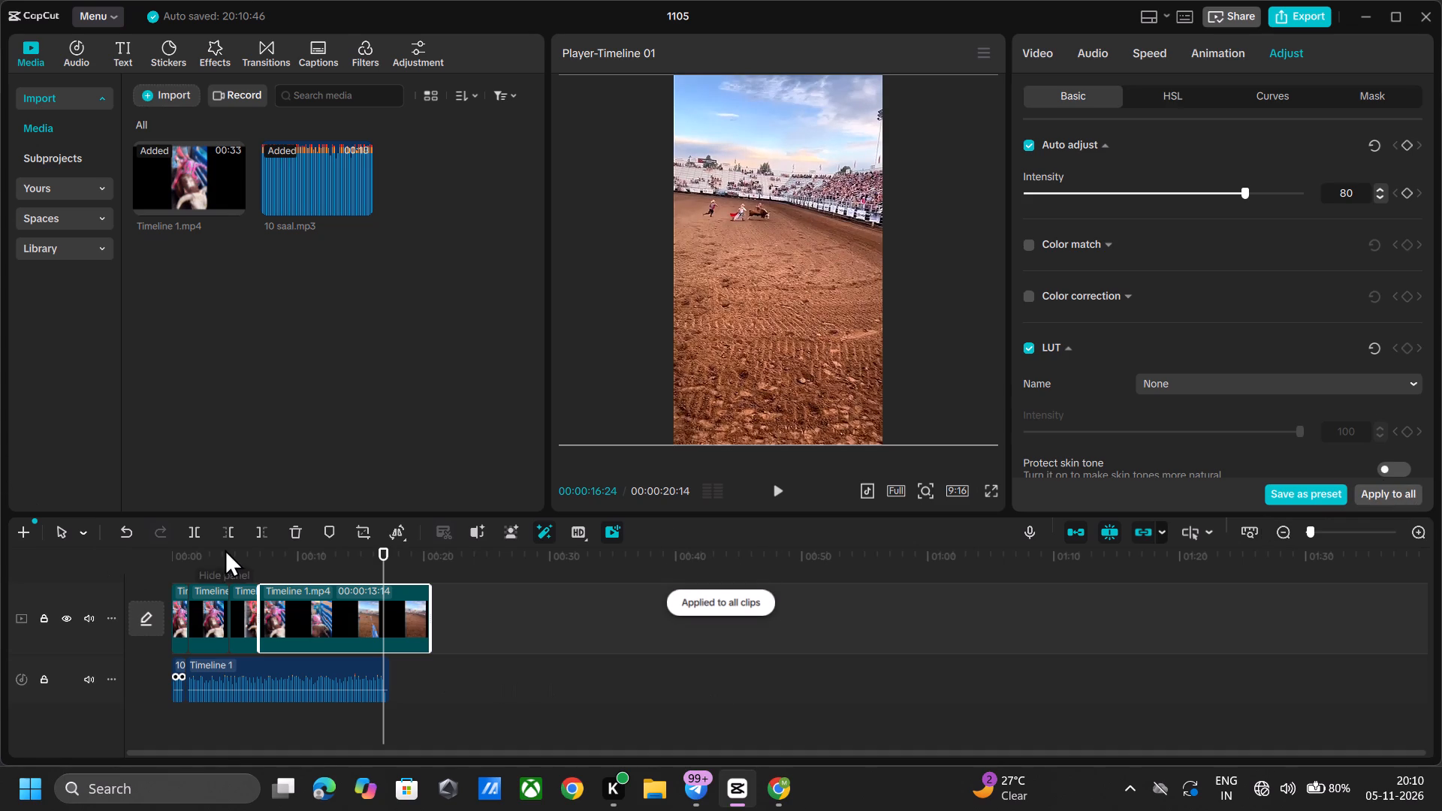
Play the sequence twice from the start, pausing at short intervals, to check the corrected clips up to 00:00:06:18 and 00:00:08:02.
{"action": "left_click_drag", "start_coordinate": [225, 550], "coordinate": [0, 513]}
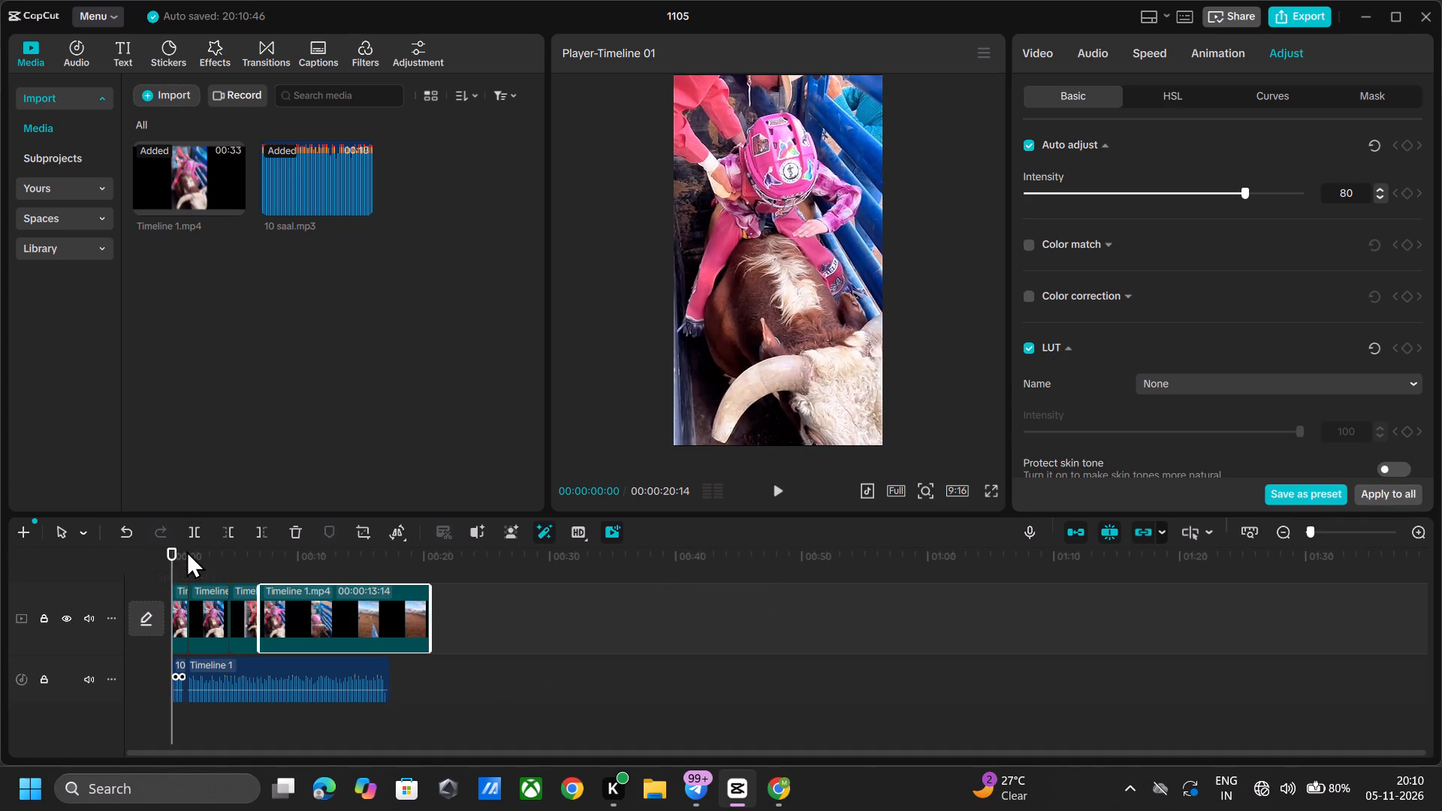
{"action": "key", "text": "space"}
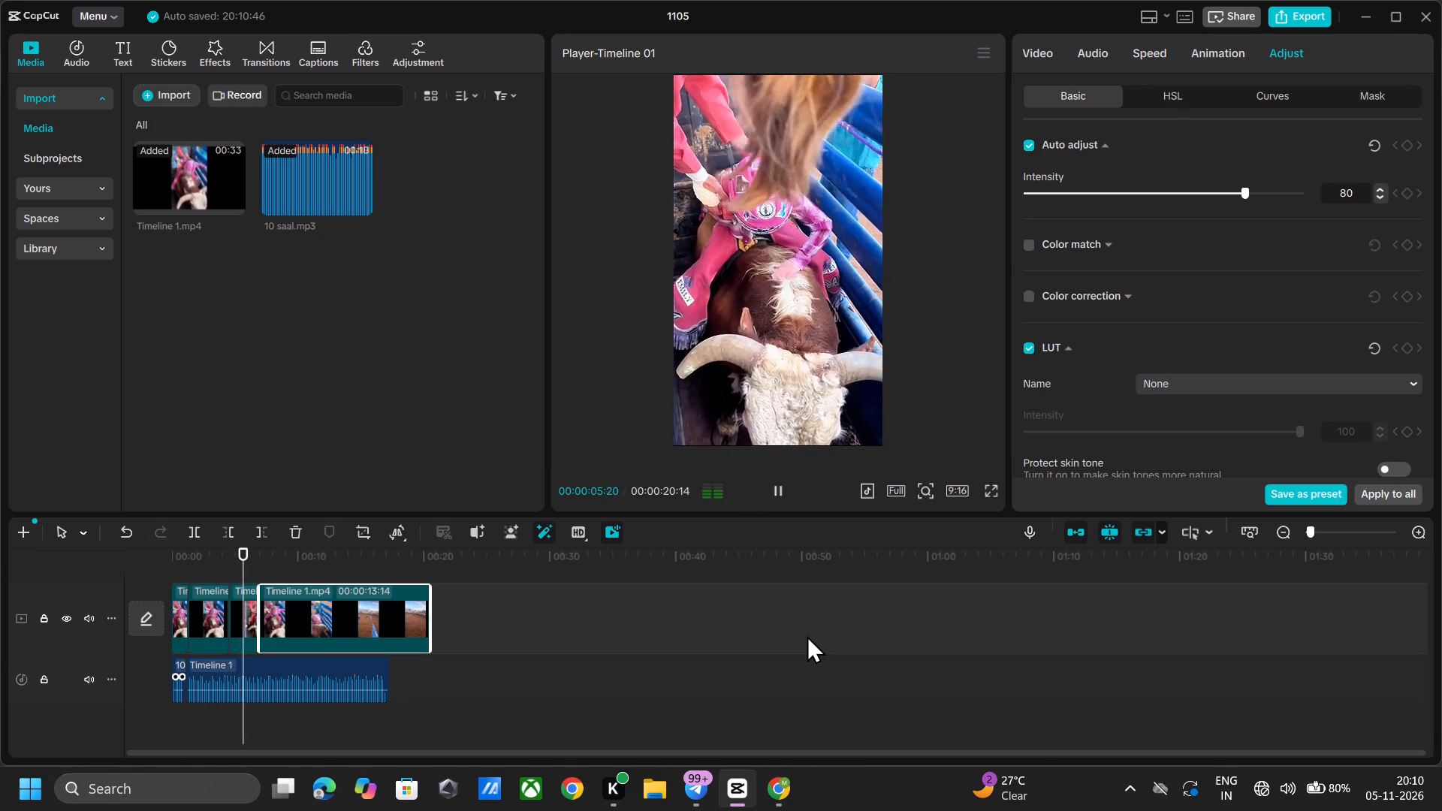
{"action": "key", "text": "space"}
{"action": "key", "text": "space"}
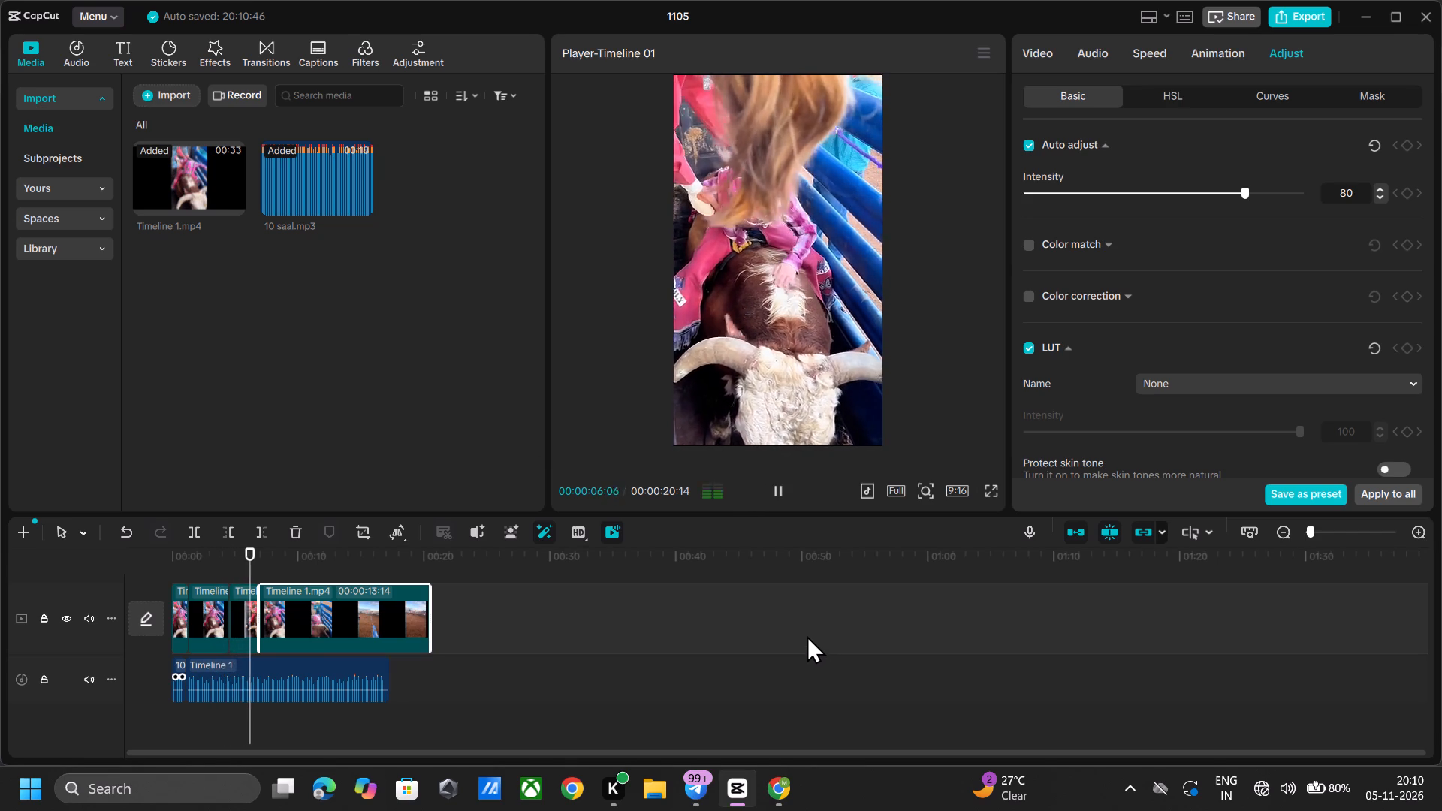
{"action": "key", "text": "space"}
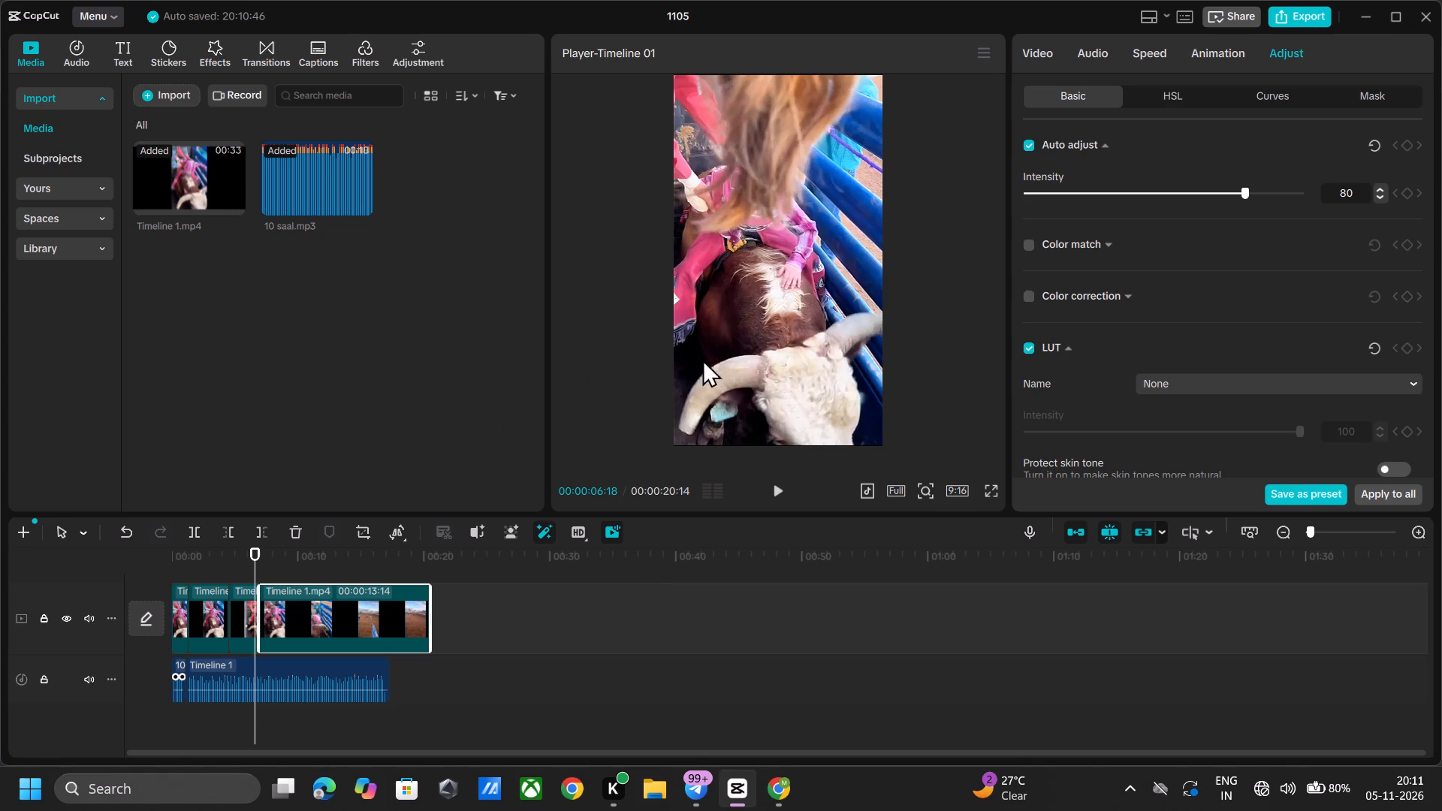
{"action": "left_click", "coordinate": [167, 560]}
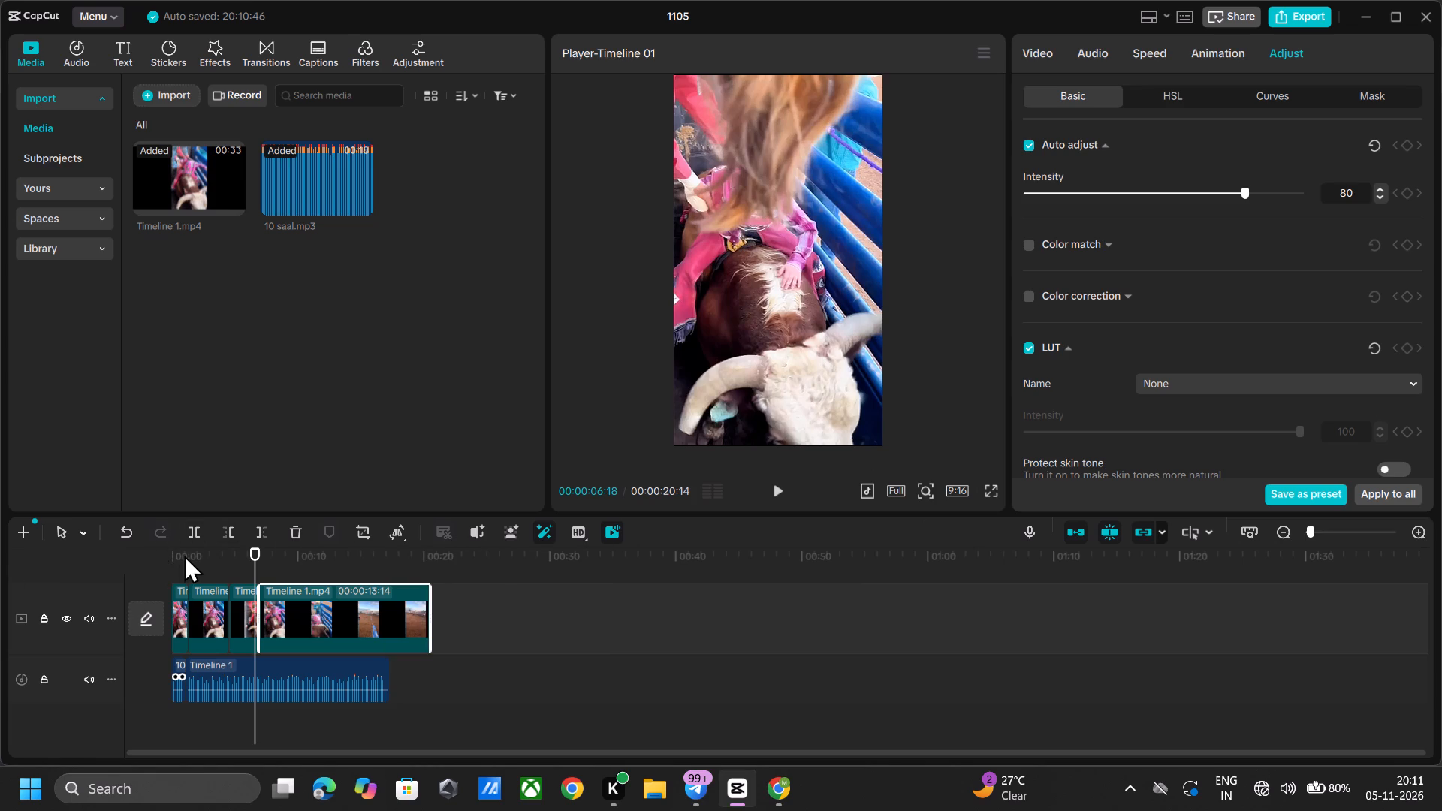
{"action": "left_click", "coordinate": [184, 555]}
{"action": "left_click_drag", "start_coordinate": [186, 560], "coordinate": [0, 588]}
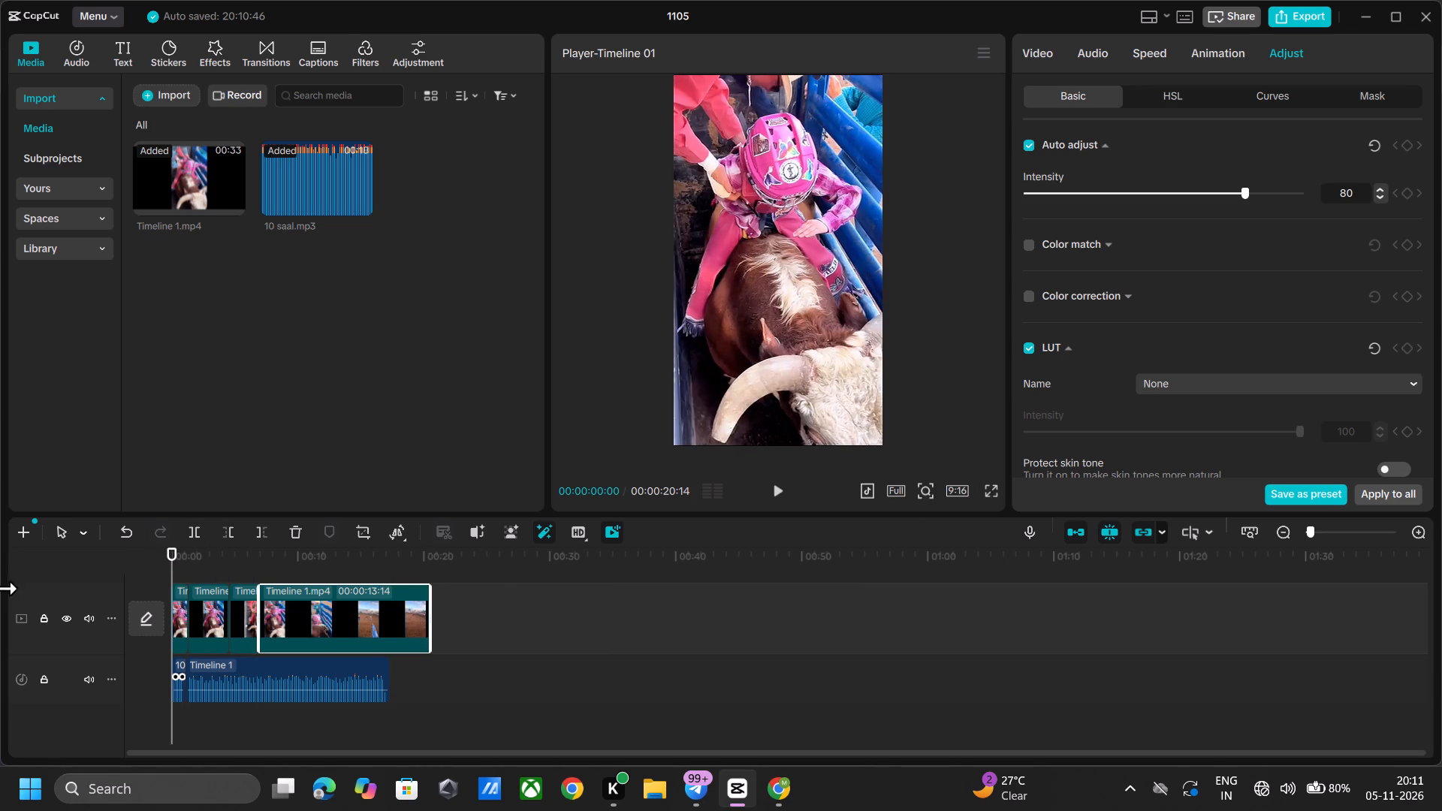
{"action": "key", "text": "space"}
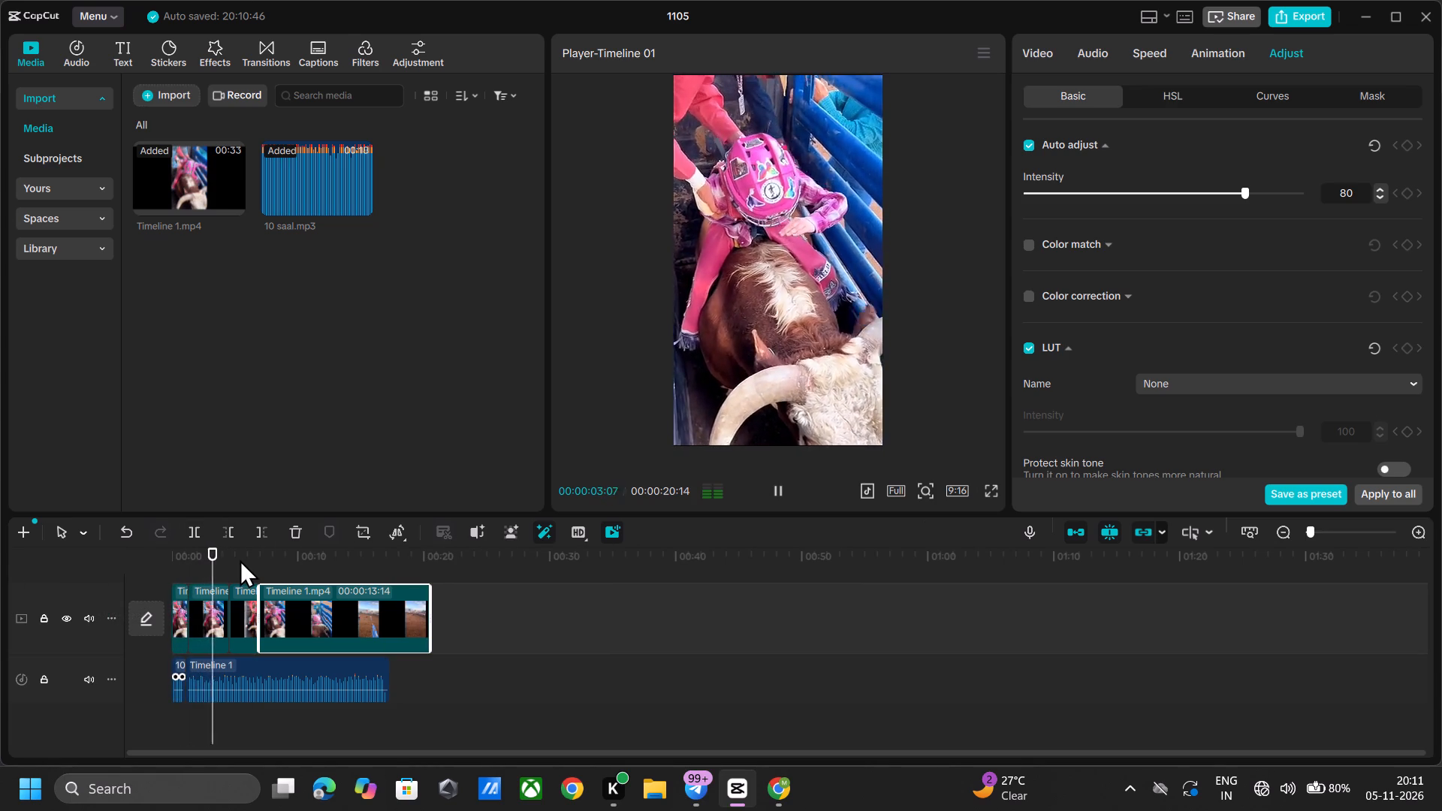
{"action": "key", "text": "space"}
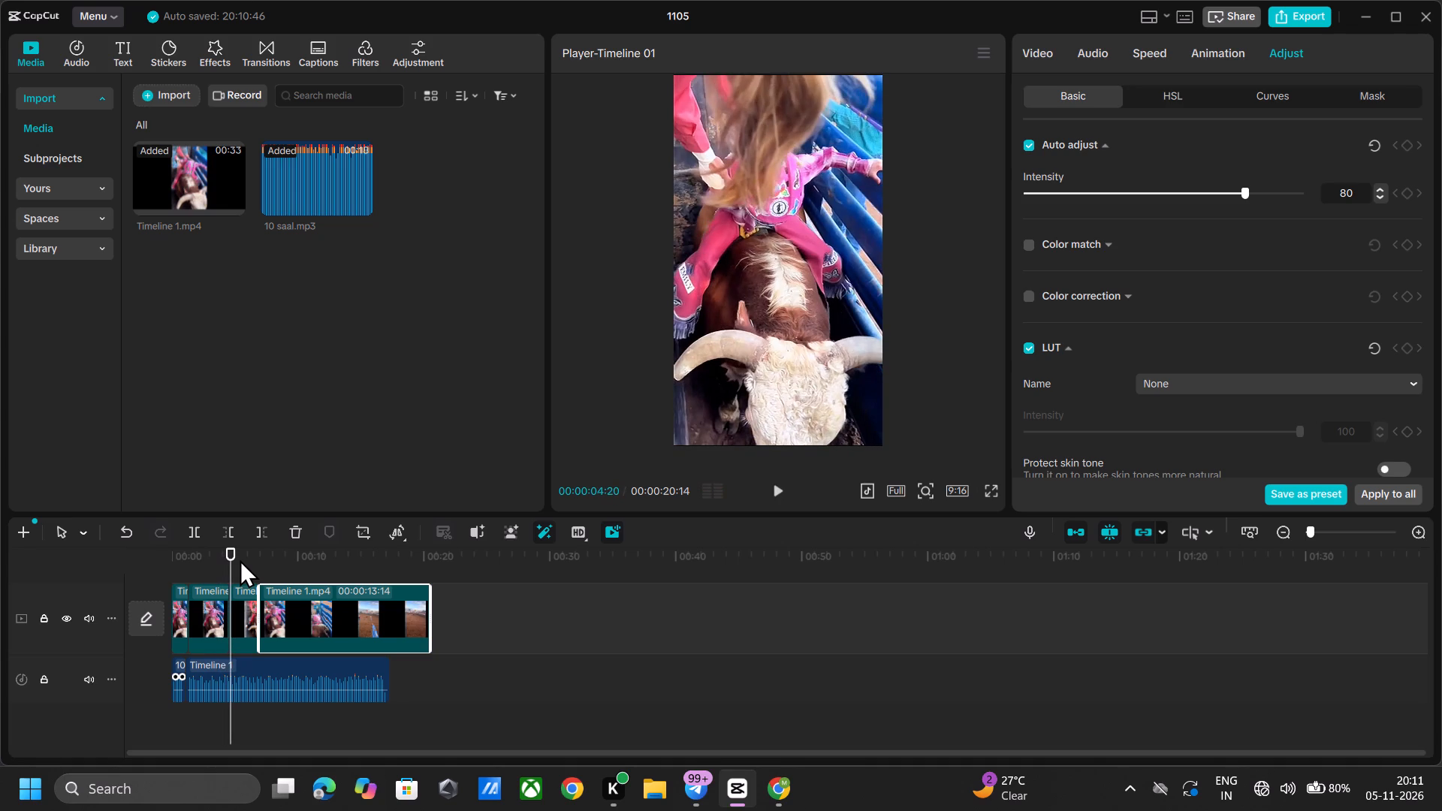
{"action": "key", "text": "space"}
{"action": "key", "text": "space"}
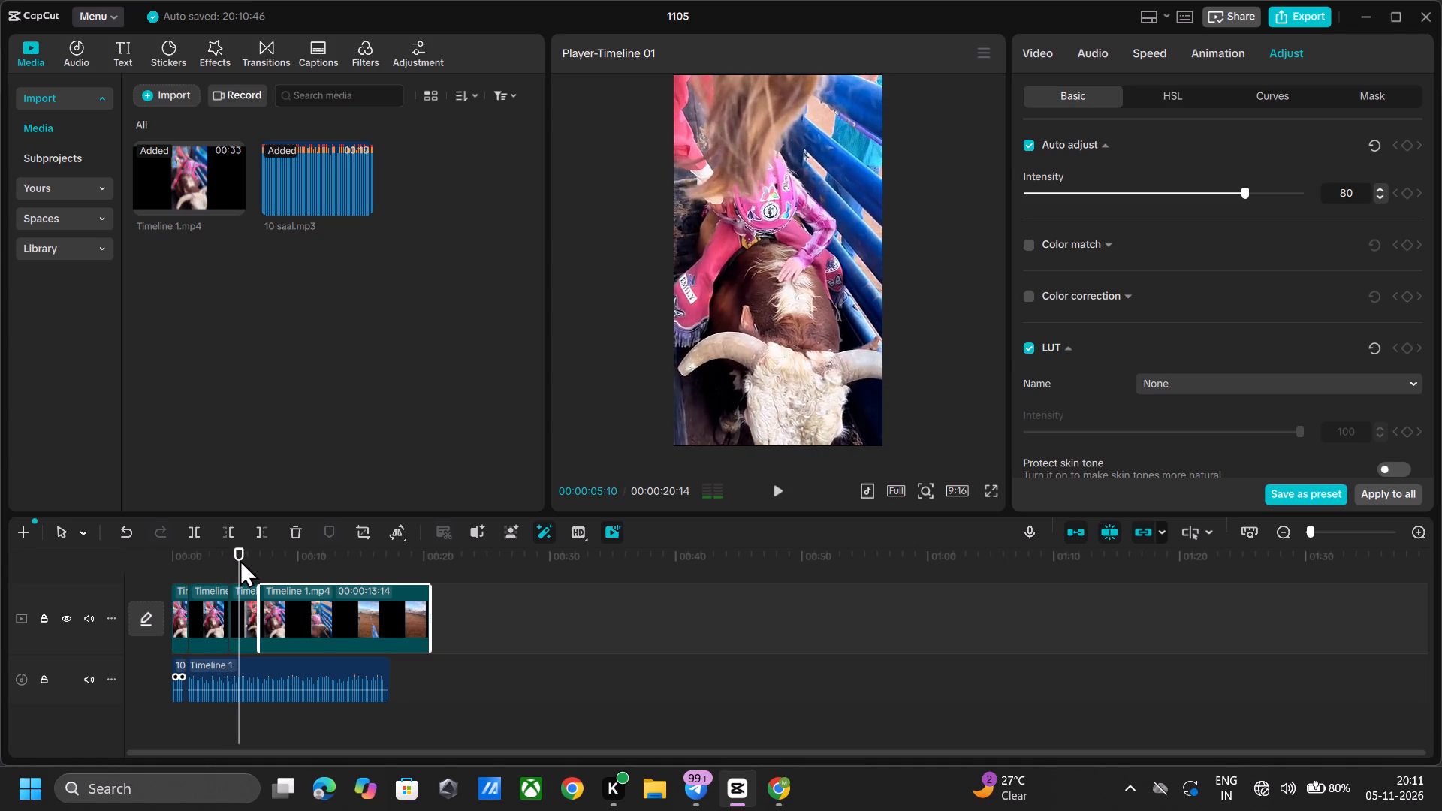
{"action": "key", "text": "space"}
{"action": "key", "text": "space"}
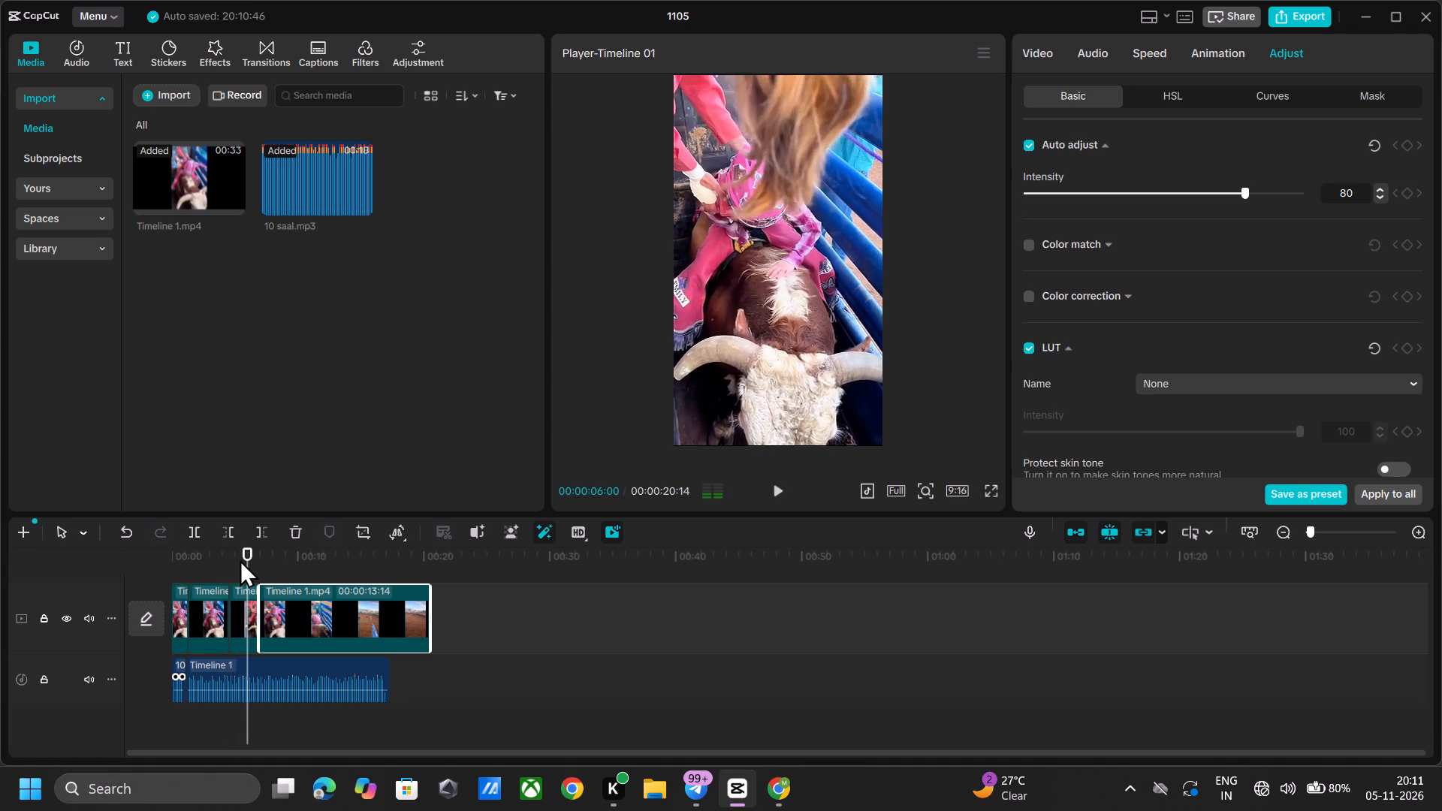
{"action": "key", "text": "space"}
{"action": "key", "text": "space"}
{"action": "key", "text": "space"}
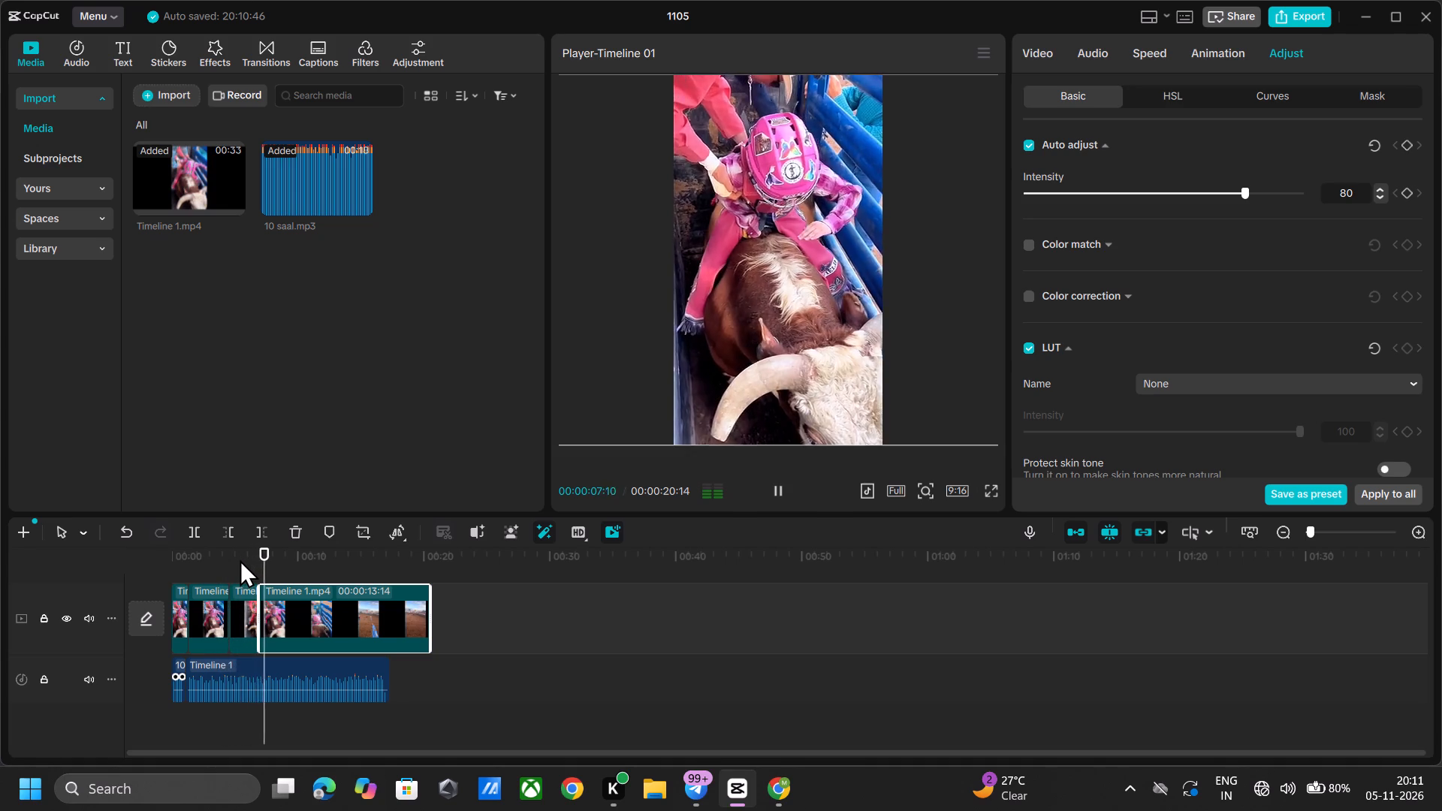
{"action": "key", "text": "space"}
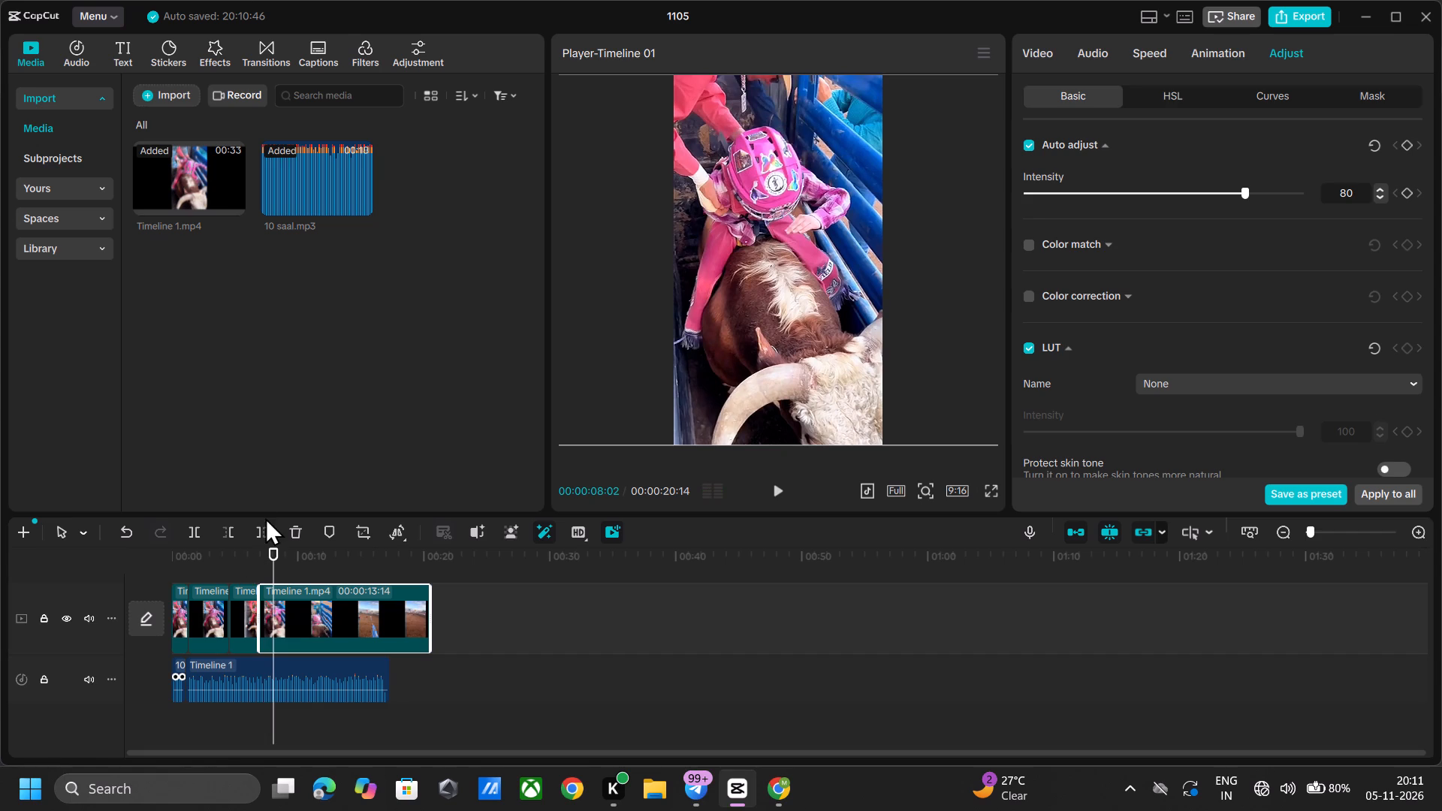
Examine the frames between the start and the cut near 00:00:04:17, selecting the third Timeline 1.mp4 piece.
{"action": "left_click", "coordinate": [231, 561]}
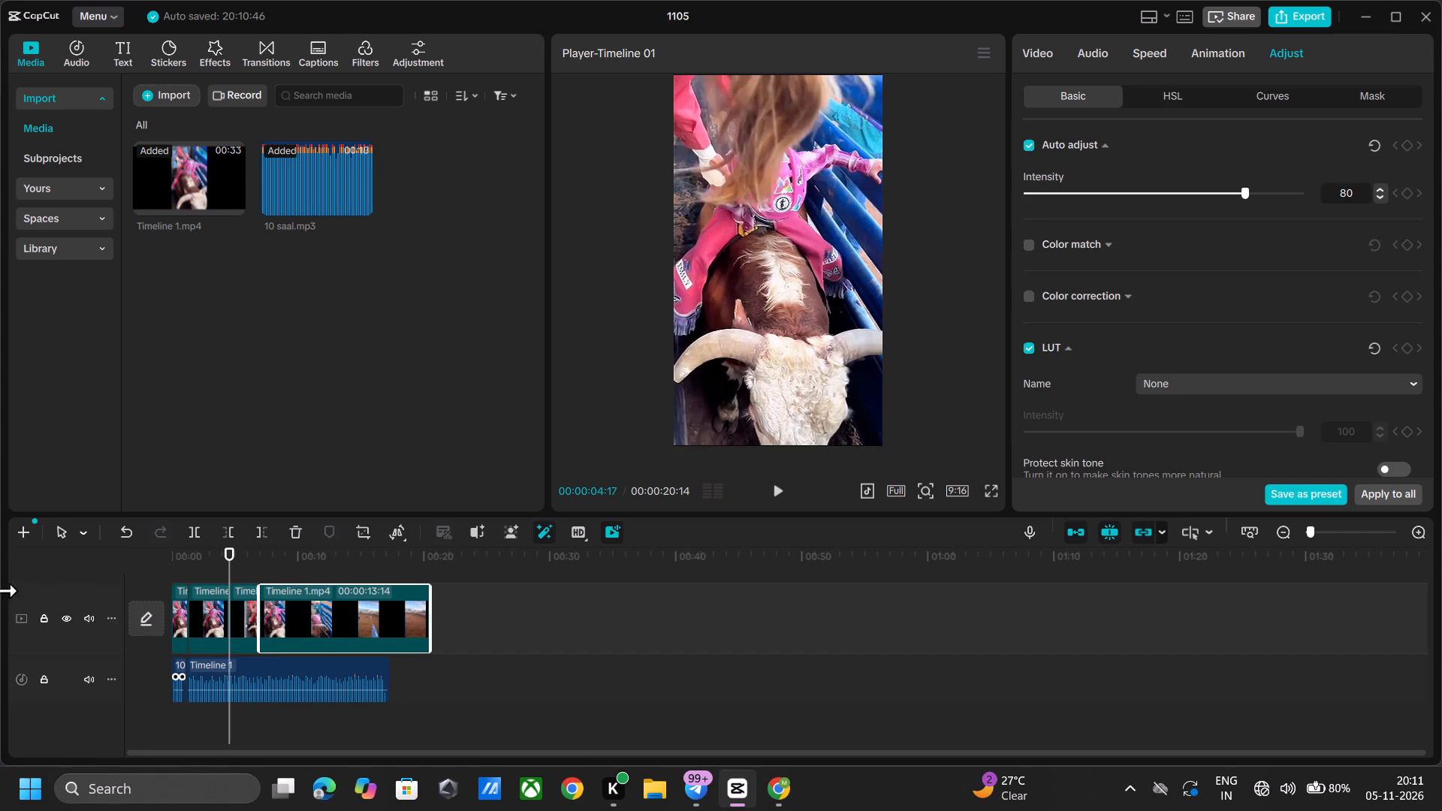
{"action": "left_click", "coordinate": [231, 552]}
{"action": "left_click", "coordinate": [208, 553]}
{"action": "left_click", "coordinate": [229, 547]}
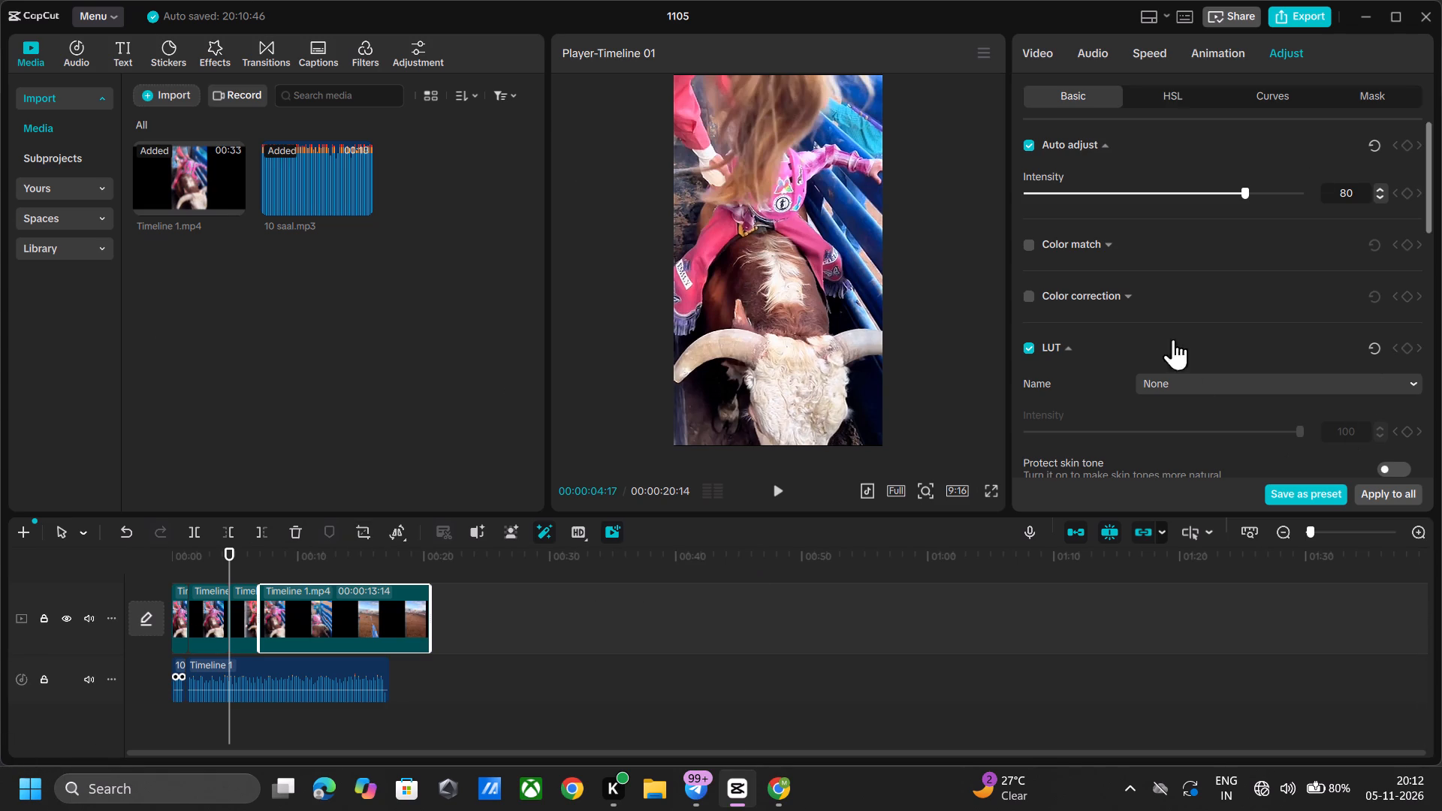
{"action": "left_click", "coordinate": [764, 387]}
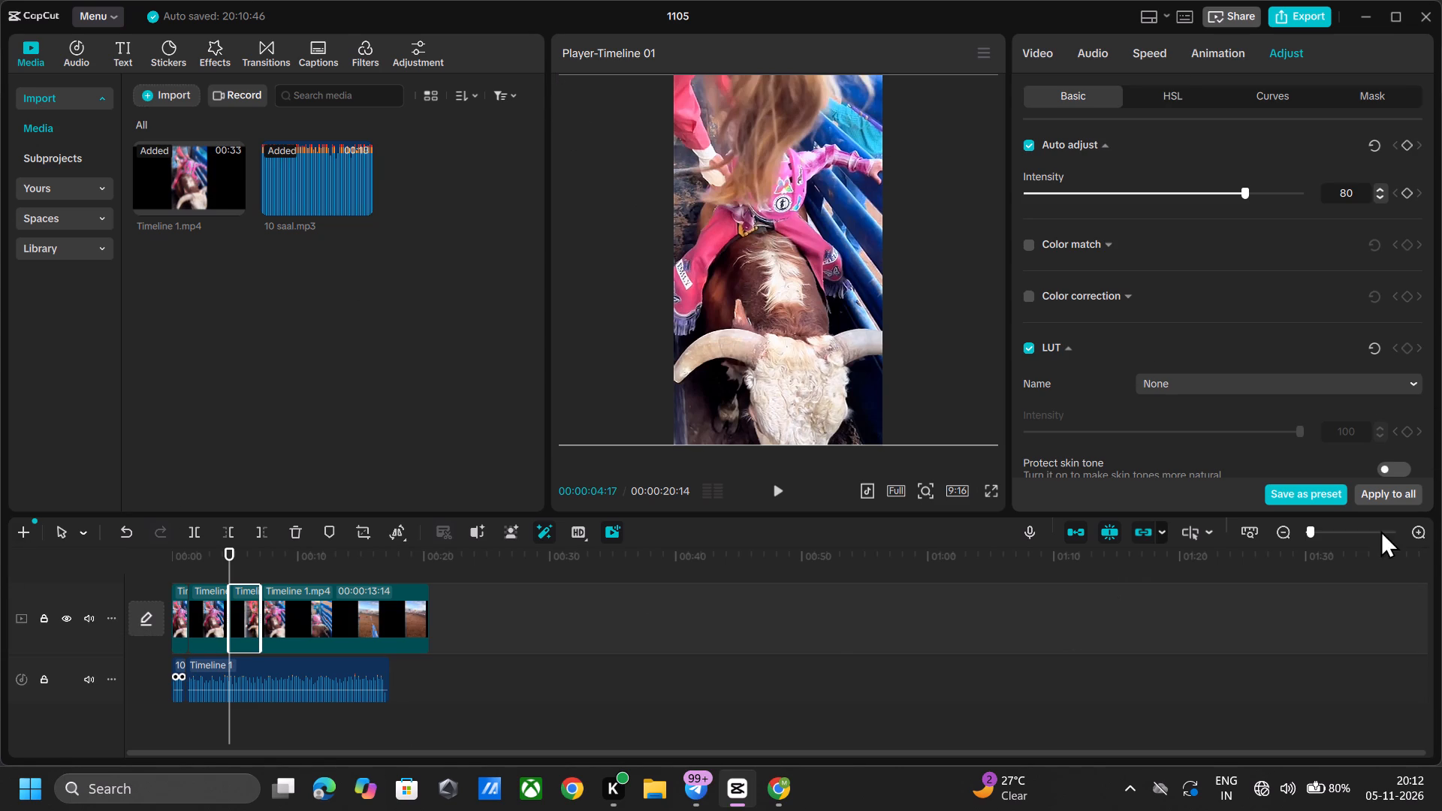
{"action": "left_click", "coordinate": [193, 561]}
{"action": "left_click", "coordinate": [228, 545]}
{"action": "left_click", "coordinate": [219, 548]}
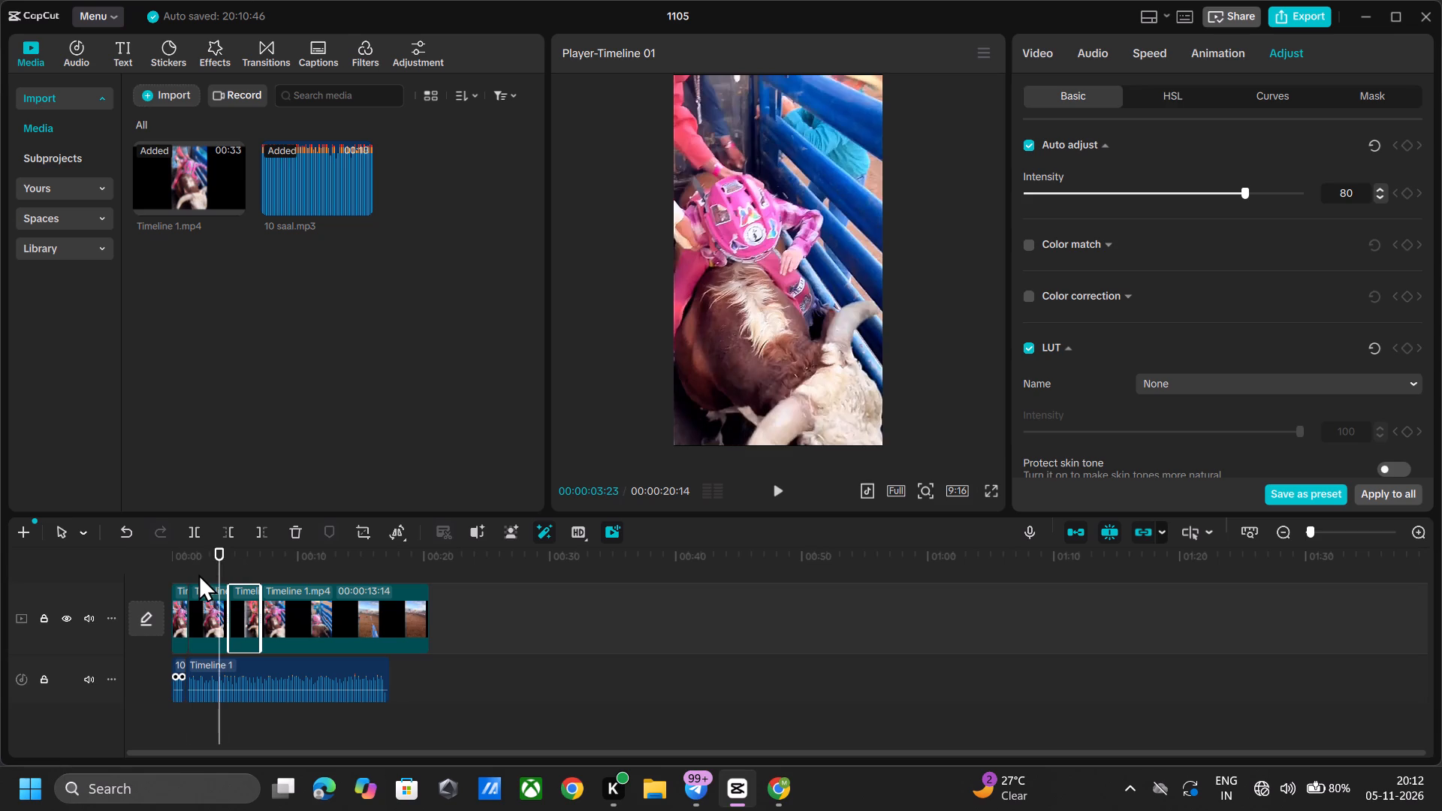
{"action": "left_click", "coordinate": [198, 574]}
{"action": "left_click", "coordinate": [176, 563]}
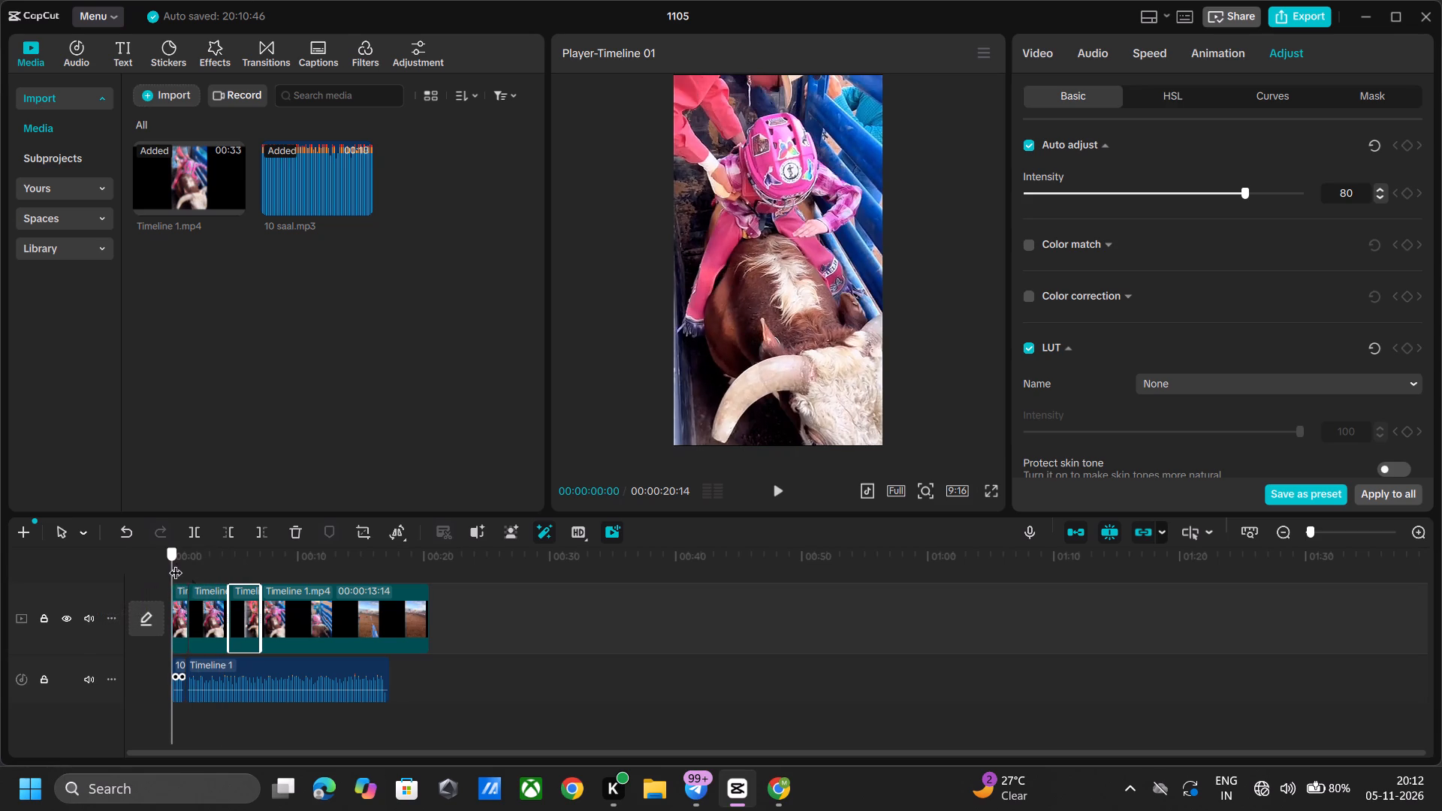
{"action": "left_click", "coordinate": [186, 559]}
{"action": "left_click", "coordinate": [279, 531]}
{"action": "left_click", "coordinate": [195, 556]}
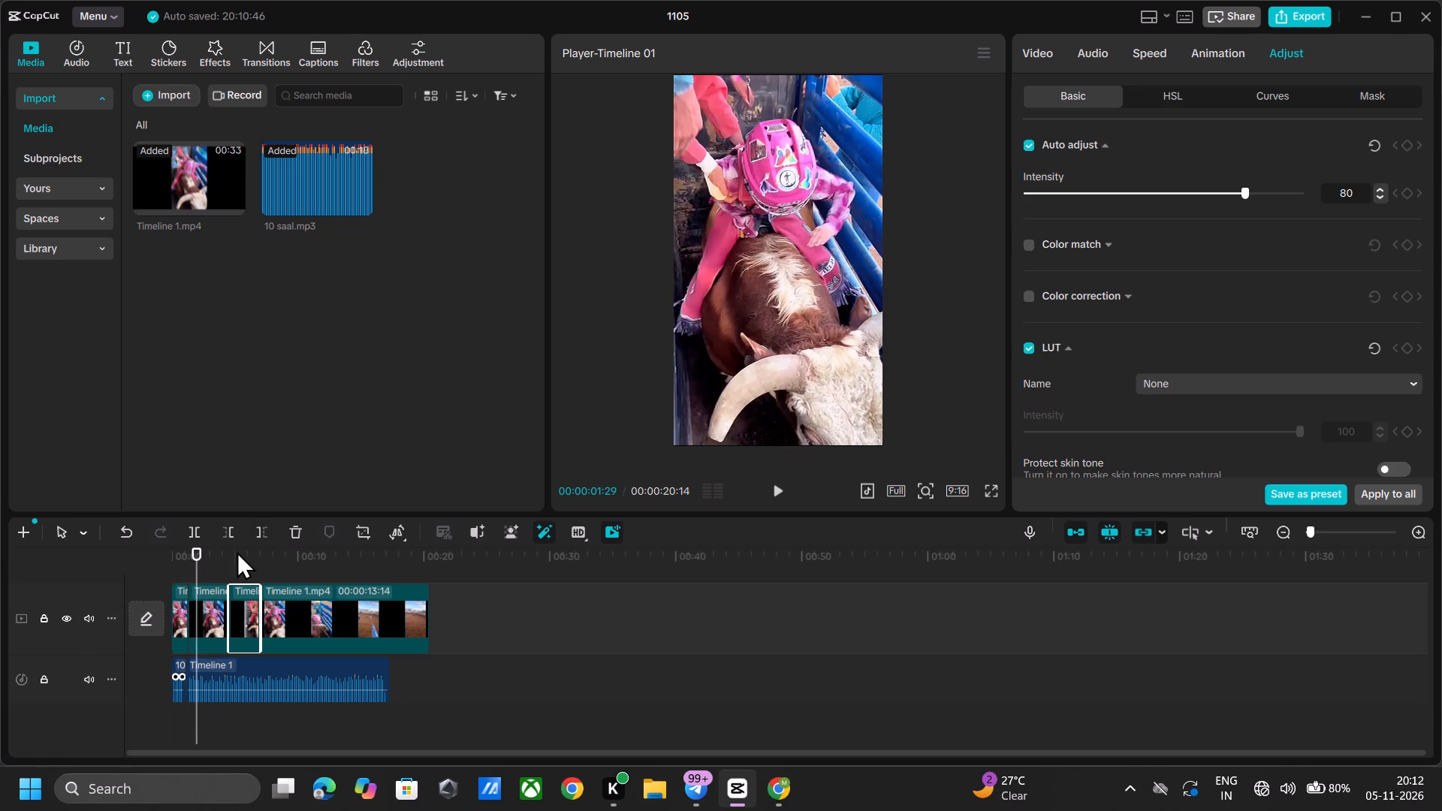
{"action": "left_click", "coordinate": [237, 551]}
{"action": "left_click", "coordinate": [233, 554]}
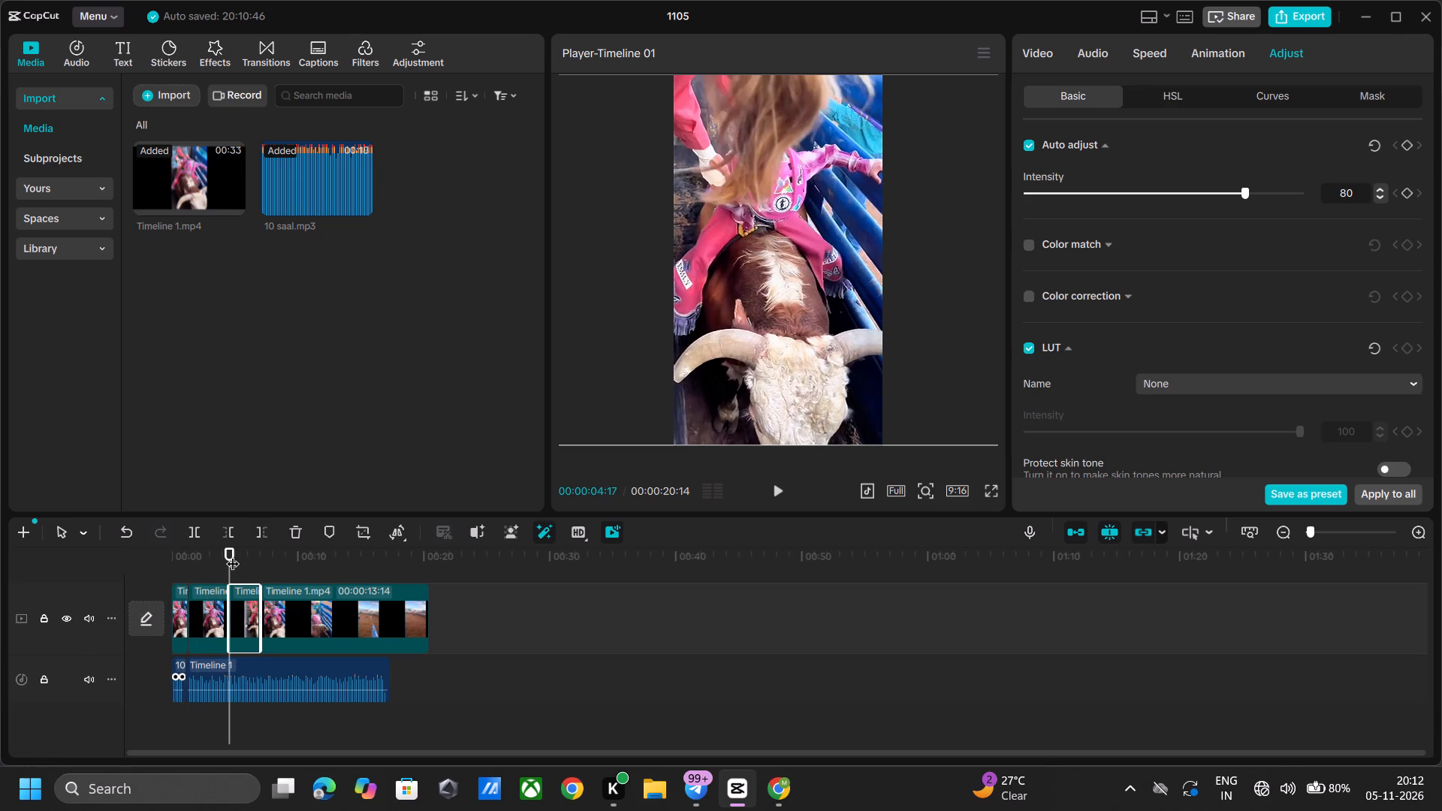
{"action": "left_click", "coordinate": [186, 548]}
{"action": "left_click", "coordinate": [186, 548]}
{"action": "left_click", "coordinate": [167, 550]}
{"action": "left_click_drag", "start_coordinate": [167, 550], "coordinate": [188, 547]}
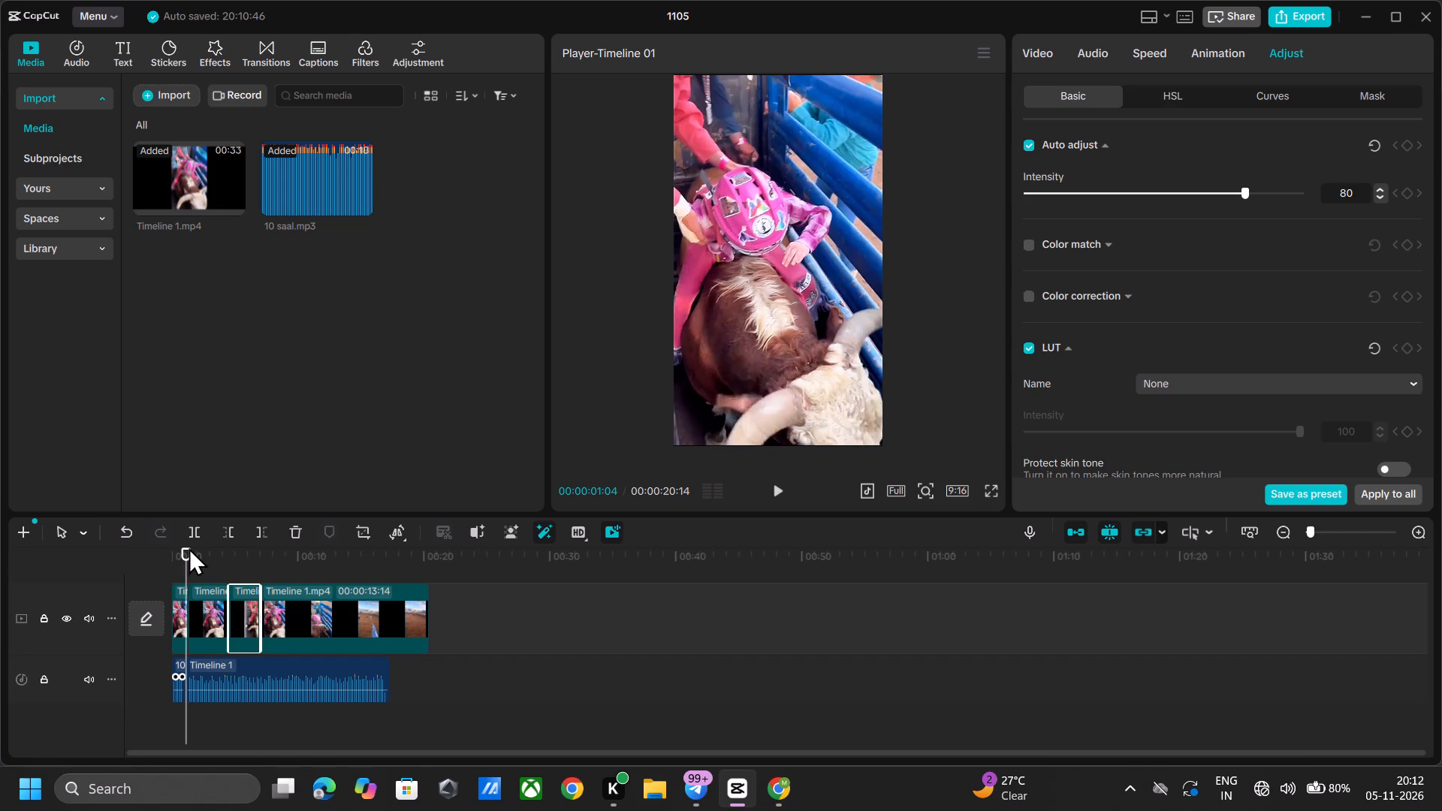
Play from the start in short stretches through the gate opening and stop at 00:00:12:17 in the arena footage.
{"action": "left_click_drag", "start_coordinate": [179, 549], "coordinate": [0, 692]}
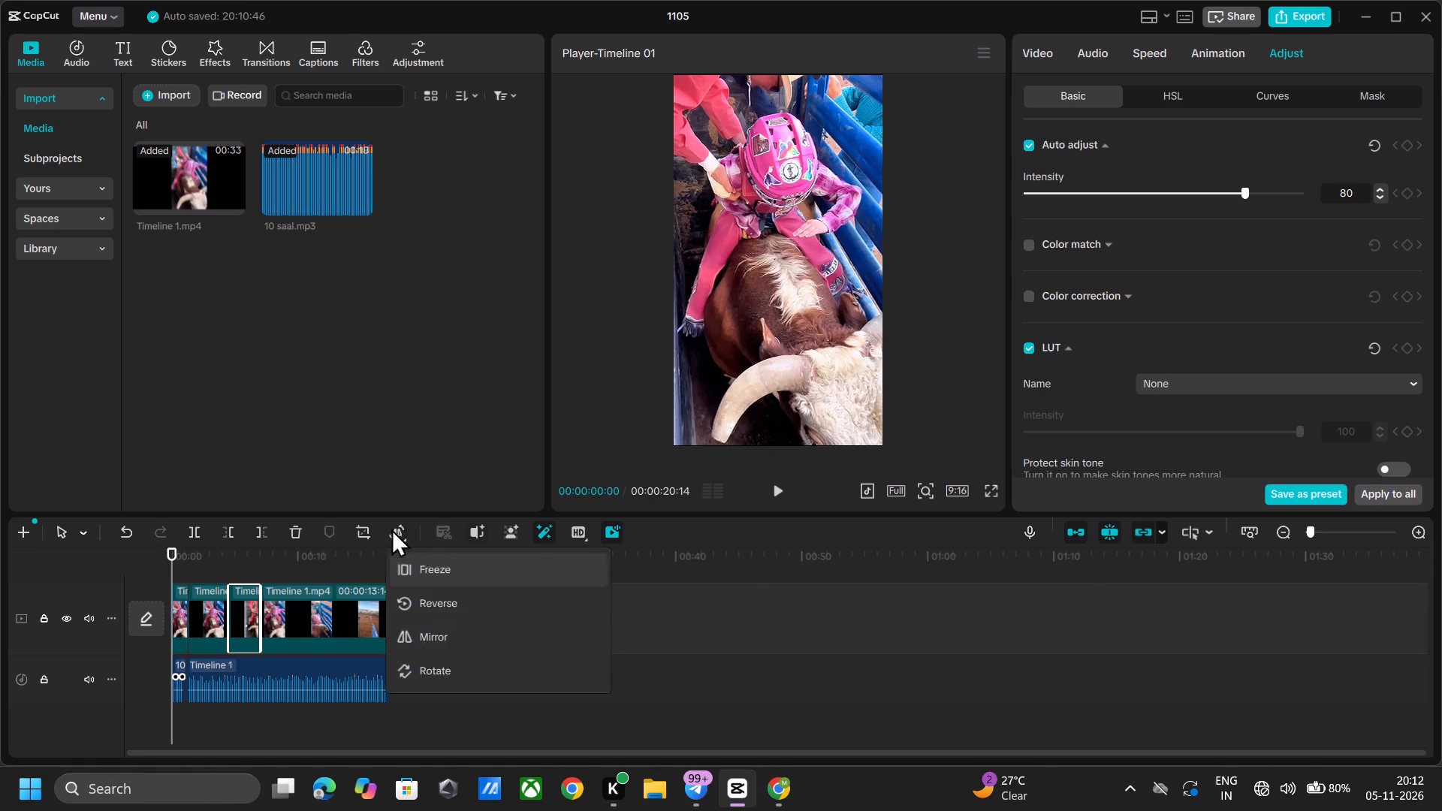
{"action": "left_click", "coordinate": [770, 492]}
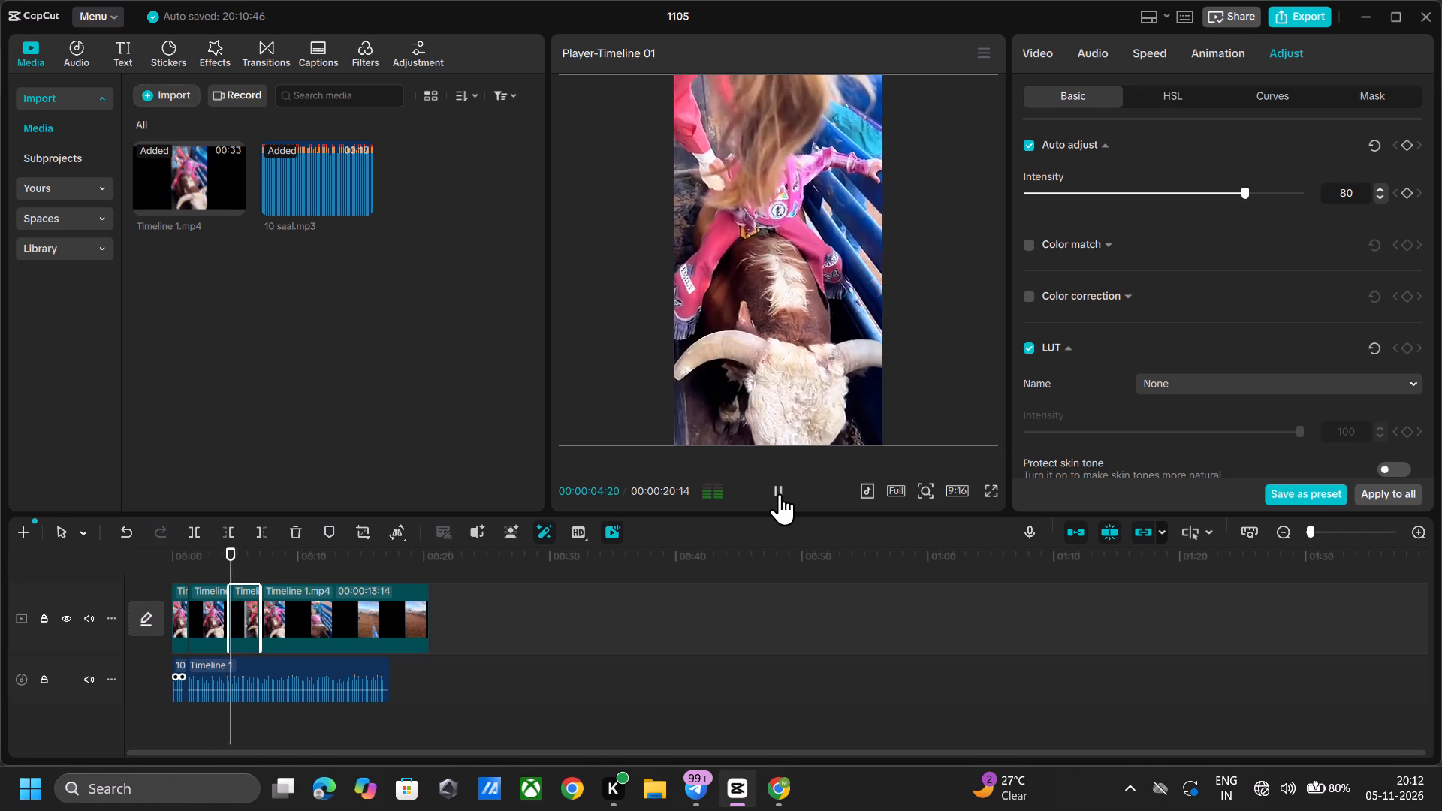
{"action": "left_click", "coordinate": [780, 493]}
{"action": "left_click", "coordinate": [775, 496]}
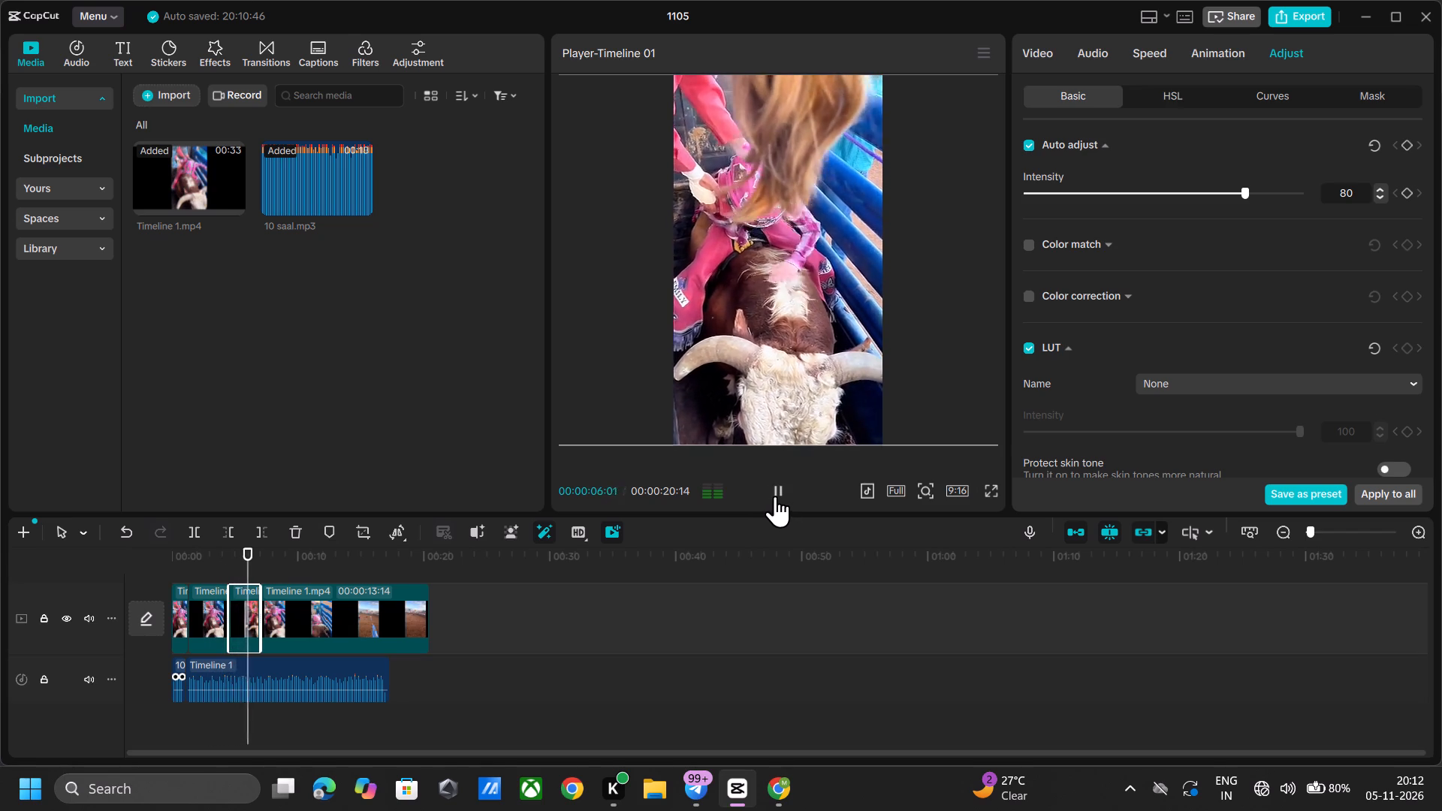
{"action": "left_click", "coordinate": [774, 496]}
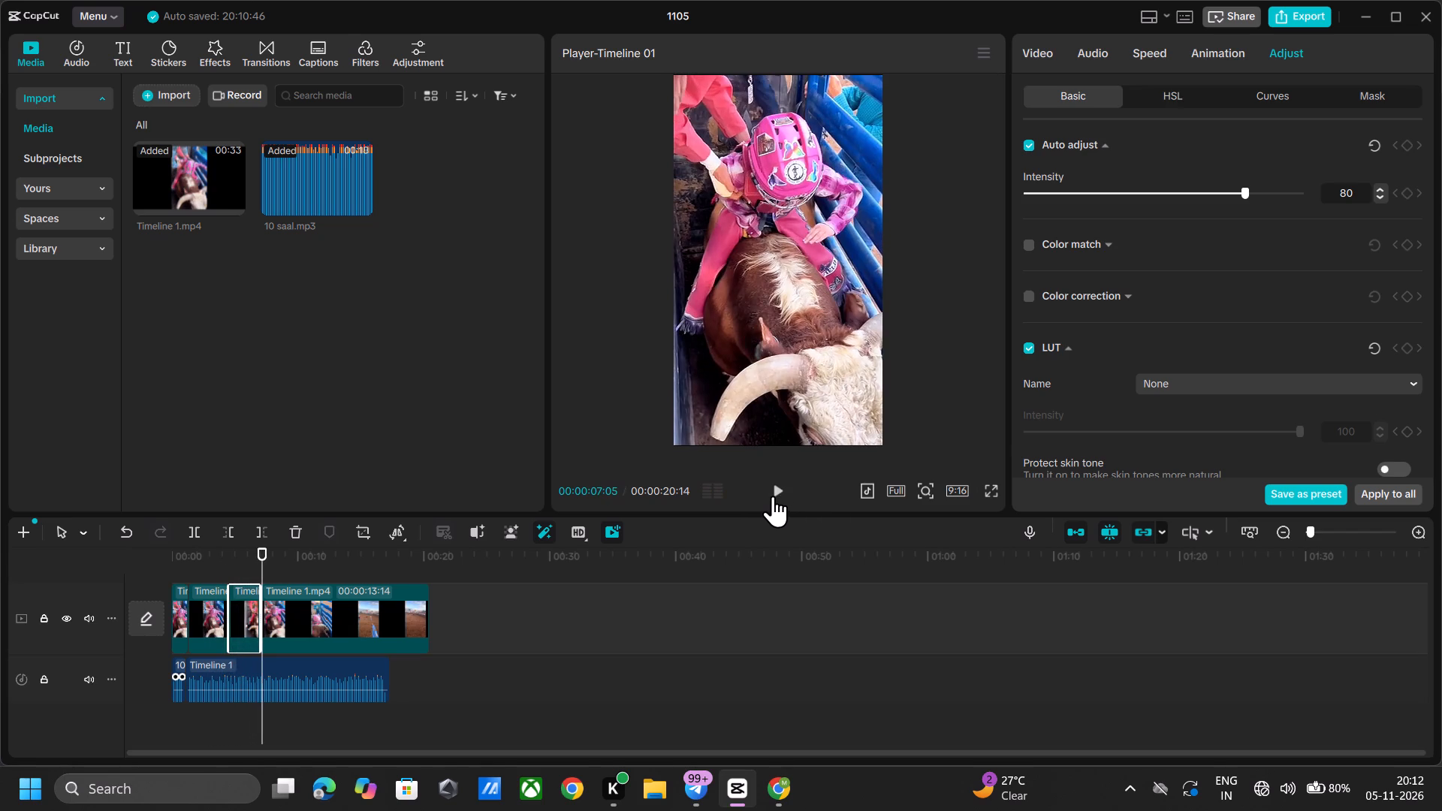
{"action": "left_click", "coordinate": [773, 496]}
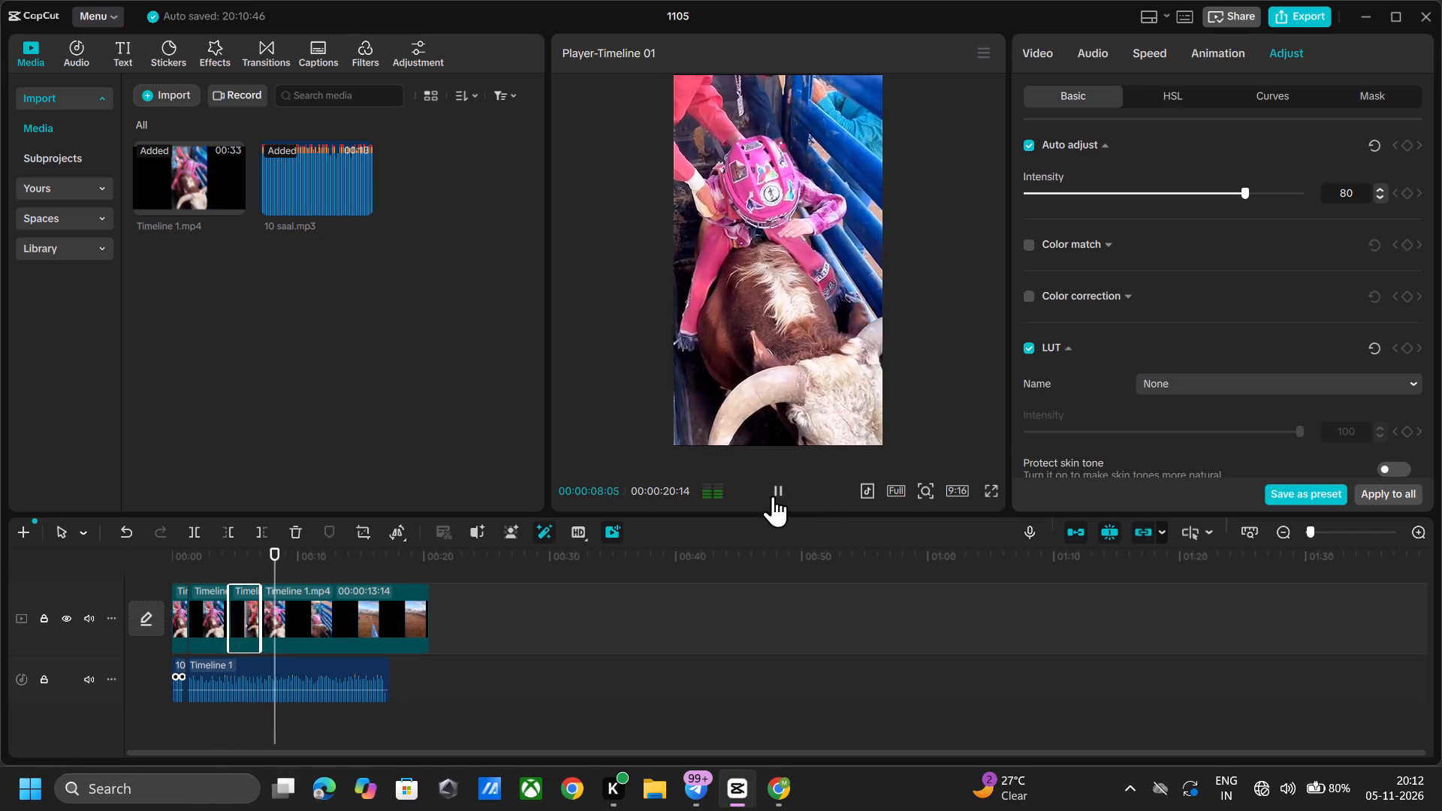
{"action": "left_click", "coordinate": [773, 496]}
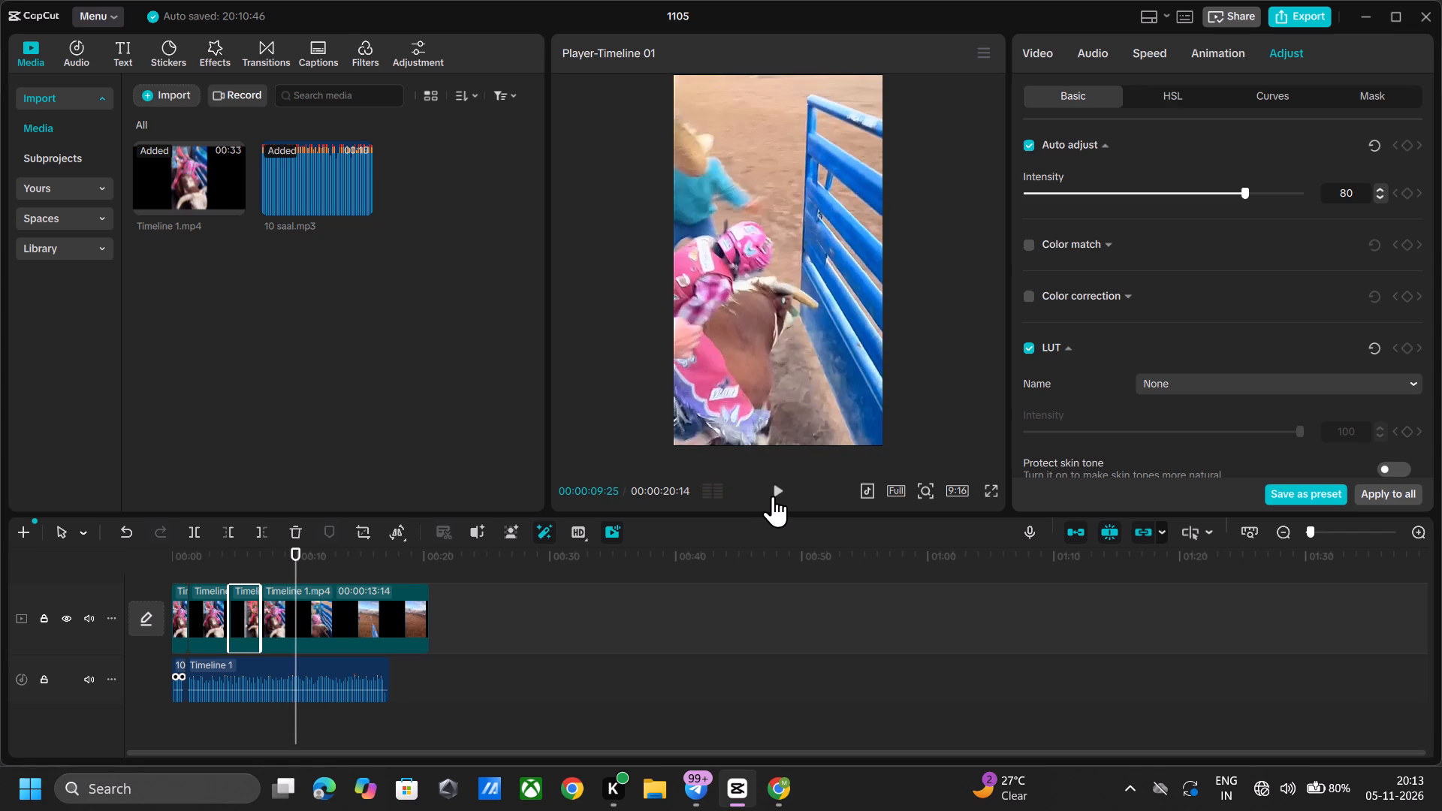
{"action": "left_click", "coordinate": [773, 496]}
{"action": "left_click", "coordinate": [773, 496]}
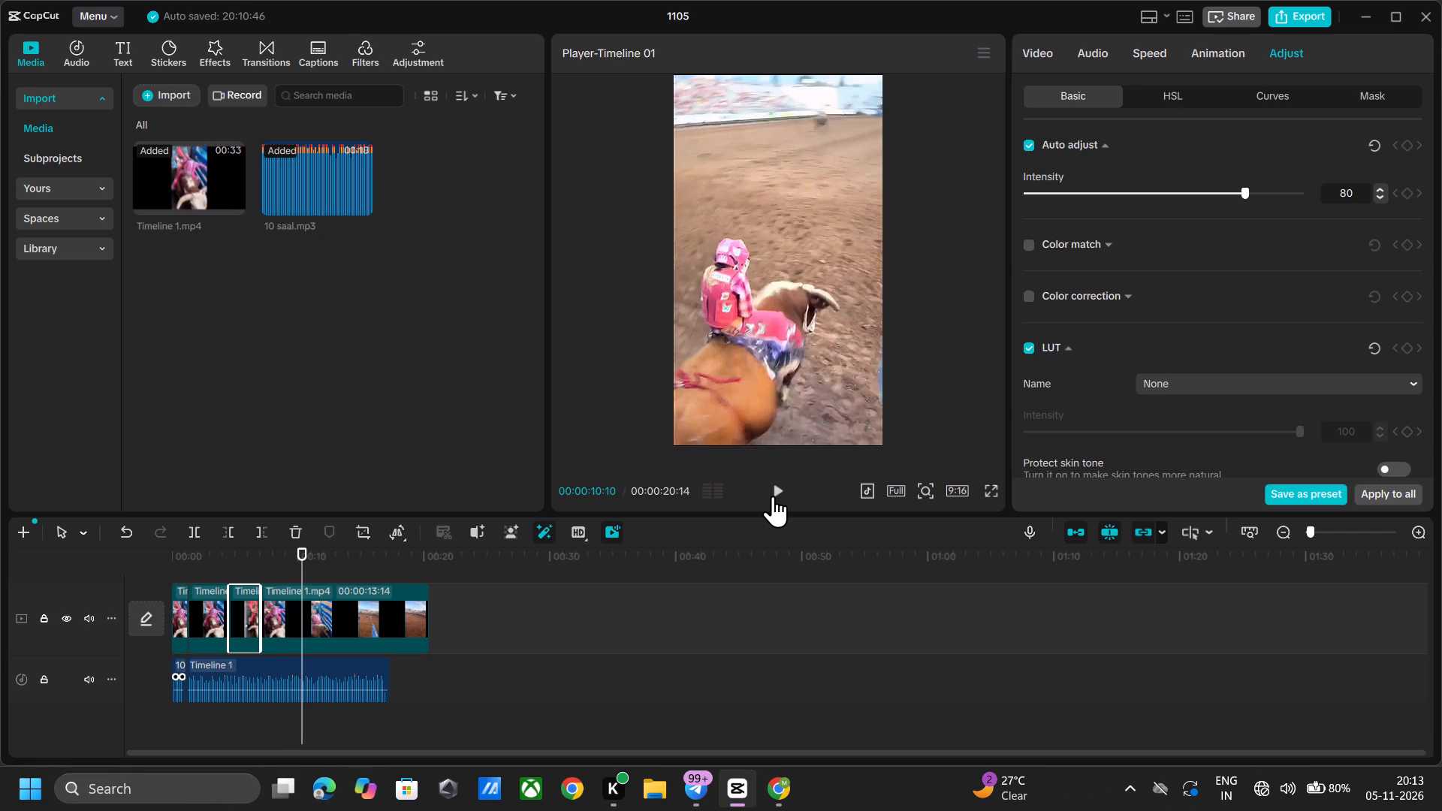
{"action": "left_click", "coordinate": [773, 496]}
{"action": "left_click", "coordinate": [773, 496]}
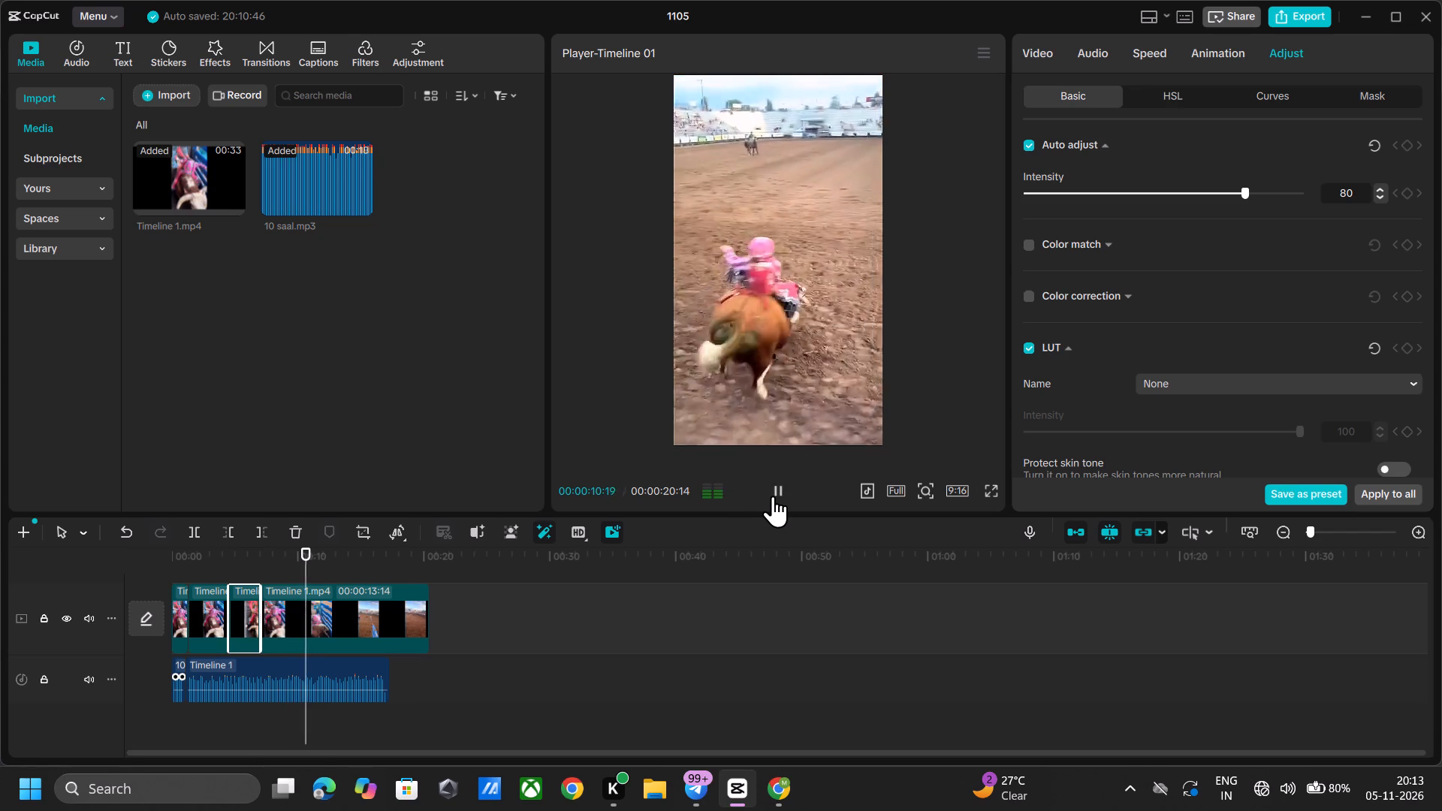
{"action": "left_click", "coordinate": [773, 496]}
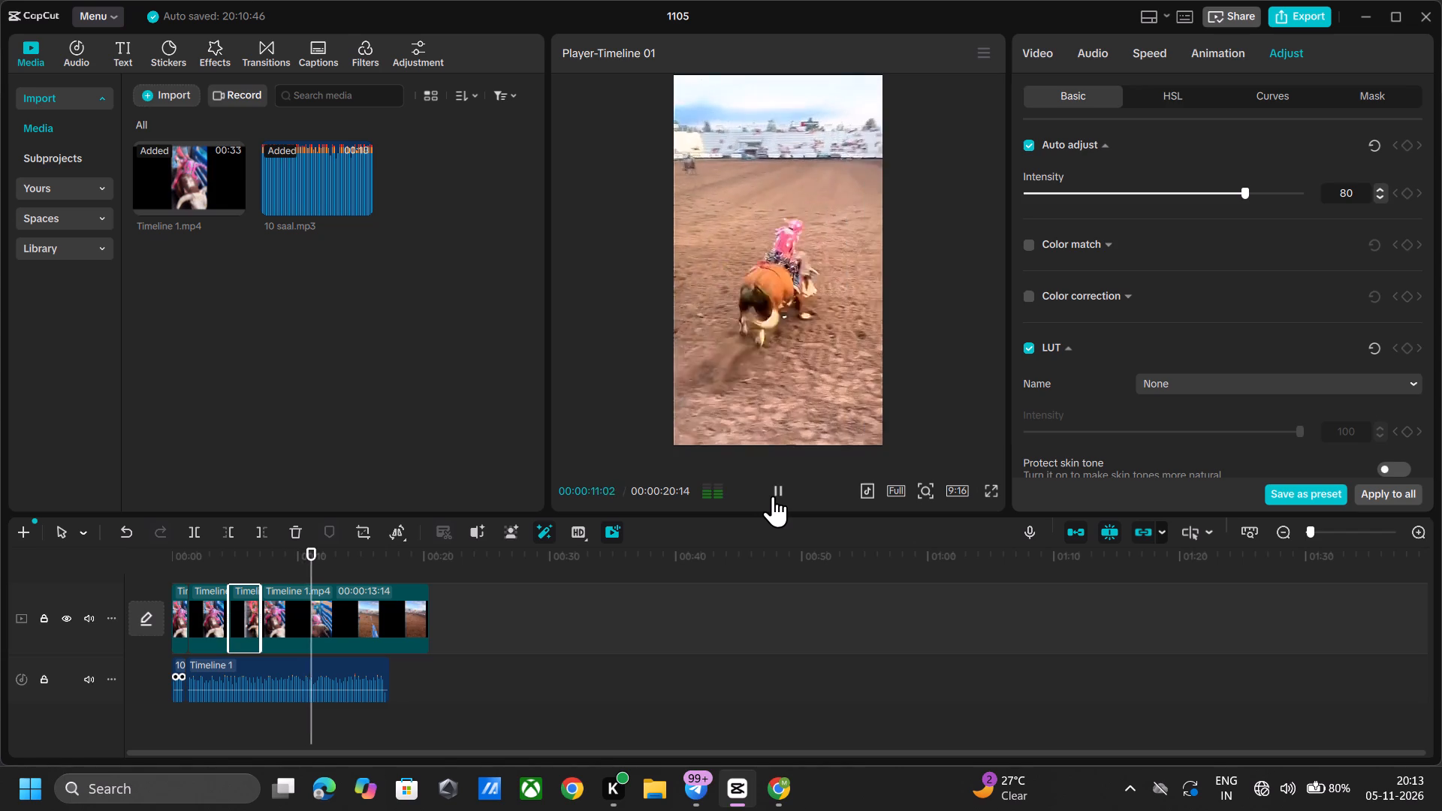
{"action": "left_click", "coordinate": [773, 496]}
{"action": "left_click", "coordinate": [773, 496]}
{"action": "left_click", "coordinate": [773, 496]}
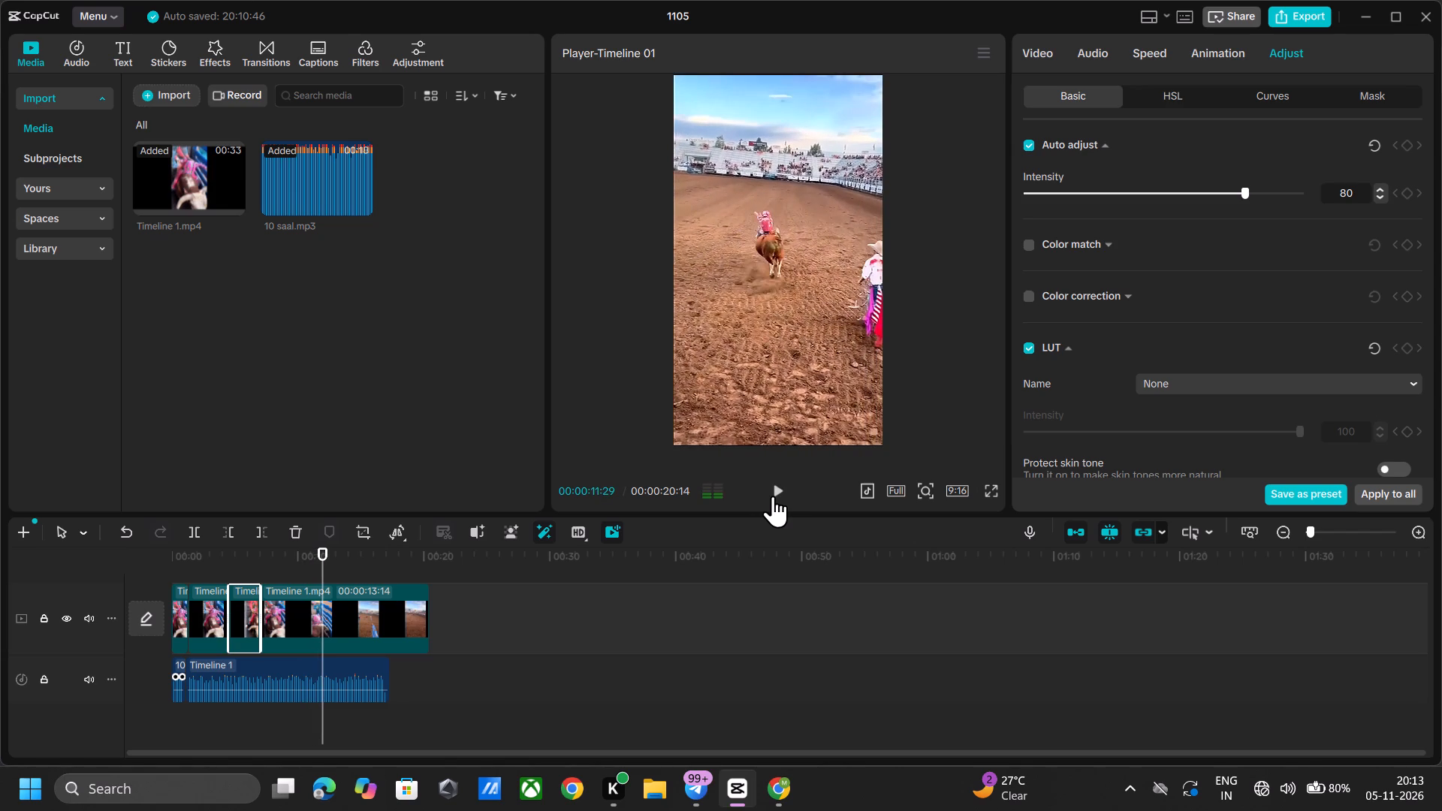
{"action": "left_click", "coordinate": [773, 496]}
{"action": "left_click", "coordinate": [772, 496]}
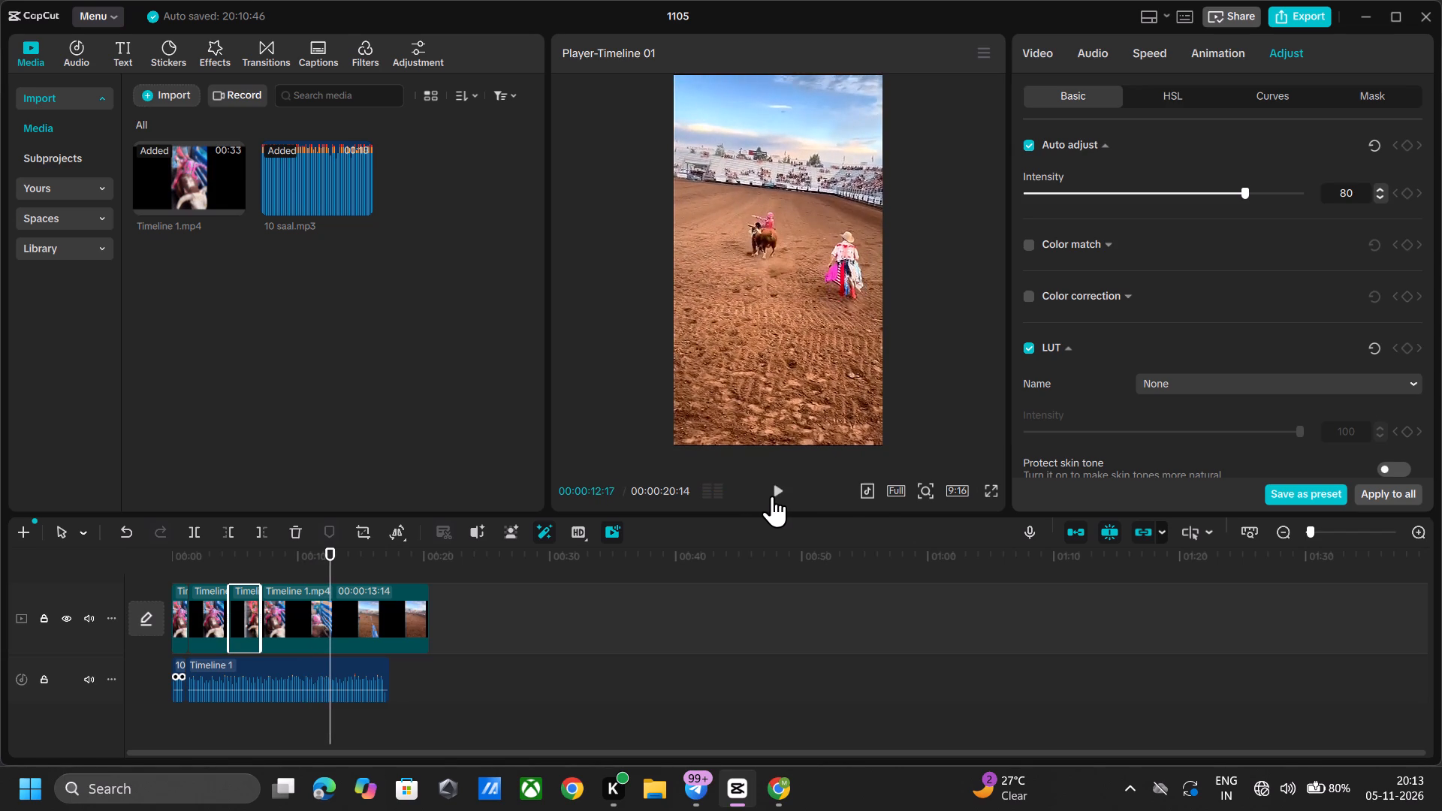
Review the chute footage before the gate opening and split the last Timeline 1.mp4 piece at 00:00:08:27.
{"action": "left_click", "coordinate": [278, 562]}
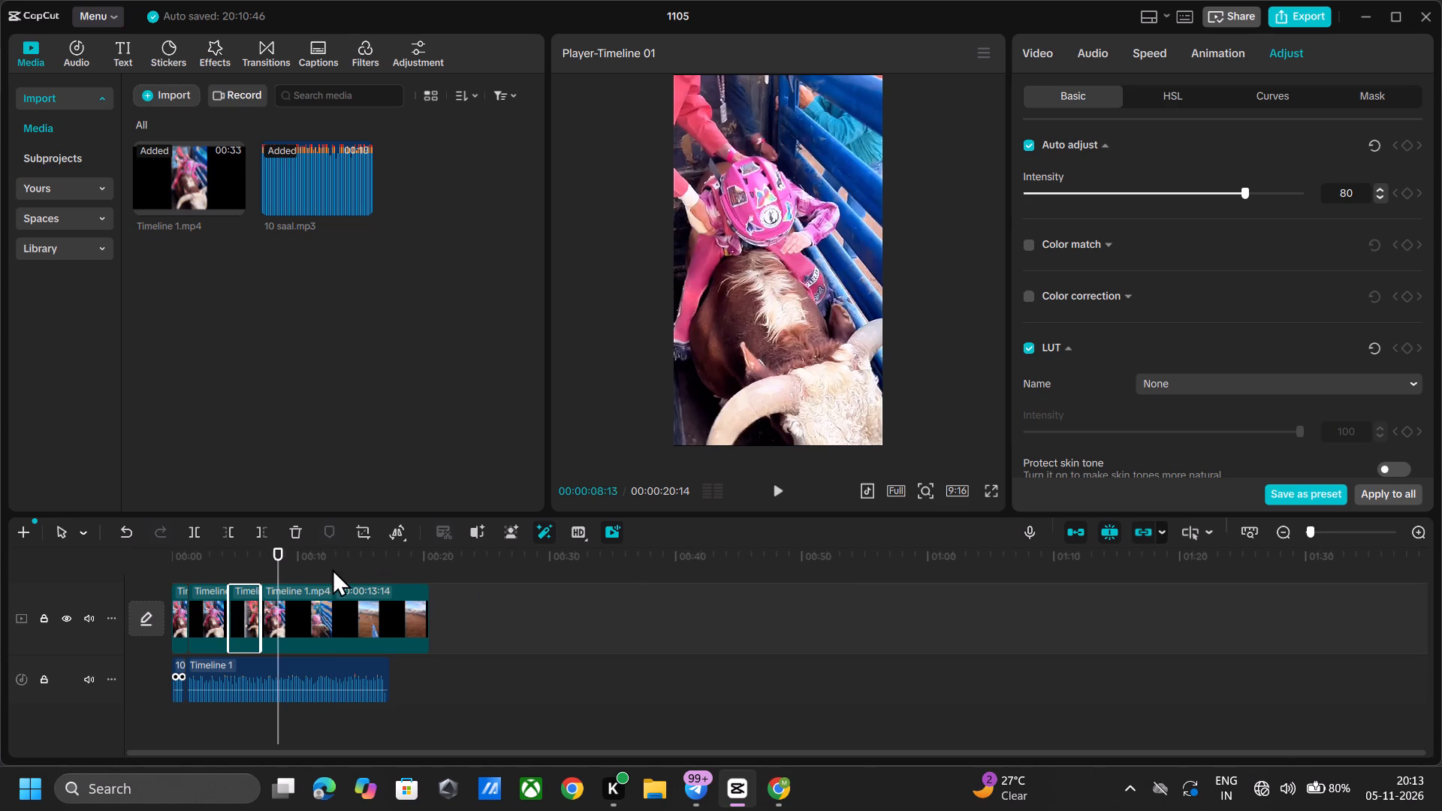
{"action": "left_click", "coordinate": [297, 562]}
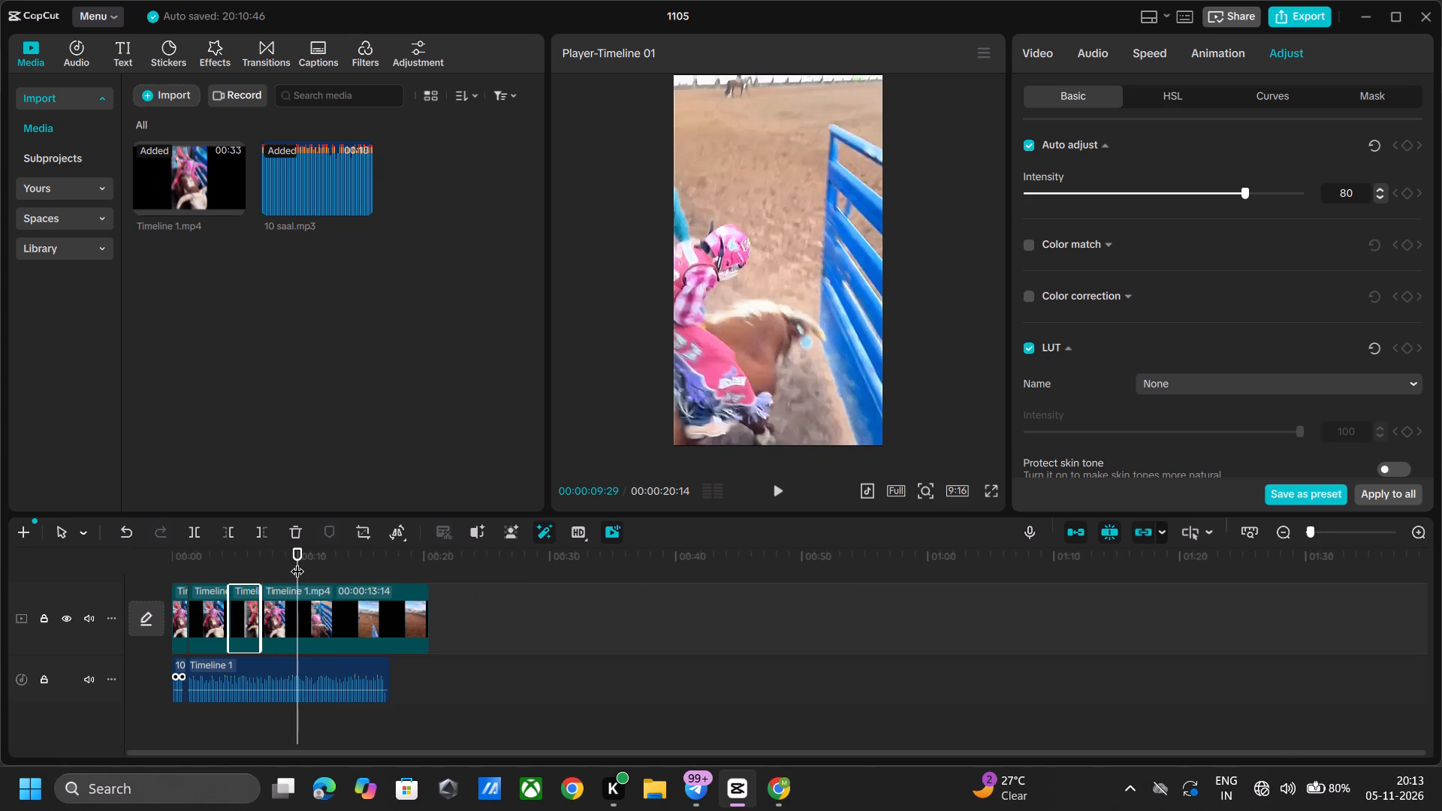
{"action": "left_click", "coordinate": [275, 559]}
{"action": "key", "text": "space"}
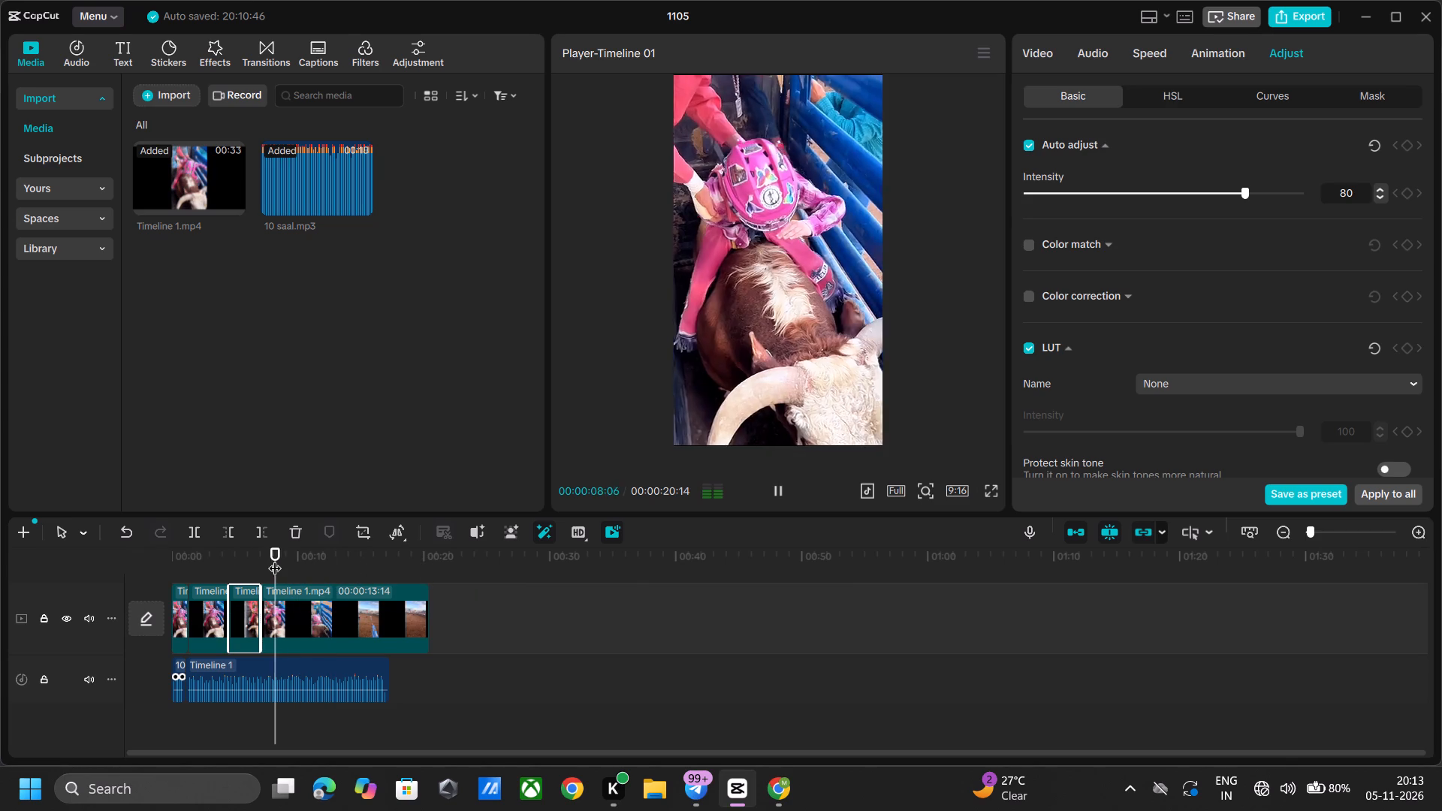
{"action": "key", "text": "space"}
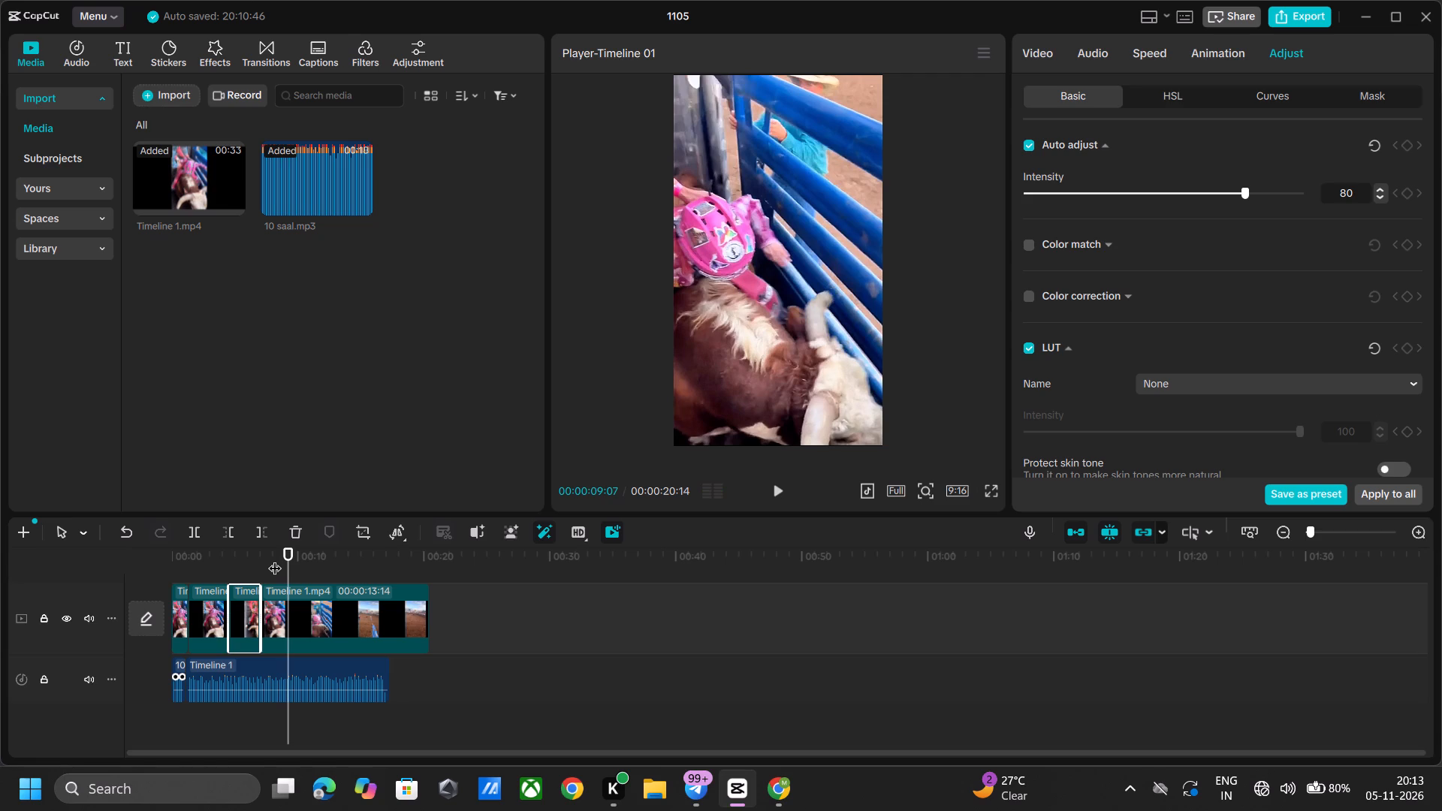
{"action": "left_click", "coordinate": [276, 567]}
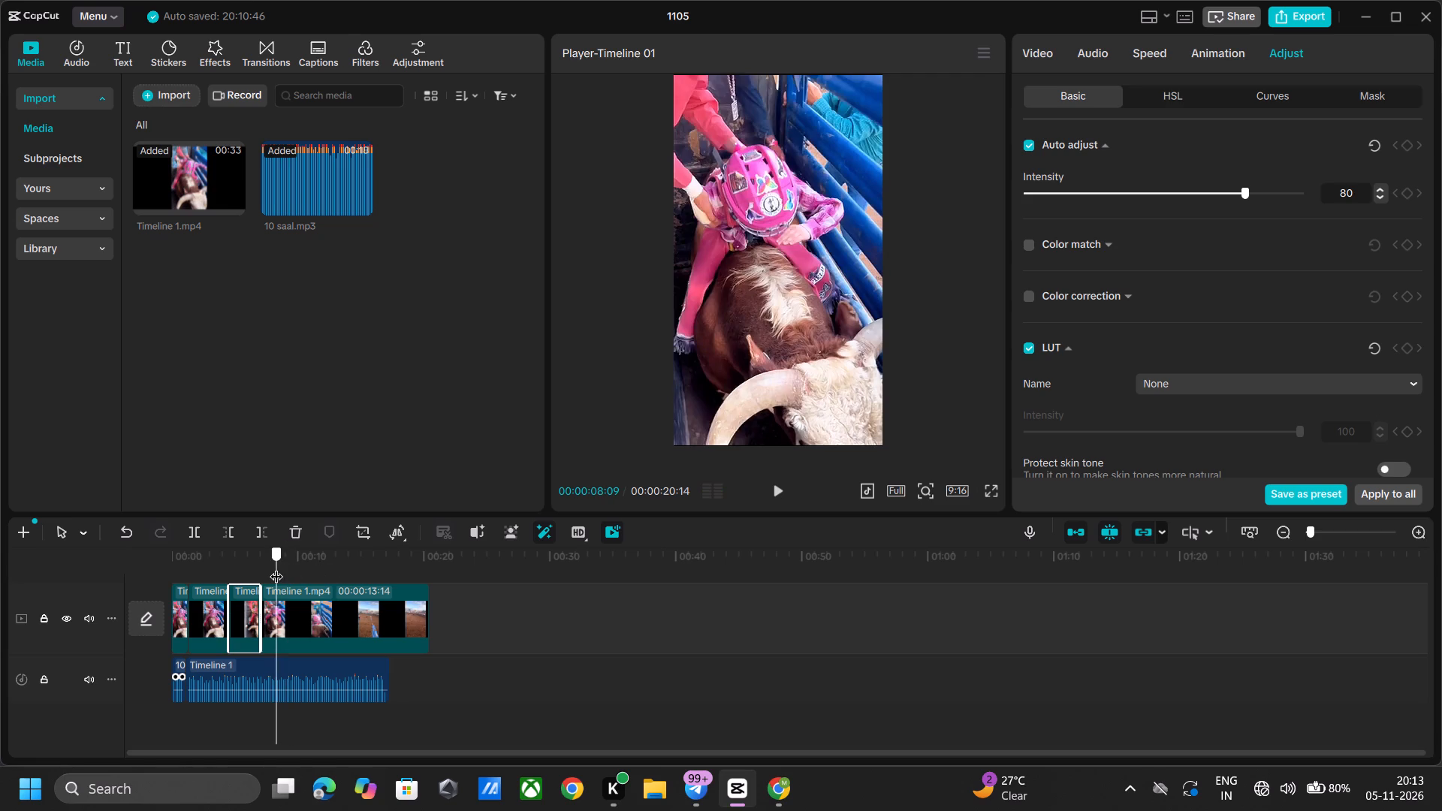
{"action": "key", "text": "space"}
{"action": "key", "text": "space"}
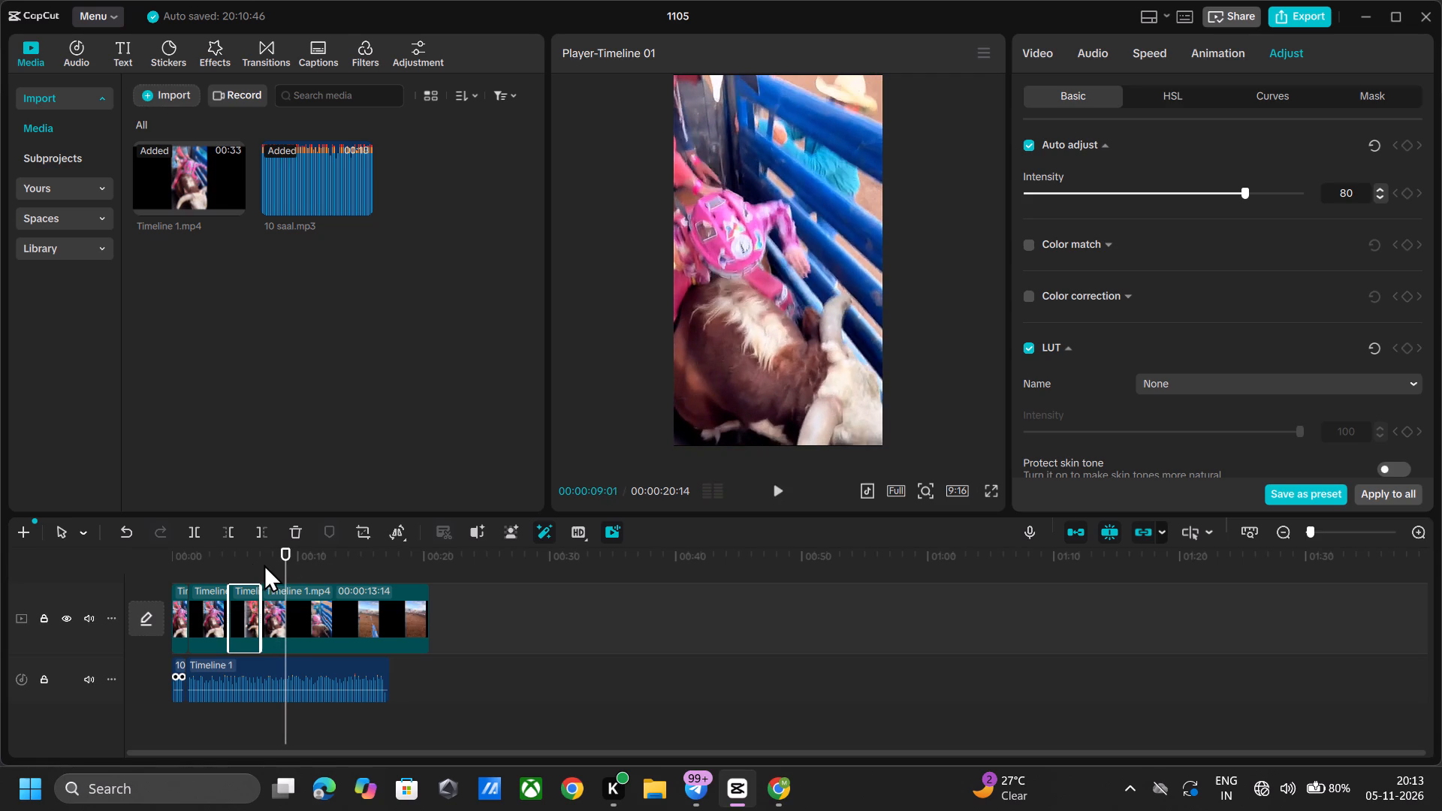
{"action": "left_click", "coordinate": [268, 564]}
{"action": "key", "text": "space"}
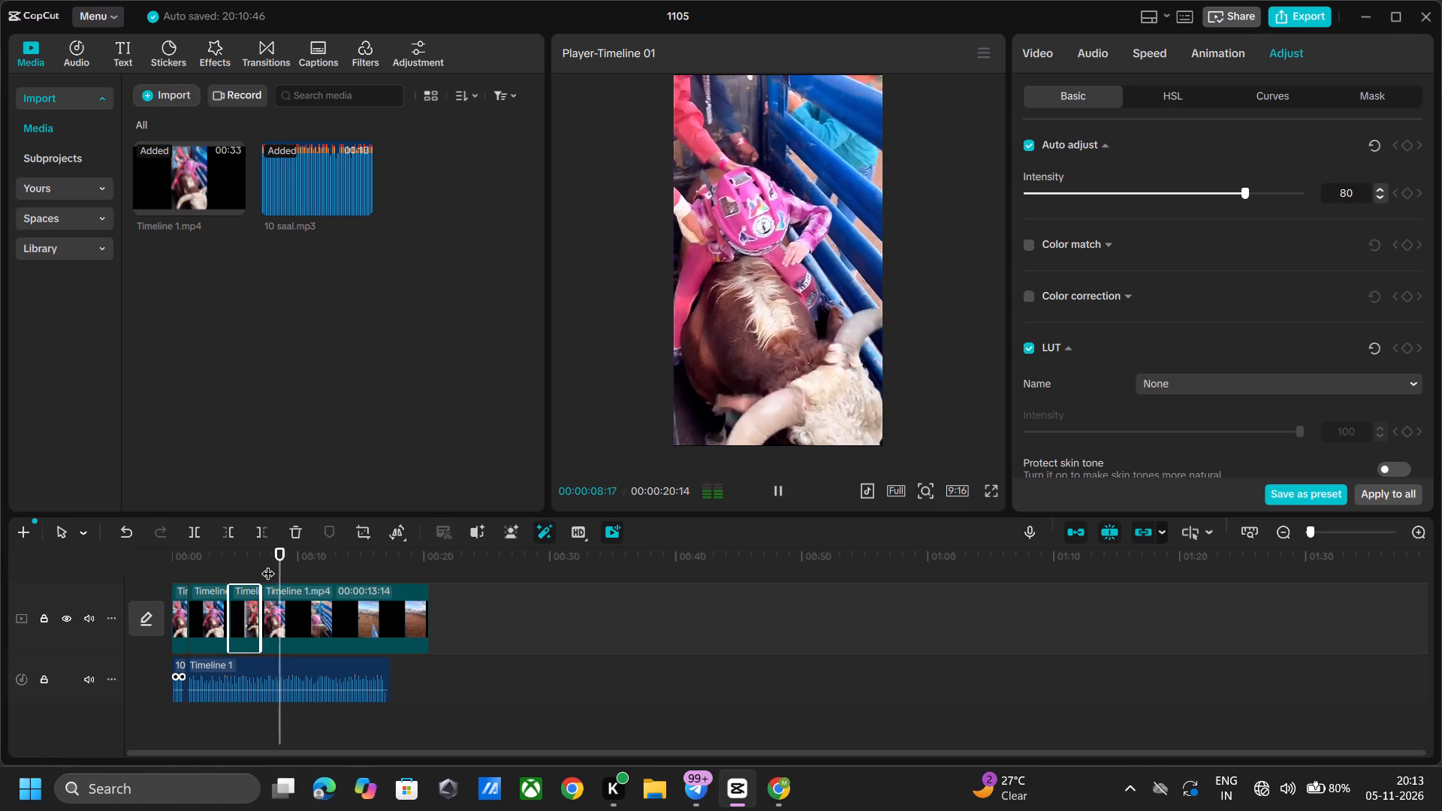
{"action": "key", "text": "space"}
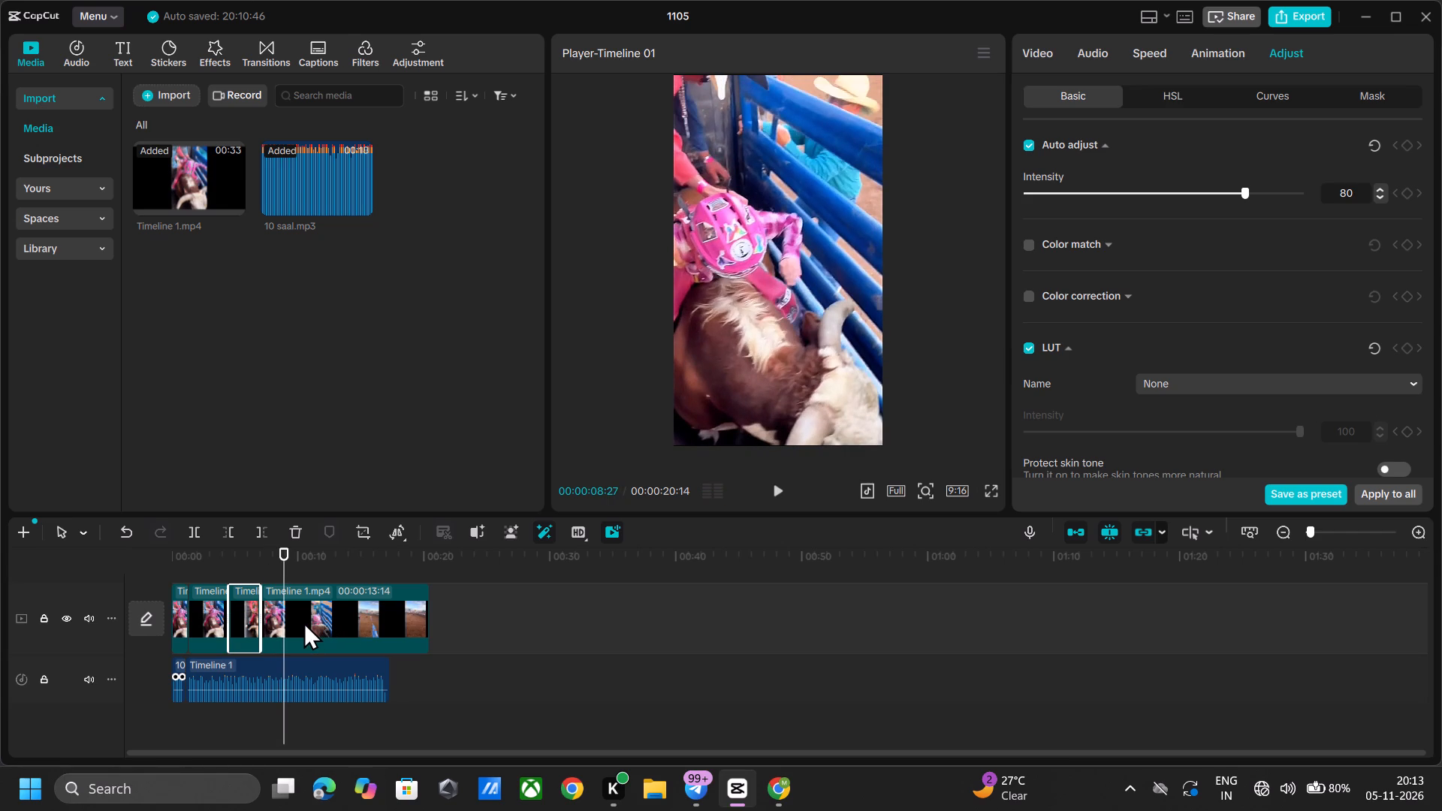
{"action": "key", "text": "ctrl+b"}
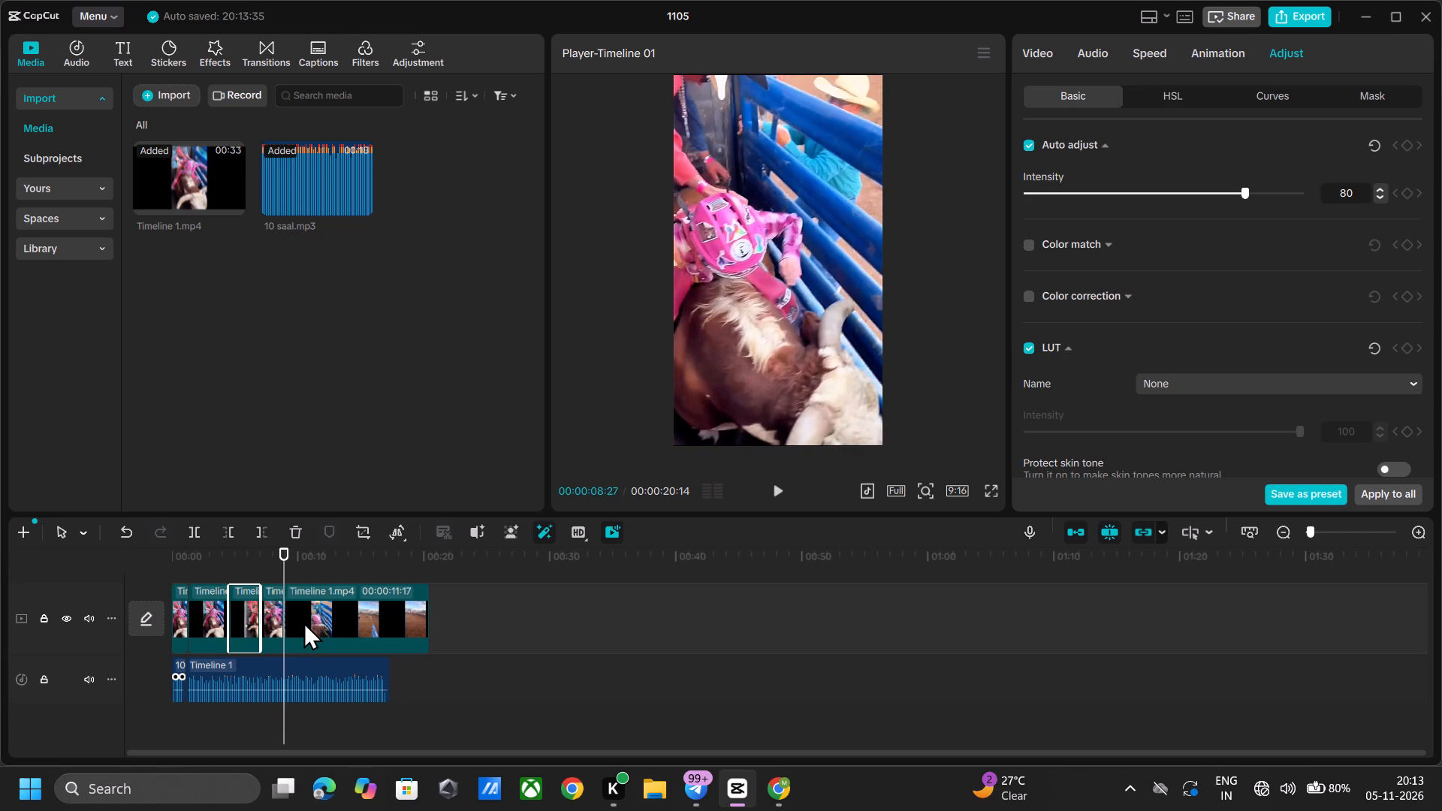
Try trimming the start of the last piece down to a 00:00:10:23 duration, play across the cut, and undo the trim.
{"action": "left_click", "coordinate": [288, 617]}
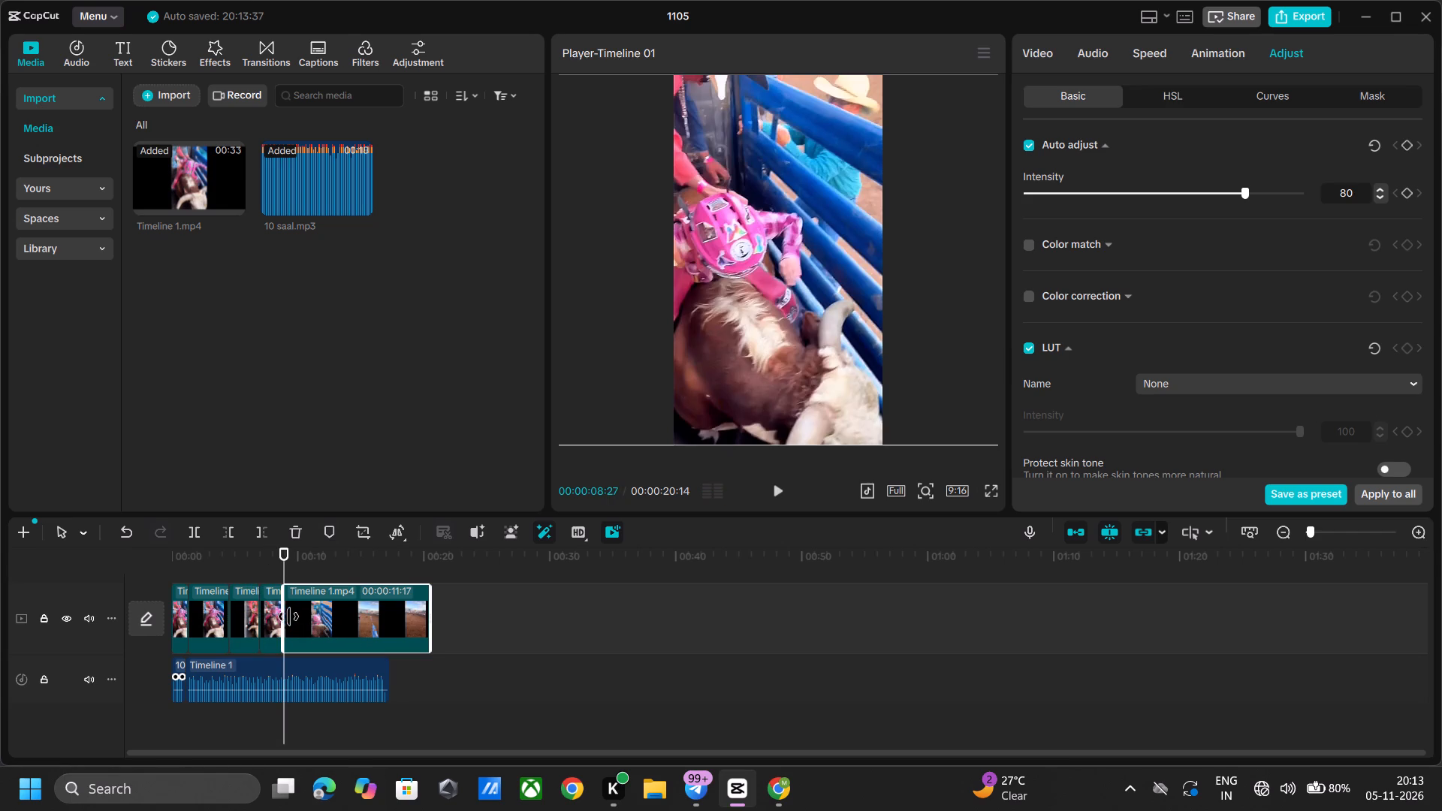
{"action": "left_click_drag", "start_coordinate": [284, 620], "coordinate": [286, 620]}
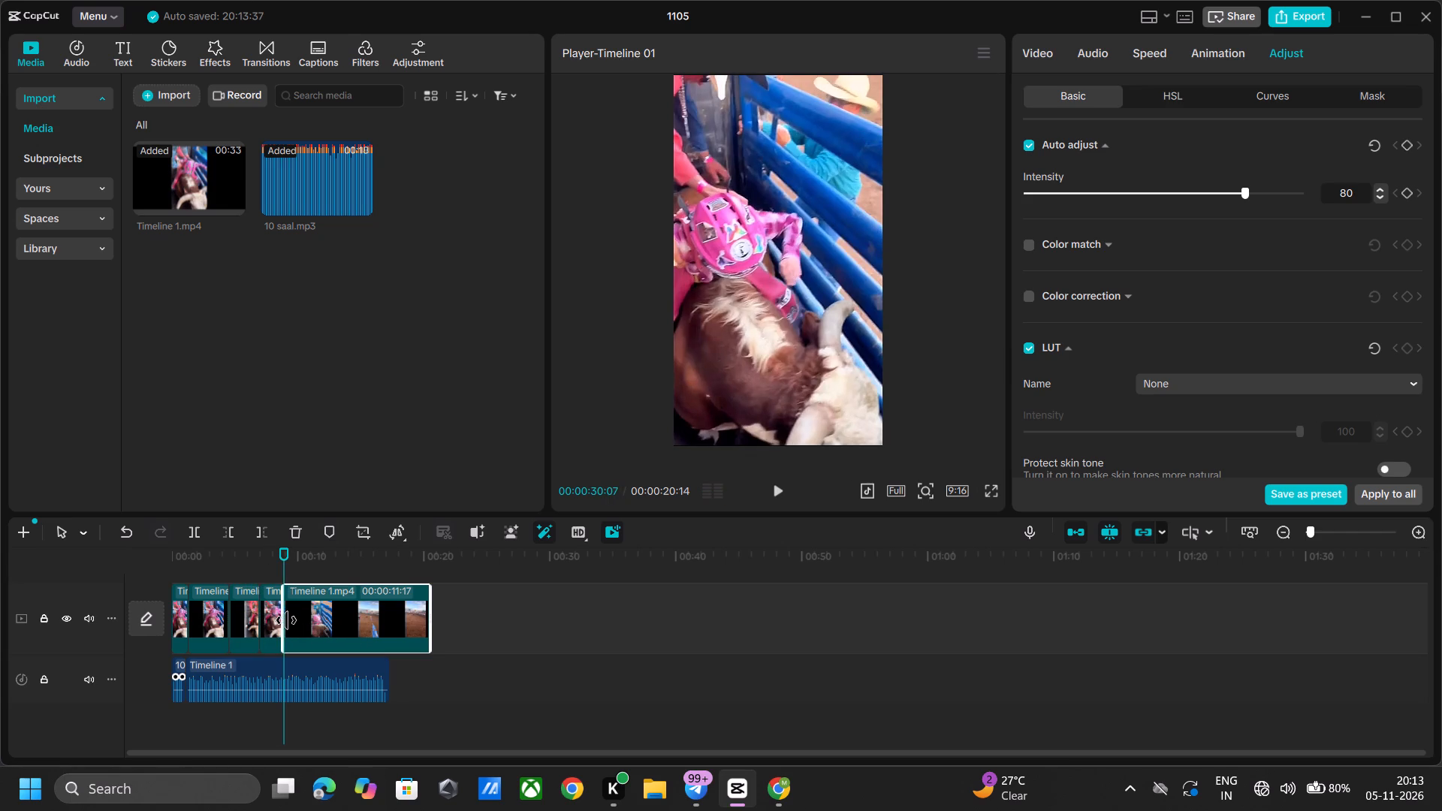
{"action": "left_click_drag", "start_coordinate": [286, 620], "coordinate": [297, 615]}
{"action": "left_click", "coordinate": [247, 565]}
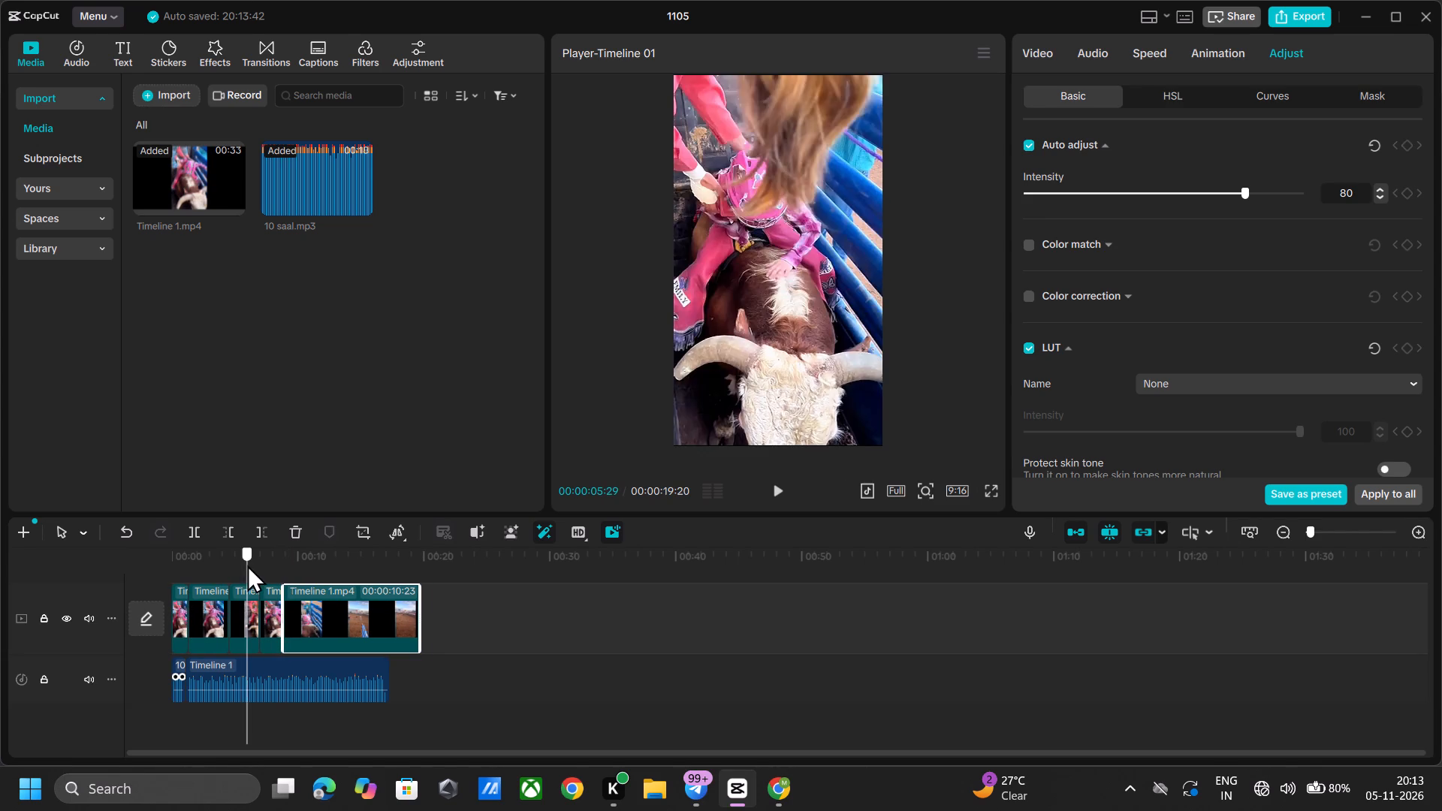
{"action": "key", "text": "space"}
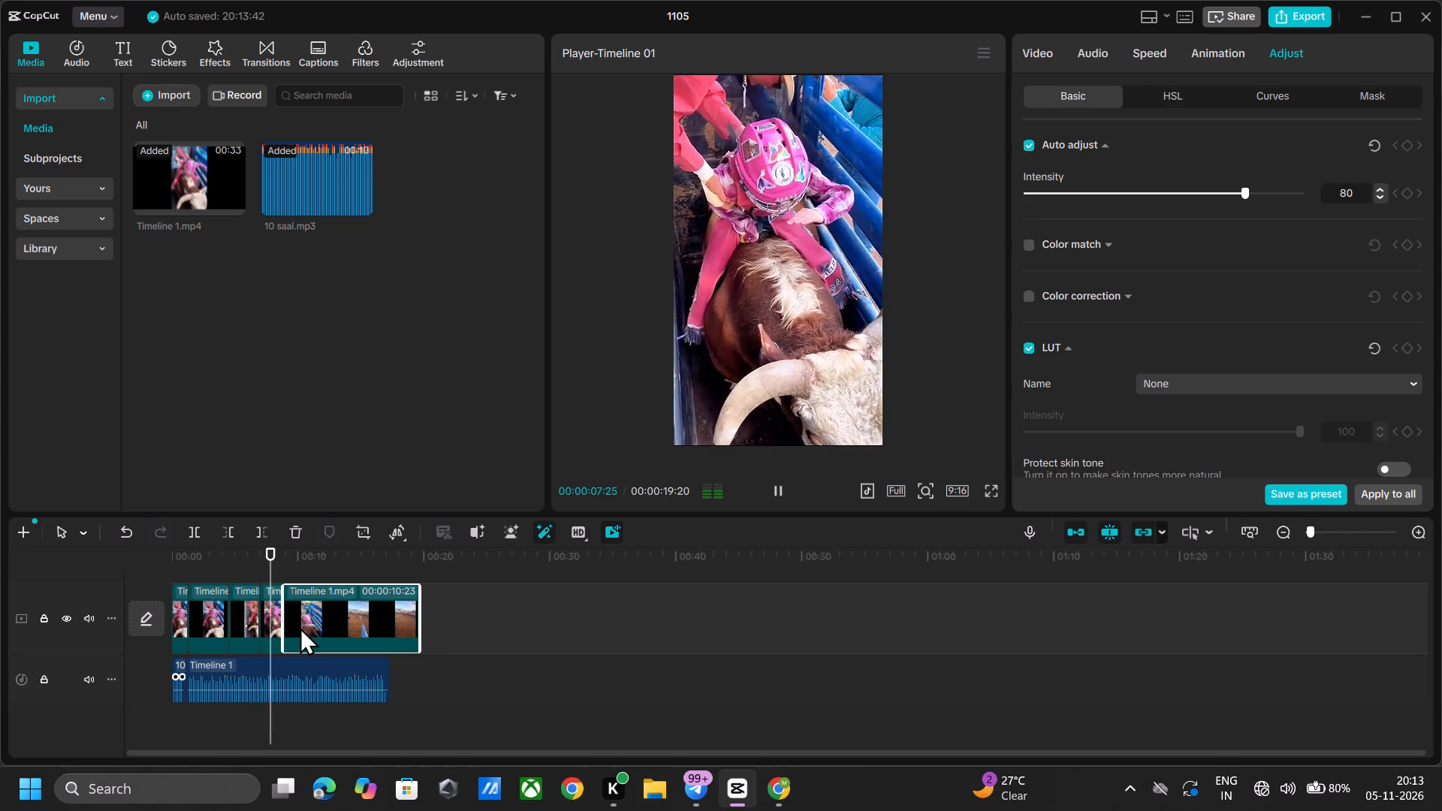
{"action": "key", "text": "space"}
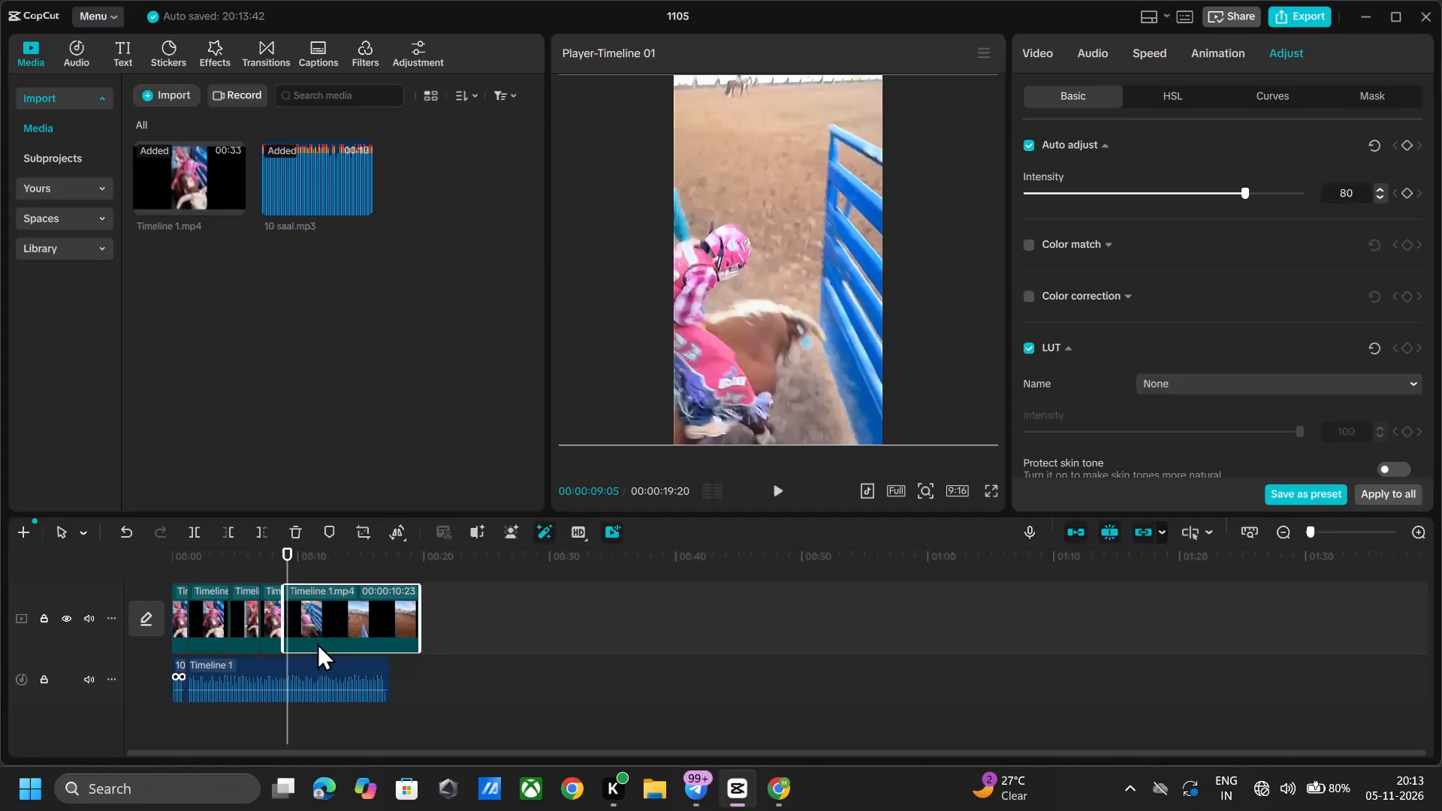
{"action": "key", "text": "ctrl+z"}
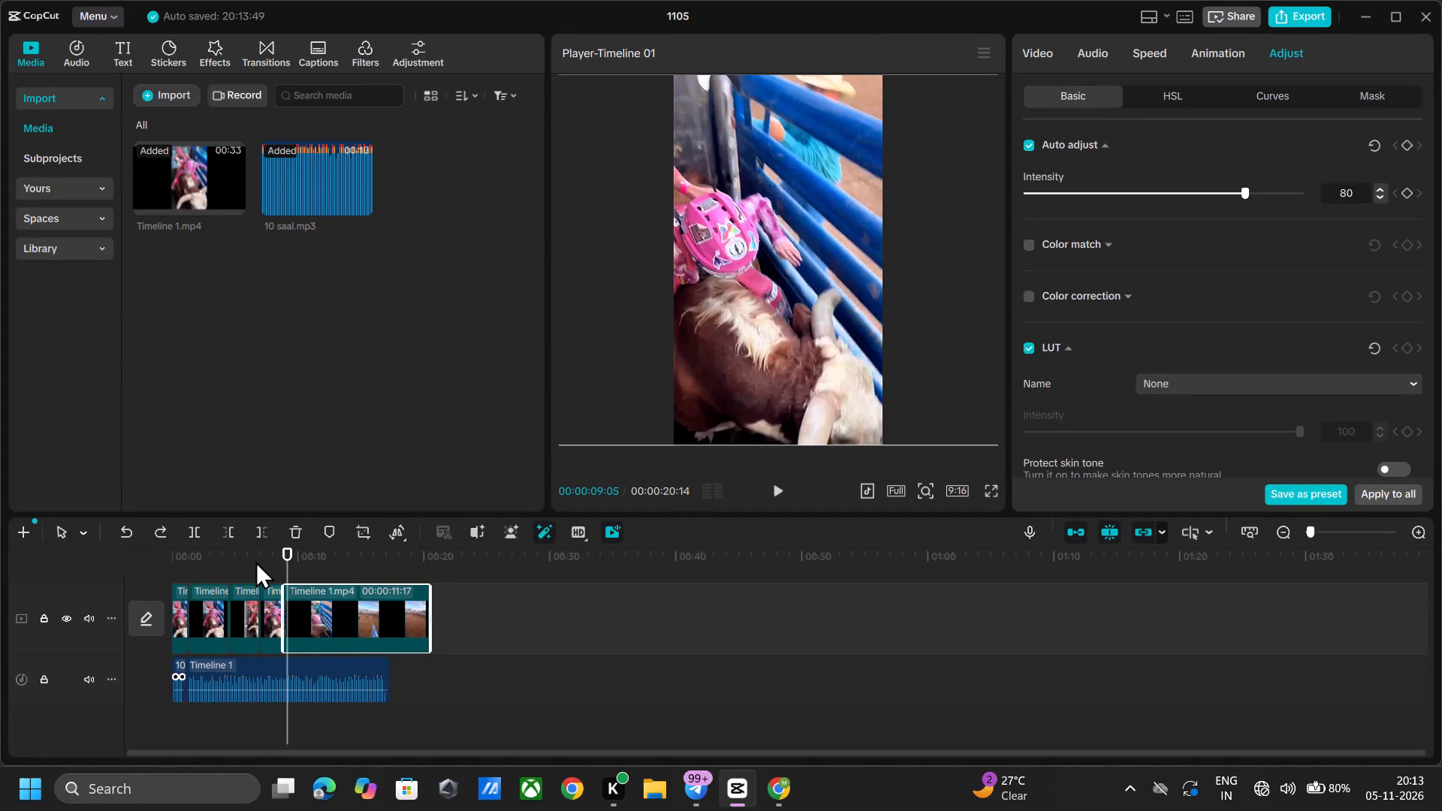
Play through the gate opening into the arena and split the last piece again at 00:00:10:24.
{"action": "left_click", "coordinate": [255, 561]}
{"action": "key", "text": "space"}
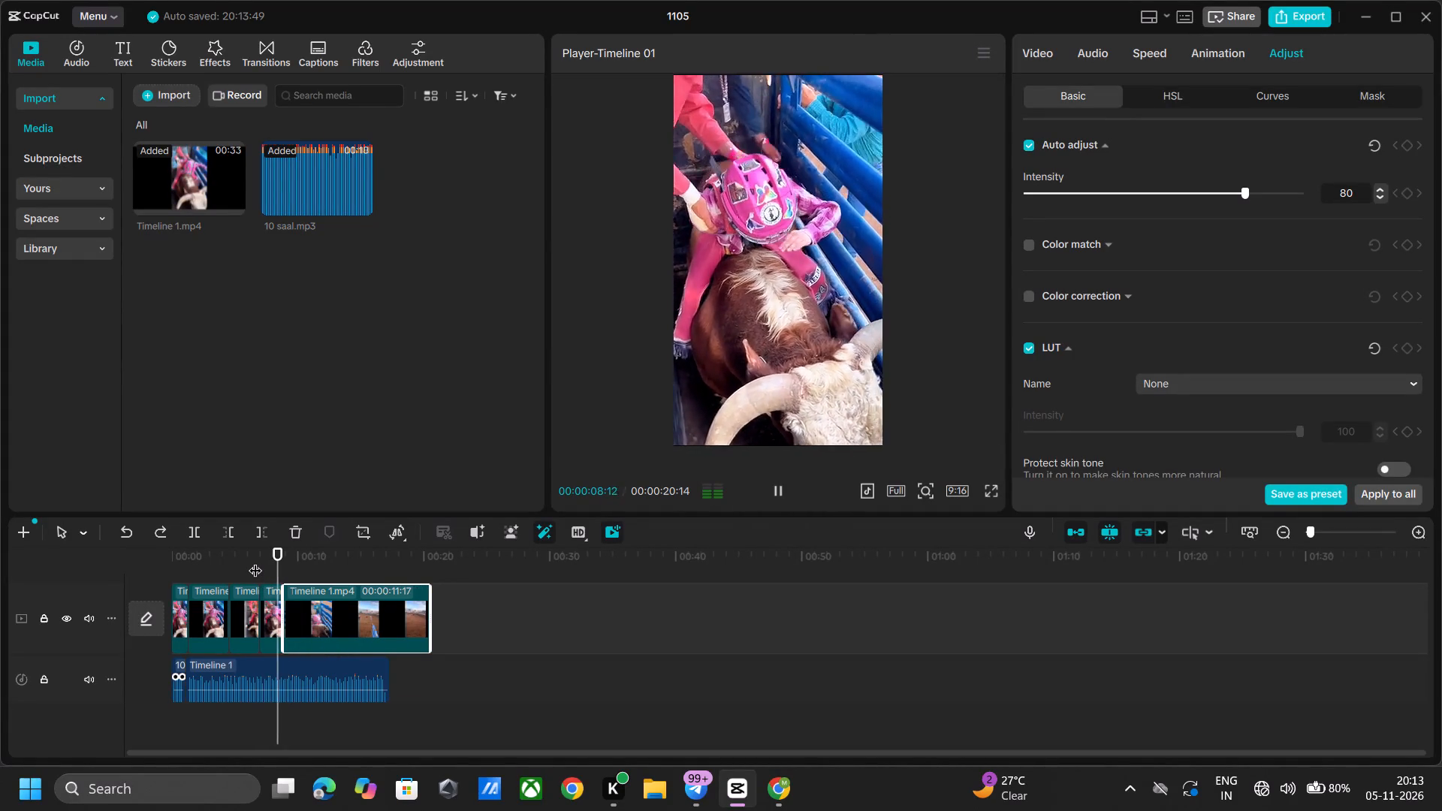
{"action": "key", "text": "space"}
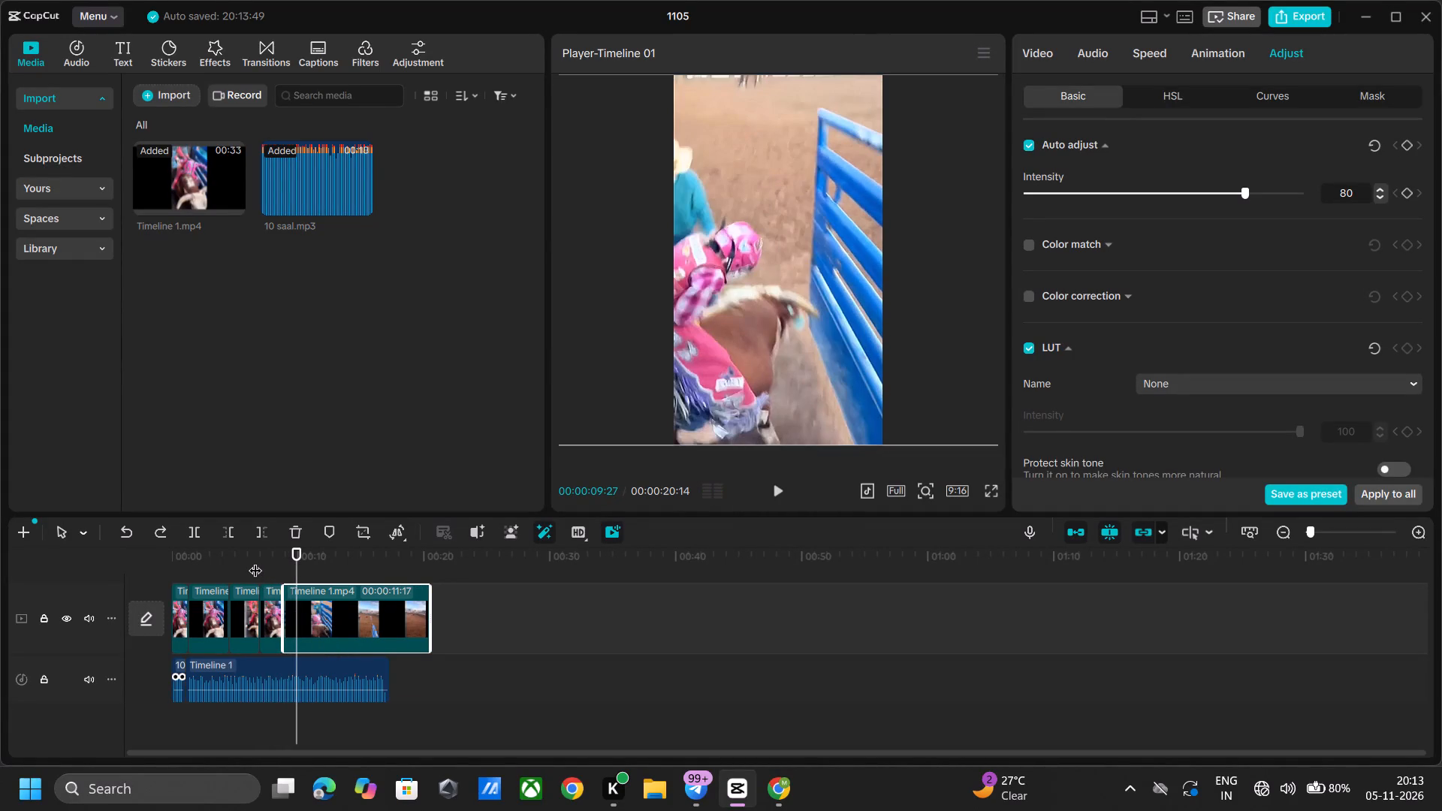
{"action": "key", "text": "space"}
{"action": "key", "text": "space"}
{"action": "key", "text": "space"}
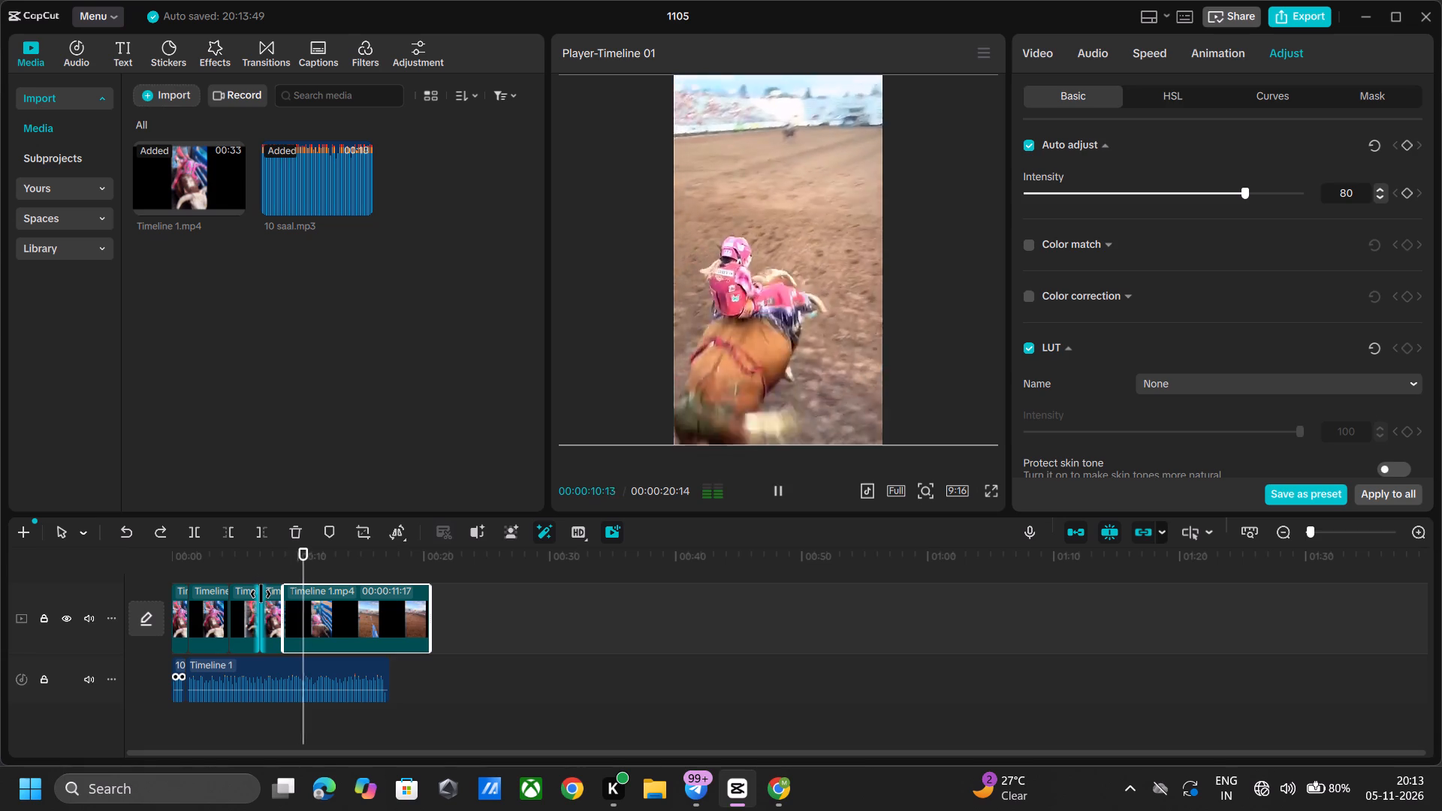
{"action": "key", "text": "space"}
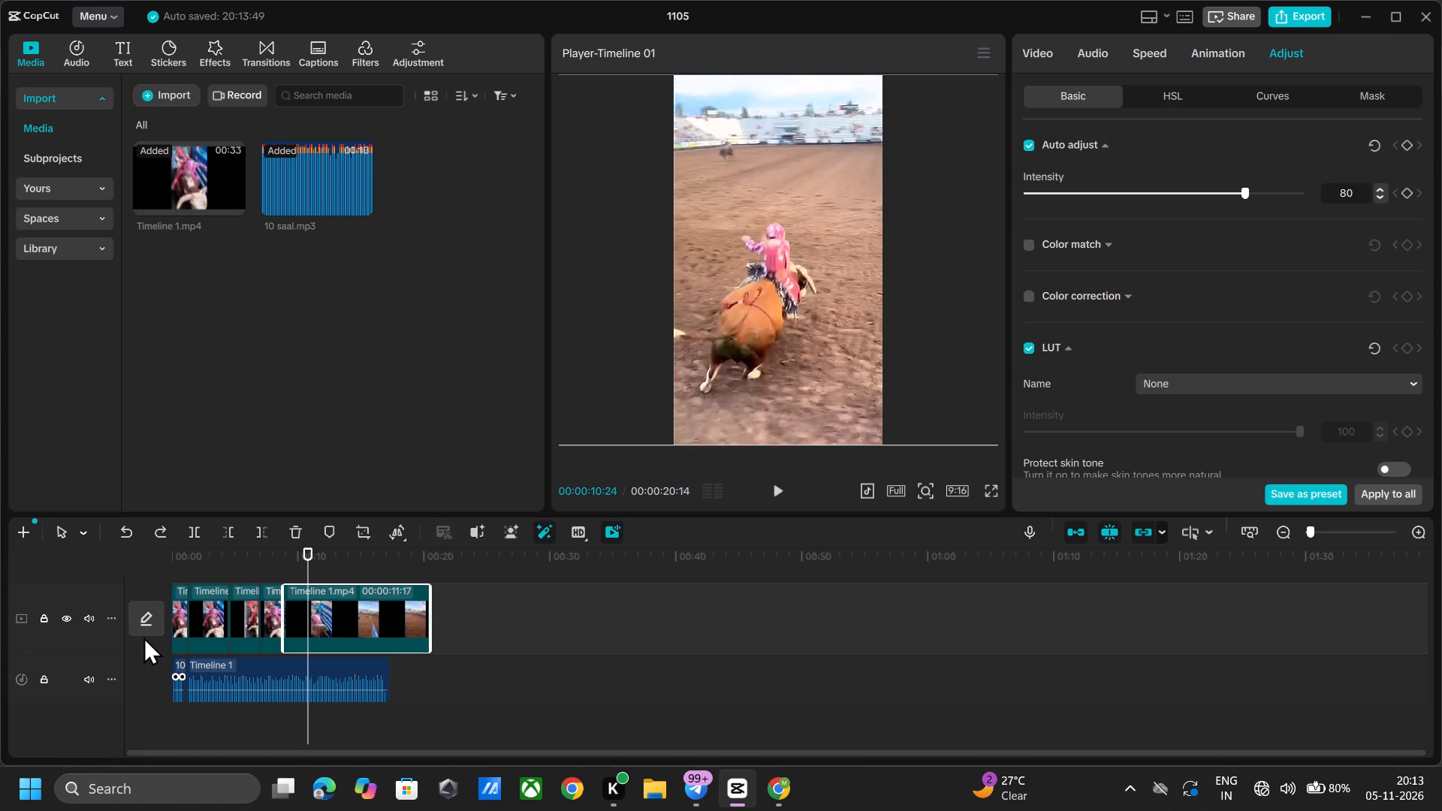
{"action": "key", "text": "ctrl+b"}
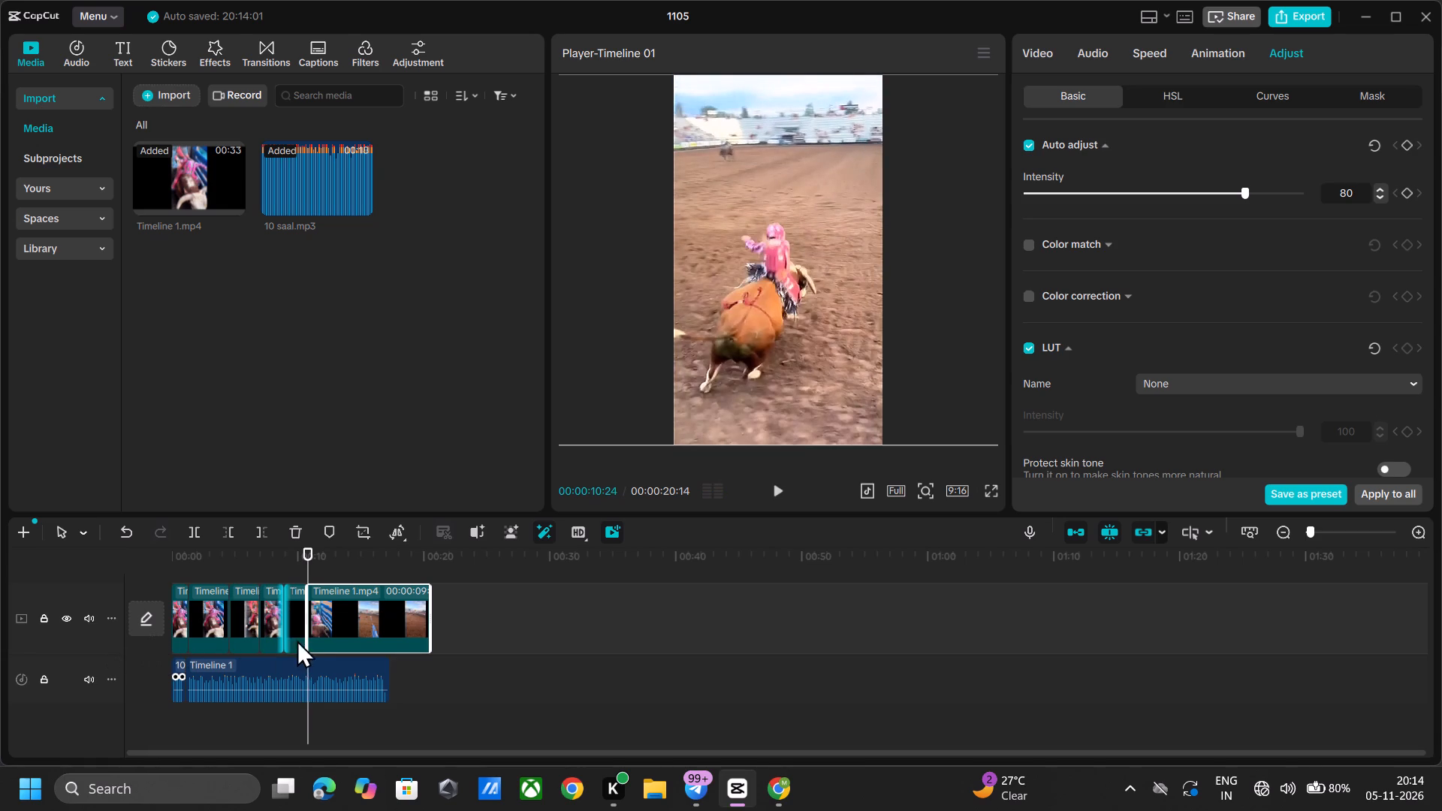
Preview the start of the new last piece and add an Auto adjust keyframe at its first frame, 00:00:10:24.
{"action": "key", "text": "space"}
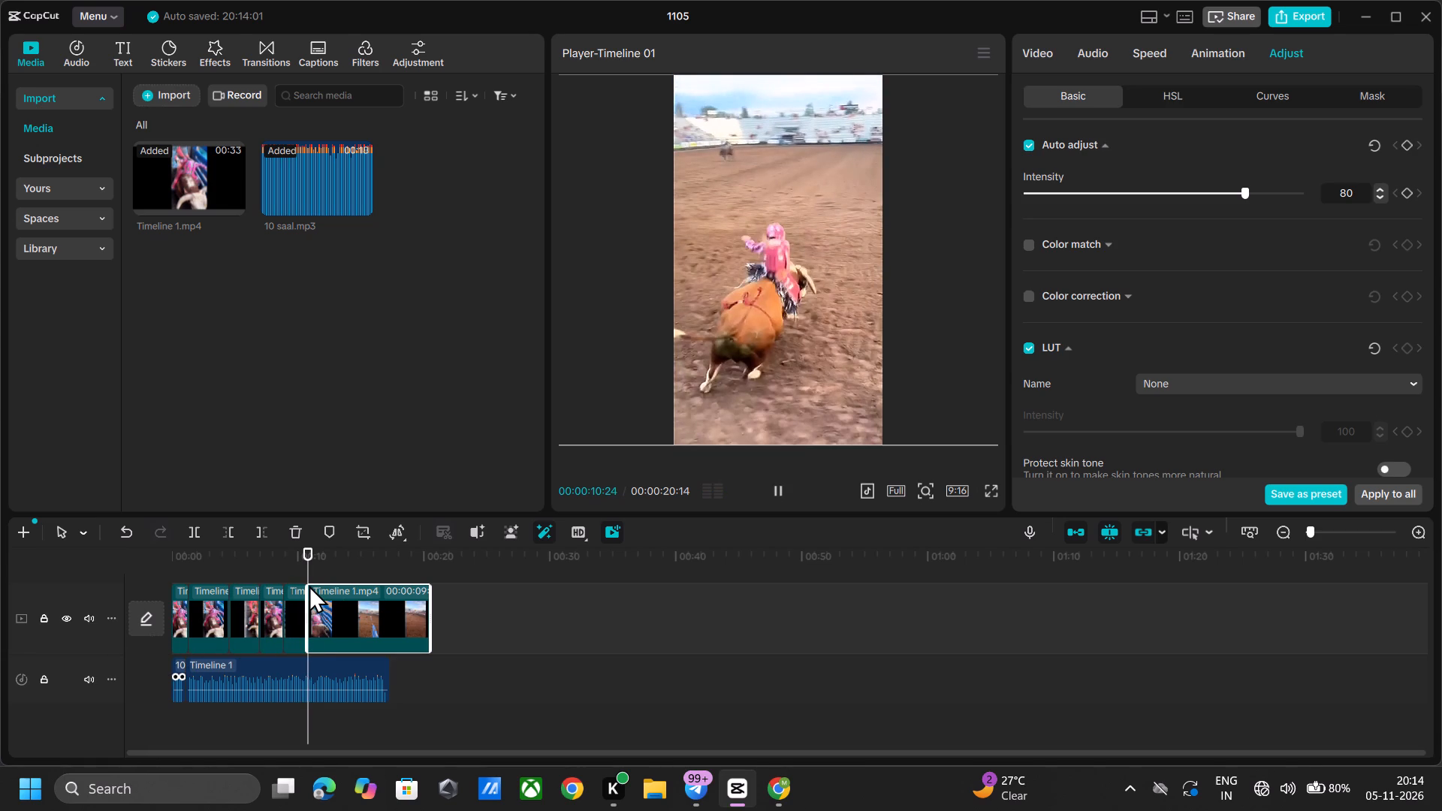
{"action": "key", "text": "space"}
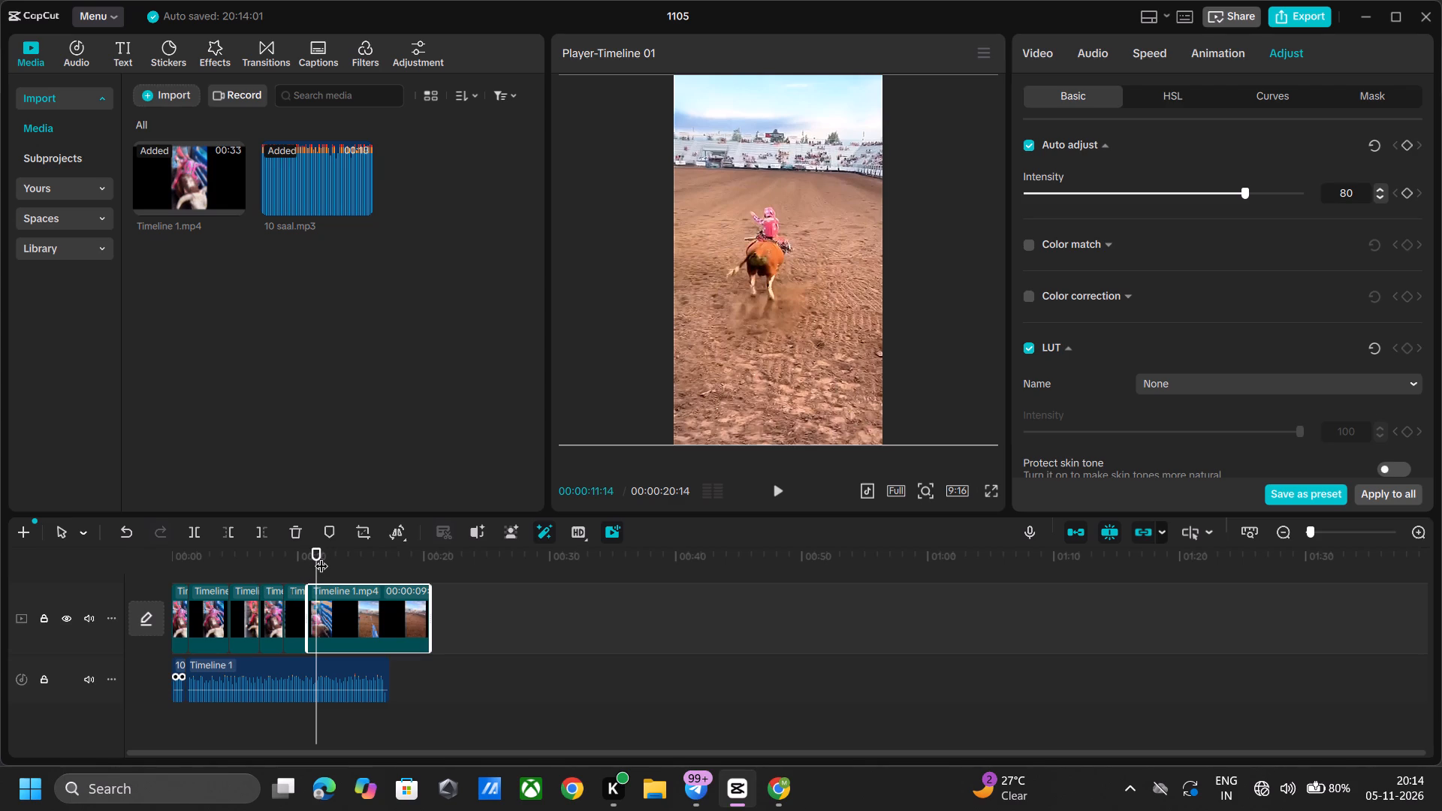
{"action": "left_click", "coordinate": [311, 556]}
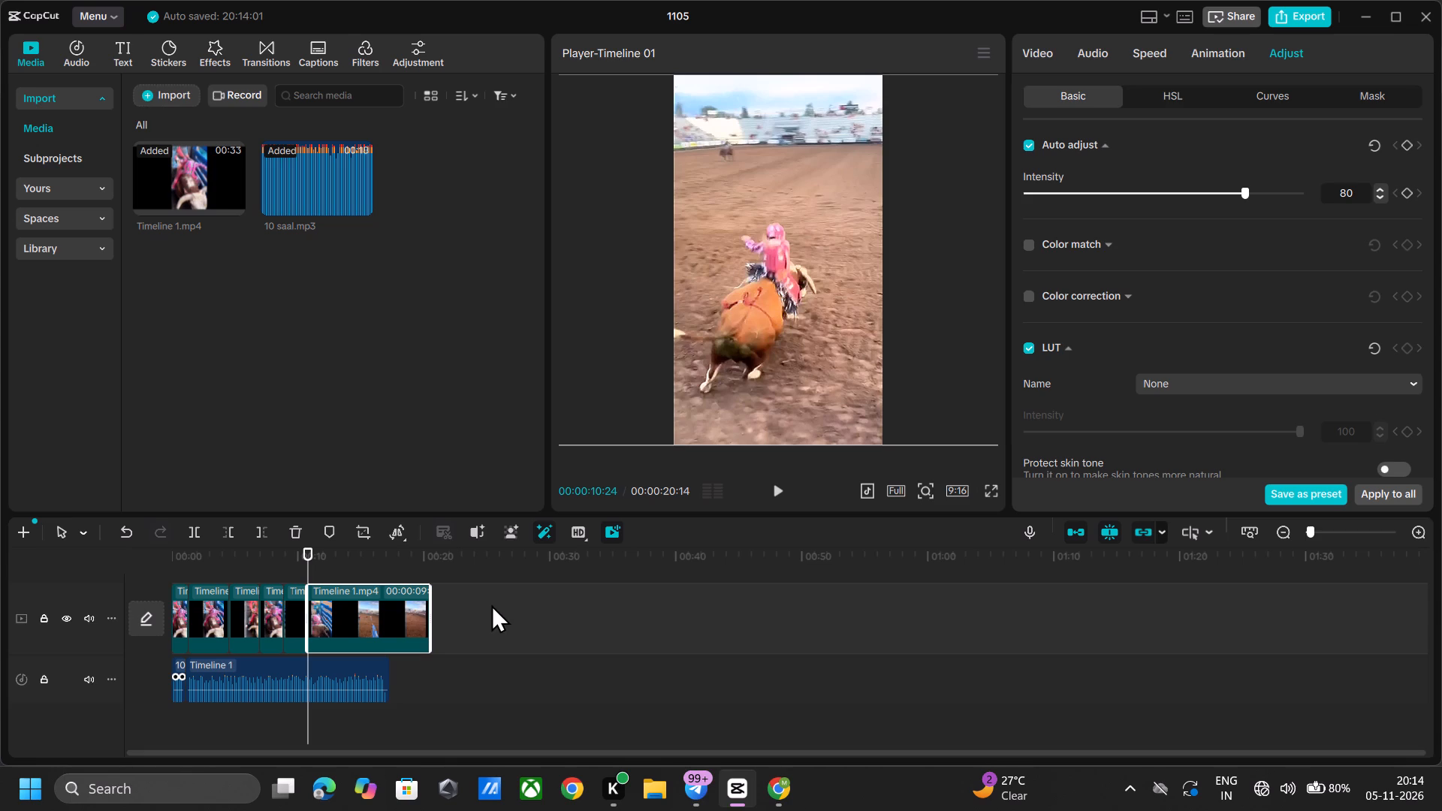
{"action": "left_click", "coordinate": [1404, 144]}
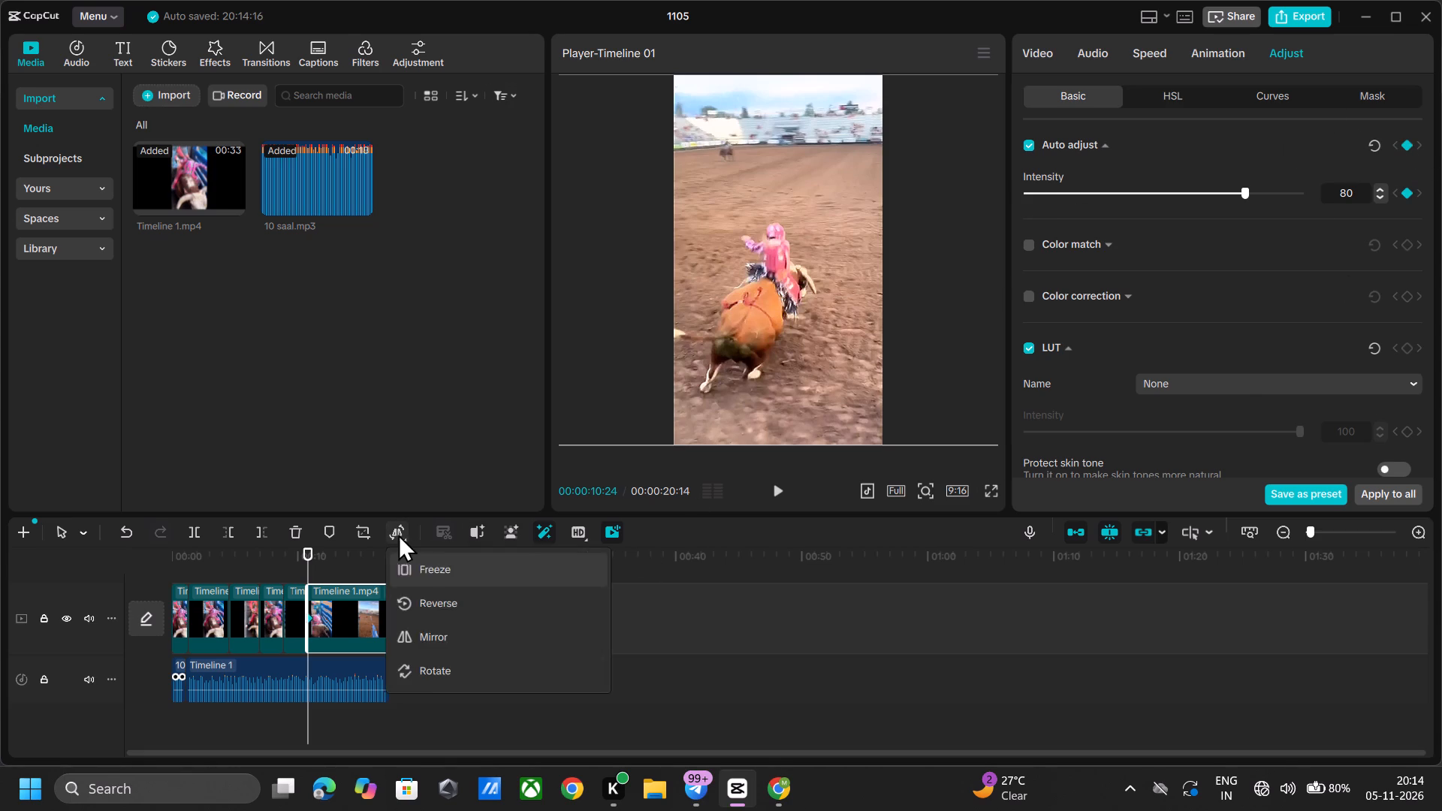
Enlarge the last arena piece to 393% scale, judging the framing at 00:00:11:04 and 00:00:11:17.
{"action": "key", "text": "Right"}
{"action": "key", "text": "Right"}
{"action": "key", "text": "Right"}
{"action": "key", "text": "Right"}
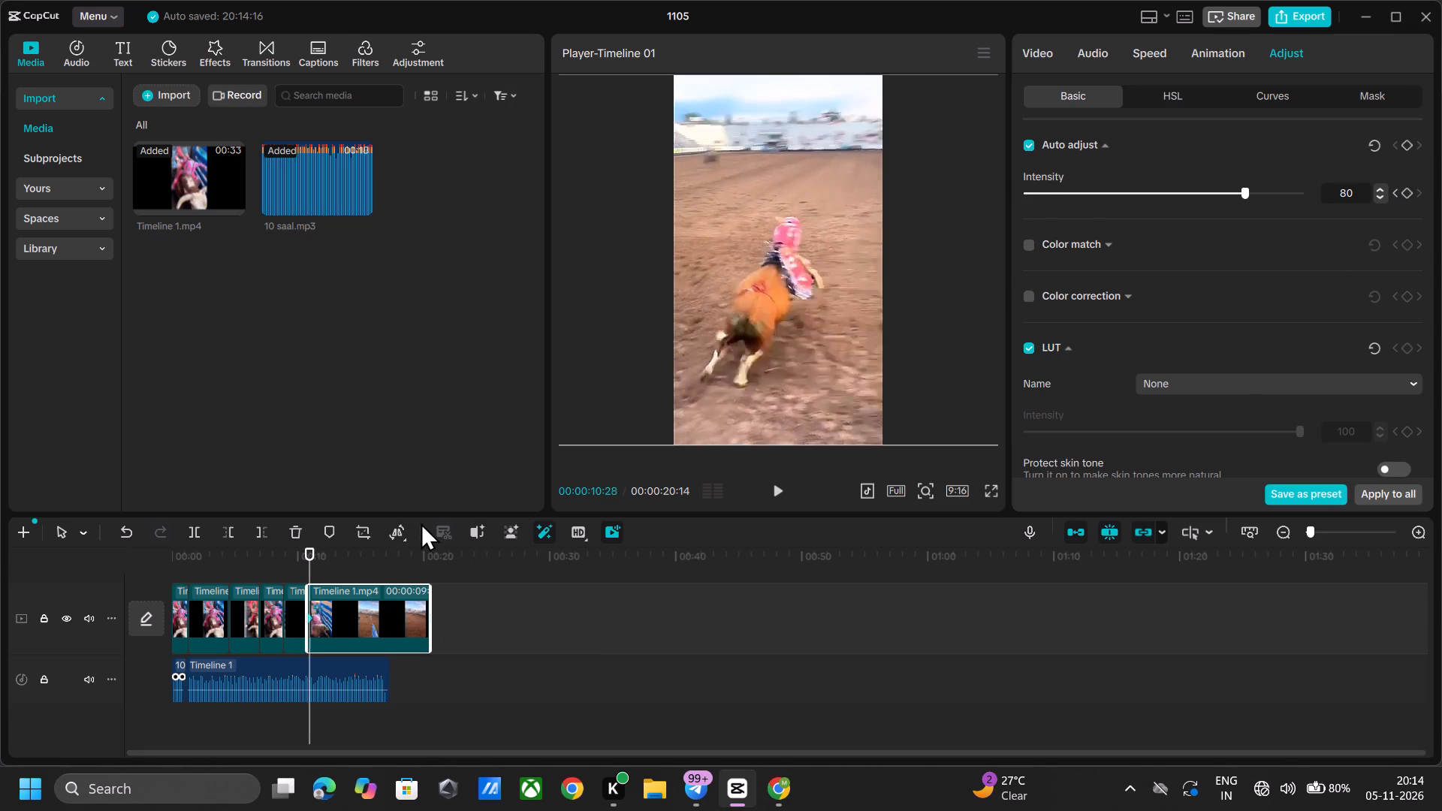
{"action": "key", "text": "Right"}
{"action": "key", "text": "Right"}
{"action": "key", "text": "Right"}
{"action": "key", "text": "Right"}
{"action": "key", "text": "Right"}
{"action": "key", "text": "Right"}
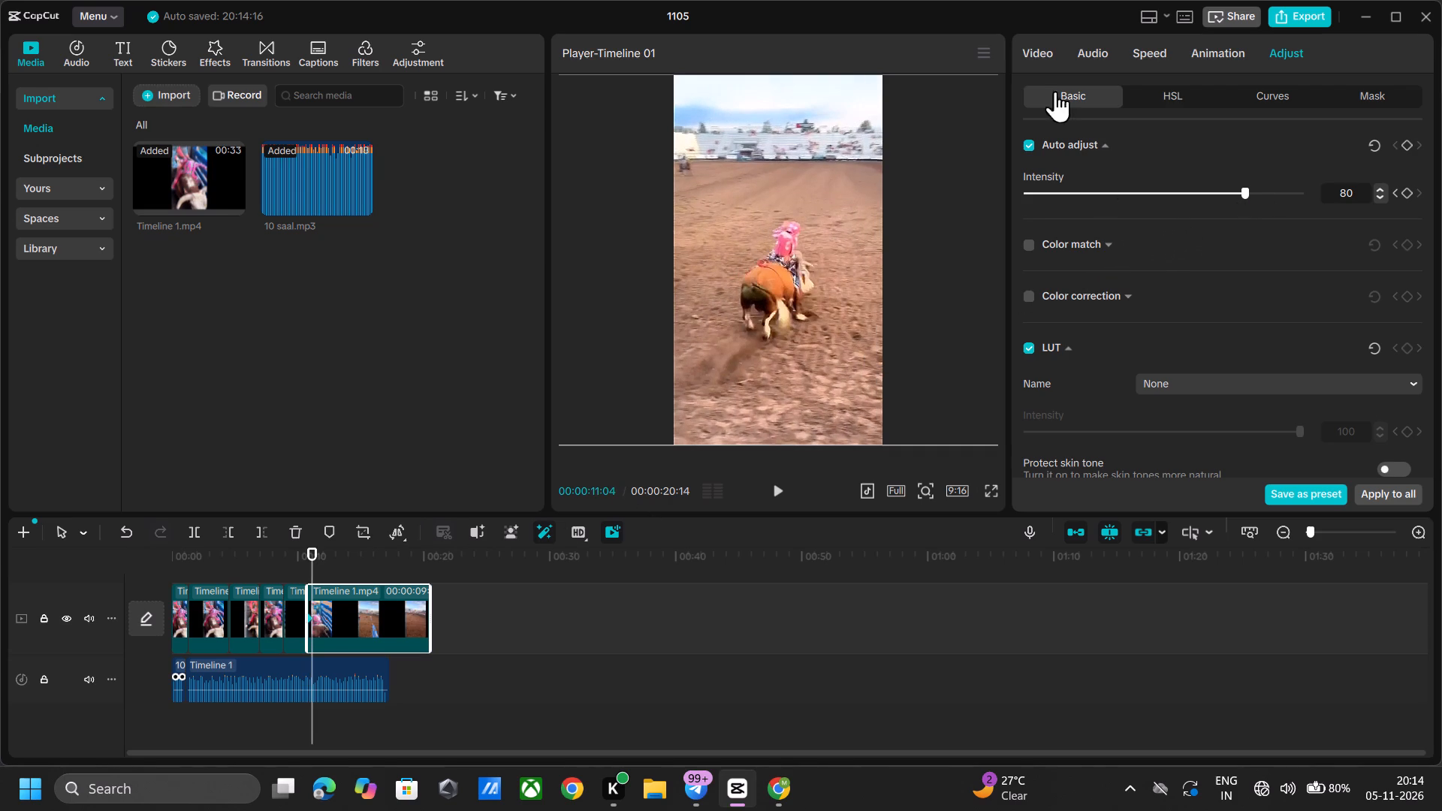
{"action": "left_click", "coordinate": [1037, 44]}
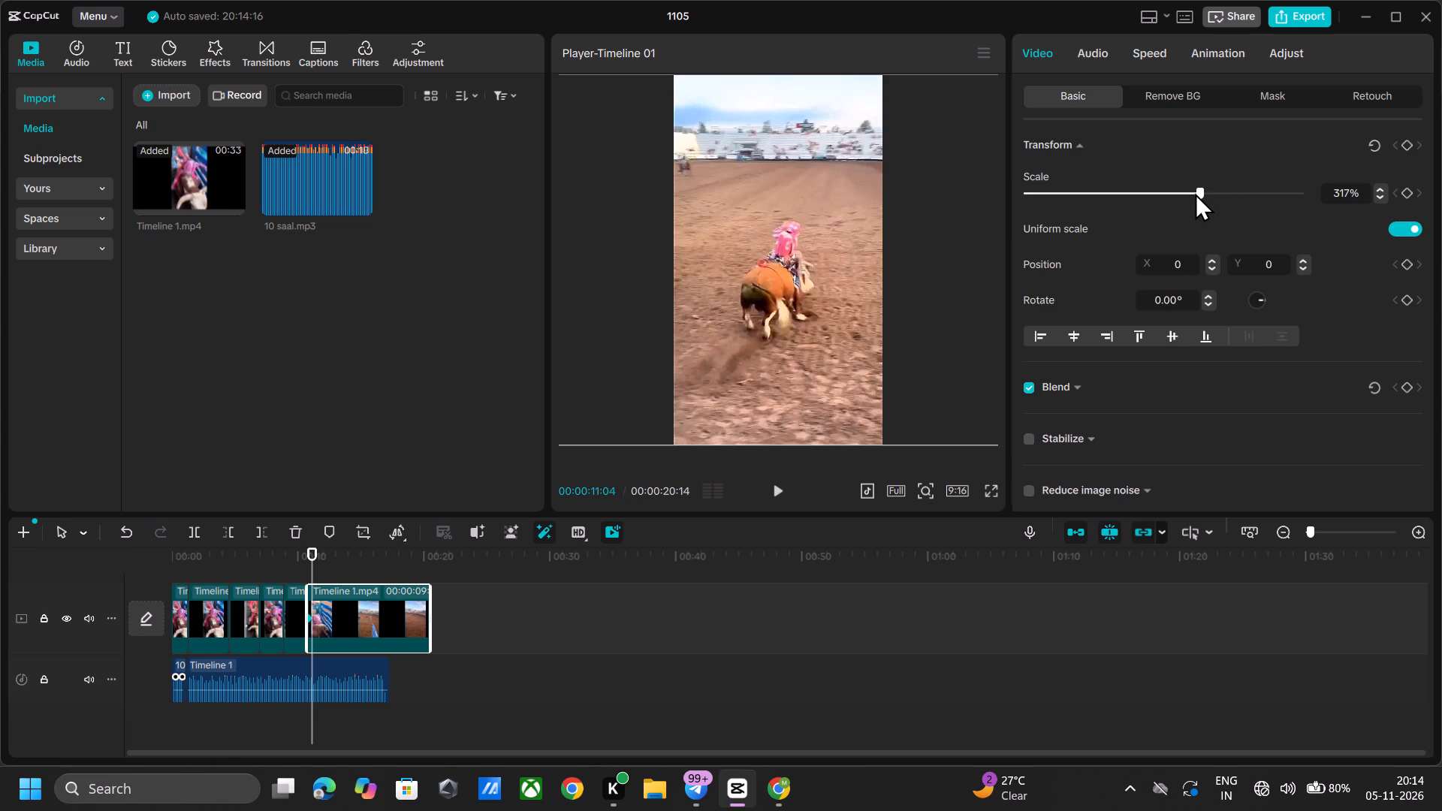
{"action": "left_click_drag", "start_coordinate": [1202, 191], "coordinate": [1211, 198]}
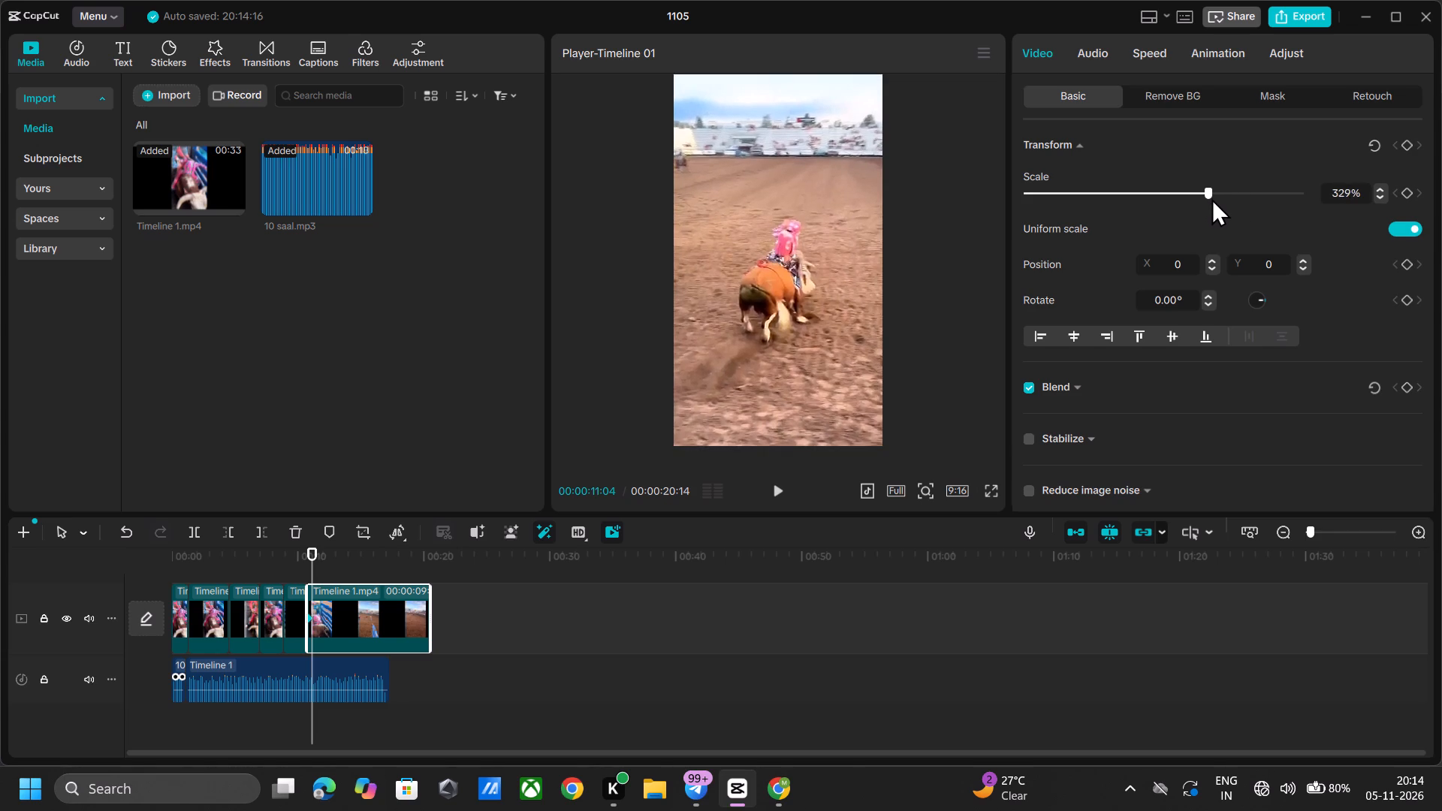
{"action": "left_click_drag", "start_coordinate": [1211, 198], "coordinate": [1222, 194]}
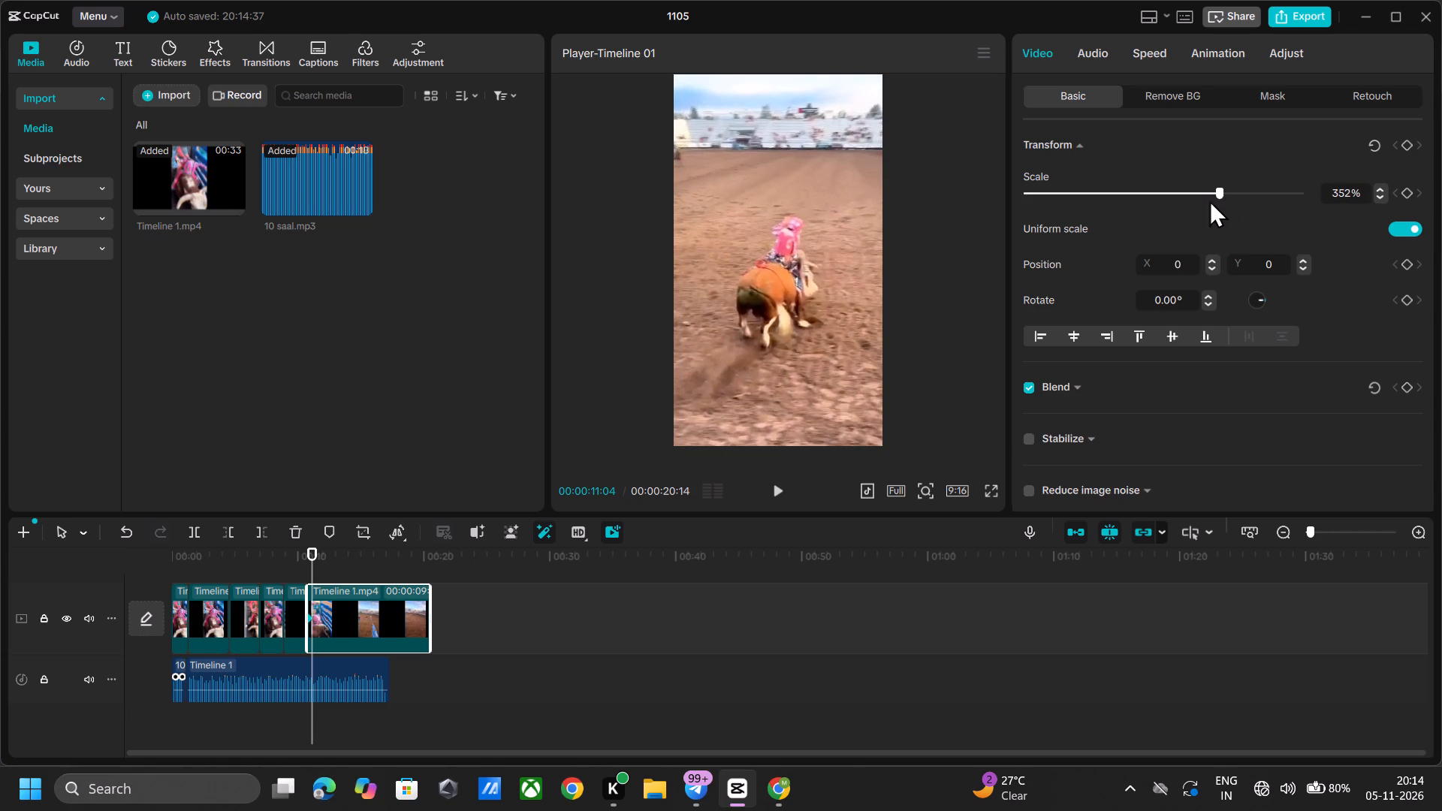
{"action": "left_click", "coordinate": [864, 315]}
{"action": "key", "text": "space"}
{"action": "key", "text": "space"}
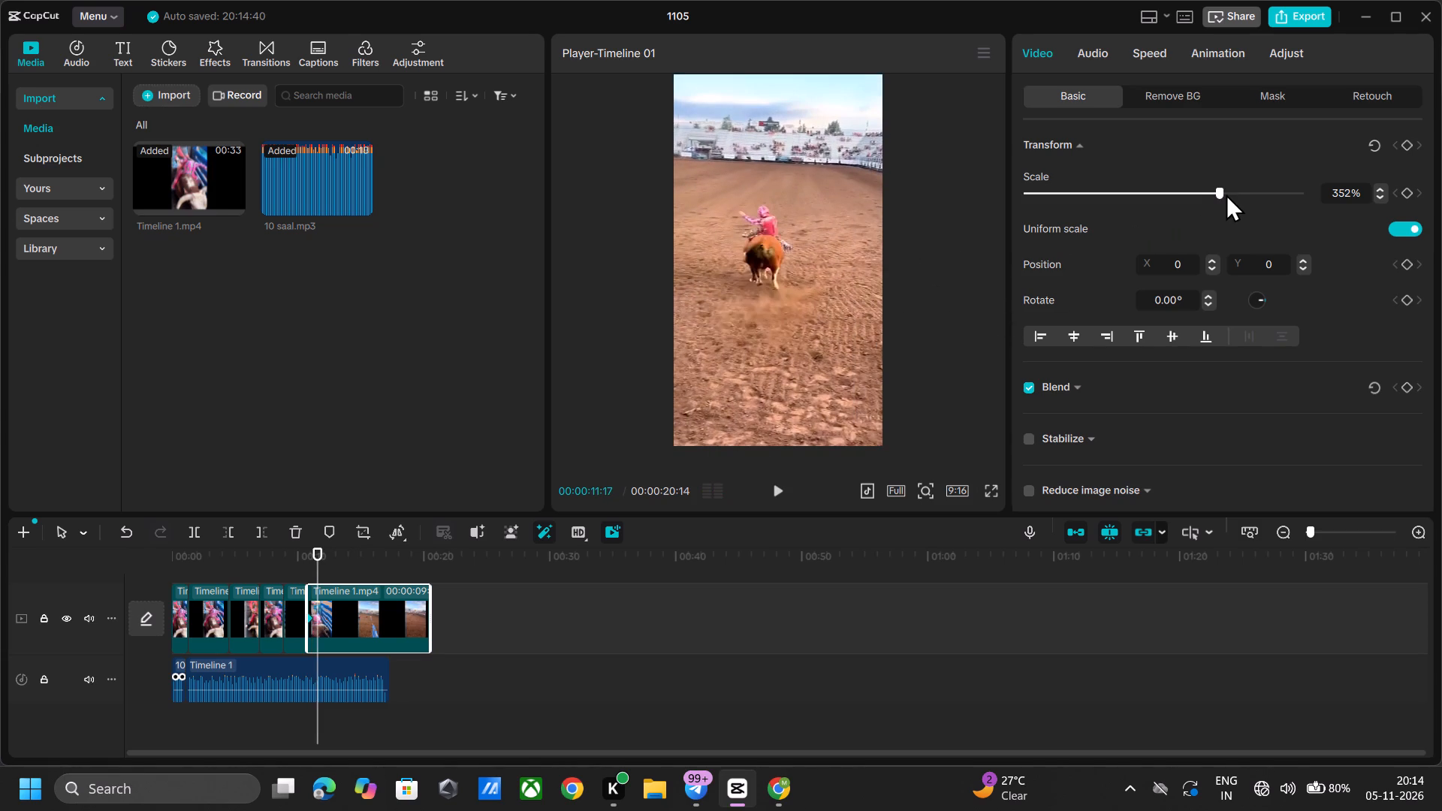
{"action": "left_click_drag", "start_coordinate": [1221, 194], "coordinate": [1232, 196]}
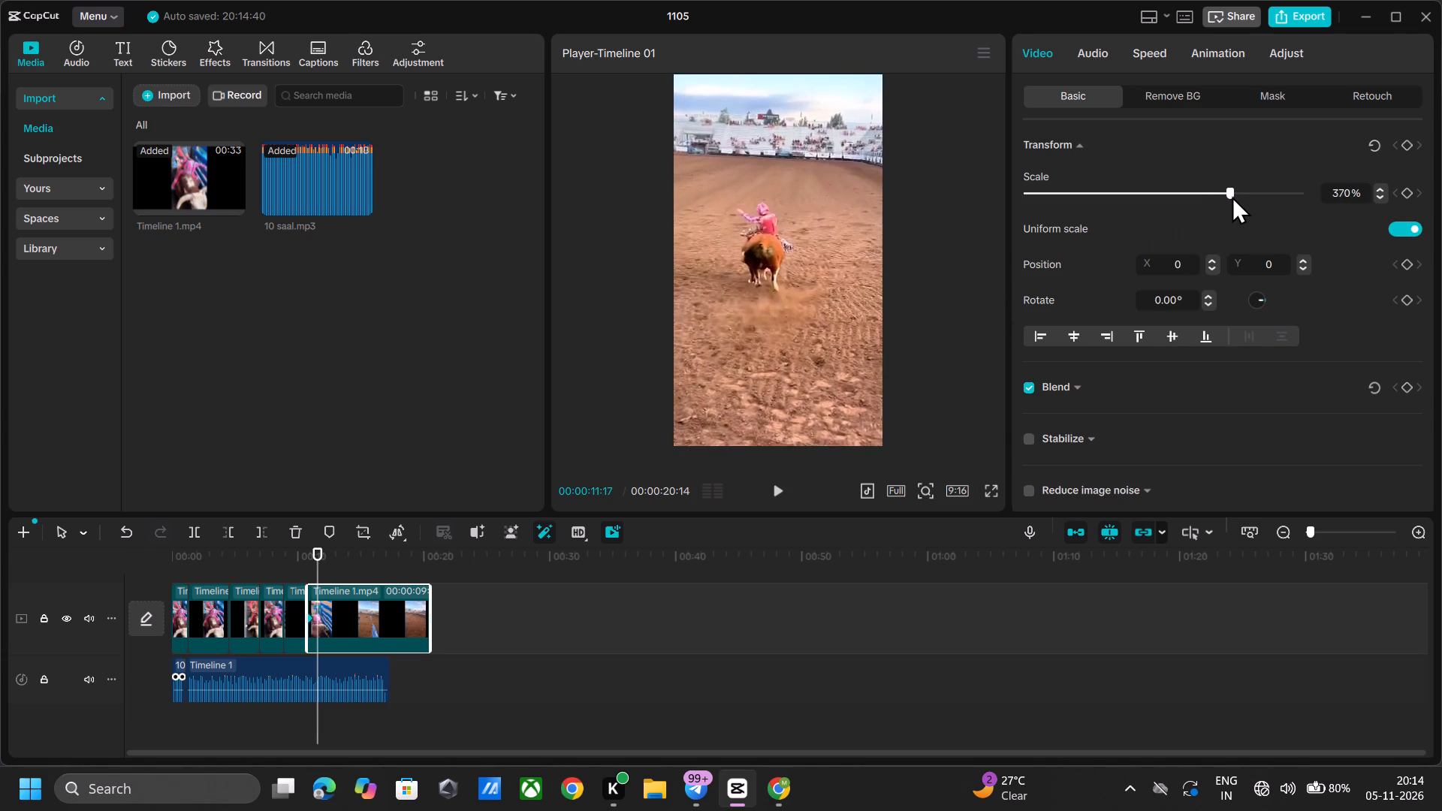
{"action": "left_click_drag", "start_coordinate": [1232, 196], "coordinate": [1244, 197]}
Shift the last piece horizontally to position X 199, keeping Y at 0, and play it briefly to check the framing.
{"action": "left_click_drag", "start_coordinate": [840, 306], "coordinate": [861, 310]}
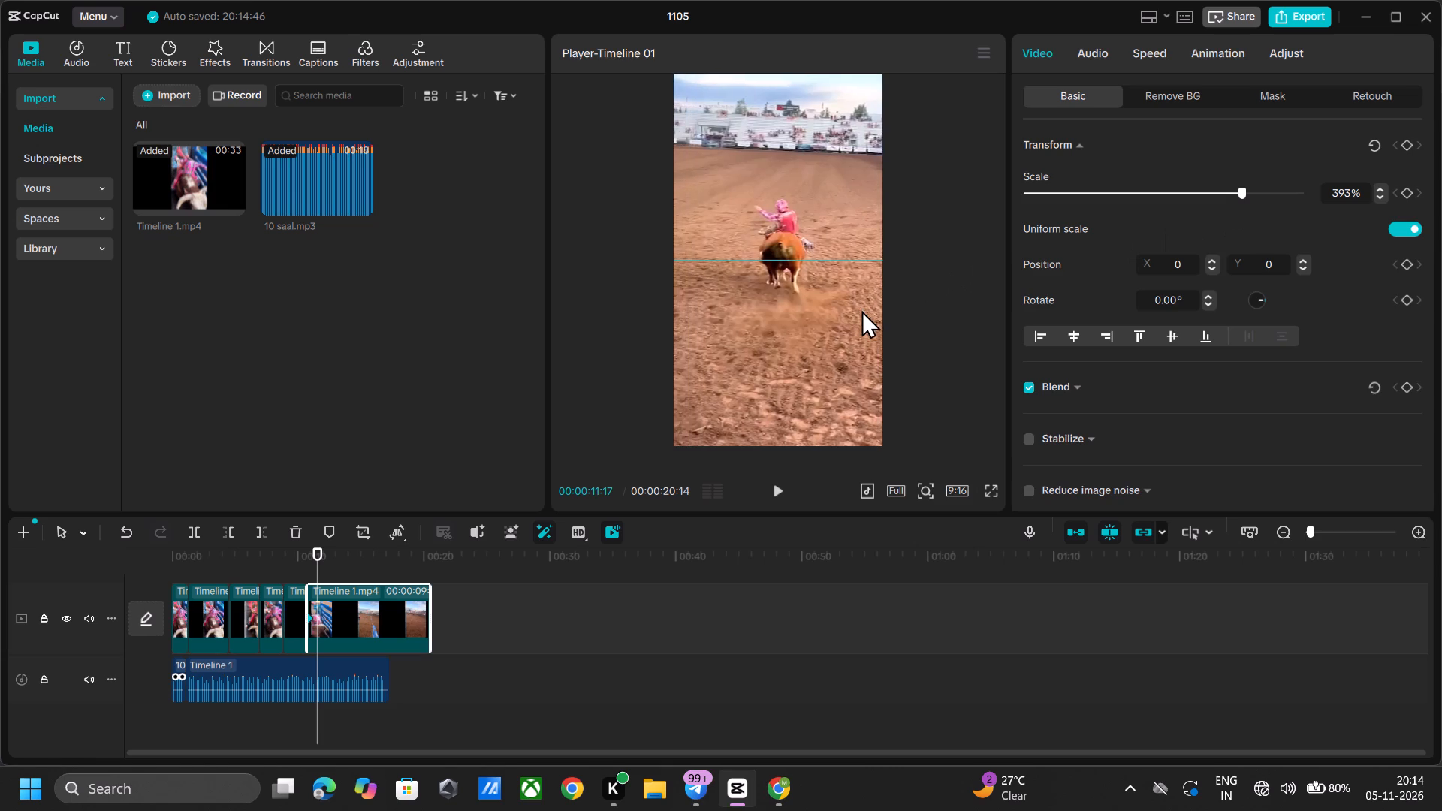
{"action": "left_click_drag", "start_coordinate": [861, 310], "coordinate": [860, 309]}
{"action": "key", "text": "space"}
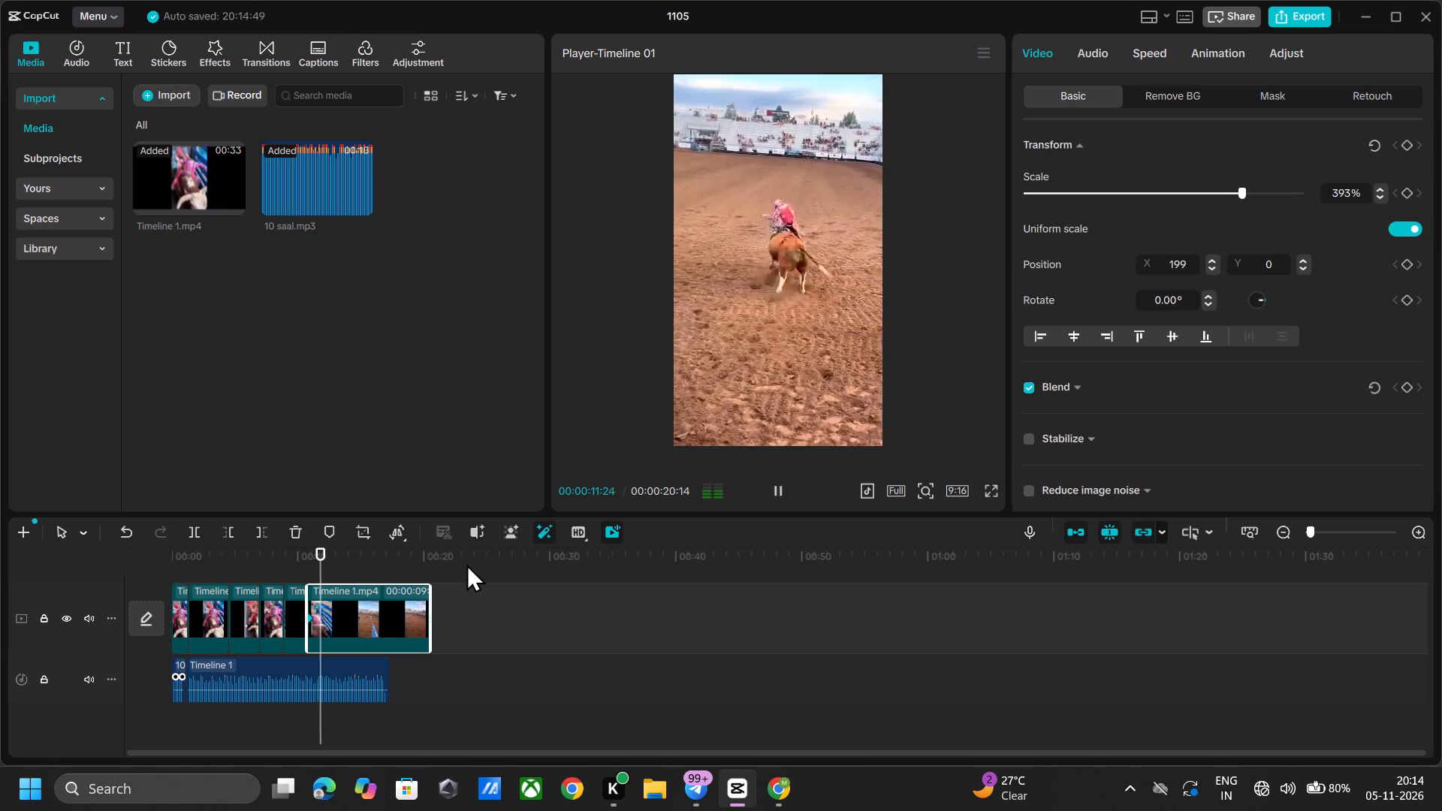
{"action": "key", "text": "space"}
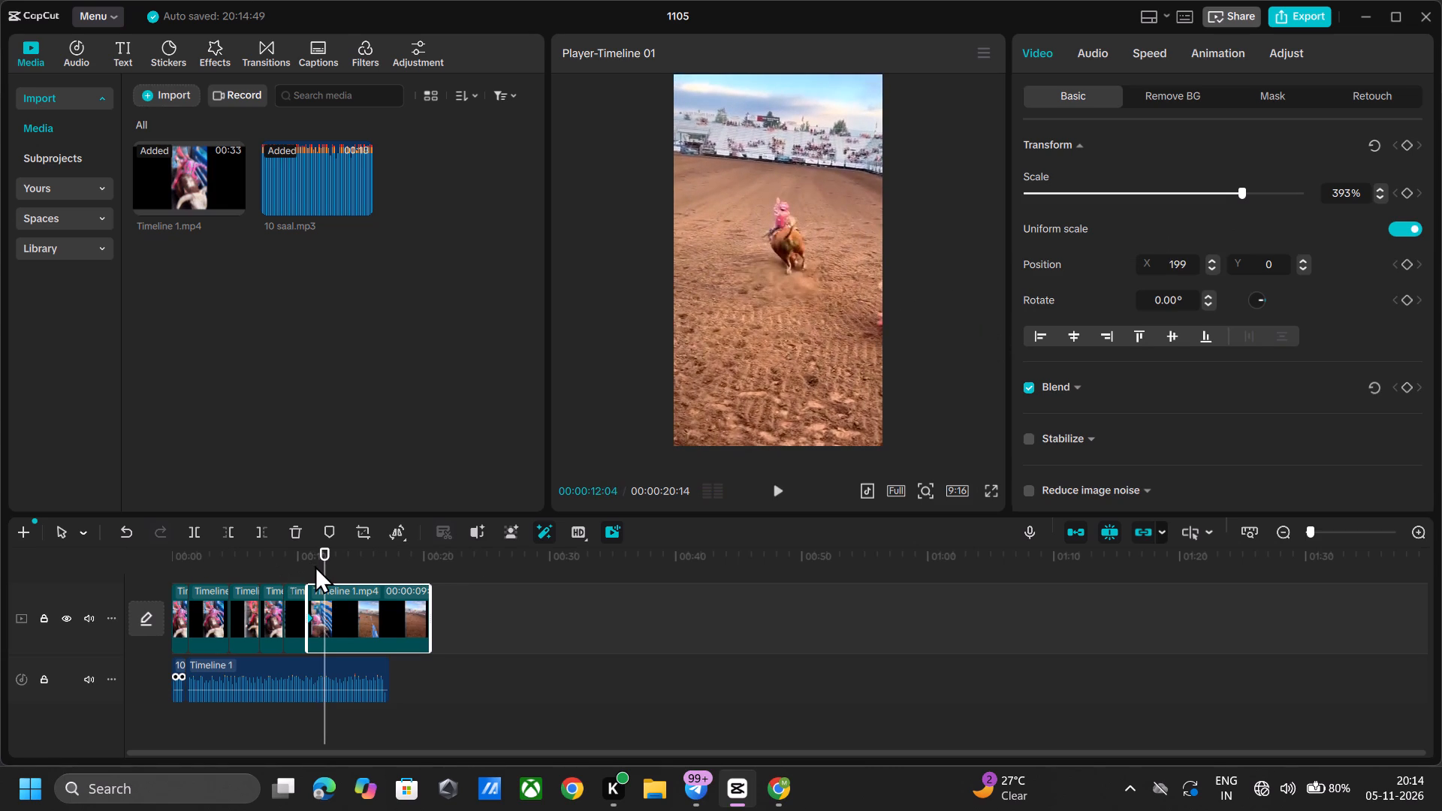
Replay the cut from the gate clip into the enlarged last arena piece to check how the rider stays framed.
{"action": "left_click", "coordinate": [315, 565]}
{"action": "left_click", "coordinate": [327, 562]}
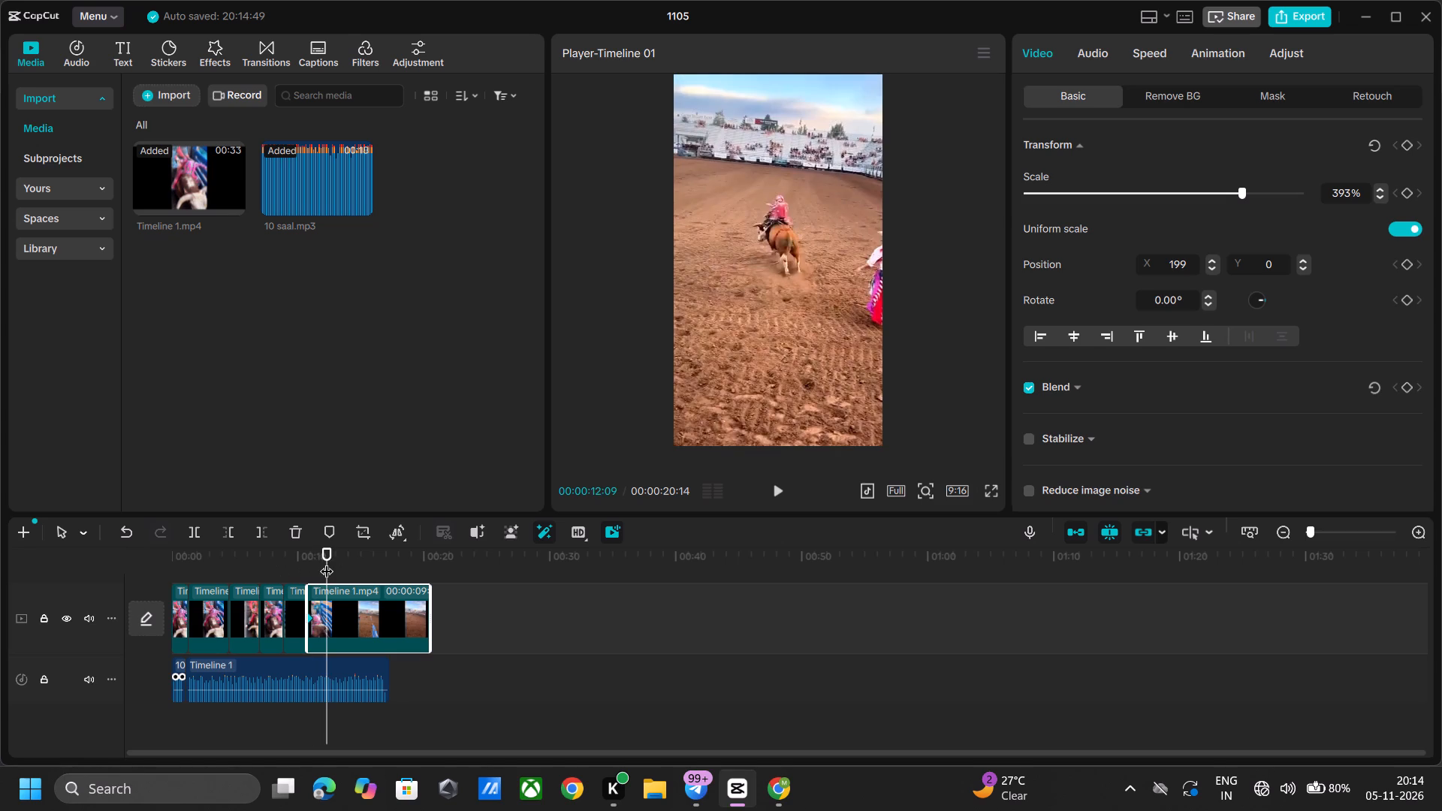
{"action": "left_click", "coordinate": [313, 558]}
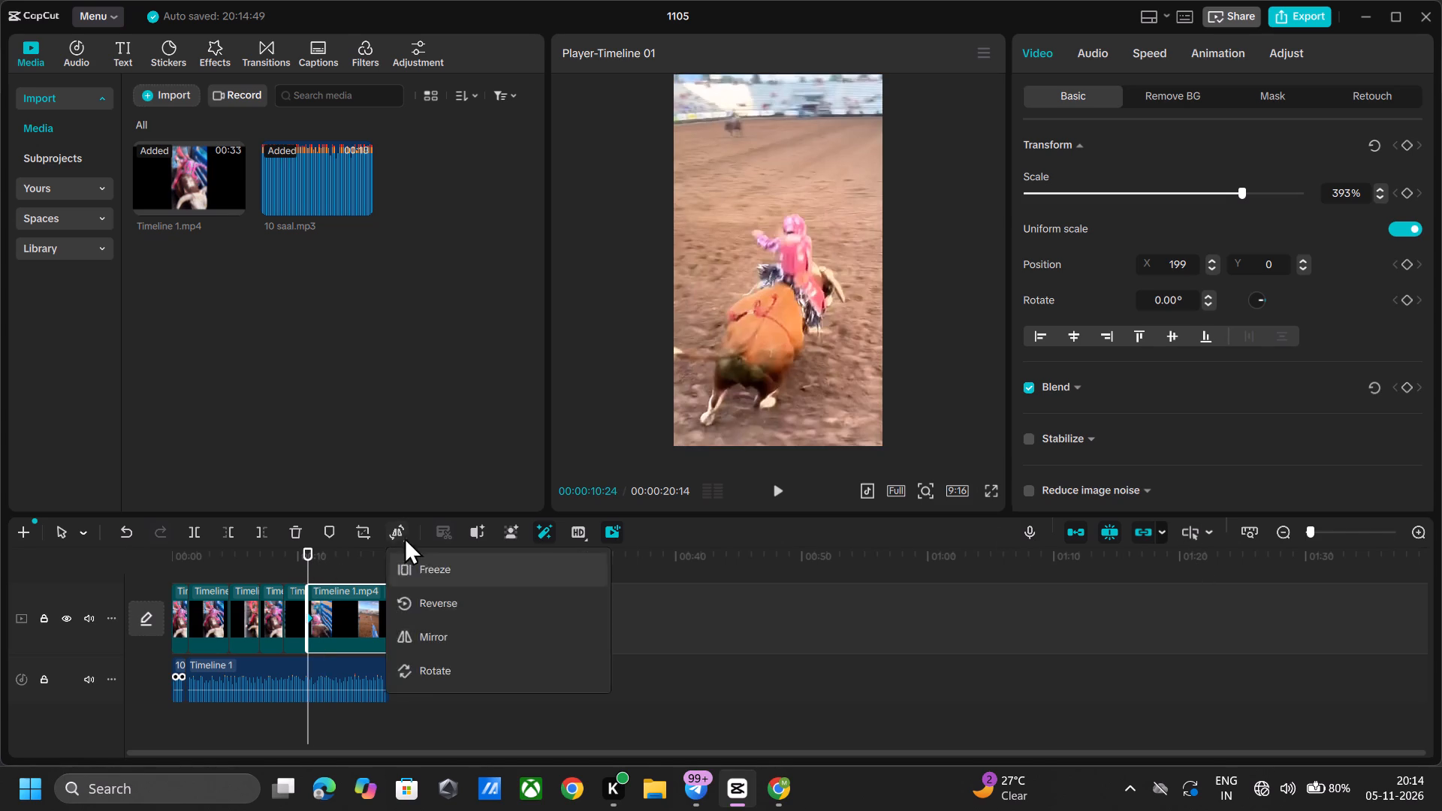
{"action": "left_click", "coordinate": [296, 559]}
{"action": "key", "text": "space"}
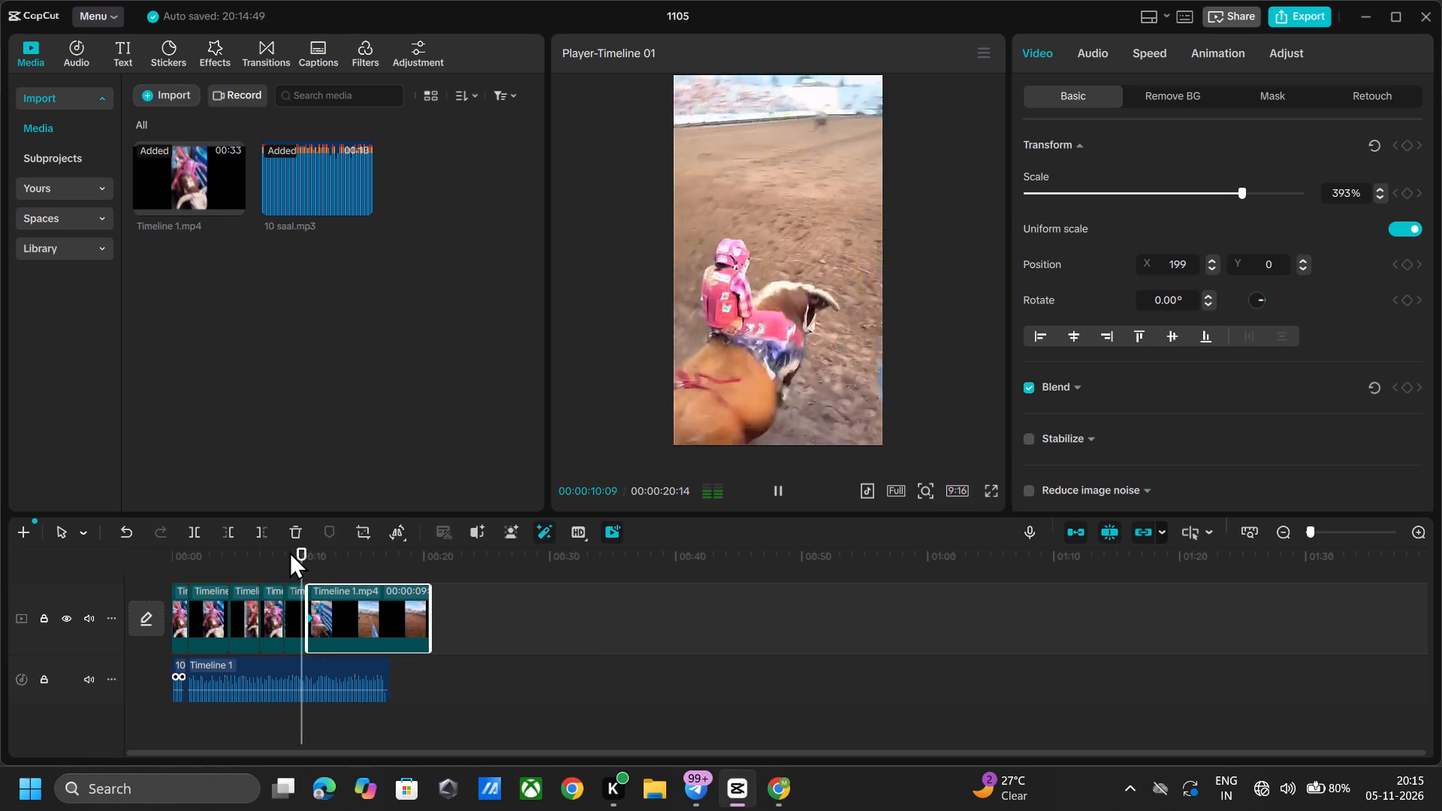
{"action": "key", "text": "space"}
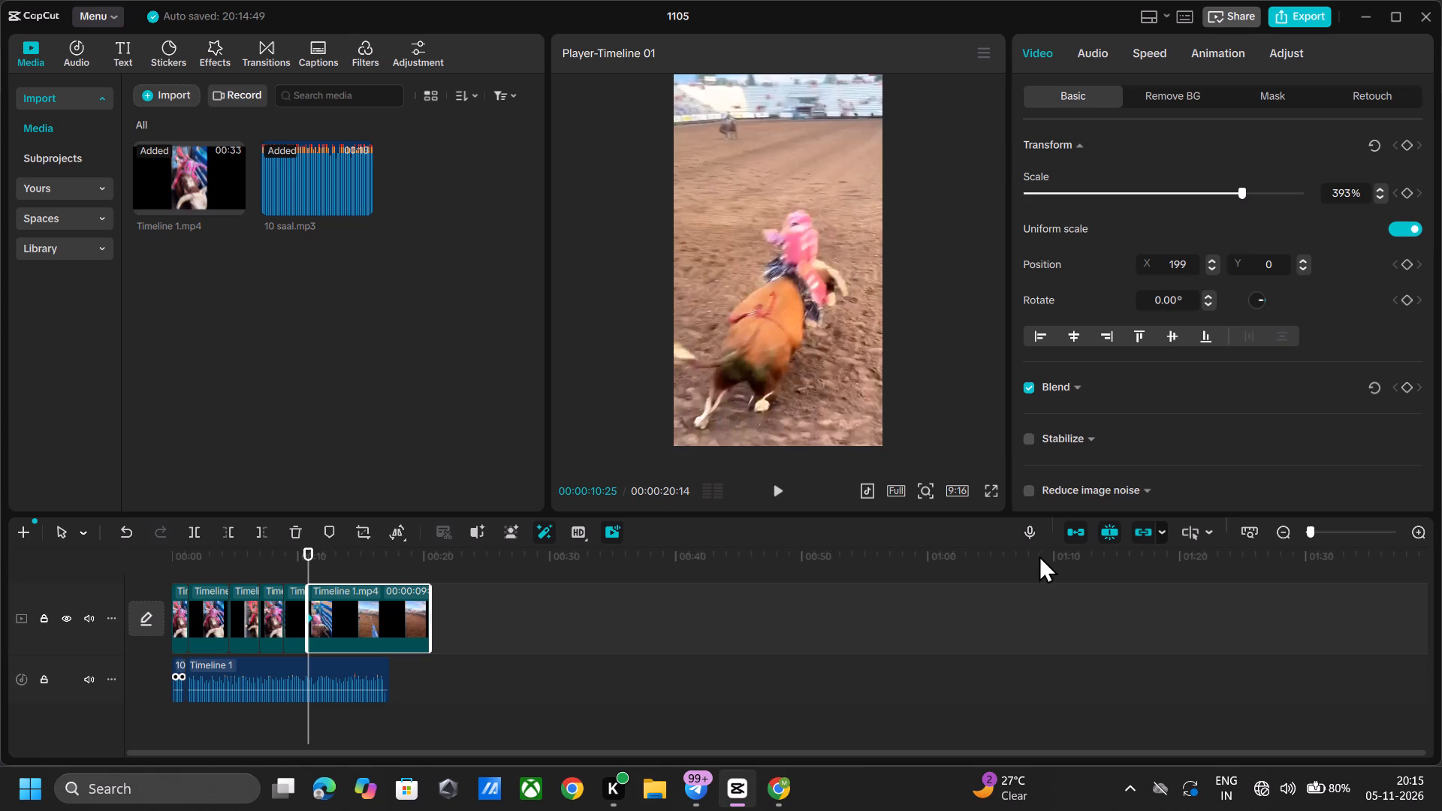
{"action": "key", "text": "space"}
{"action": "key", "text": "space"}
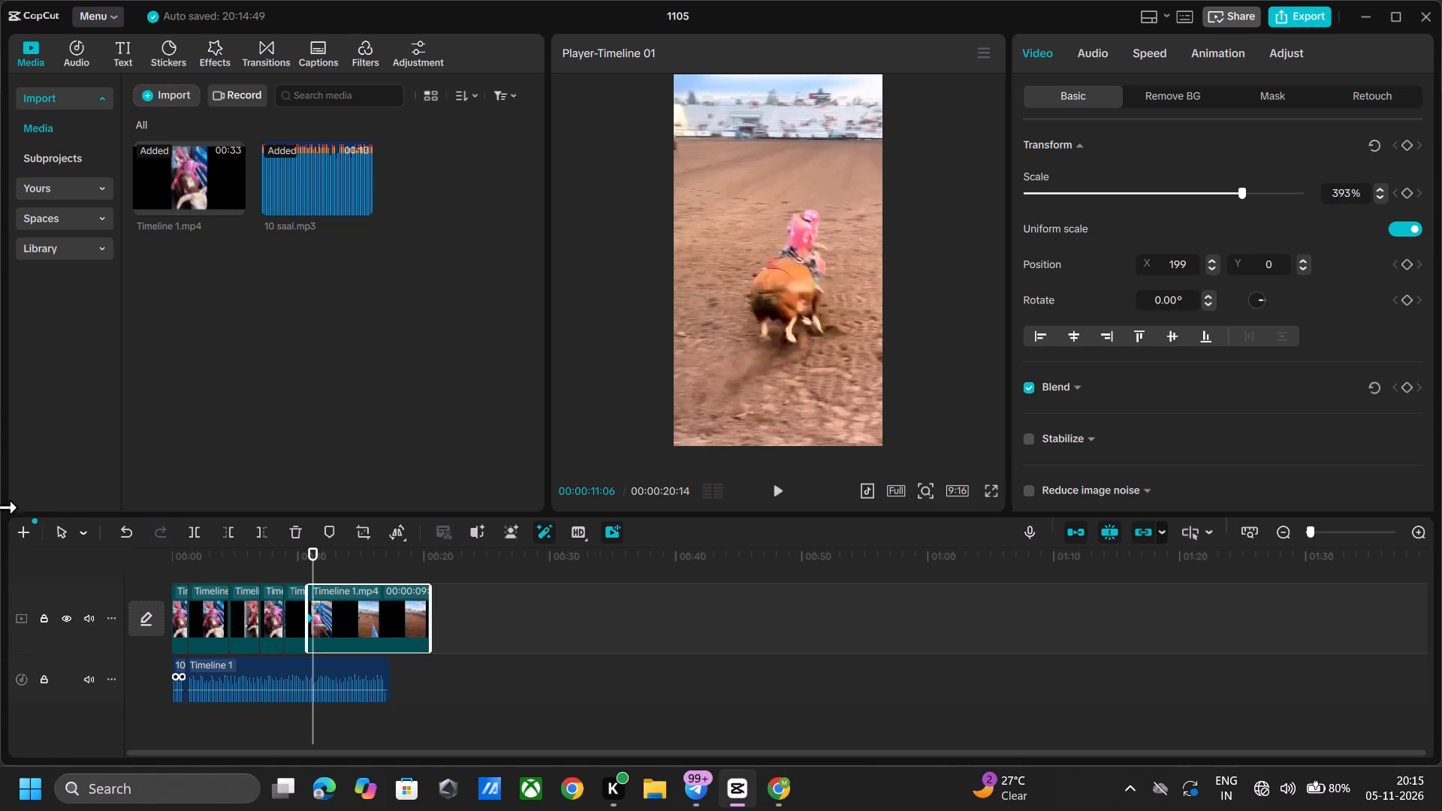
{"action": "left_click", "coordinate": [279, 561]}
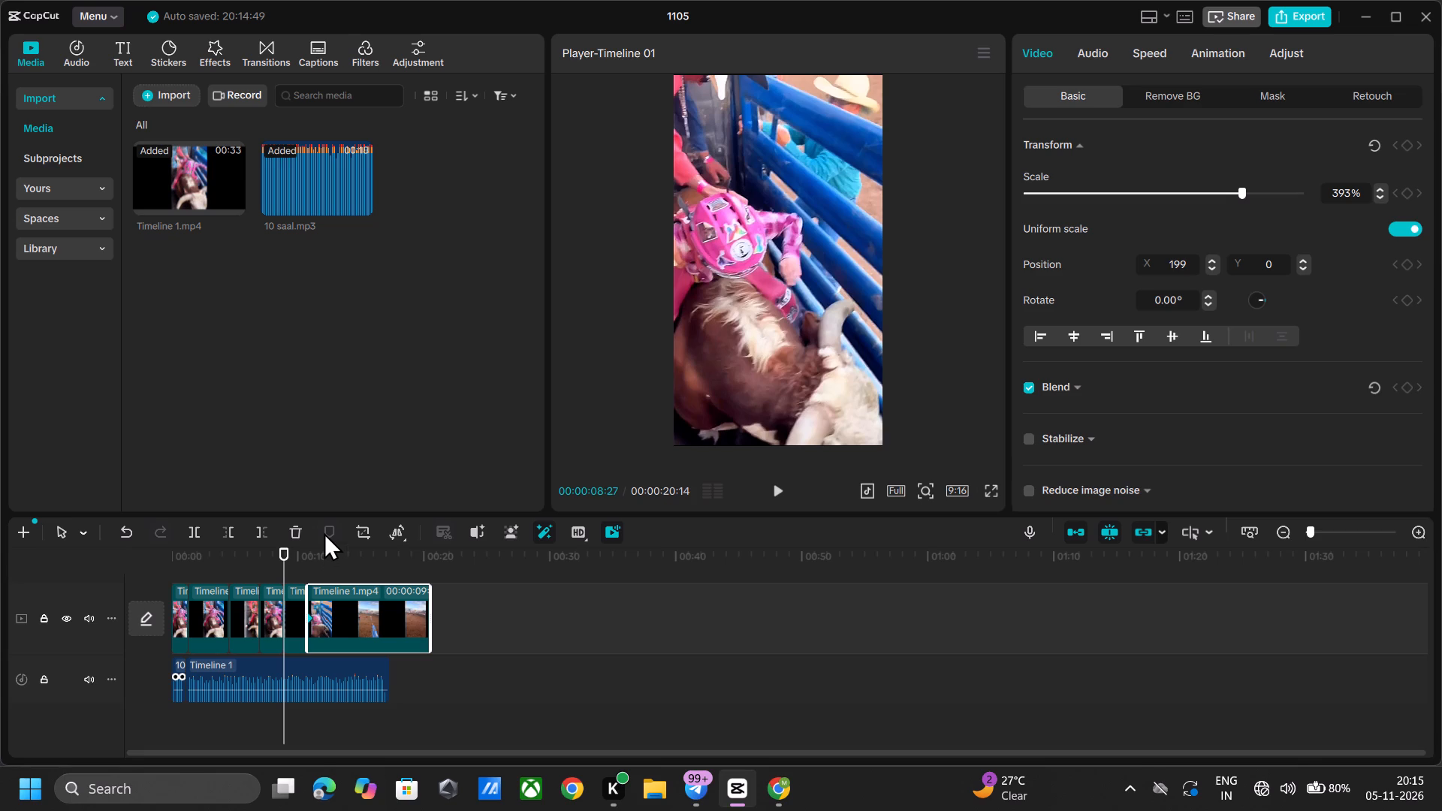
{"action": "key", "text": "space"}
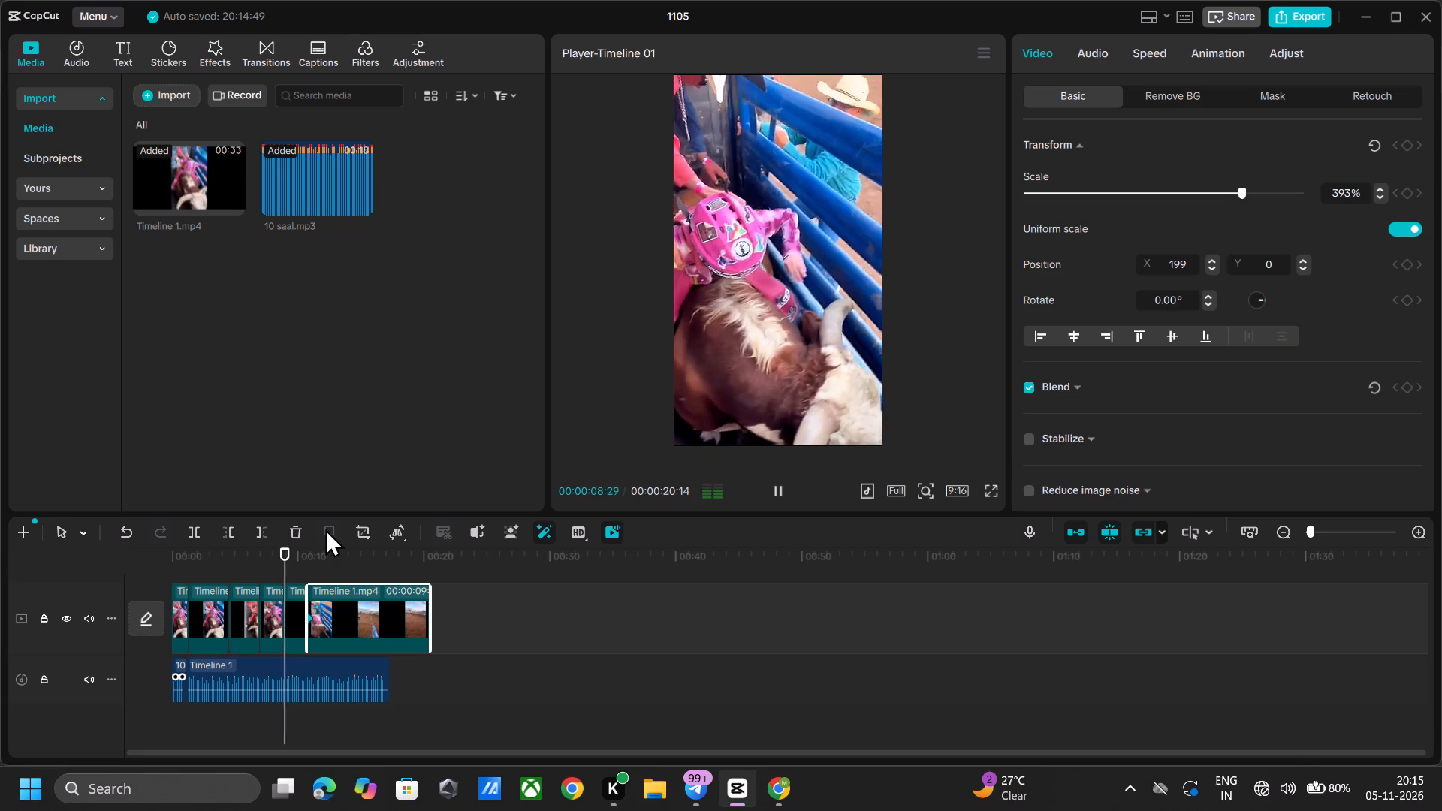
{"action": "key", "text": "space"}
{"action": "key", "text": "space"}
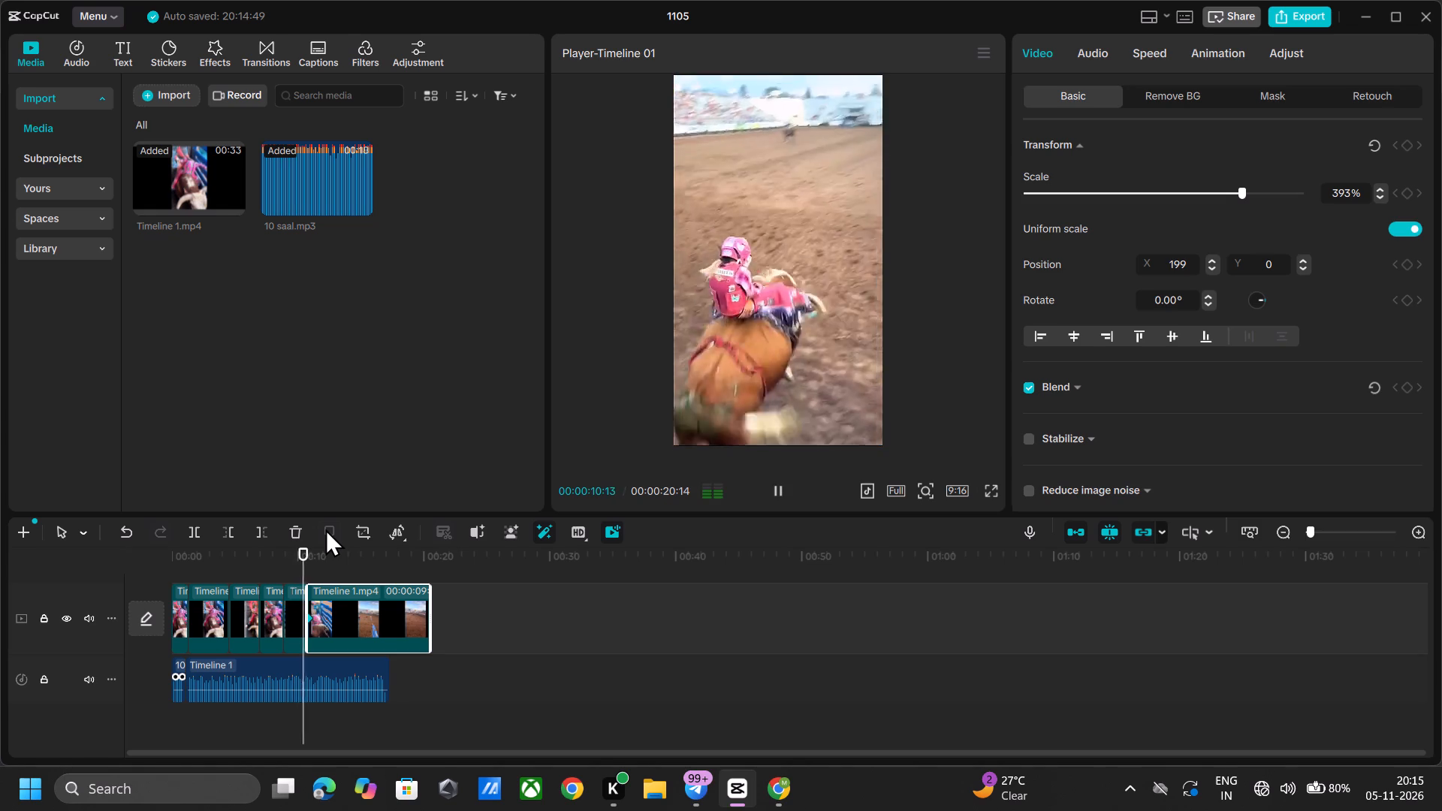
{"action": "key", "text": "space"}
{"action": "key", "text": "space"}
{"action": "key", "text": "space"}
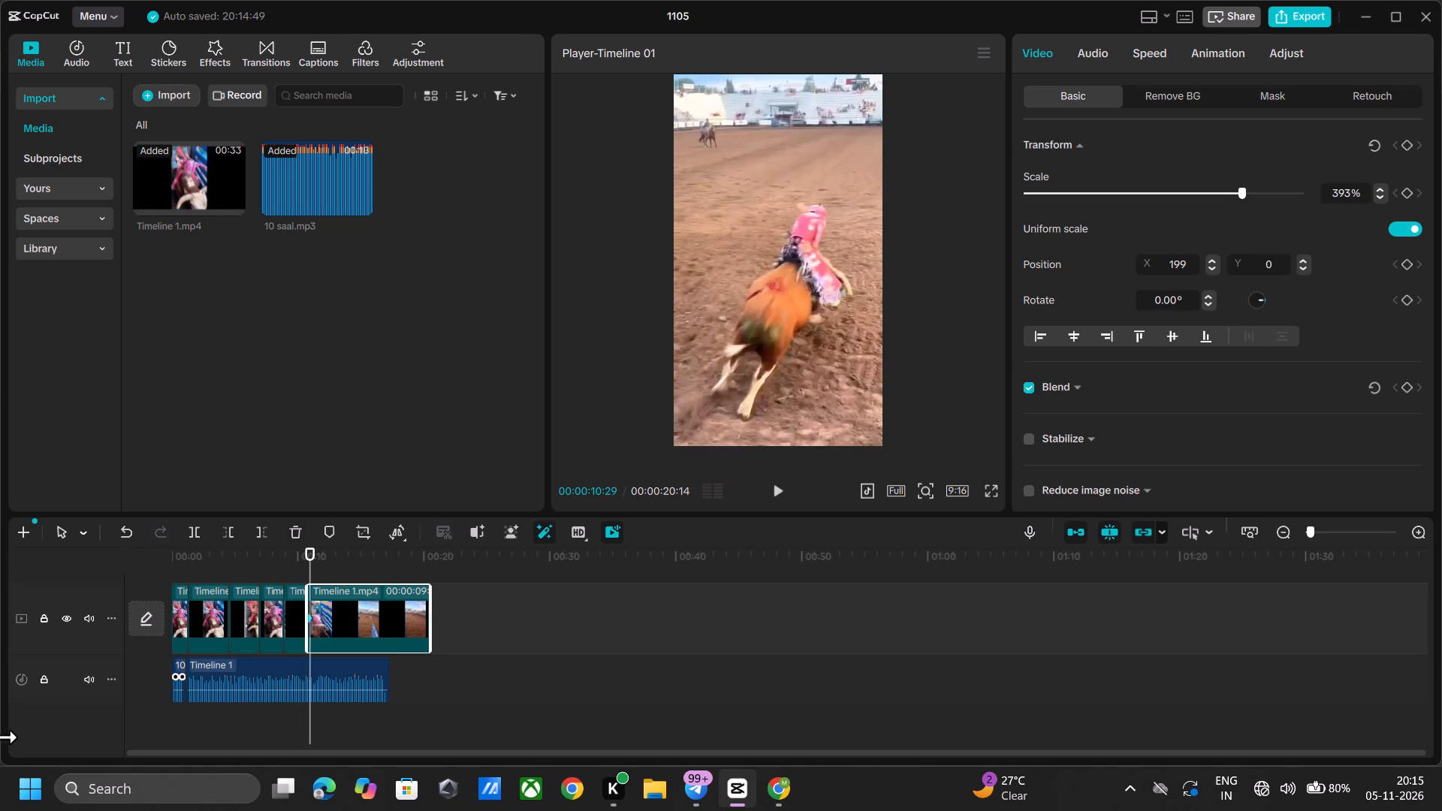
At 00:00:11:16 in the last arena piece, add a Transform keyframe and set its scale to 417%.
{"action": "scroll", "coordinate": [313, 658], "scroll_direction": "up", "scroll_amount": 10, "text": "ctrl"}
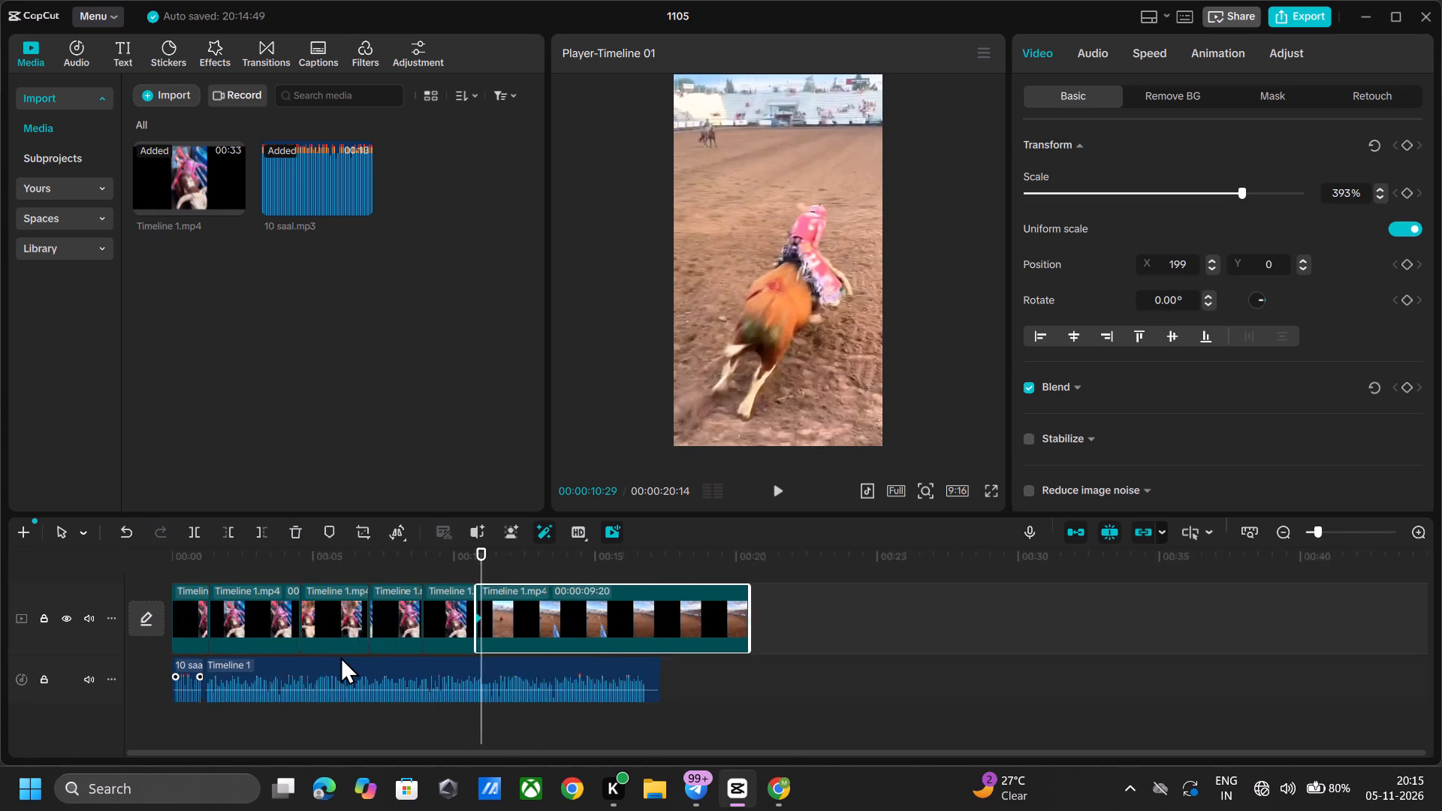
{"action": "scroll", "coordinate": [340, 656], "scroll_direction": "up", "scroll_amount": 7, "text": "ctrl"}
{"action": "scroll", "coordinate": [340, 656], "scroll_direction": "right", "scroll_amount": 1}
{"action": "scroll", "coordinate": [340, 656], "scroll_direction": "up", "scroll_amount": 1, "text": "ctrl"}
{"action": "scroll", "coordinate": [340, 656], "scroll_direction": "right", "scroll_amount": 1, "text": "ctrl"}
{"action": "scroll", "coordinate": [340, 656], "scroll_direction": "up", "scroll_amount": 4, "text": "ctrl"}
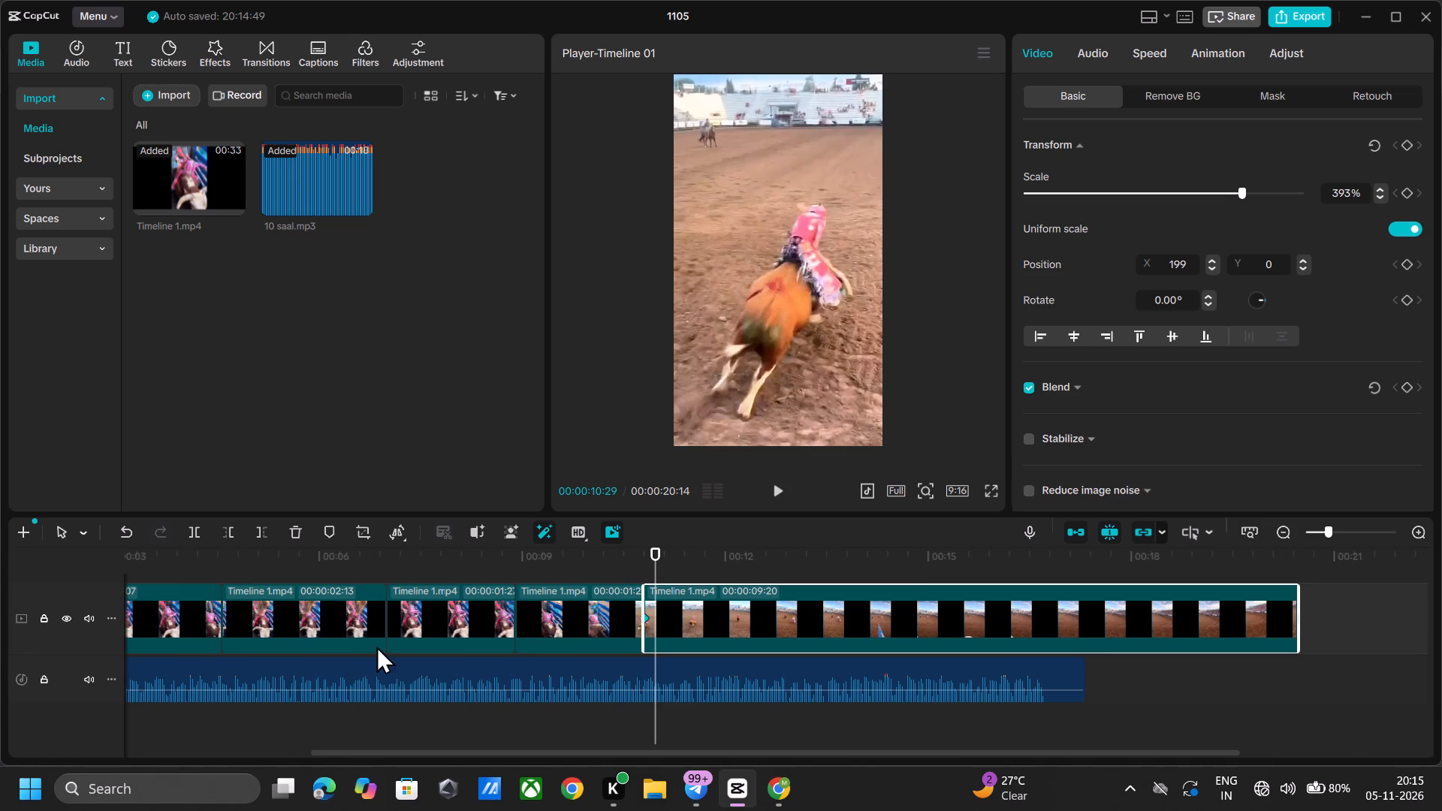
{"action": "key", "text": "space"}
{"action": "key", "text": "space"}
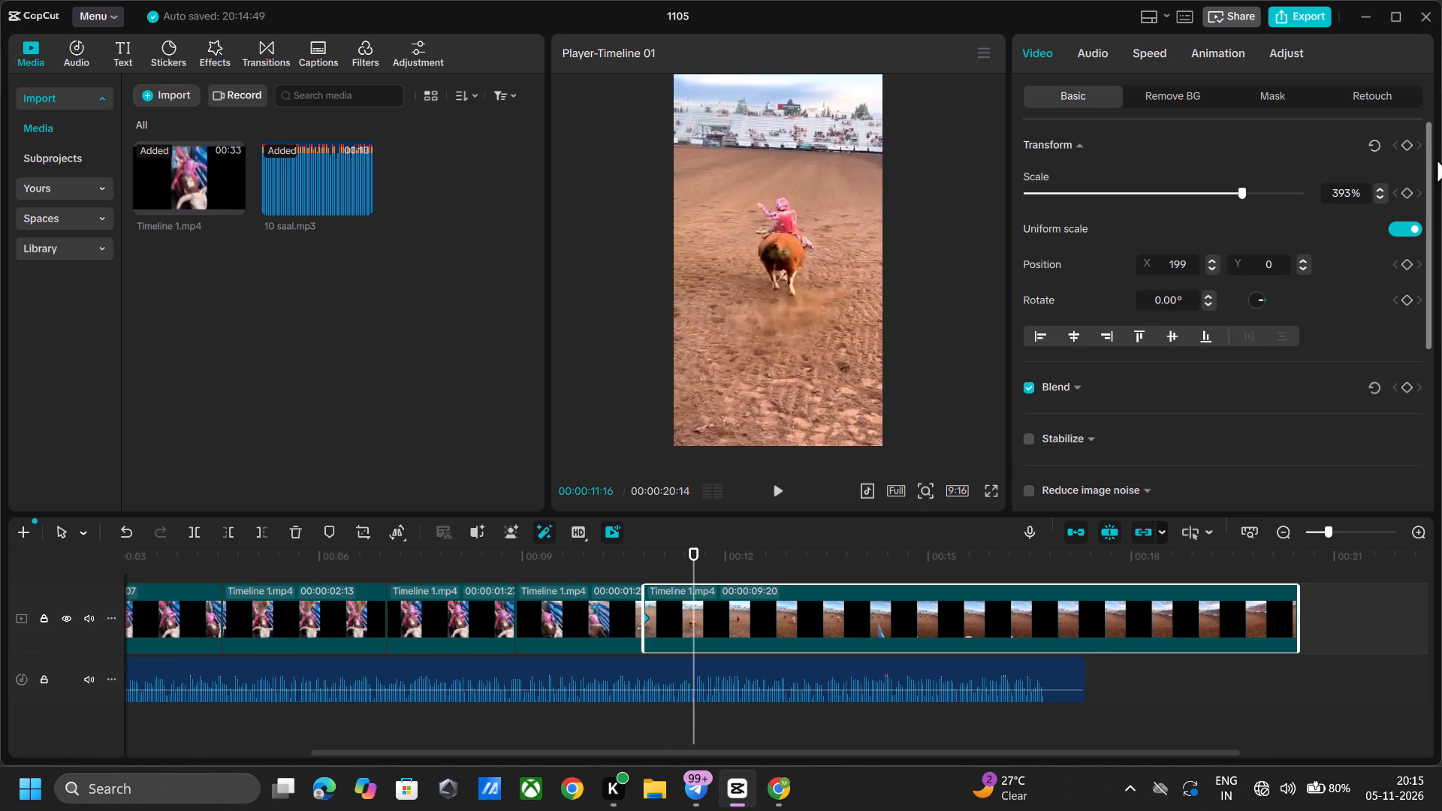
{"action": "left_click", "coordinate": [1410, 145]}
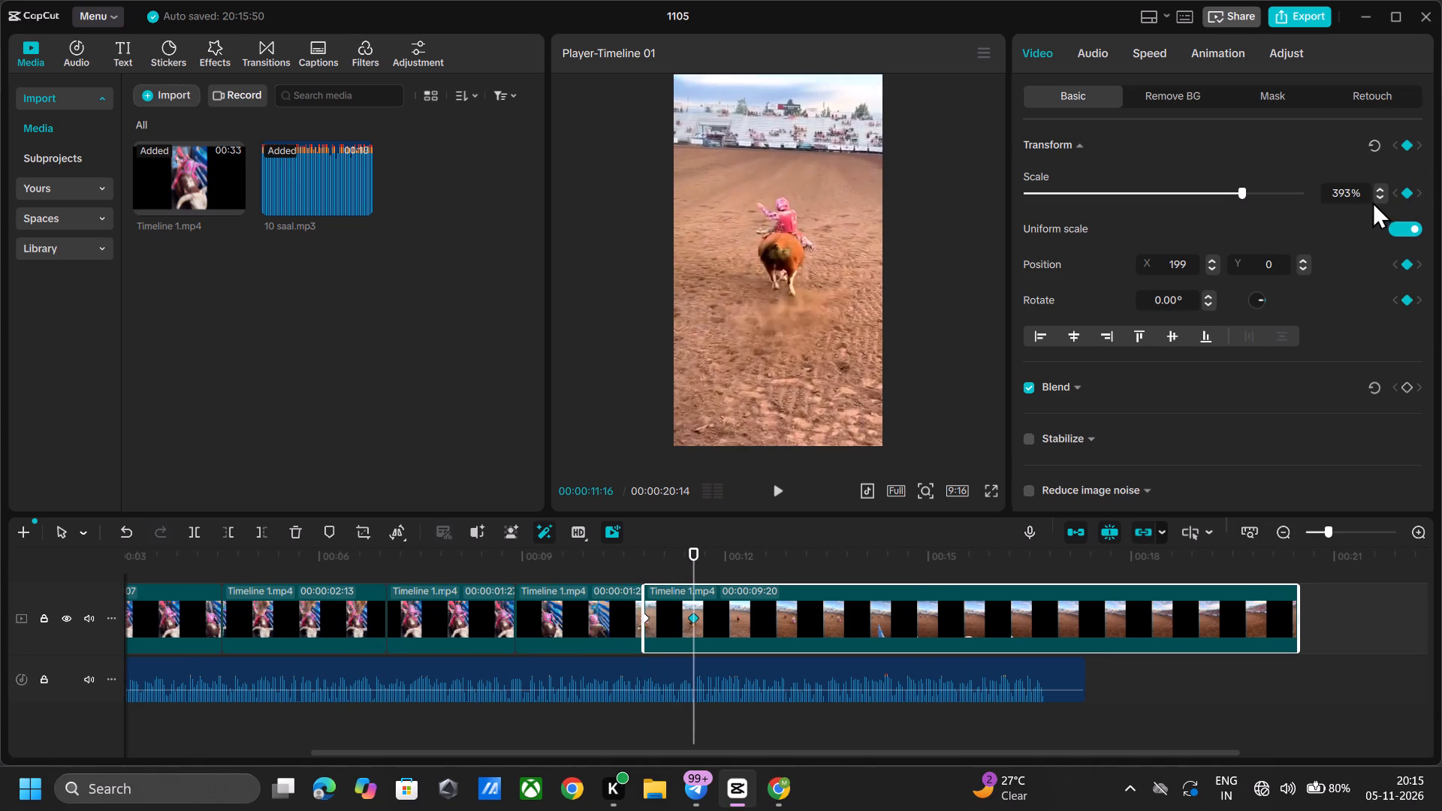
{"action": "left_click", "coordinate": [1249, 188]}
{"action": "left_click", "coordinate": [1255, 189]}
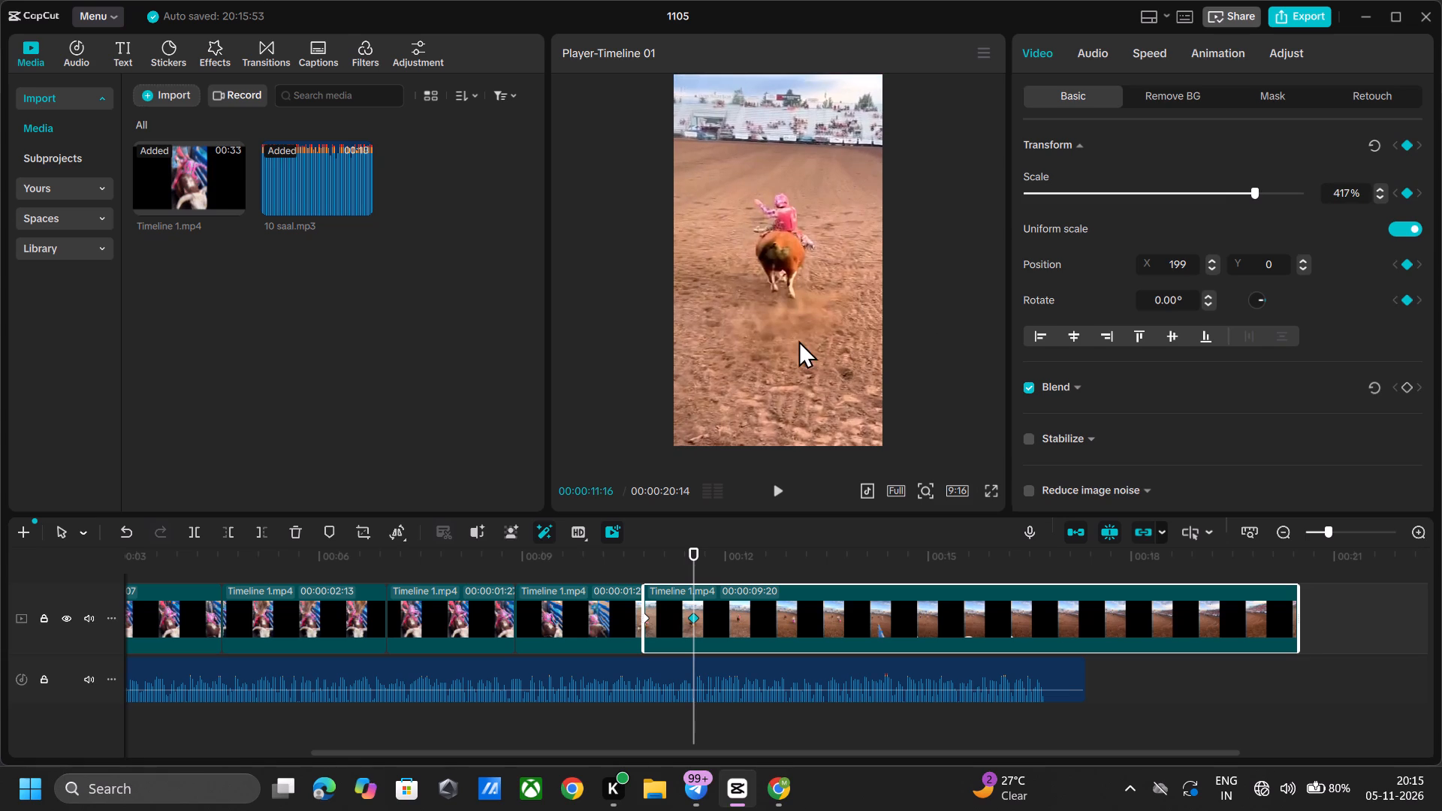
At 00:00:12:12 in the last arena piece, add a Transform keyframe with the scale raised to 465%.
{"action": "key", "text": "Right"}
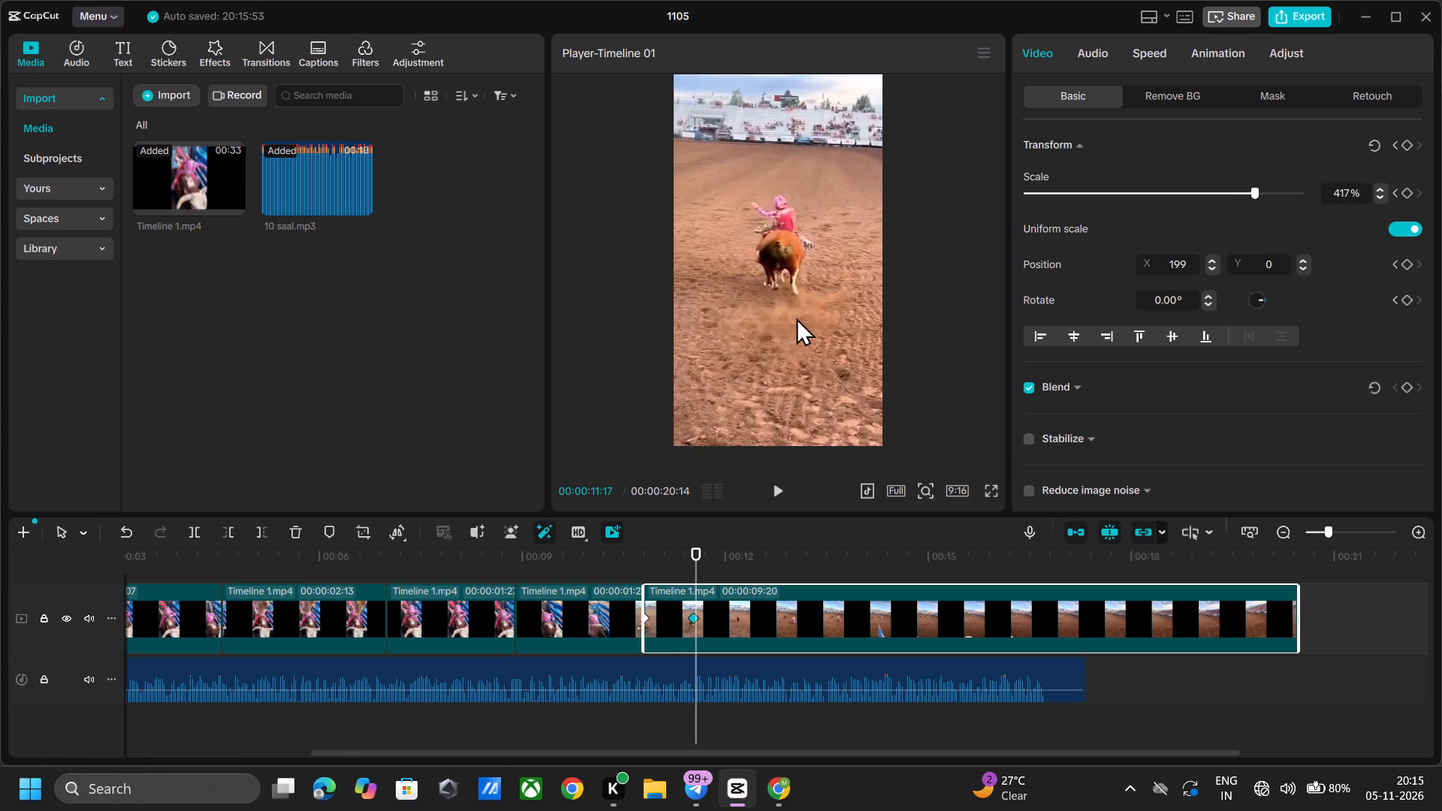
{"action": "key", "text": "Right"}
{"action": "left_click", "coordinate": [742, 544]}
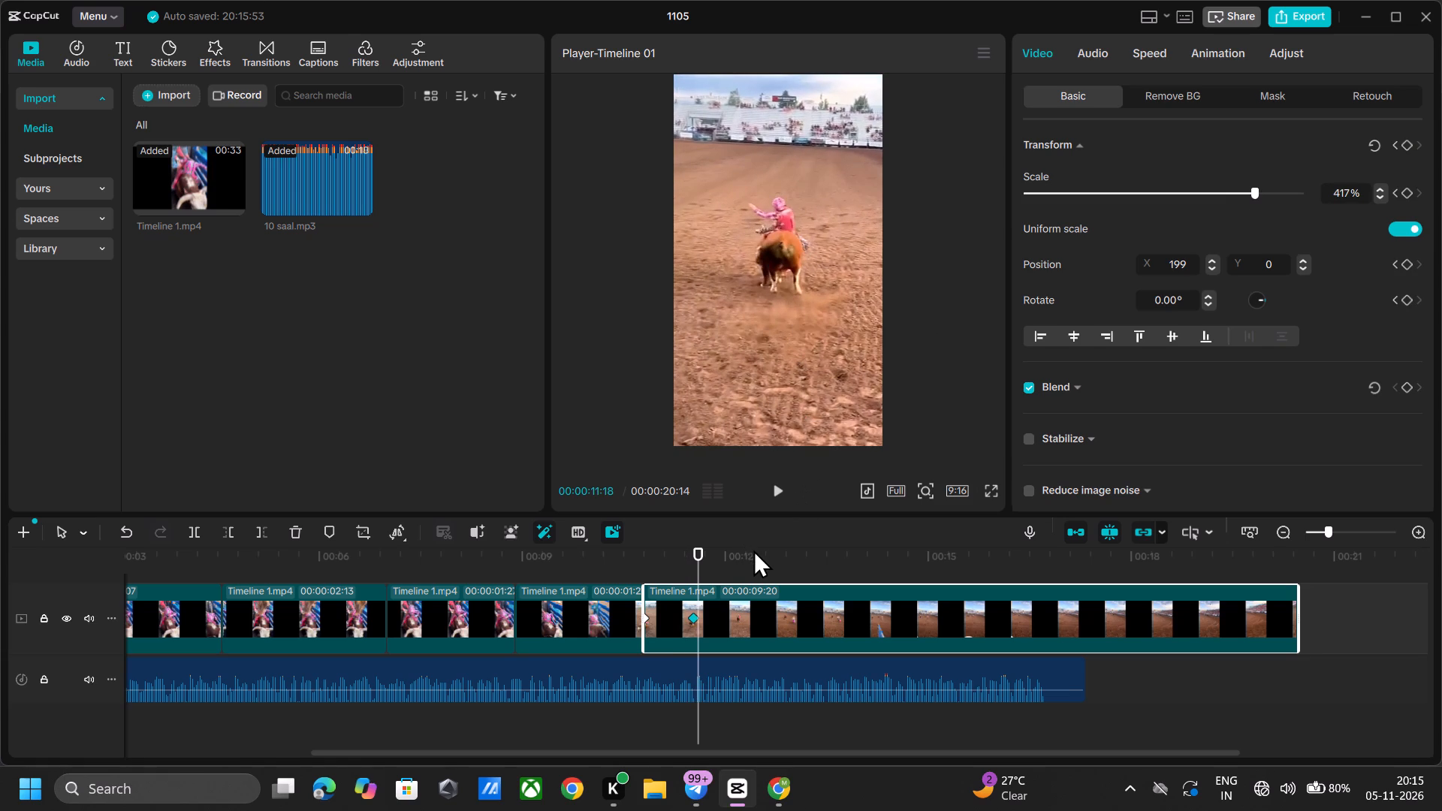
{"action": "left_click", "coordinate": [753, 550]}
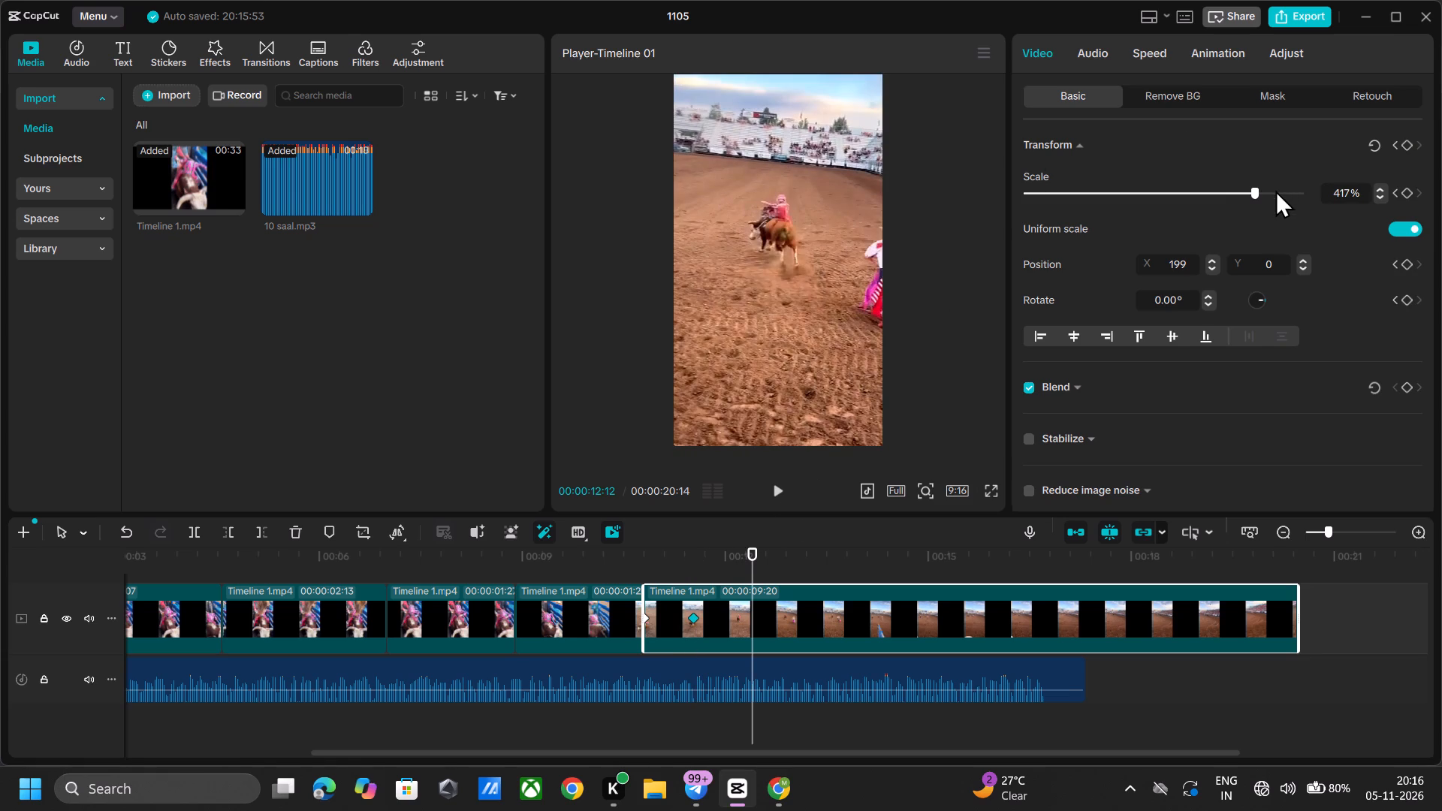
{"action": "left_click", "coordinate": [1272, 187]}
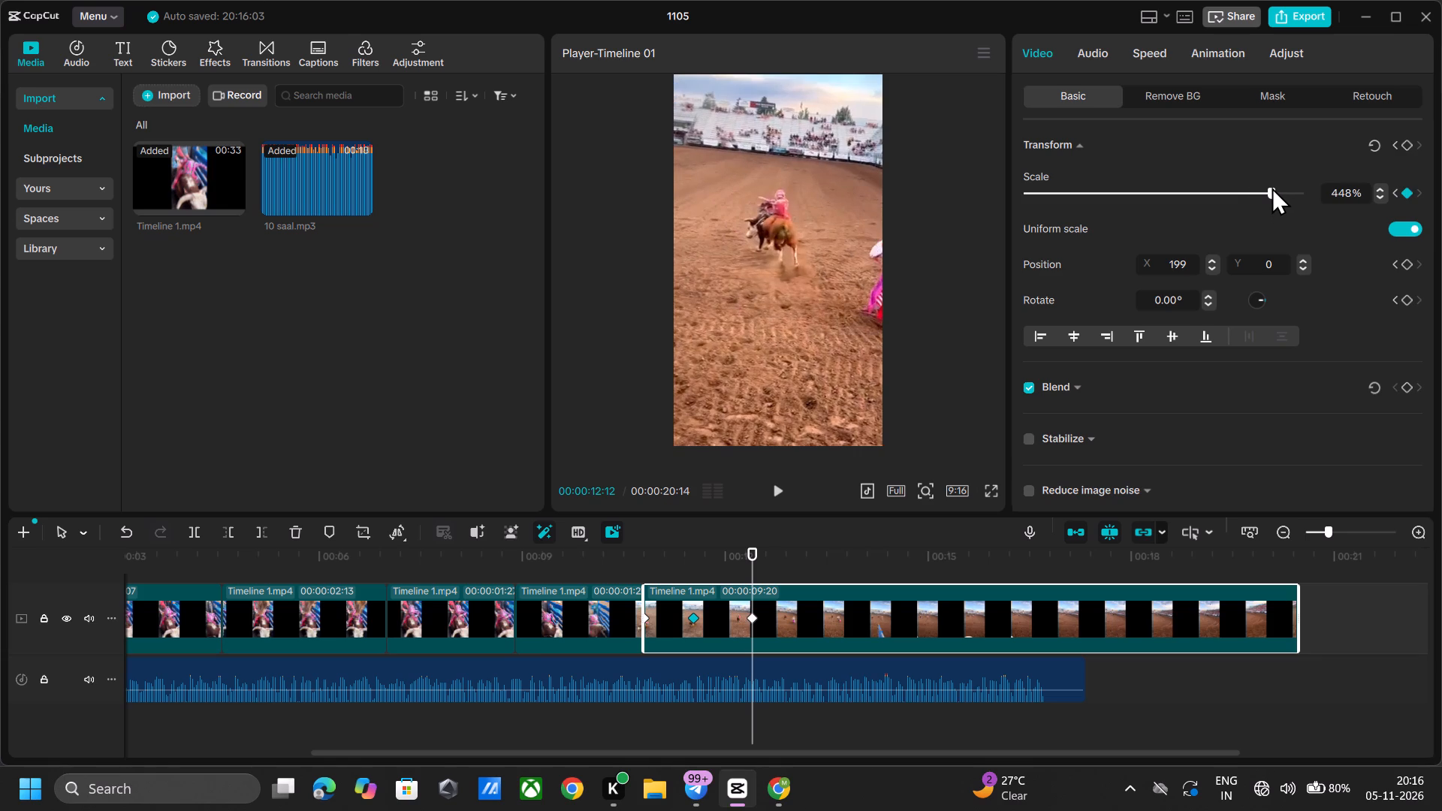
{"action": "left_click", "coordinate": [1410, 140]}
{"action": "left_click", "coordinate": [1281, 191]}
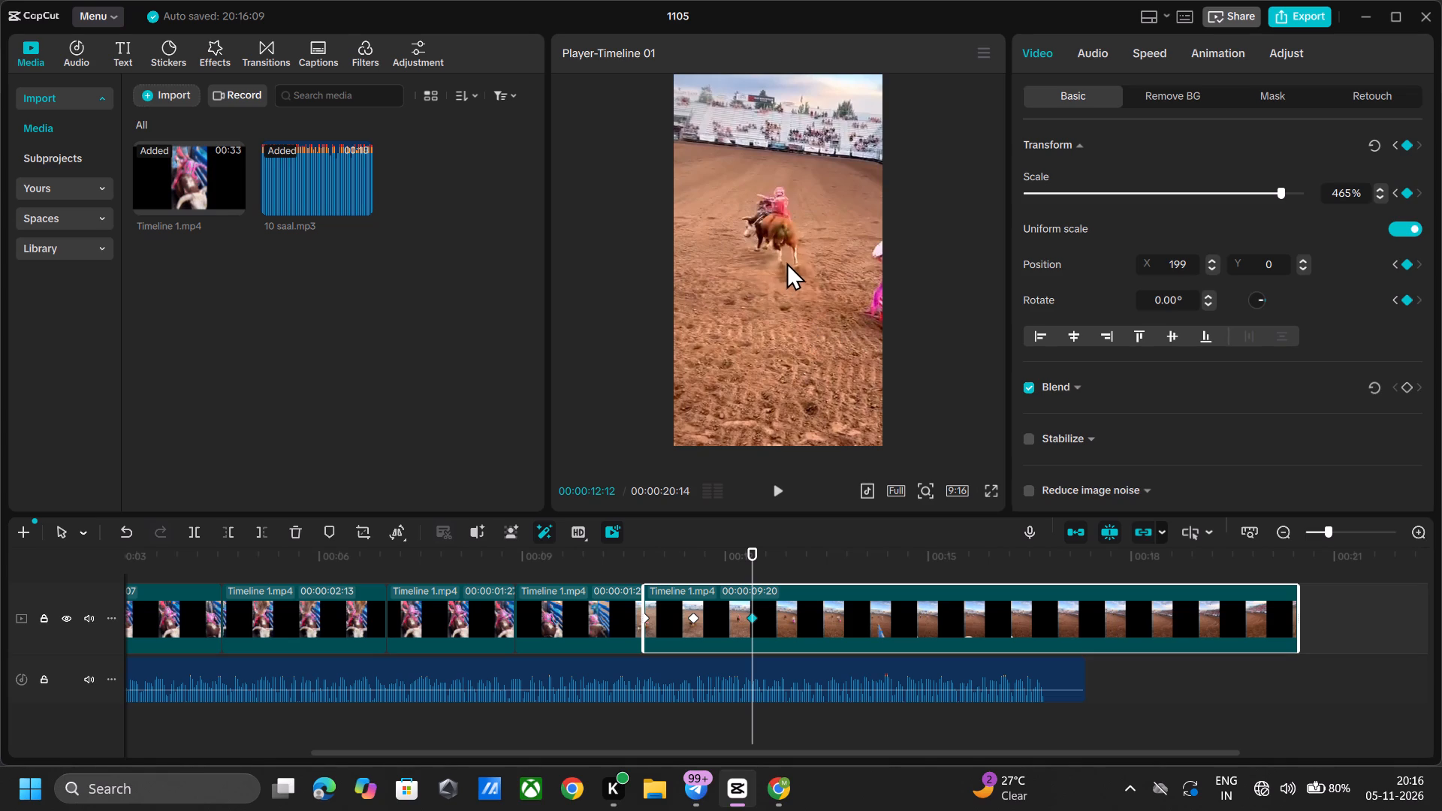
At 00:00:13:08 in the last arena piece, add a Transform keyframe with scale 500% and position X 189, Y -281.
{"action": "key", "text": "space"}
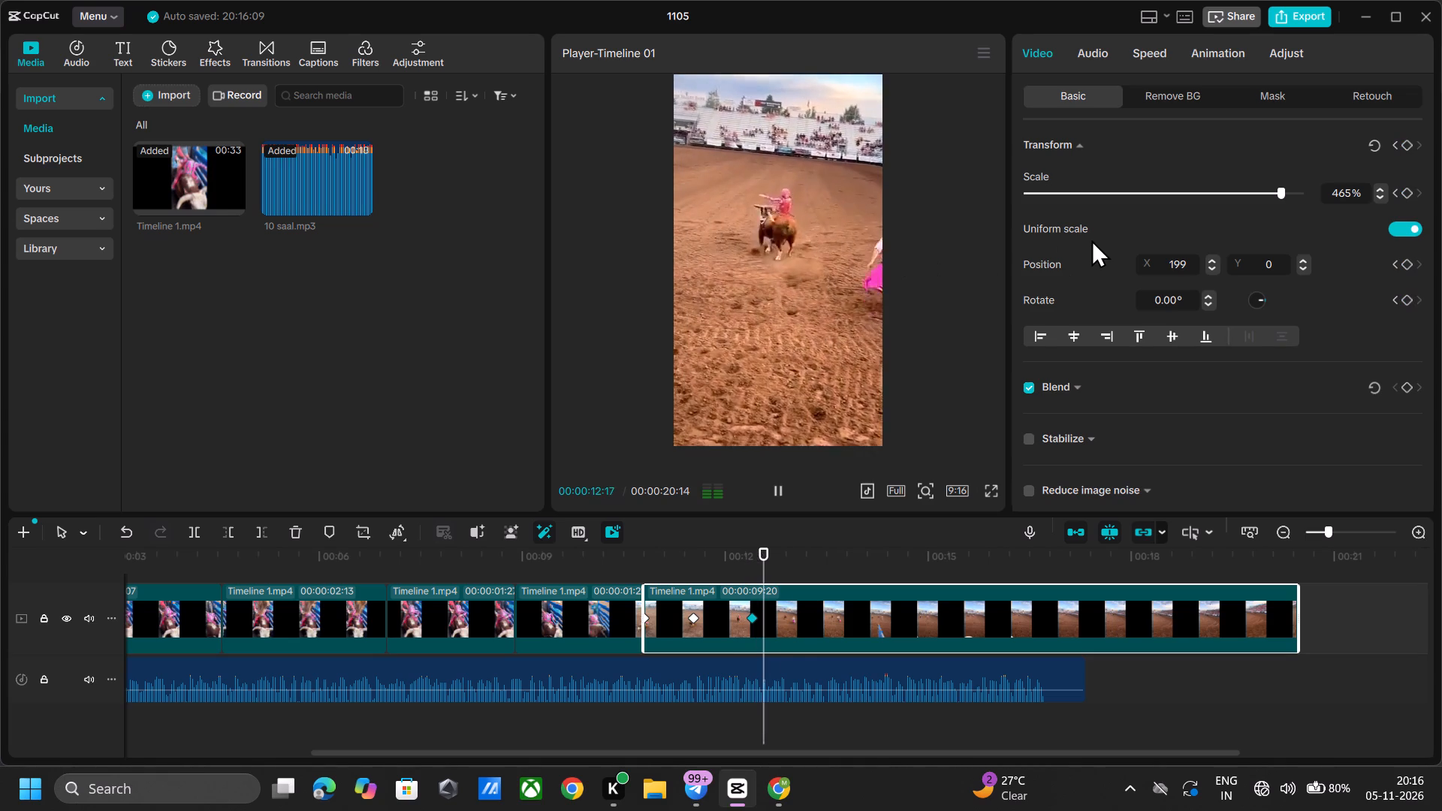
{"action": "key", "text": "space"}
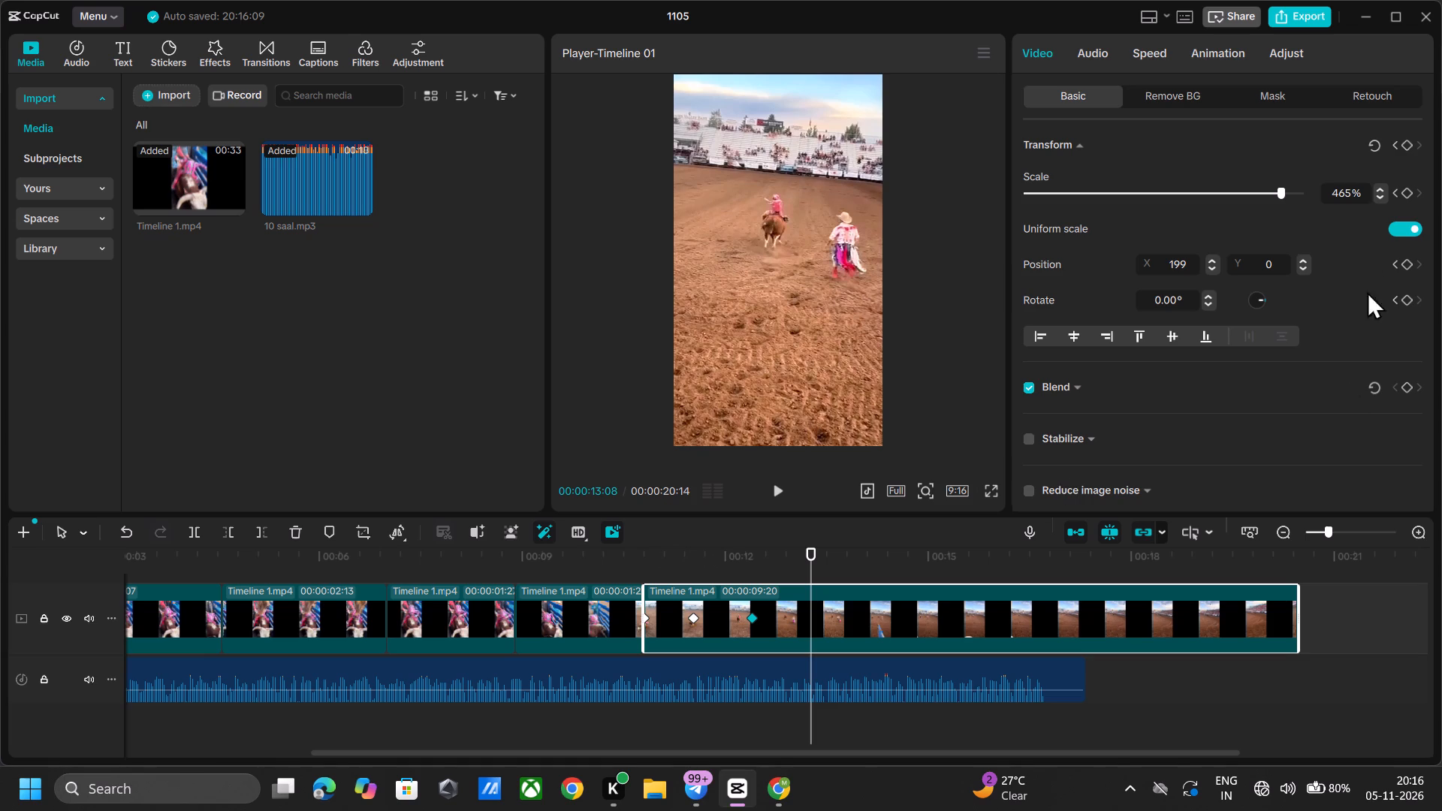
{"action": "left_click", "coordinate": [1304, 188]}
{"action": "left_click", "coordinate": [1404, 143]}
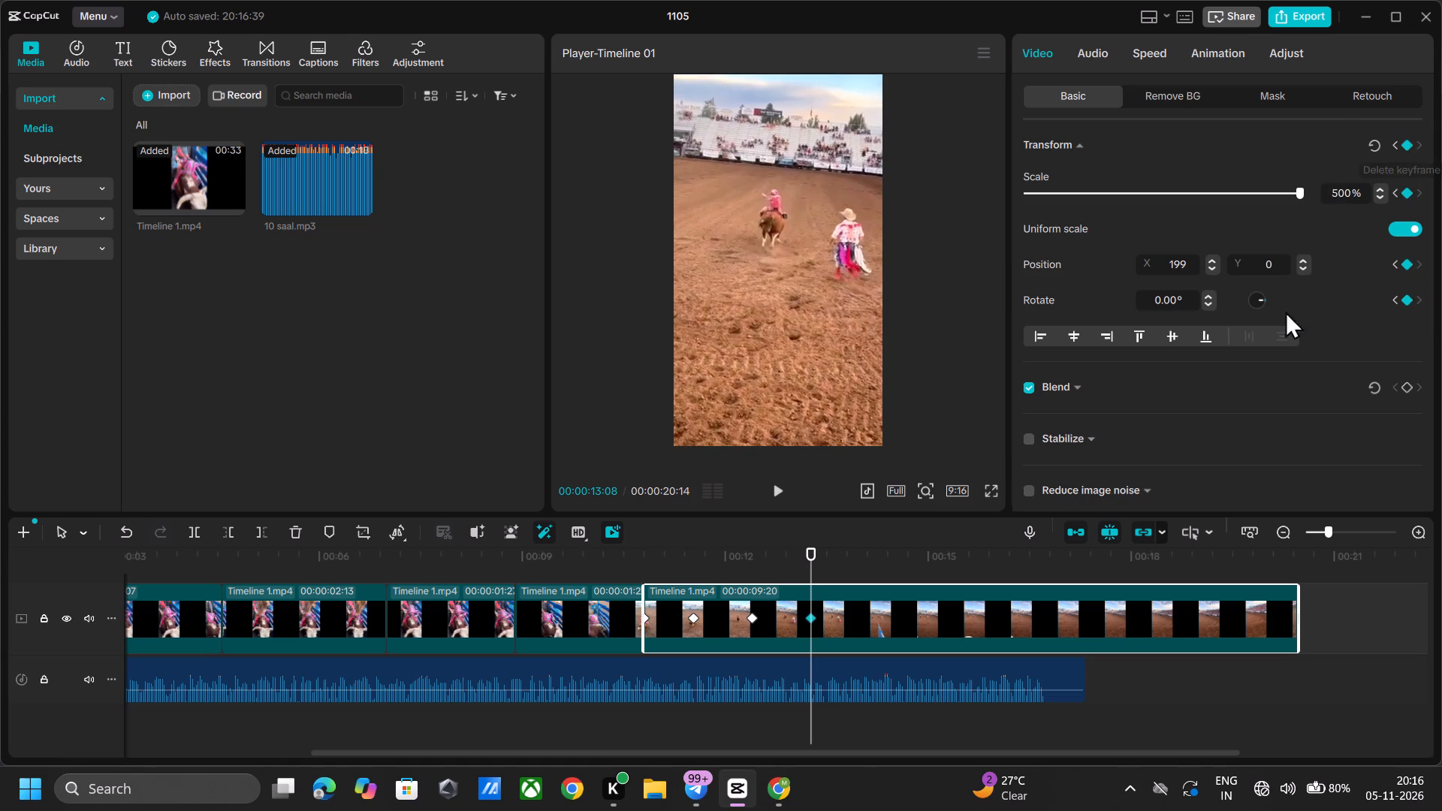
{"action": "left_click", "coordinate": [1305, 189]}
{"action": "left_click_drag", "start_coordinate": [816, 333], "coordinate": [806, 334]}
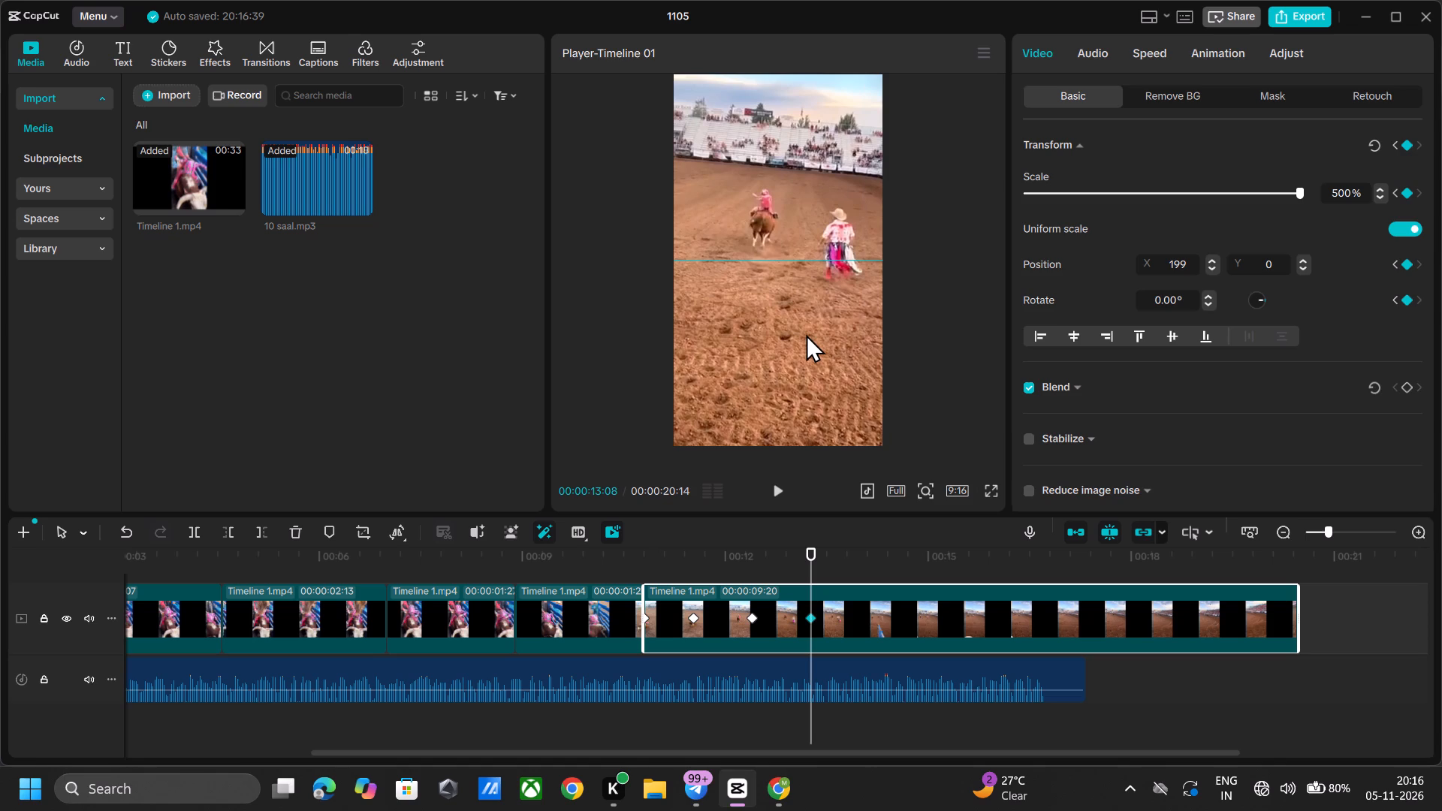
{"action": "left_click_drag", "start_coordinate": [806, 334], "coordinate": [813, 344]}
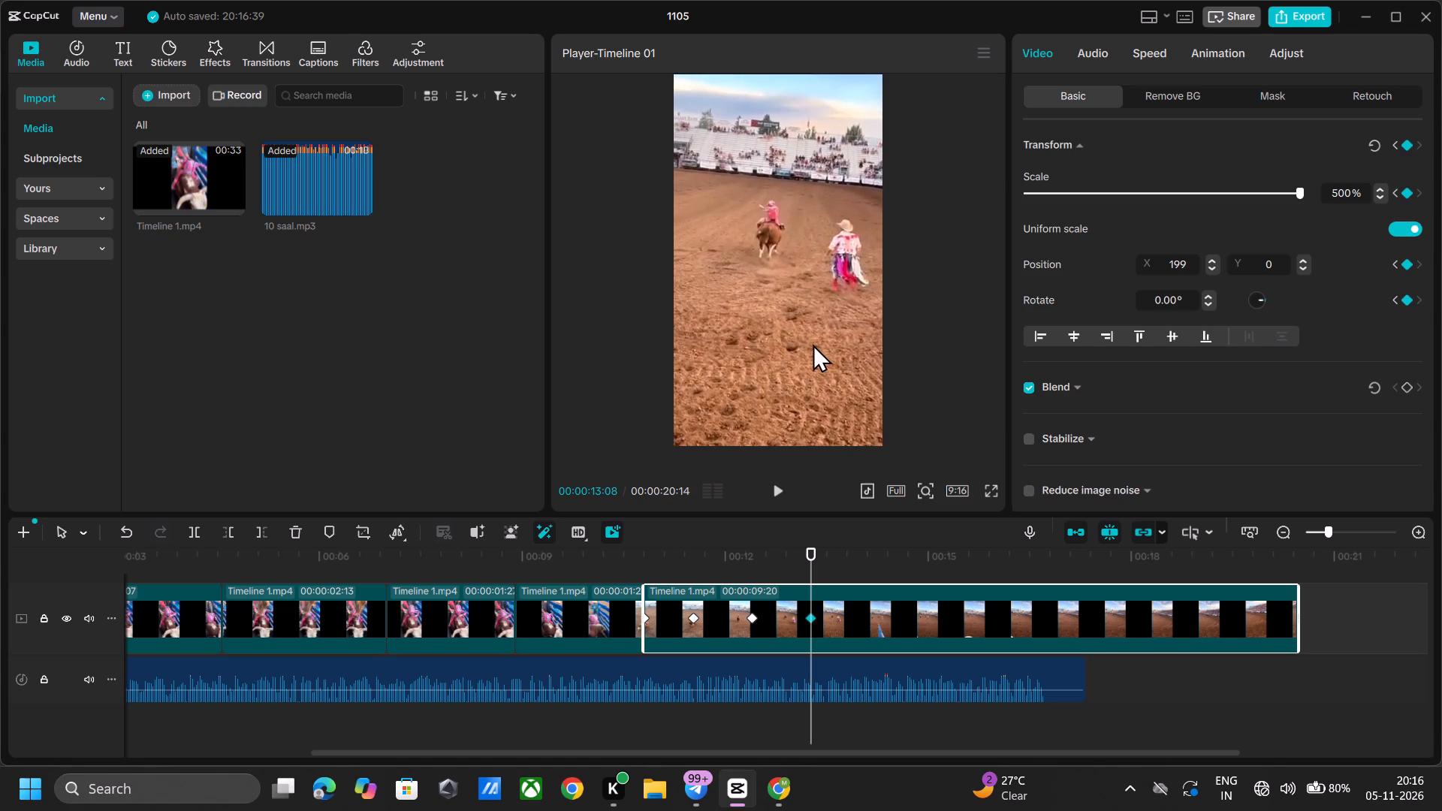
{"action": "left_click_drag", "start_coordinate": [813, 344], "coordinate": [816, 368]}
Play the arena piece beyond the 00:00:13:08 keyframe and replay from 00:00:12:12 to examine the zoom and rider framing.
{"action": "key", "text": "space"}
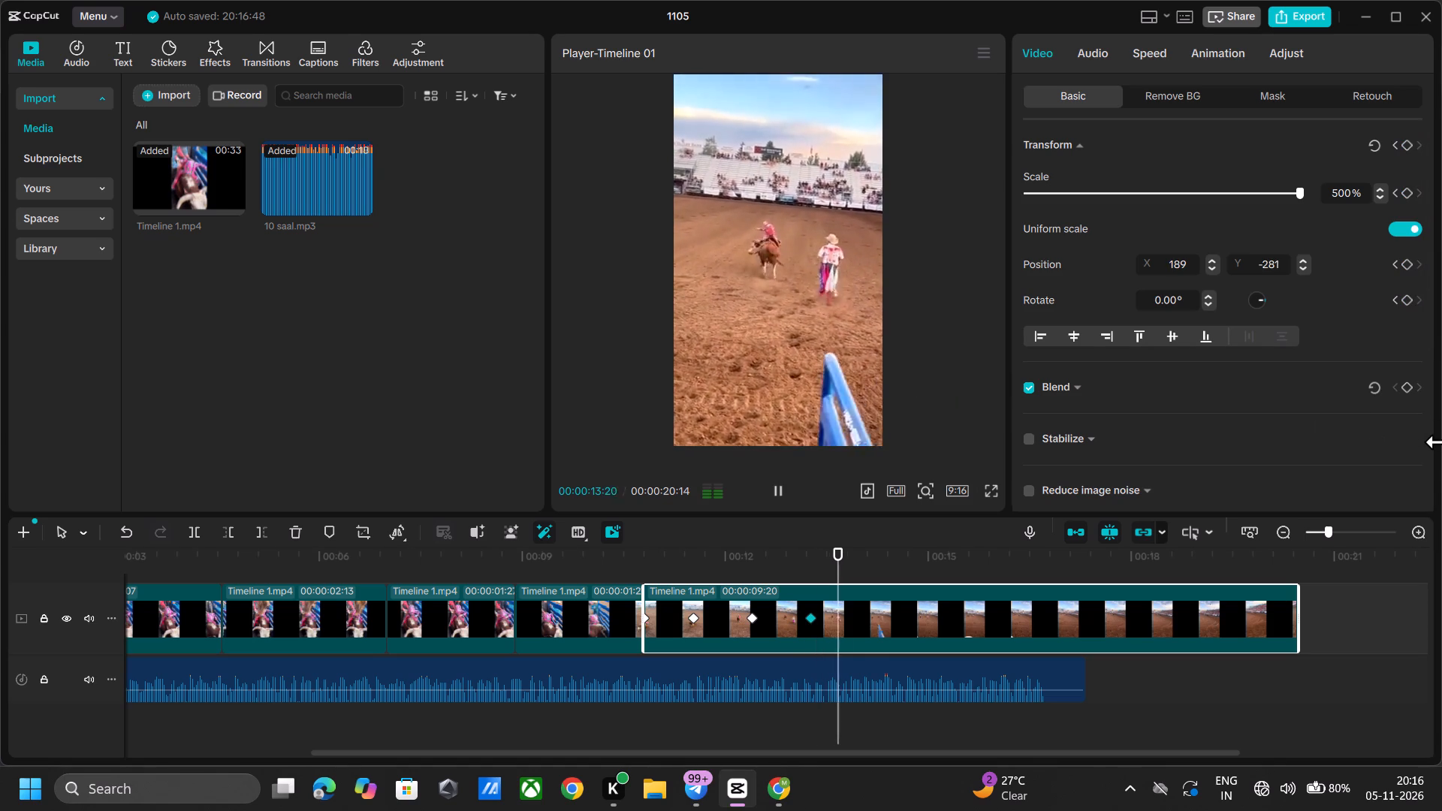
{"action": "key", "text": "space"}
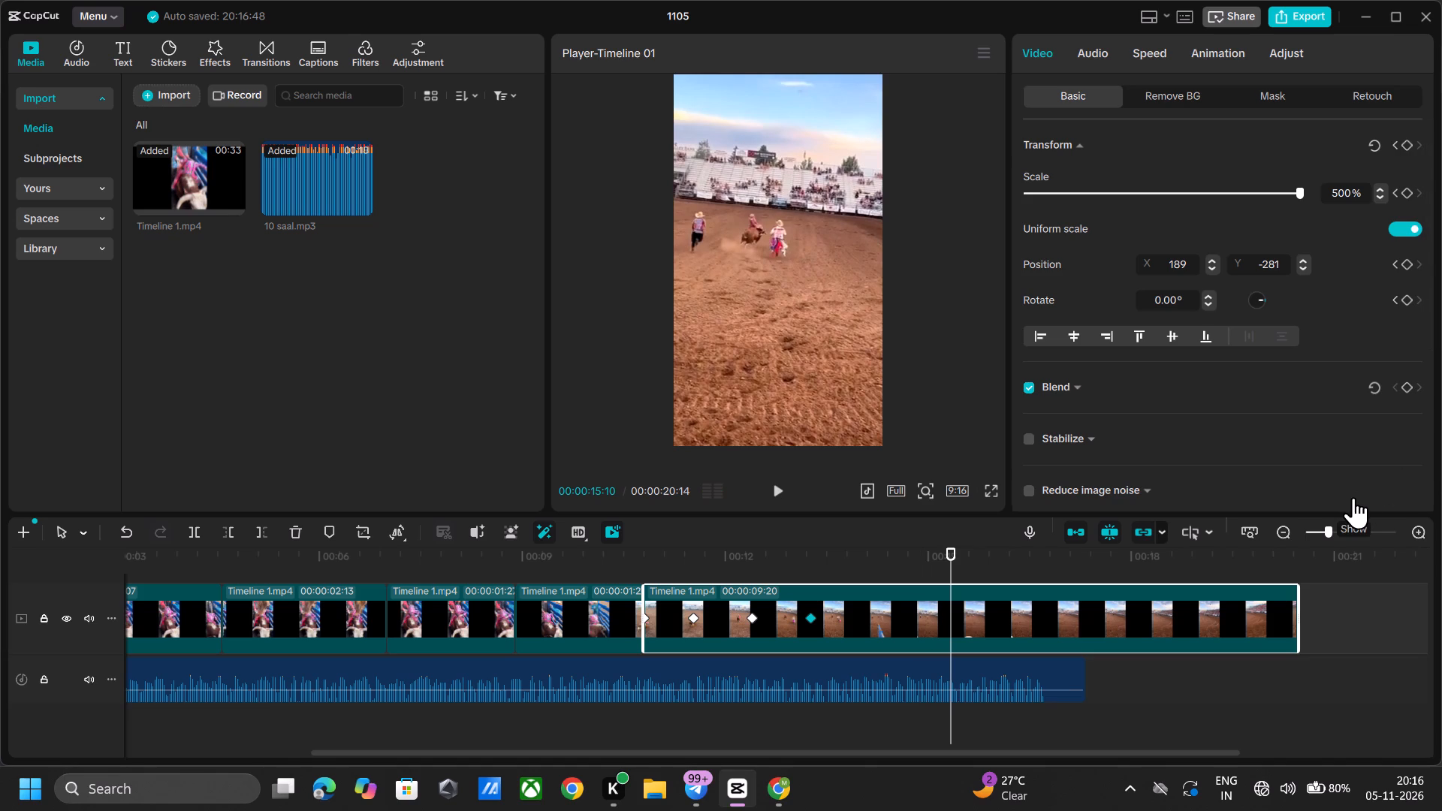
{"action": "key", "text": "space"}
{"action": "key", "text": "space"}
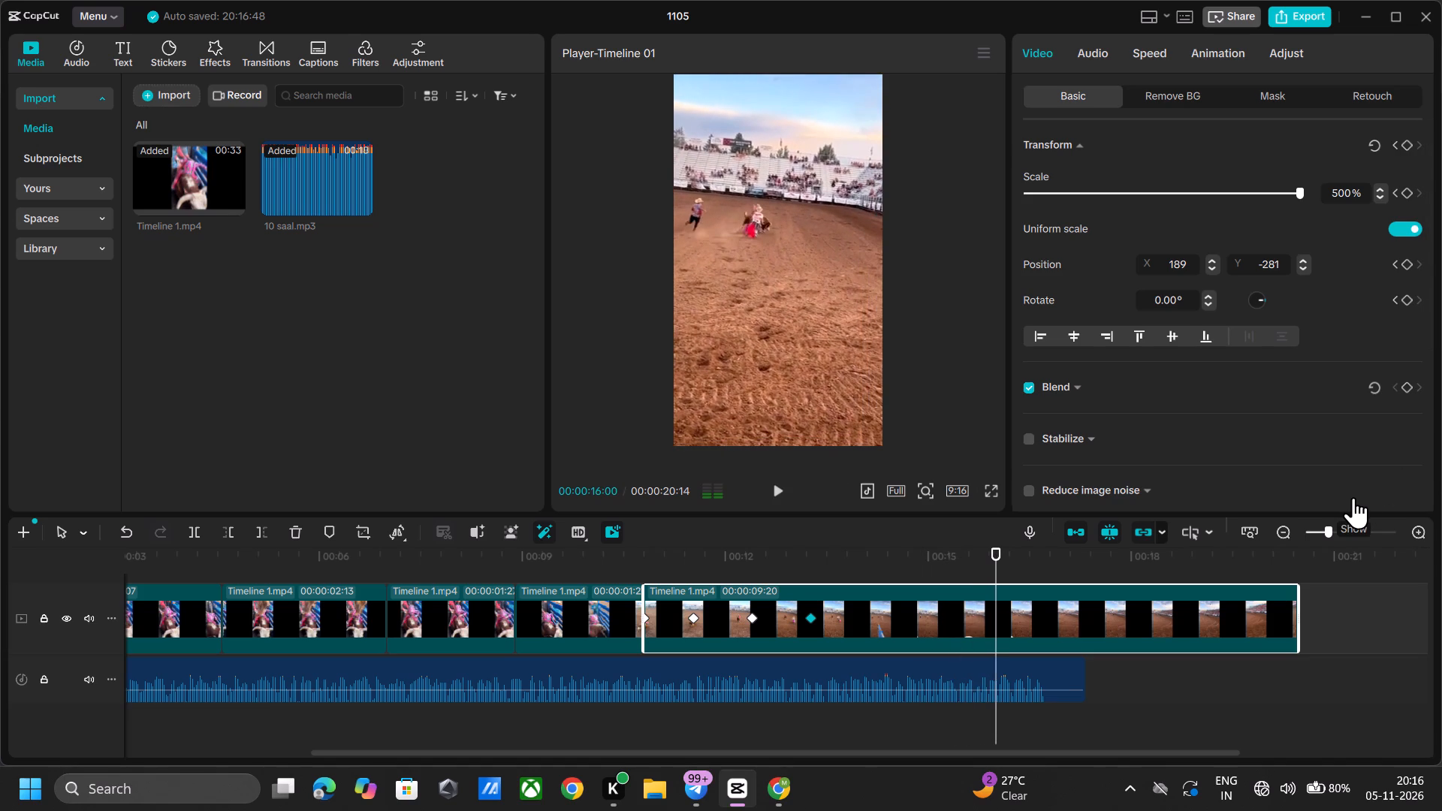
{"action": "left_click", "coordinate": [747, 541]}
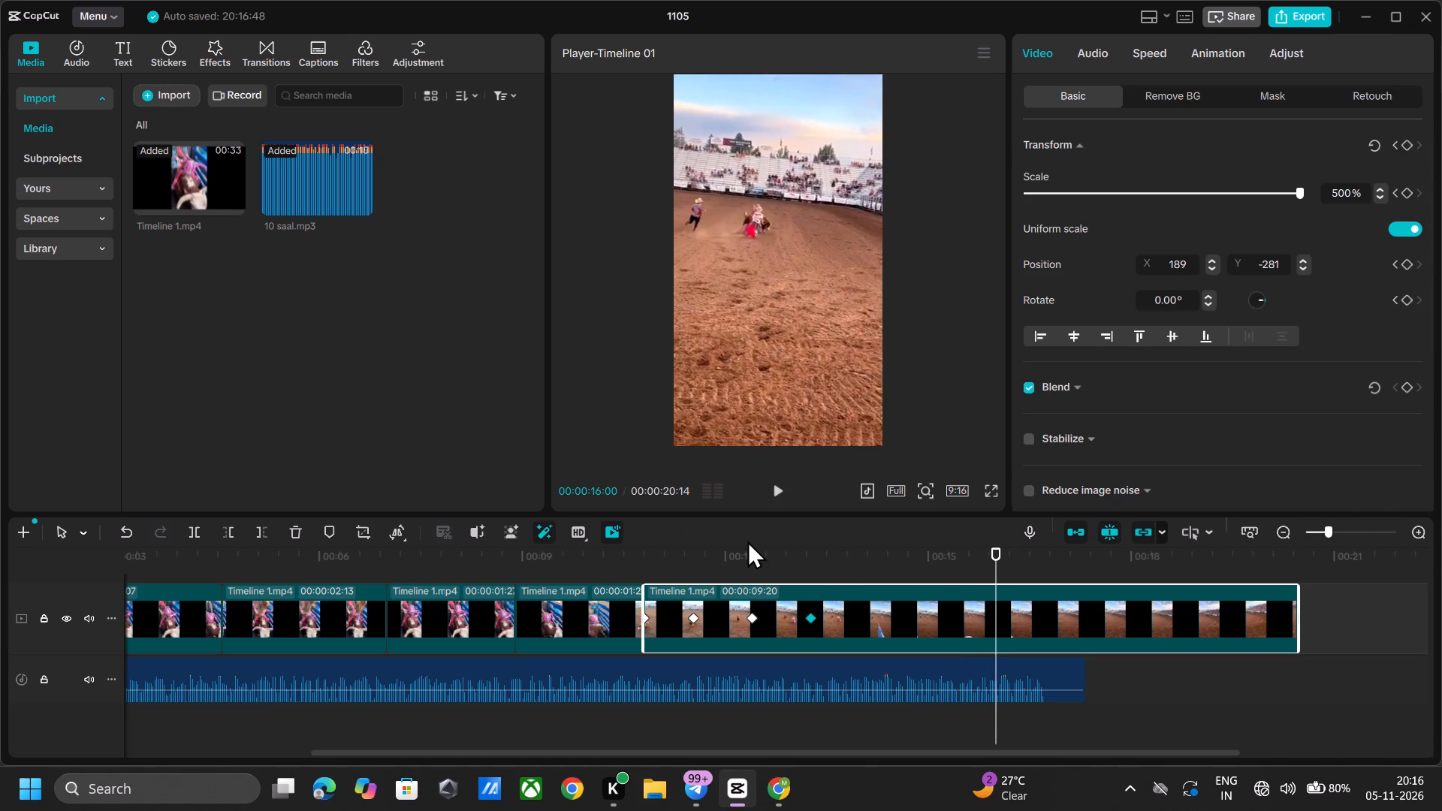
{"action": "left_click", "coordinate": [754, 553]}
{"action": "key", "text": "space"}
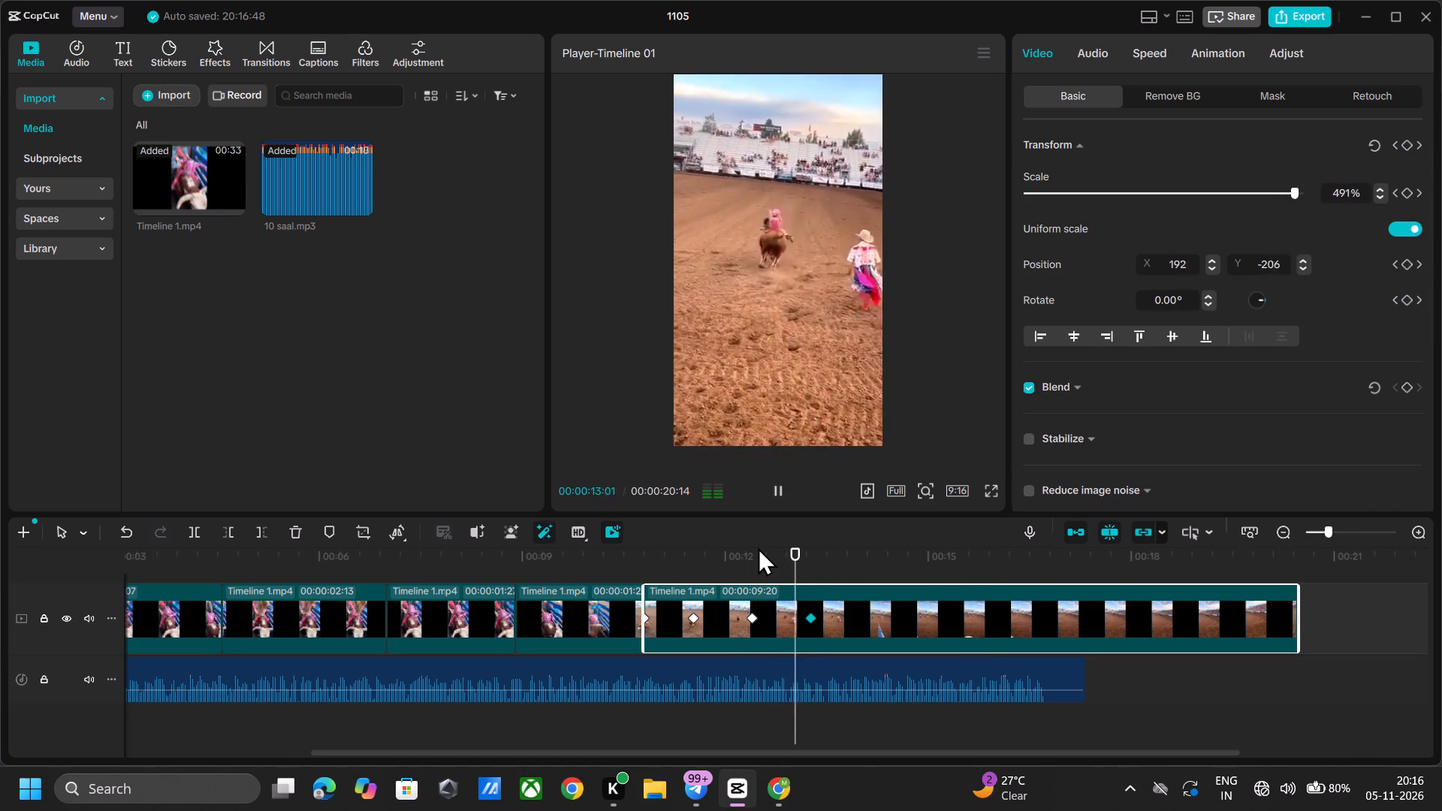
{"action": "key", "text": "space"}
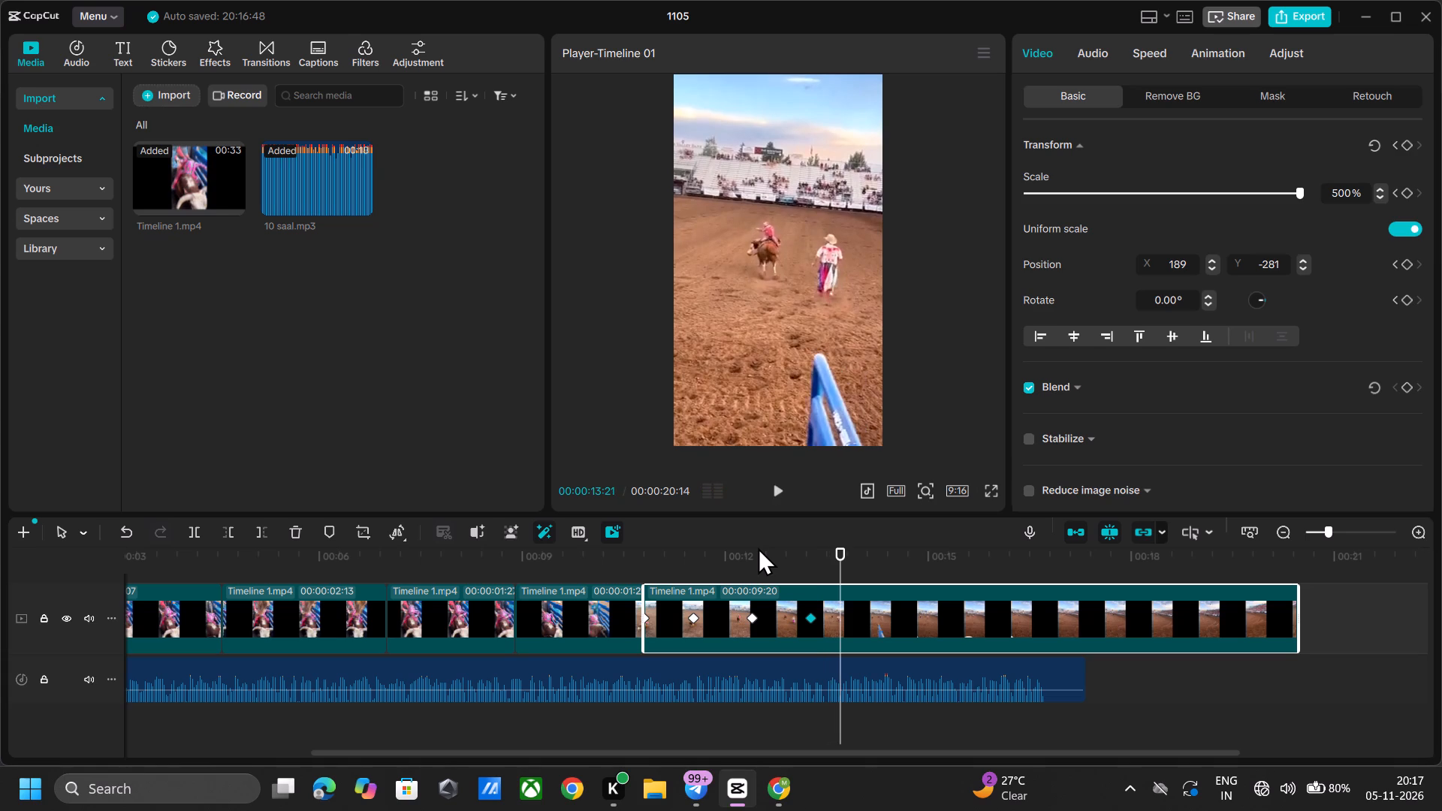
{"action": "key", "text": "space"}
{"action": "key", "text": "space"}
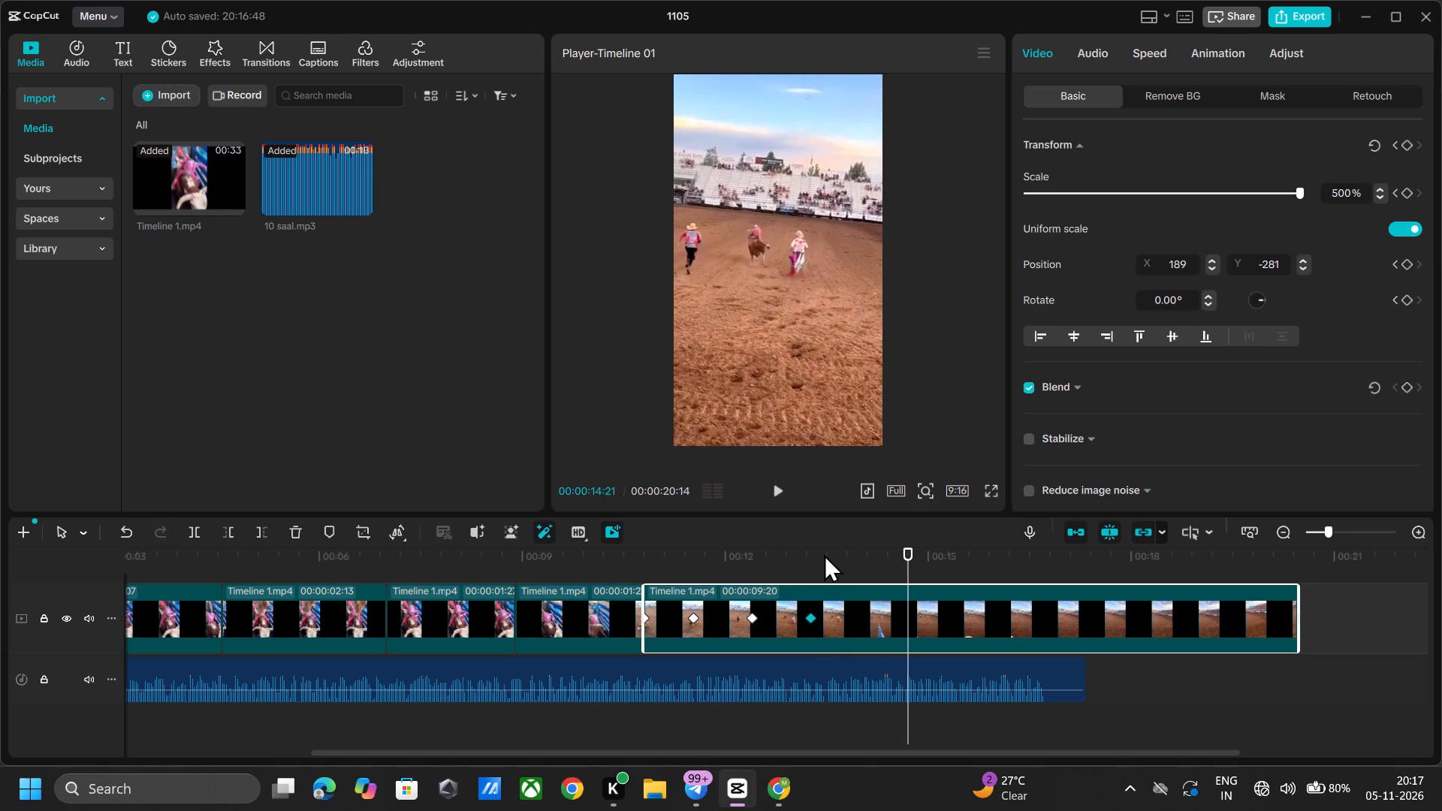
{"action": "left_click", "coordinate": [850, 562]}
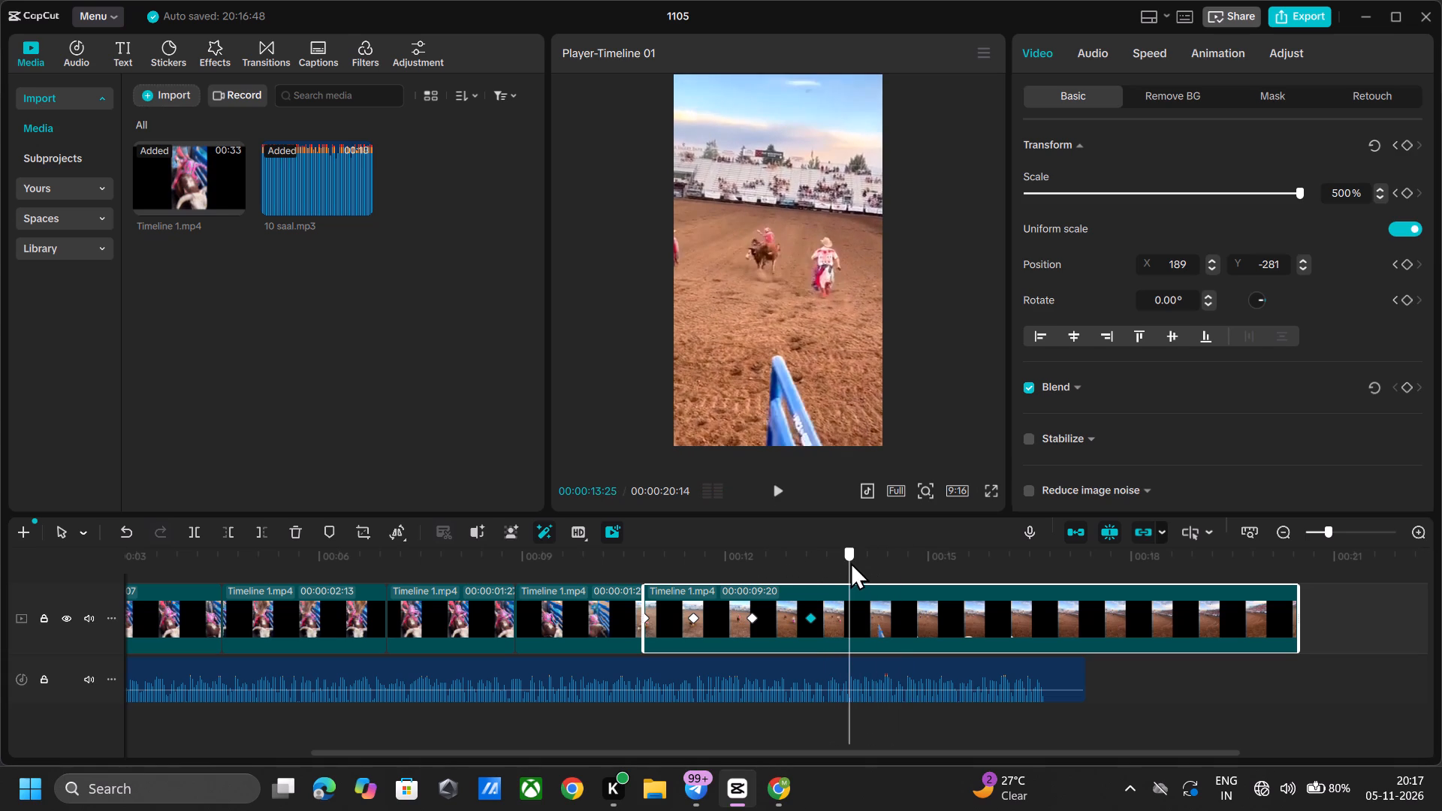
{"action": "left_click", "coordinate": [826, 559]}
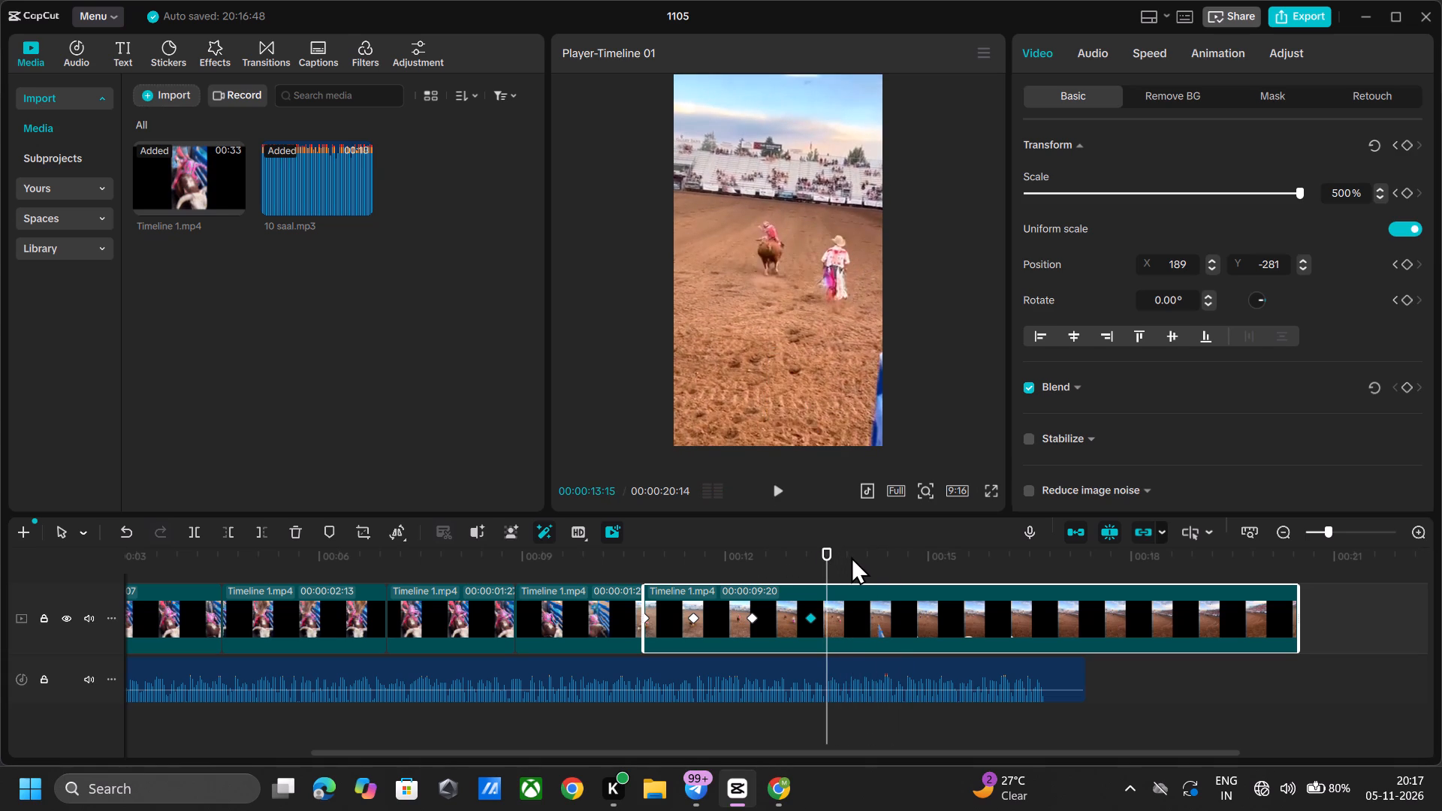
Replay the arena piece past the 00:00:13:08 keyframe and split it at 00:00:14:10.
{"action": "left_click", "coordinate": [851, 556]}
{"action": "left_click", "coordinate": [831, 553]}
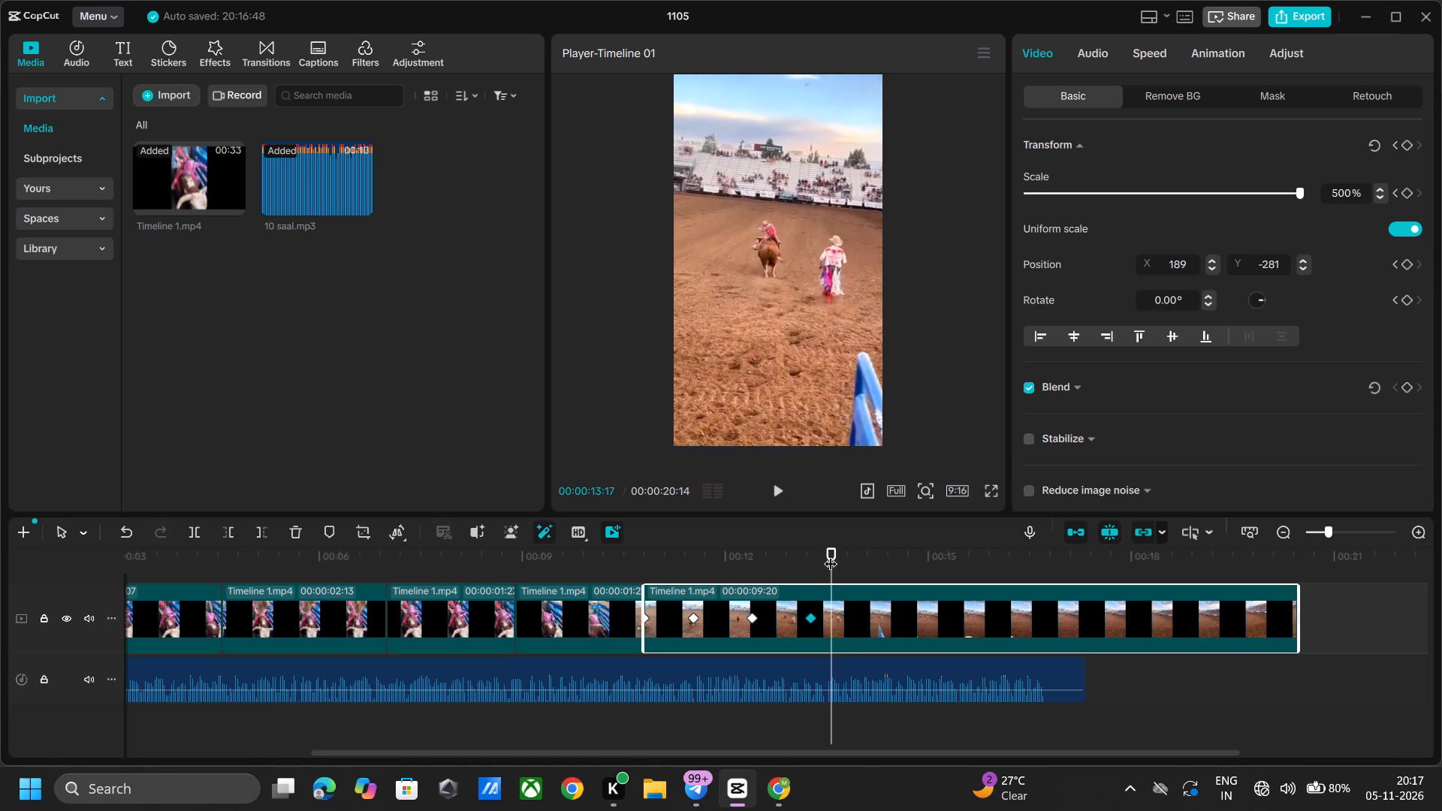
{"action": "left_click", "coordinate": [824, 559]}
{"action": "left_click", "coordinate": [814, 562]}
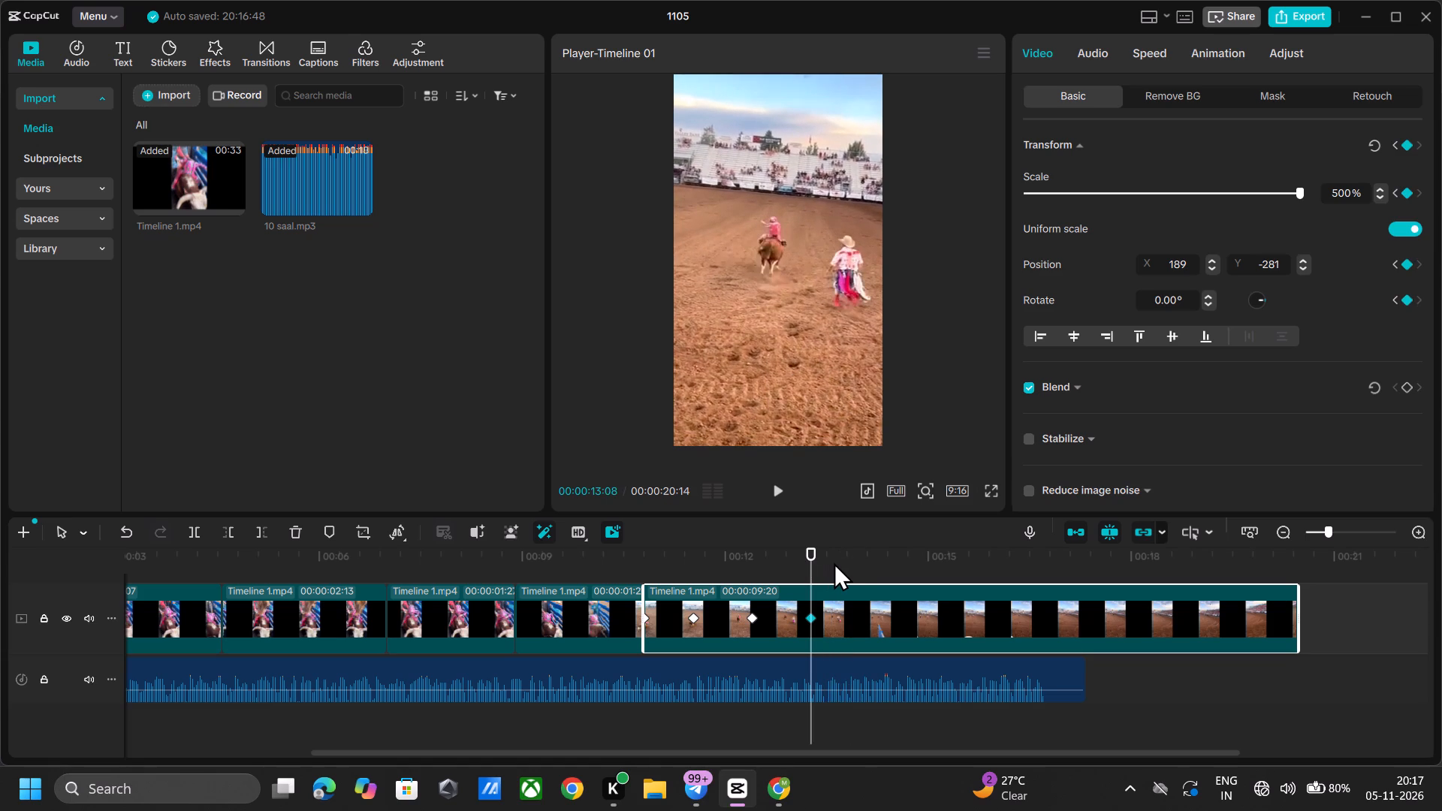
{"action": "key", "text": "space"}
{"action": "key", "text": "space"}
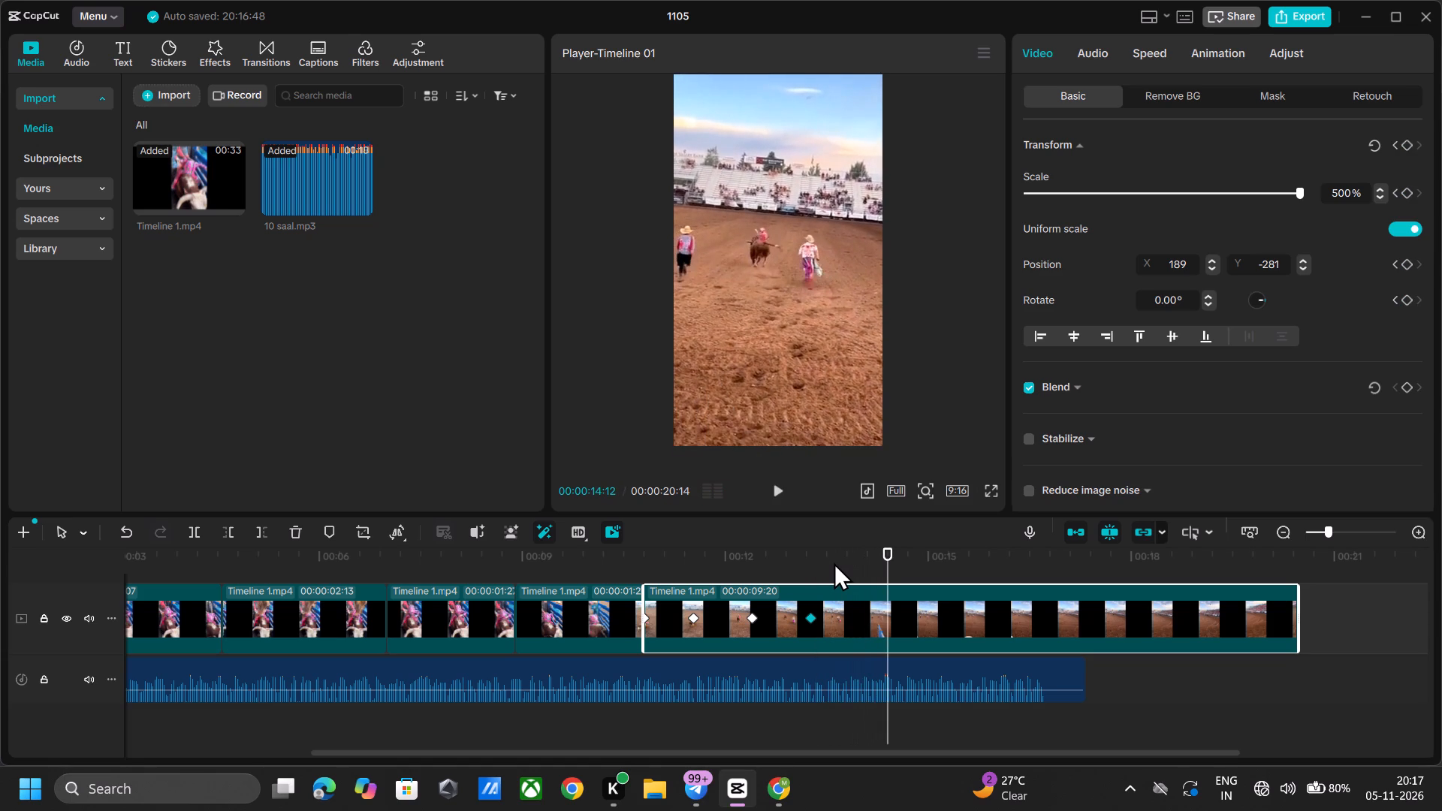
{"action": "left_click", "coordinate": [873, 558]}
{"action": "left_click", "coordinate": [883, 558]}
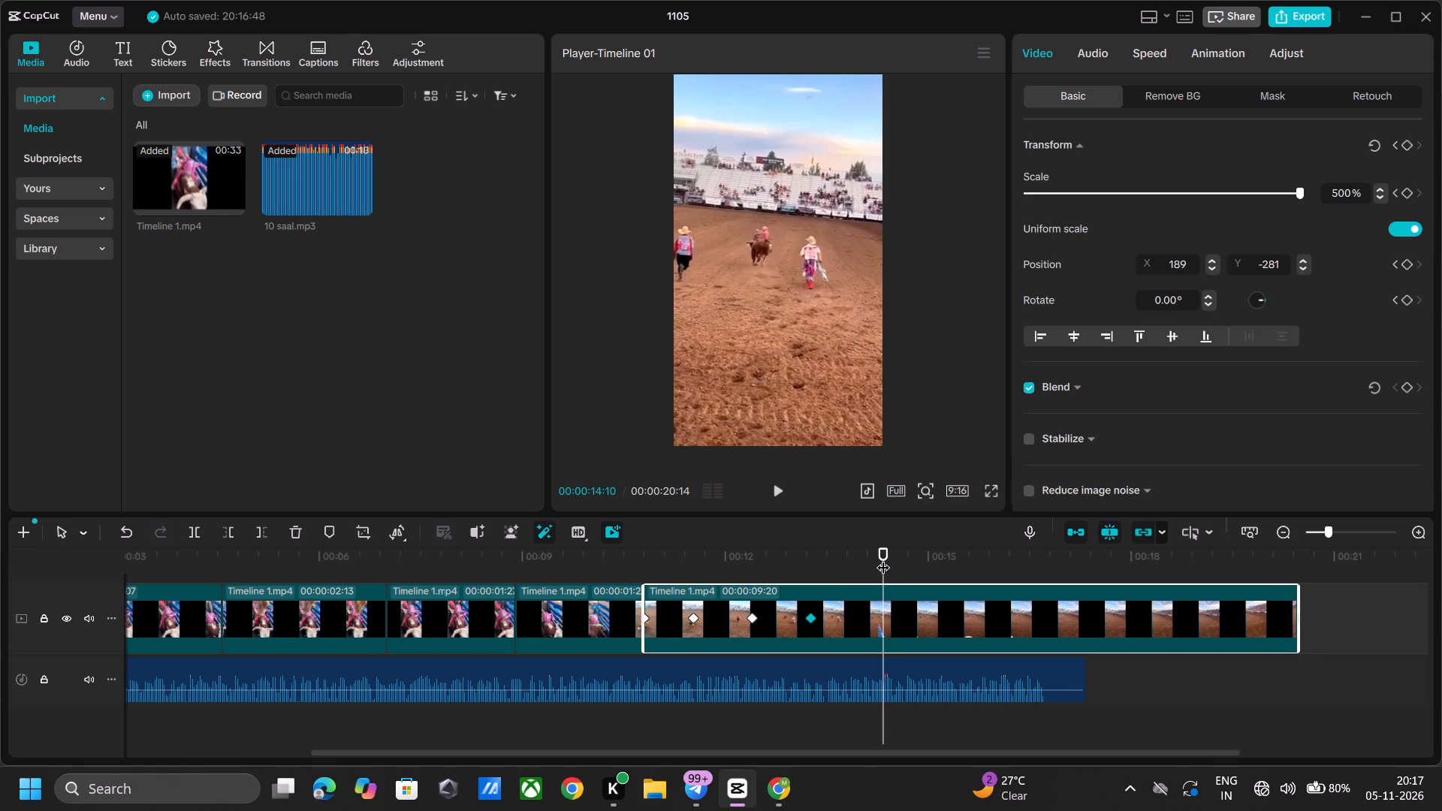
{"action": "key", "text": "ctrl+b"}
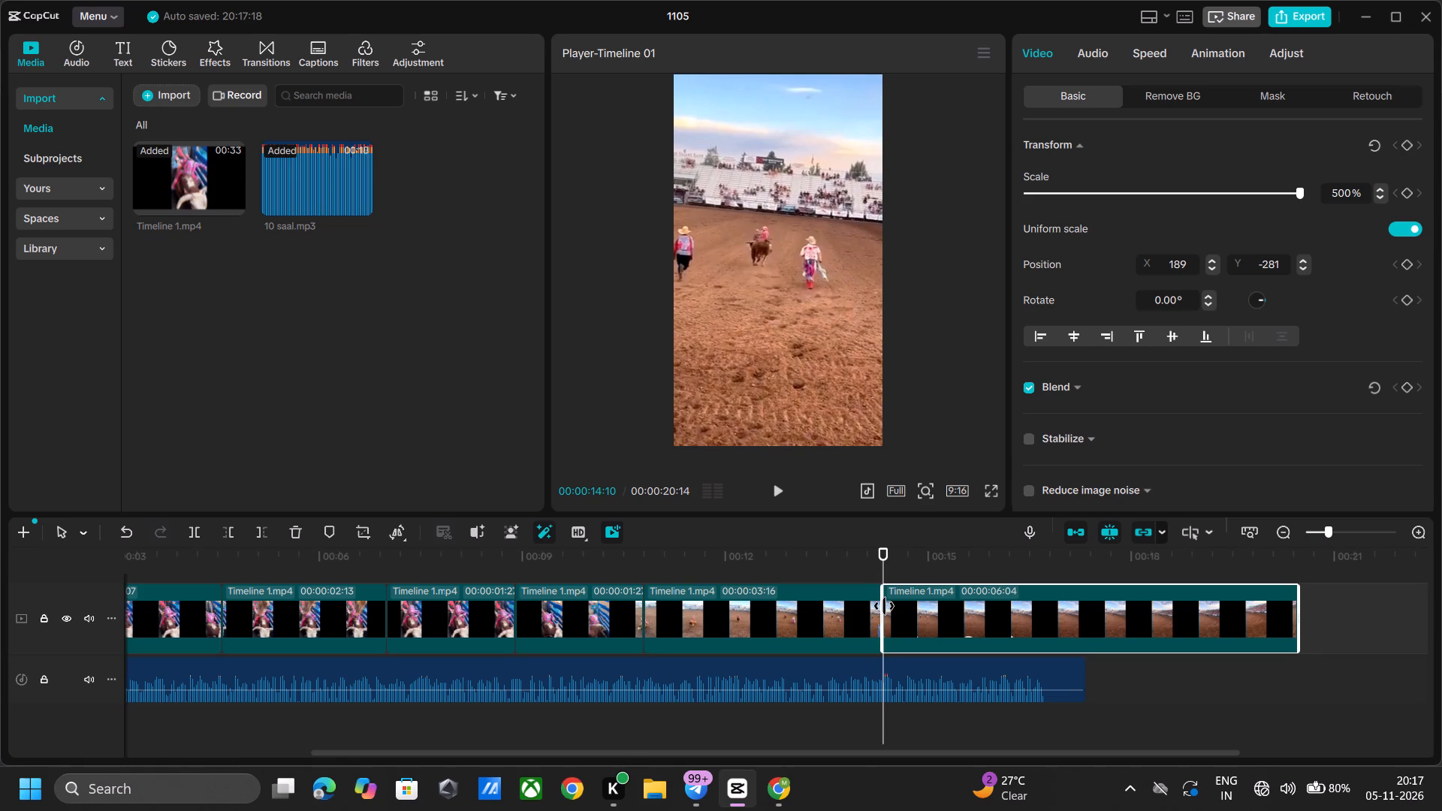
Trim the start of the new final arena piece, checking the cut in playback, so the piece lasts 00:00:03:17.
{"action": "left_click_drag", "start_coordinate": [884, 606], "coordinate": [985, 604]}
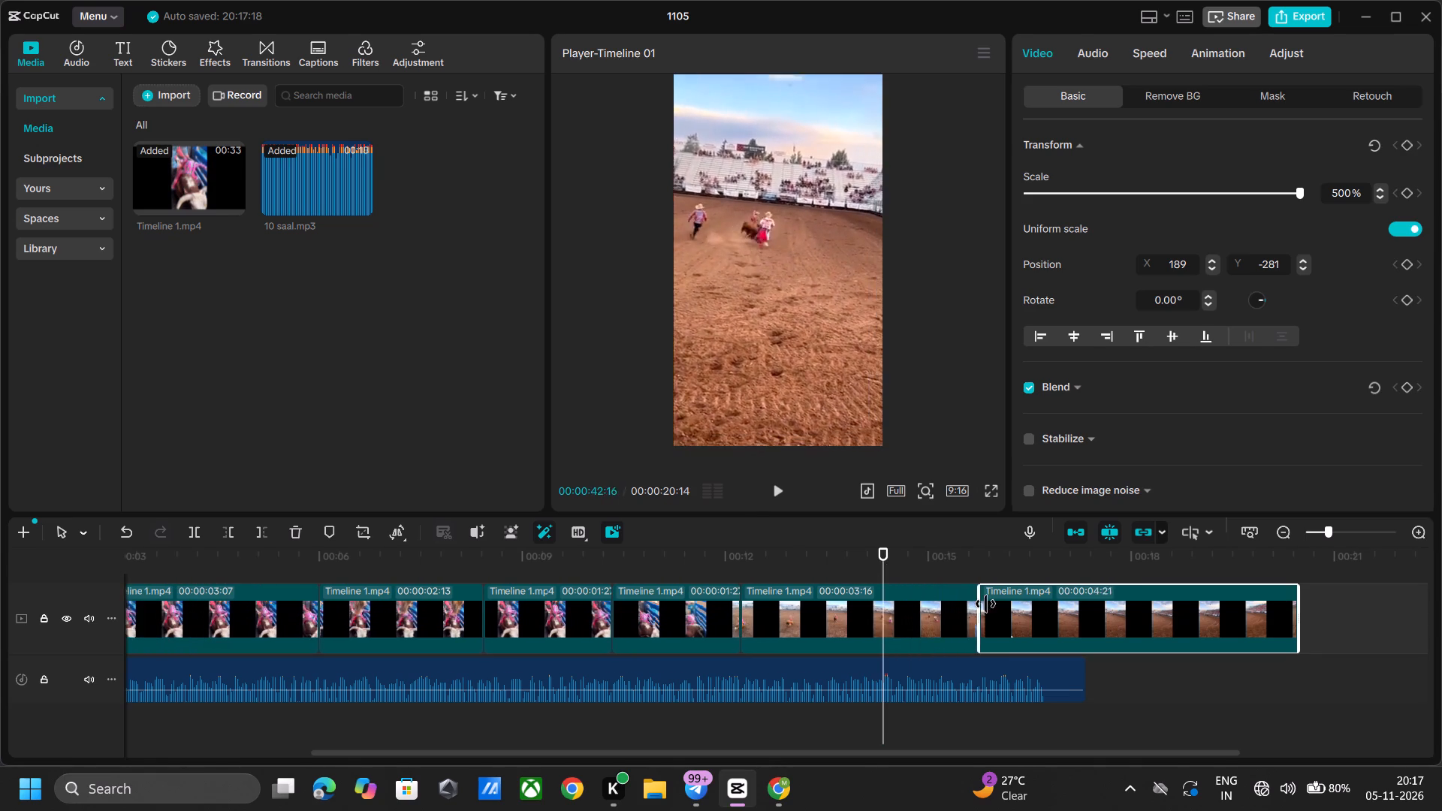
{"action": "left_click_drag", "start_coordinate": [985, 604], "coordinate": [1096, 638]}
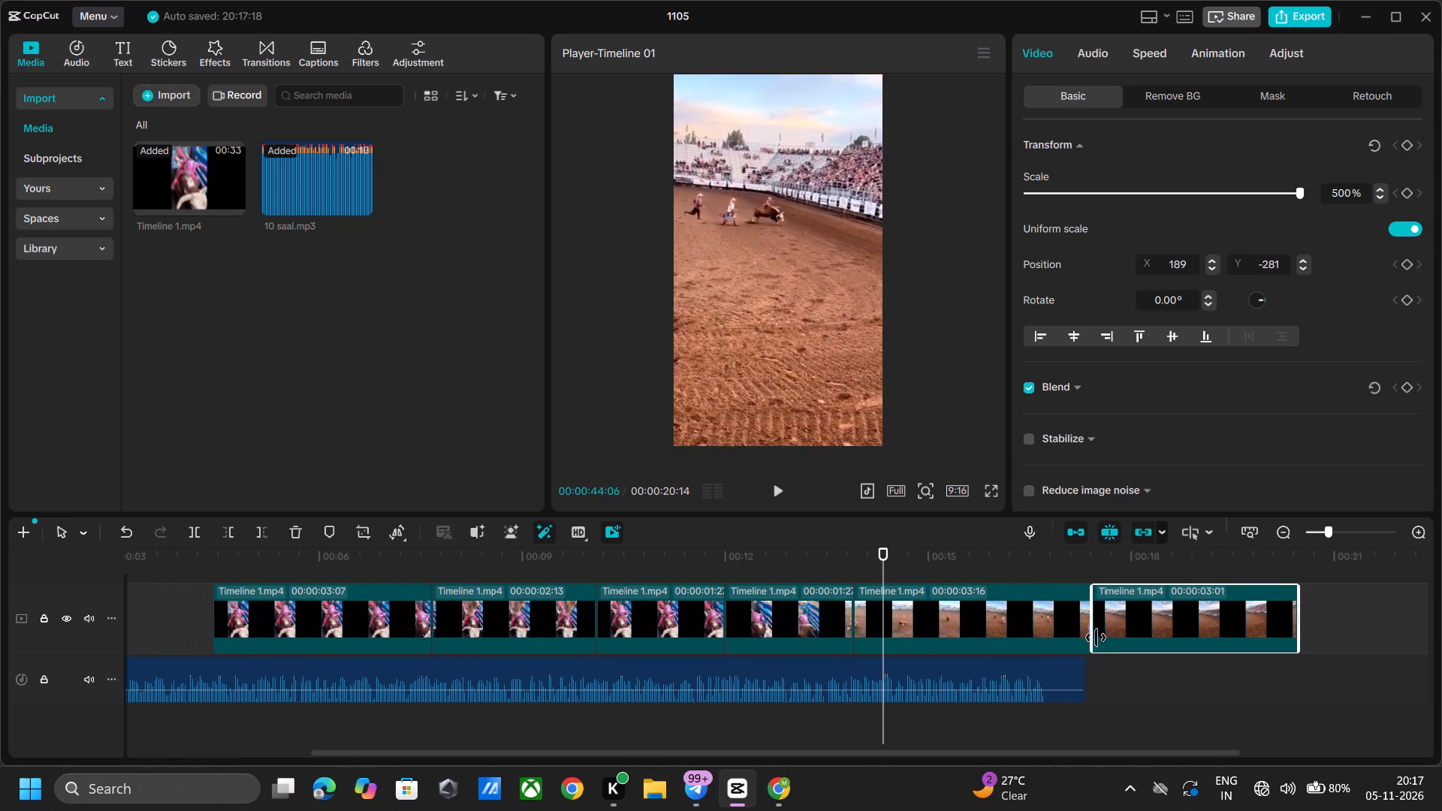
{"action": "left_click_drag", "start_coordinate": [1096, 638], "coordinate": [1186, 676]}
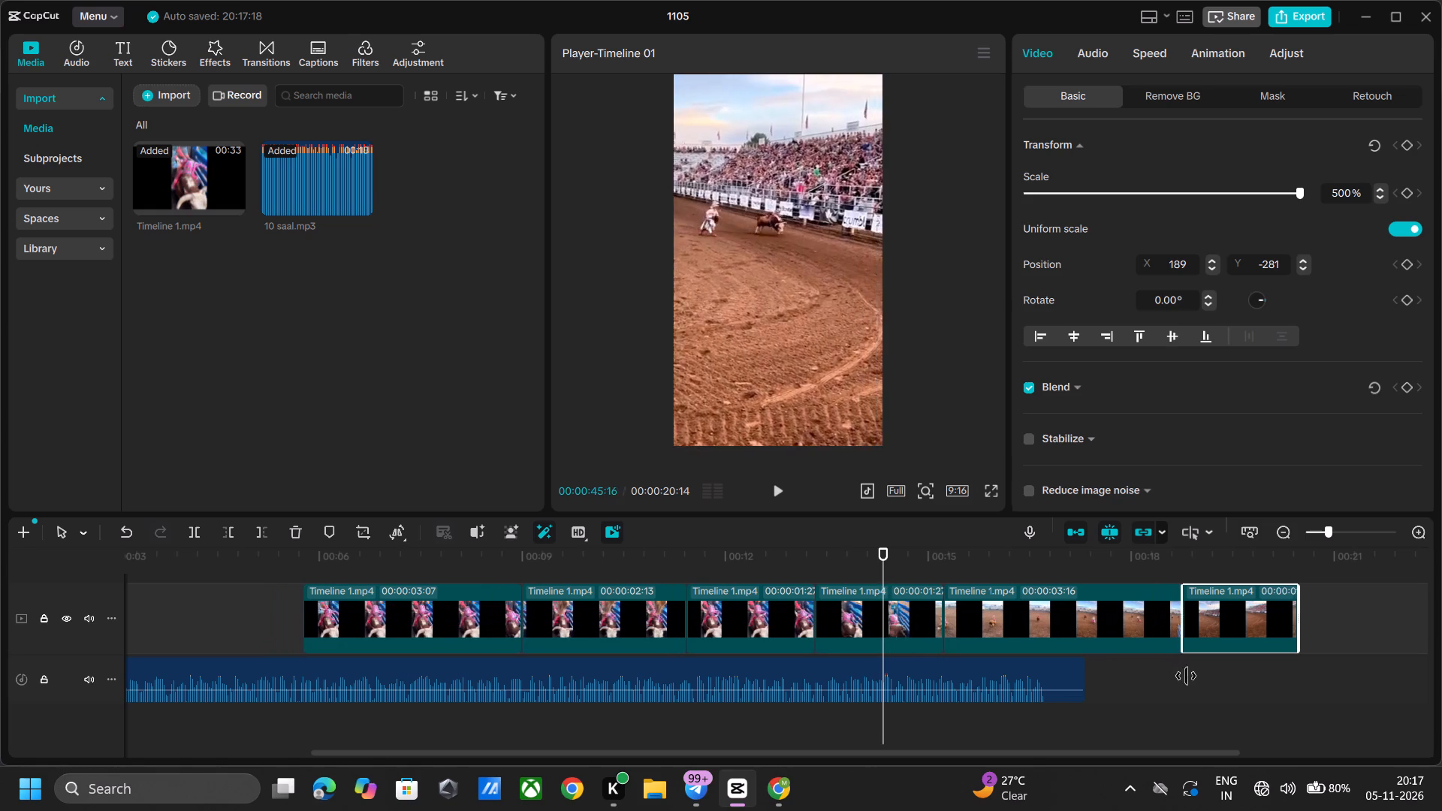
{"action": "left_click_drag", "start_coordinate": [1186, 676], "coordinate": [1229, 694]}
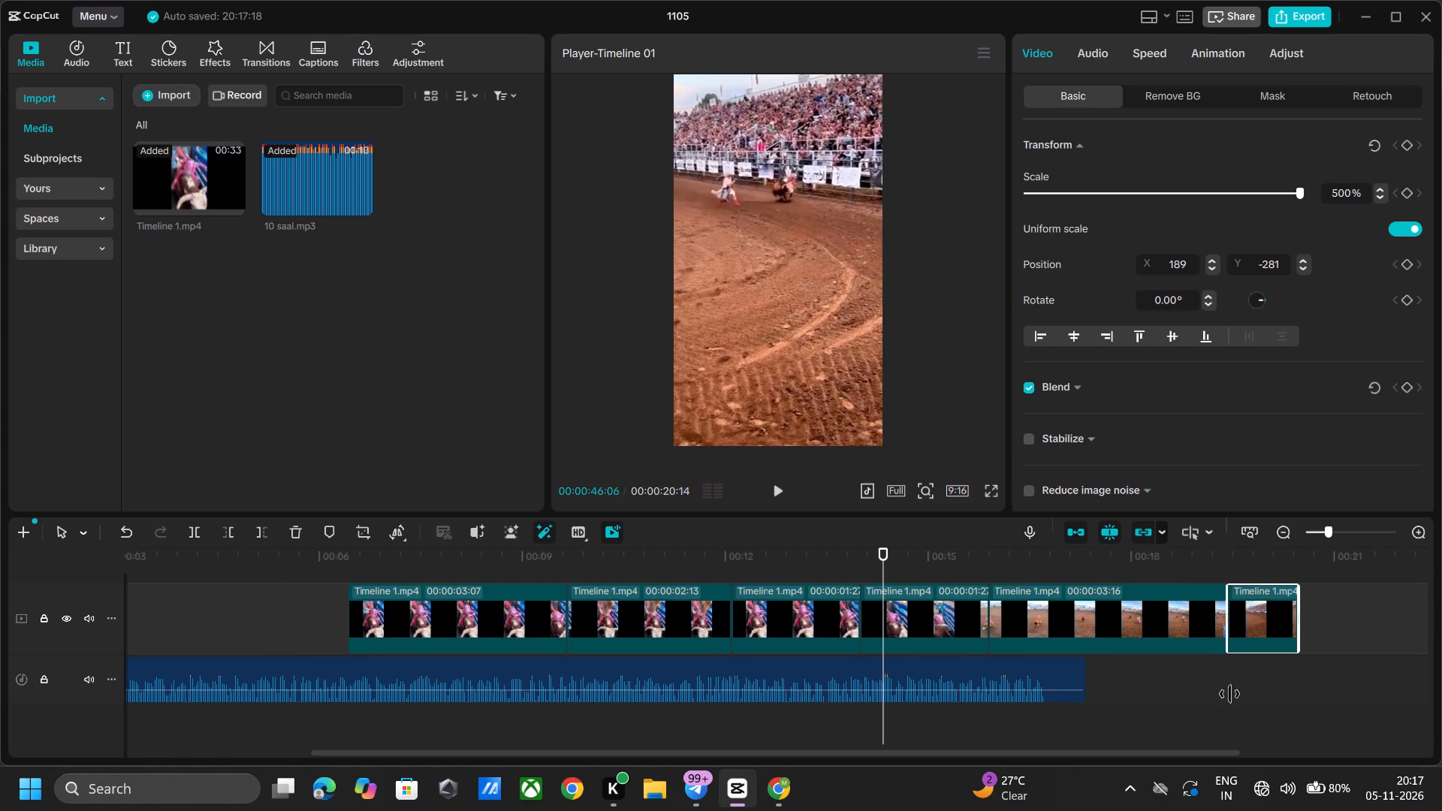
{"action": "left_click_drag", "start_coordinate": [1229, 694], "coordinate": [1197, 713]}
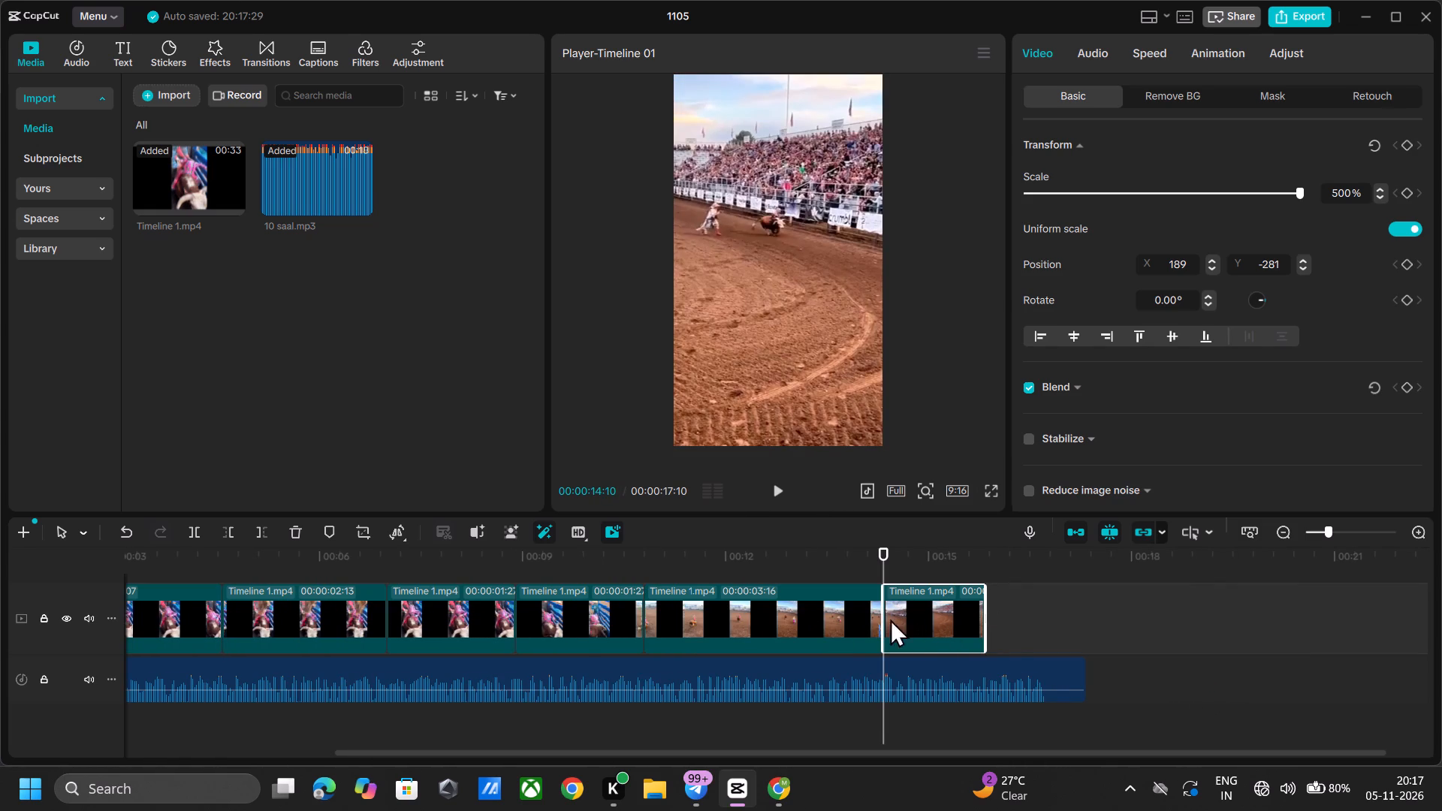
{"action": "left_click_drag", "start_coordinate": [880, 620], "coordinate": [851, 636]}
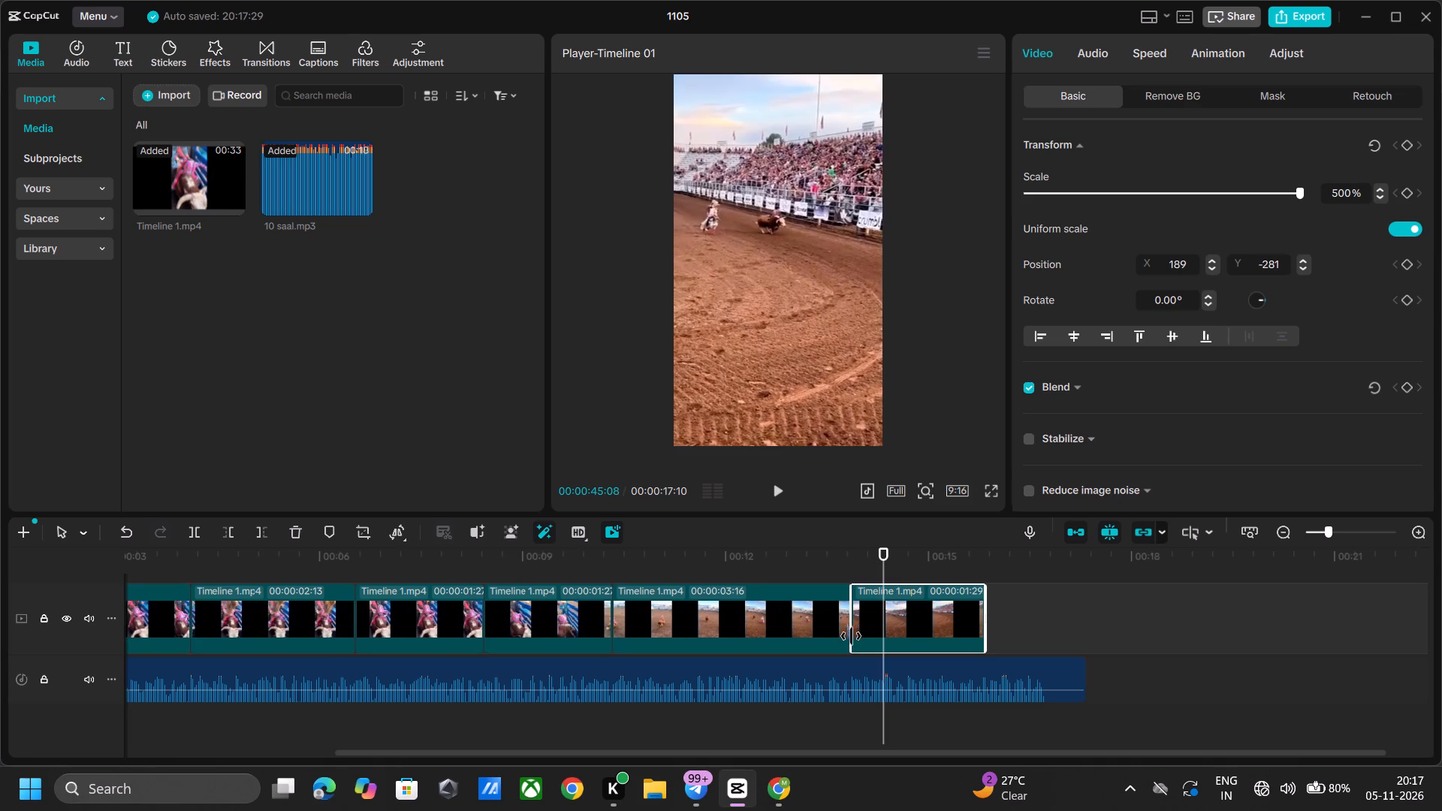
{"action": "left_click_drag", "start_coordinate": [851, 636], "coordinate": [838, 643]}
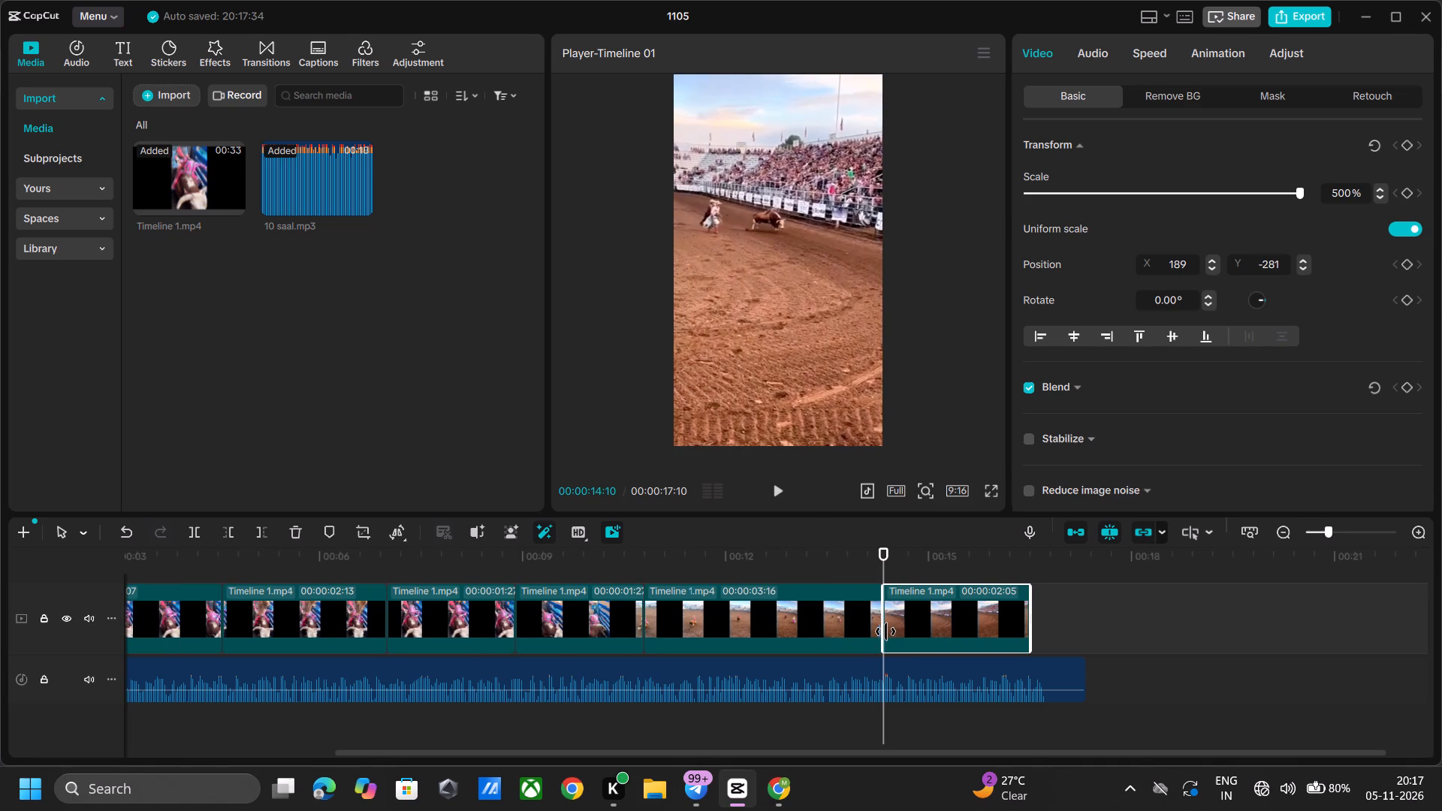
{"action": "left_click_drag", "start_coordinate": [885, 632], "coordinate": [865, 640]}
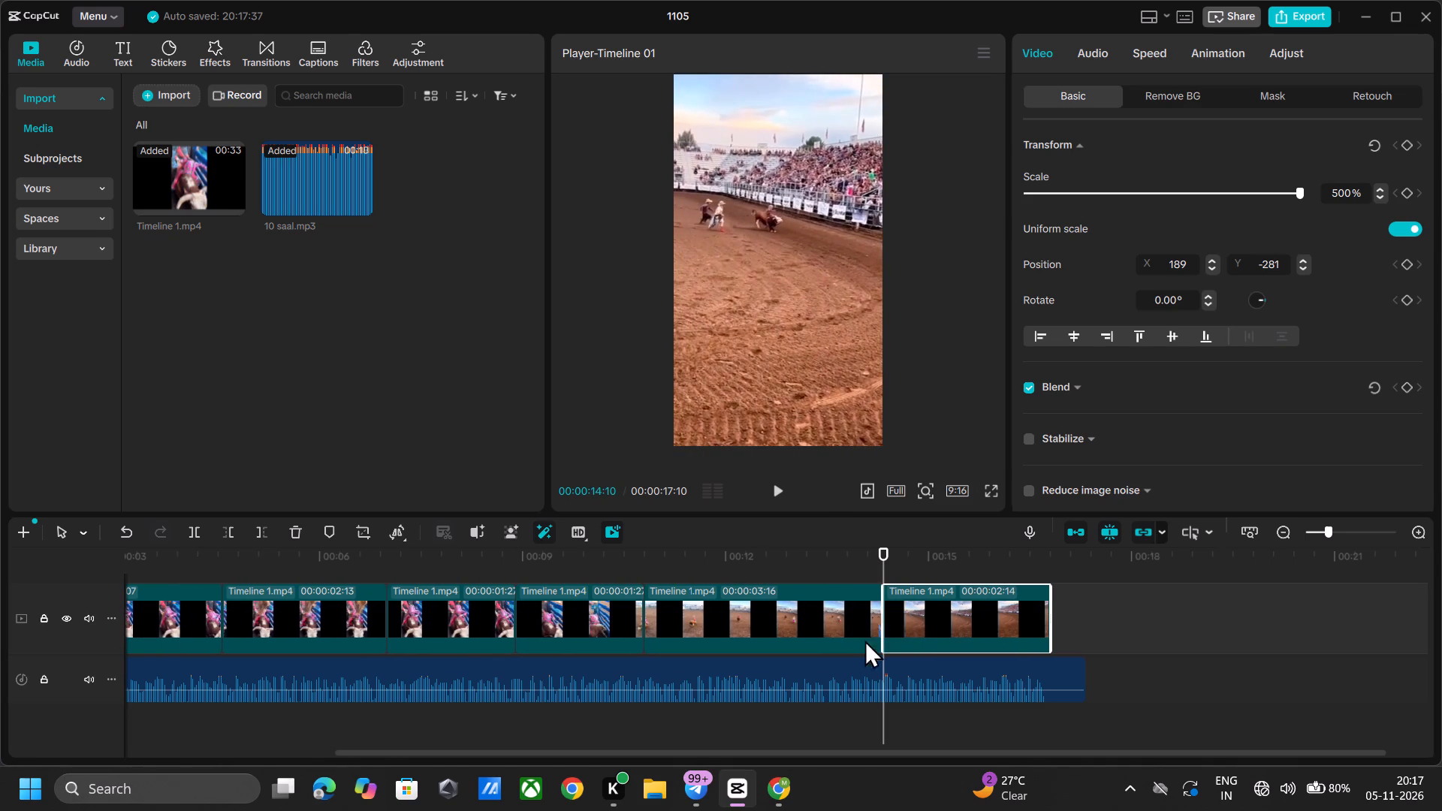
{"action": "key", "text": "space"}
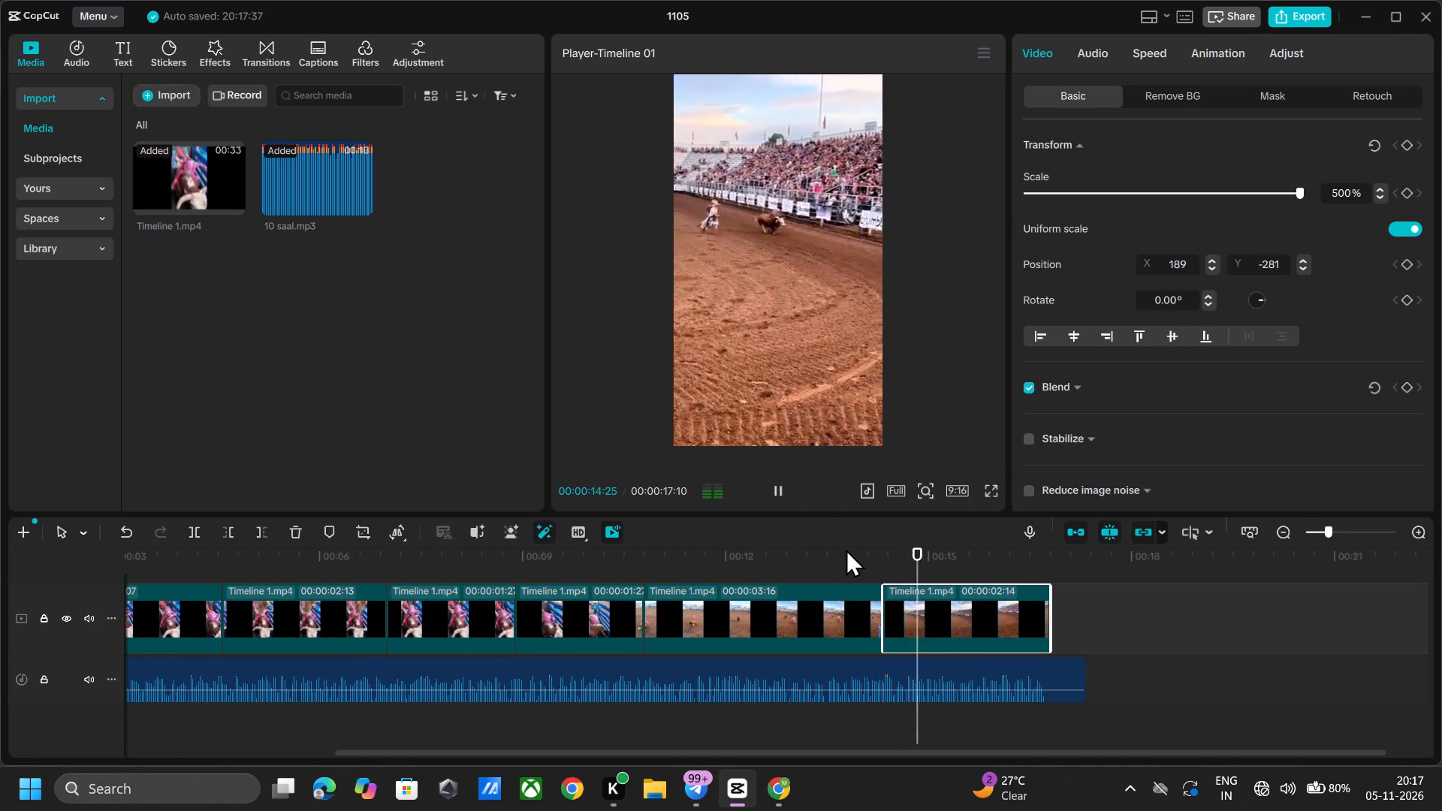
{"action": "key", "text": "space"}
{"action": "key", "text": "space"}
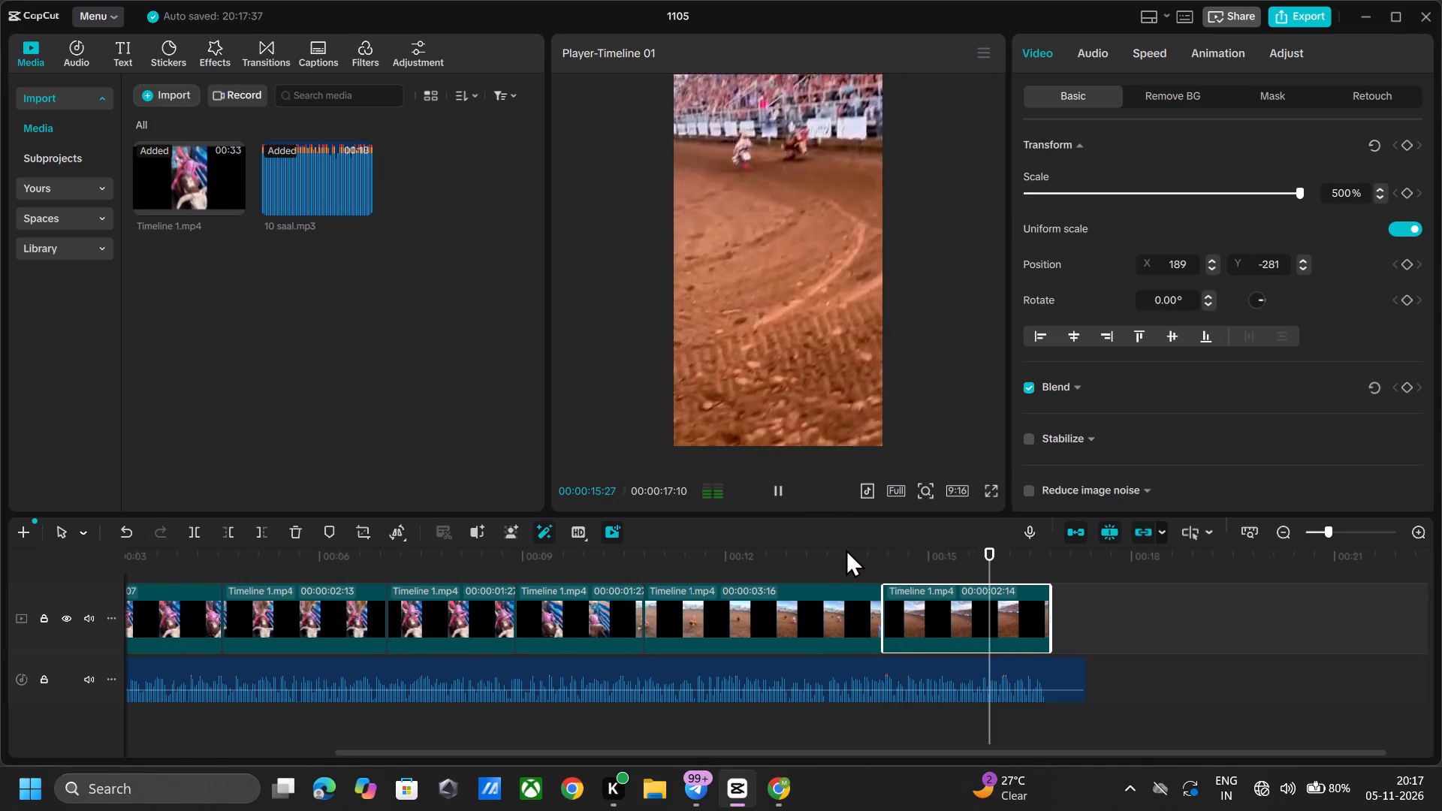
{"action": "key", "text": "space"}
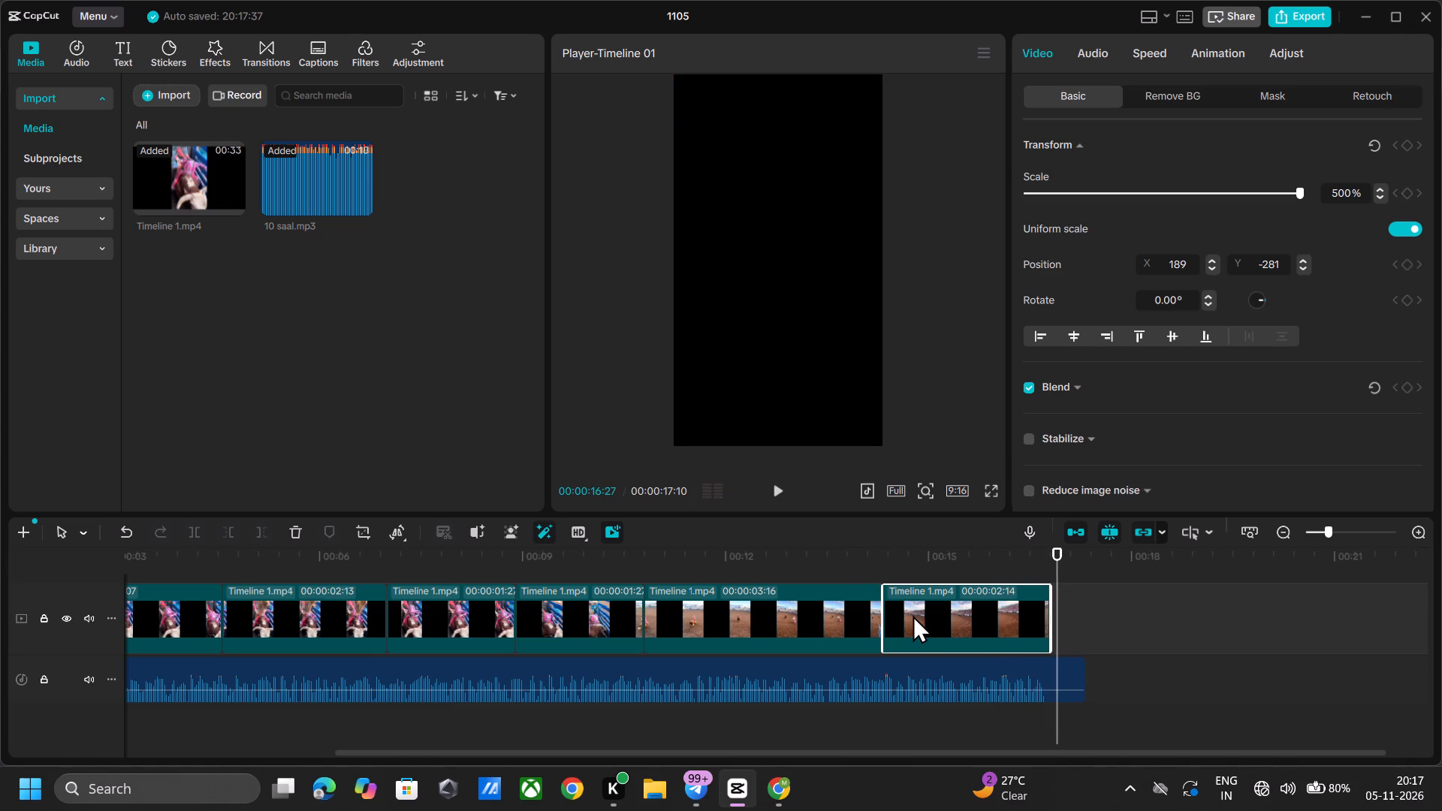
{"action": "left_click", "coordinate": [913, 623]}
{"action": "left_click_drag", "start_coordinate": [882, 621], "coordinate": [812, 638]}
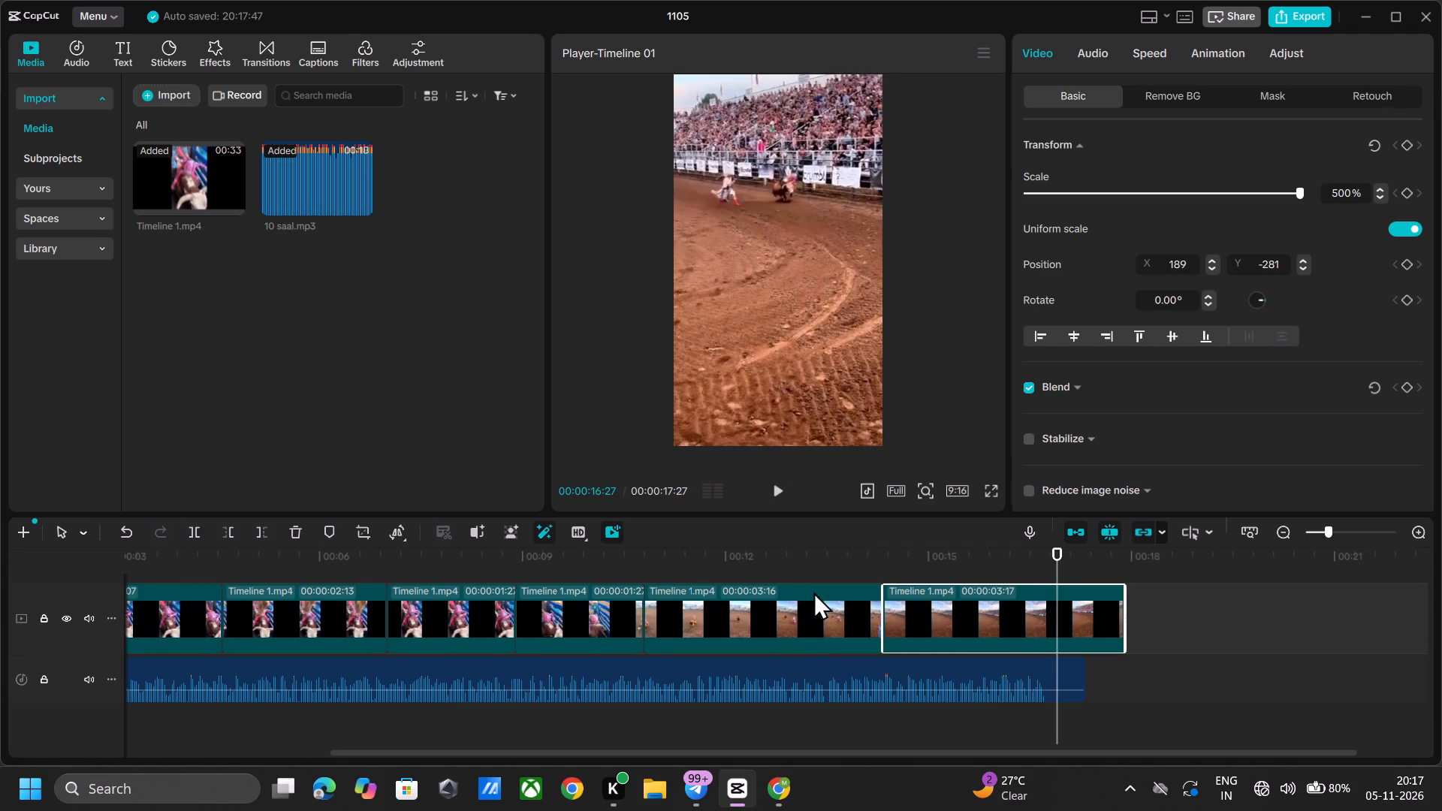
Play across the new cut to the end of the sound and trim the audio clip's end to 00:00:16:23.
{"action": "left_click", "coordinate": [824, 582]}
{"action": "key", "text": "space"}
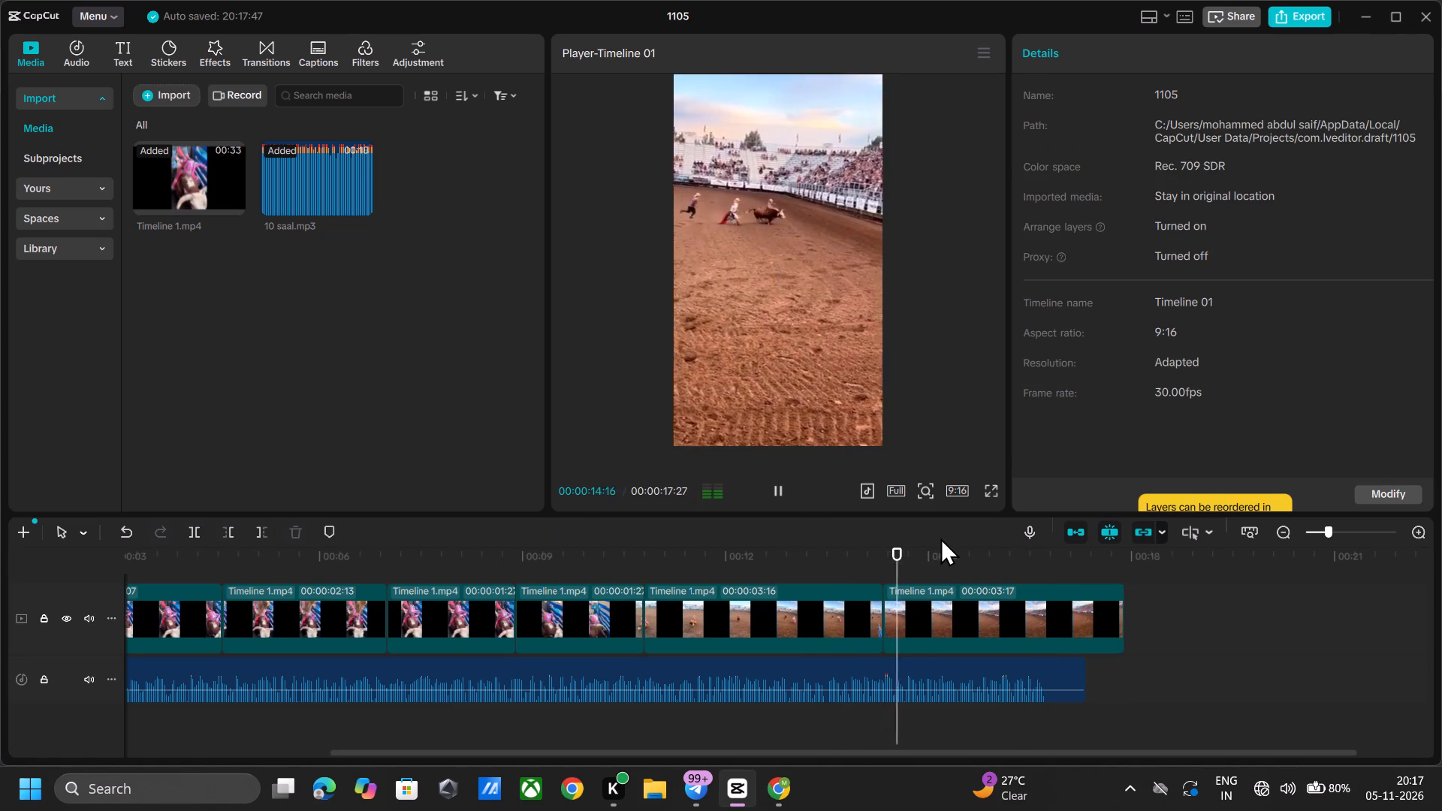
{"action": "key", "text": "space"}
{"action": "key", "text": "space"}
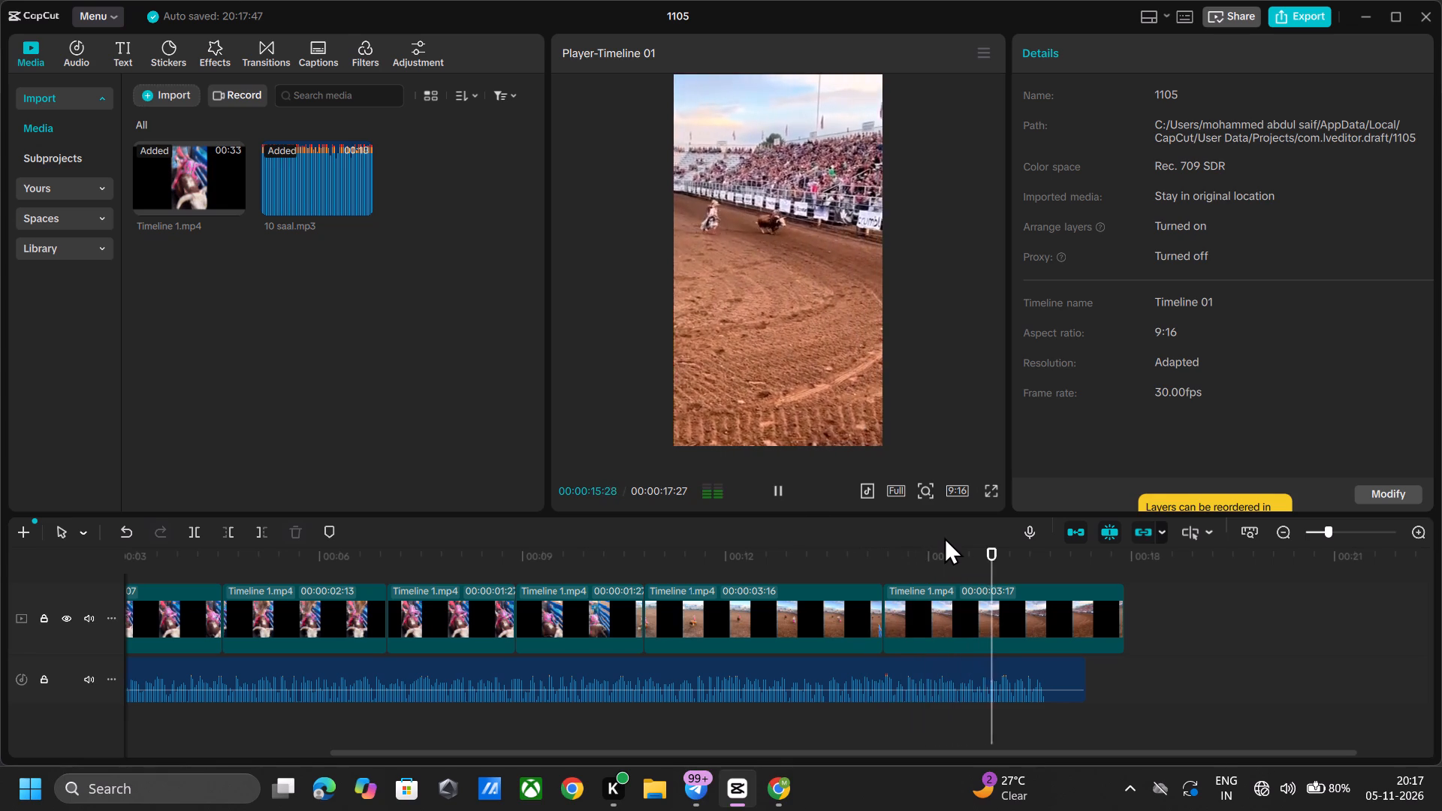
{"action": "key", "text": "space"}
{"action": "key", "text": "space"}
{"action": "key", "text": "space"}
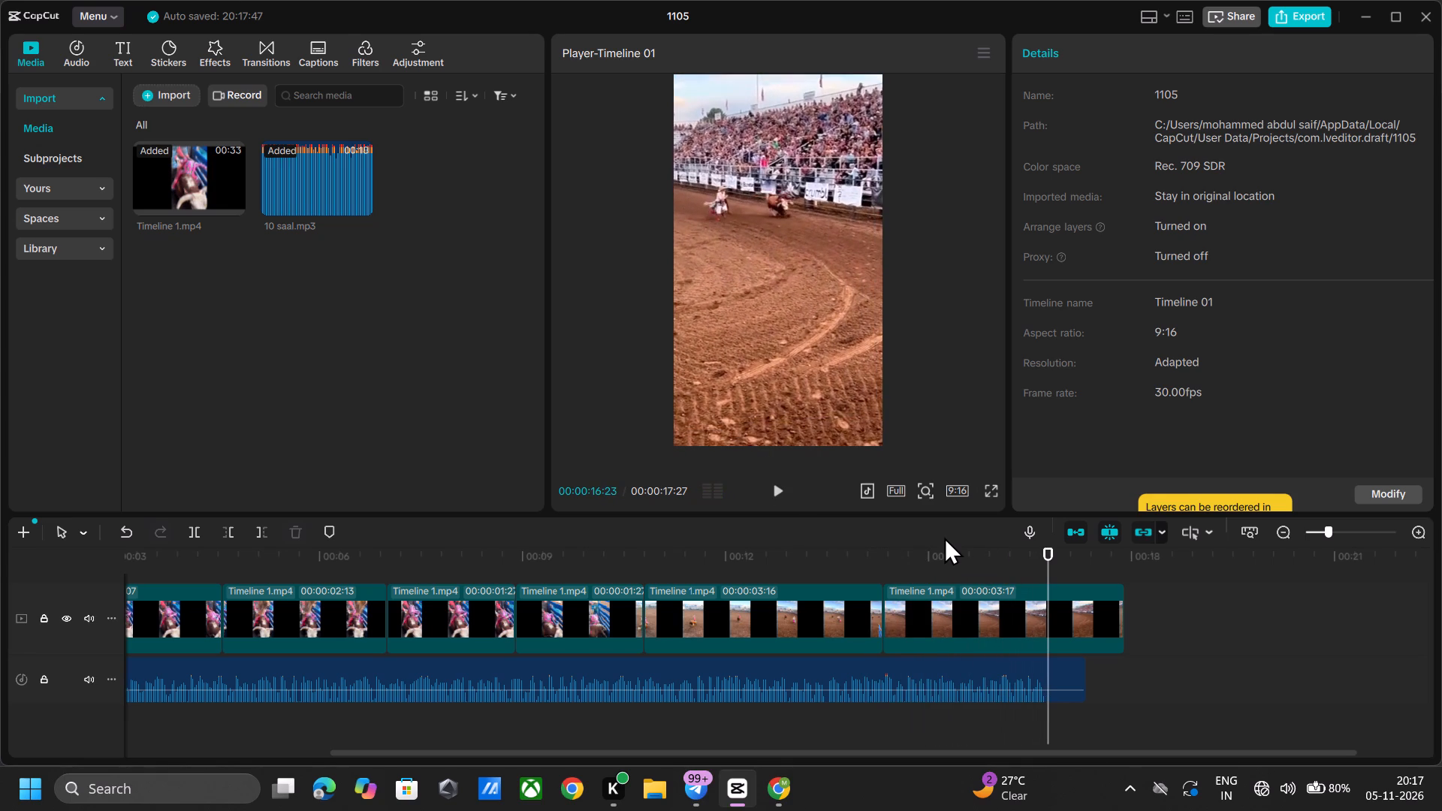
{"action": "left_click", "coordinate": [1051, 674]}
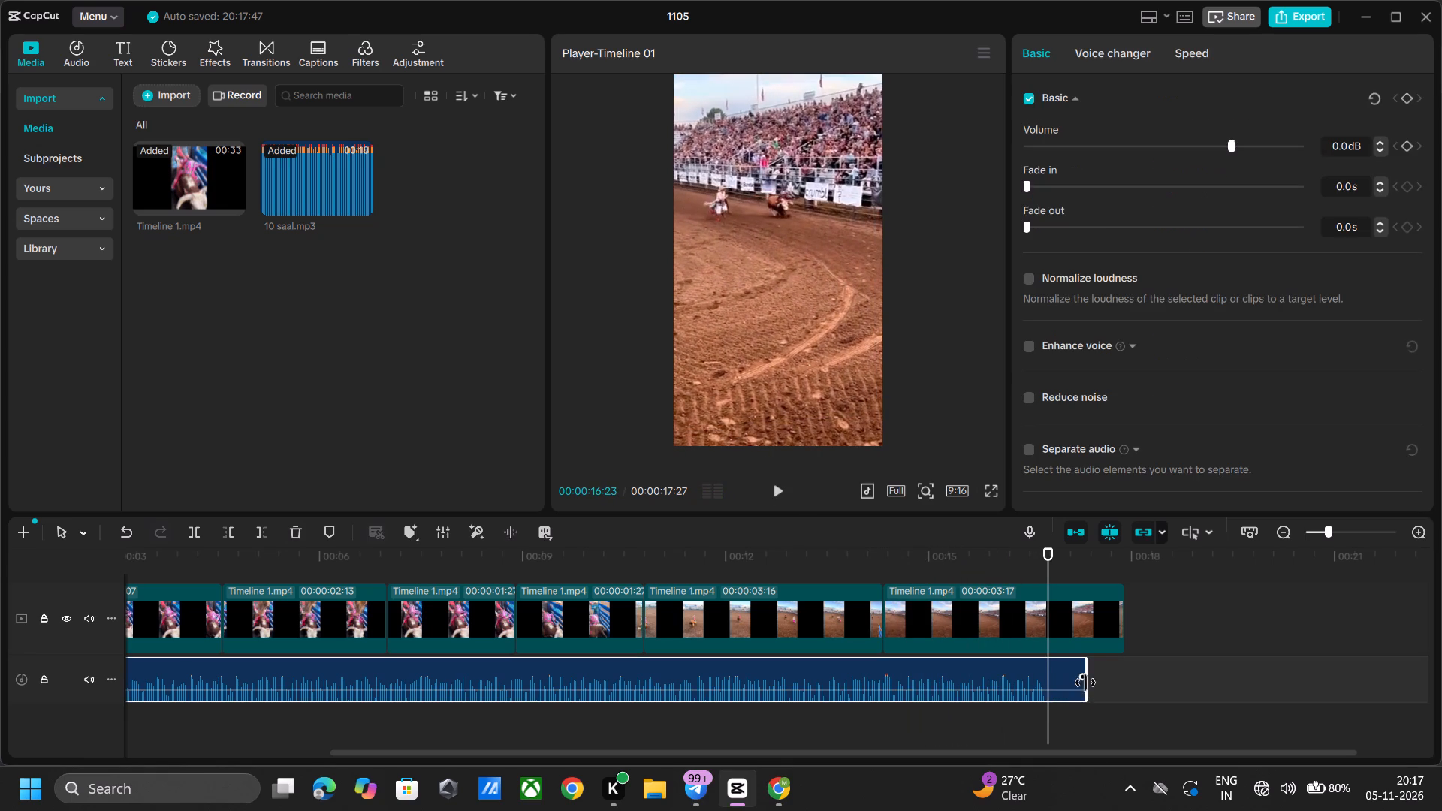
{"action": "left_click_drag", "start_coordinate": [1088, 685], "coordinate": [1049, 709]}
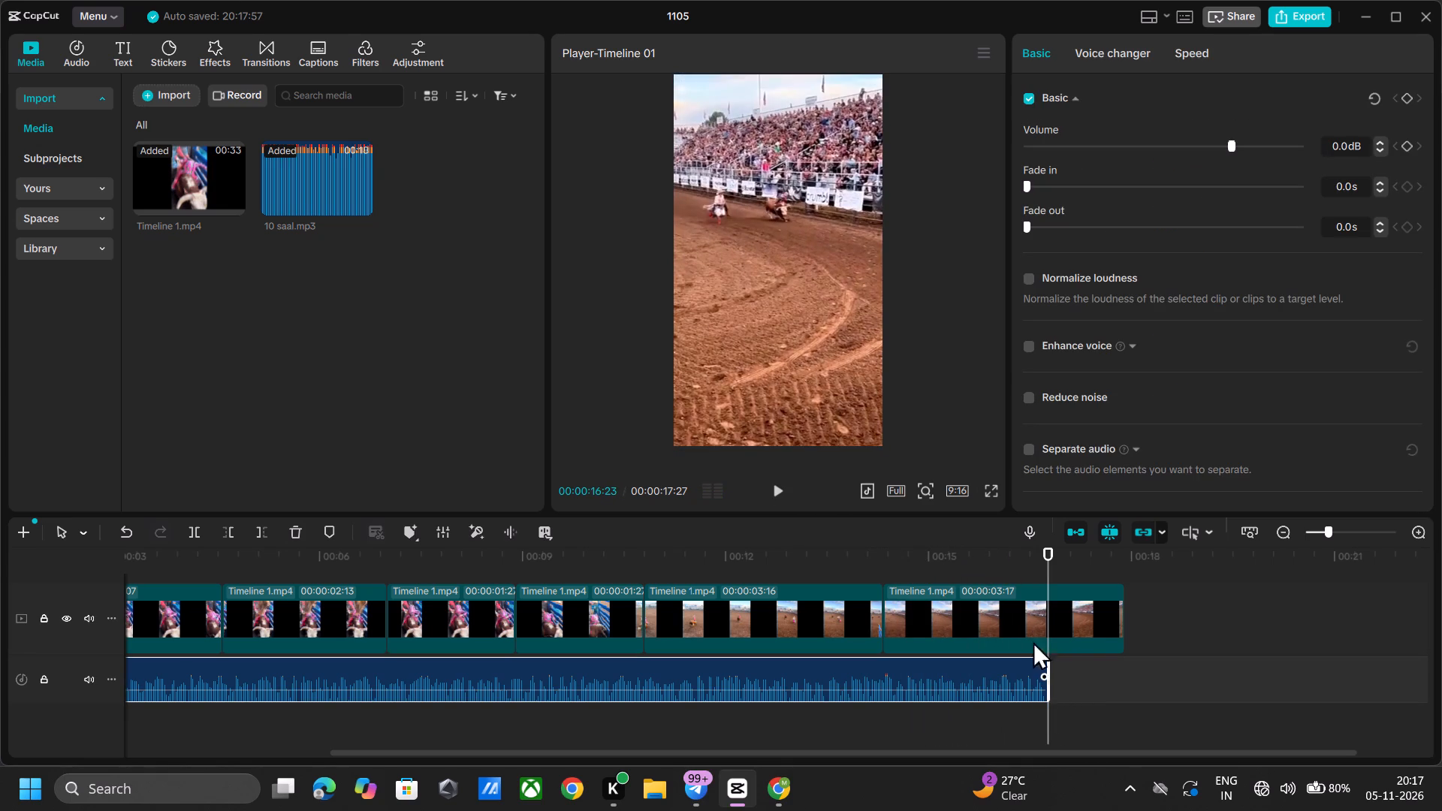
Trim the end of the final arena piece to 00:00:16:23, level with the end of the audio.
{"action": "left_click", "coordinate": [1072, 614]}
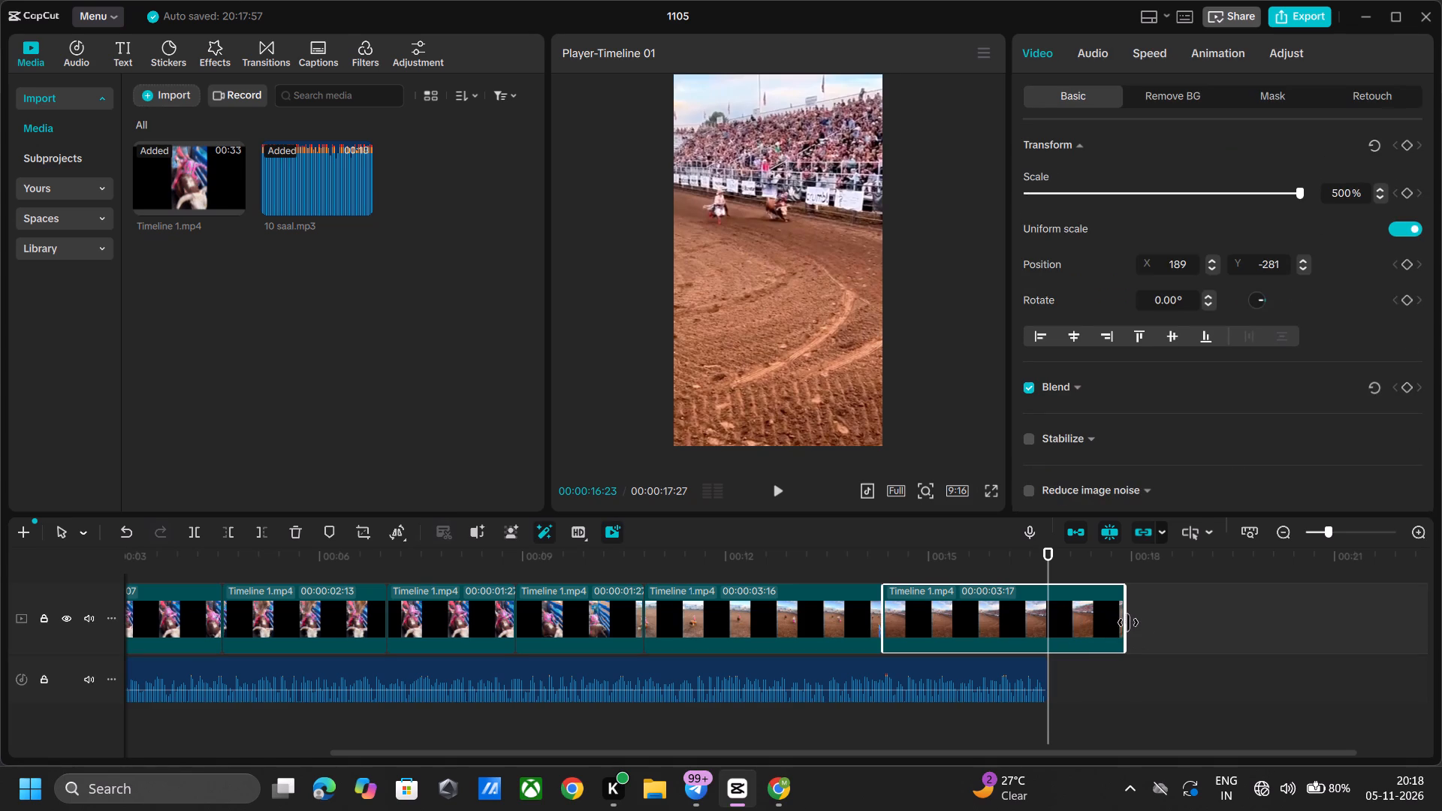
{"action": "left_click_drag", "start_coordinate": [1128, 623], "coordinate": [1048, 665]}
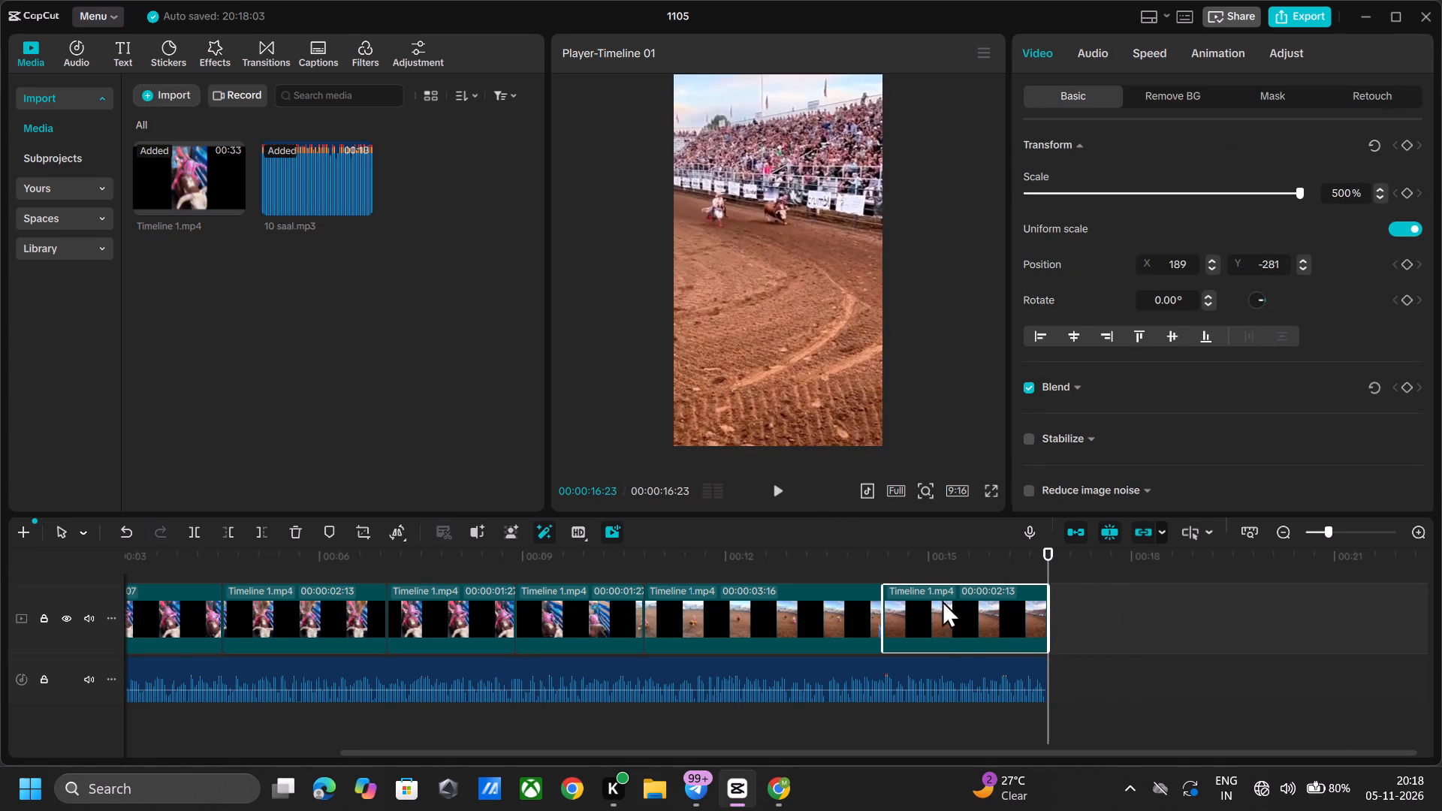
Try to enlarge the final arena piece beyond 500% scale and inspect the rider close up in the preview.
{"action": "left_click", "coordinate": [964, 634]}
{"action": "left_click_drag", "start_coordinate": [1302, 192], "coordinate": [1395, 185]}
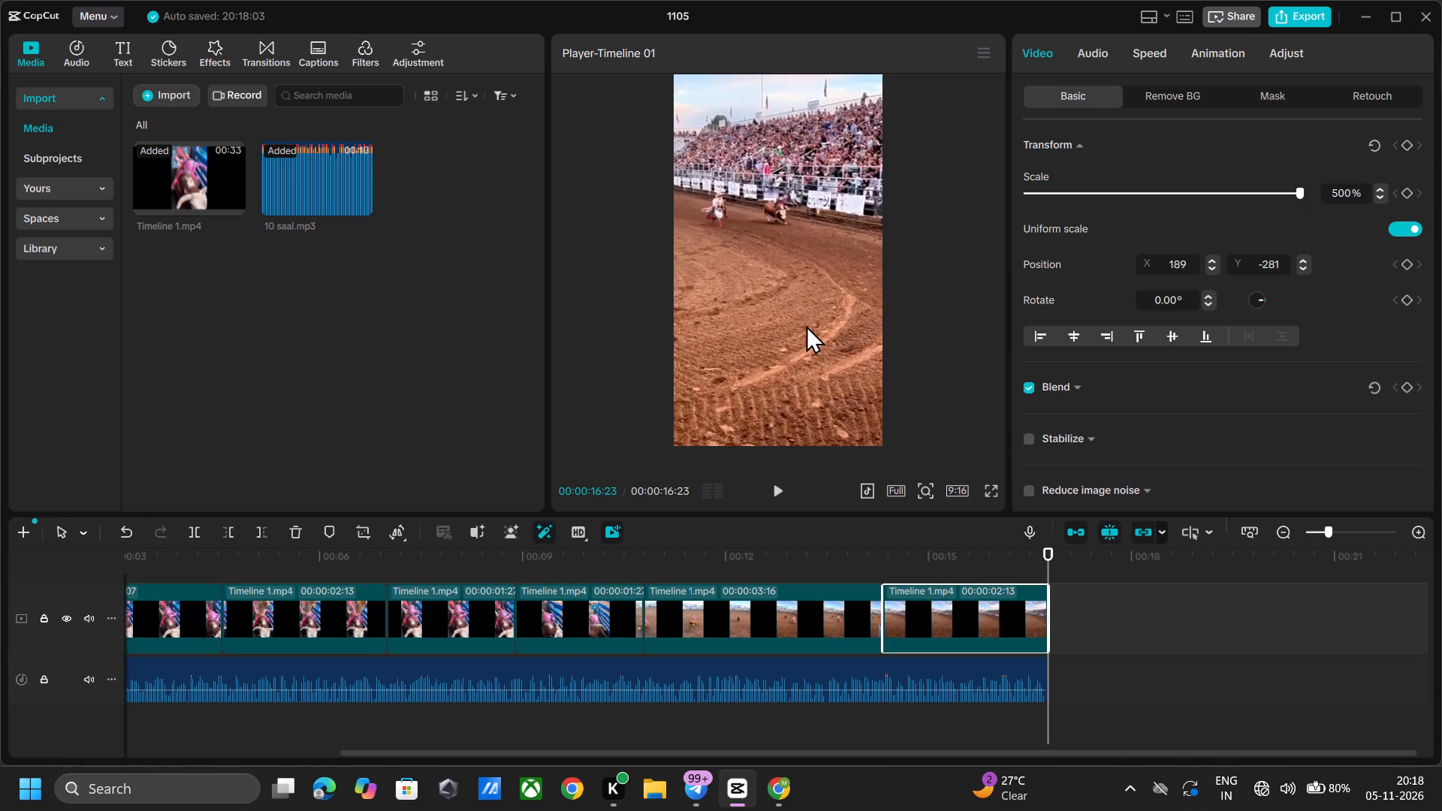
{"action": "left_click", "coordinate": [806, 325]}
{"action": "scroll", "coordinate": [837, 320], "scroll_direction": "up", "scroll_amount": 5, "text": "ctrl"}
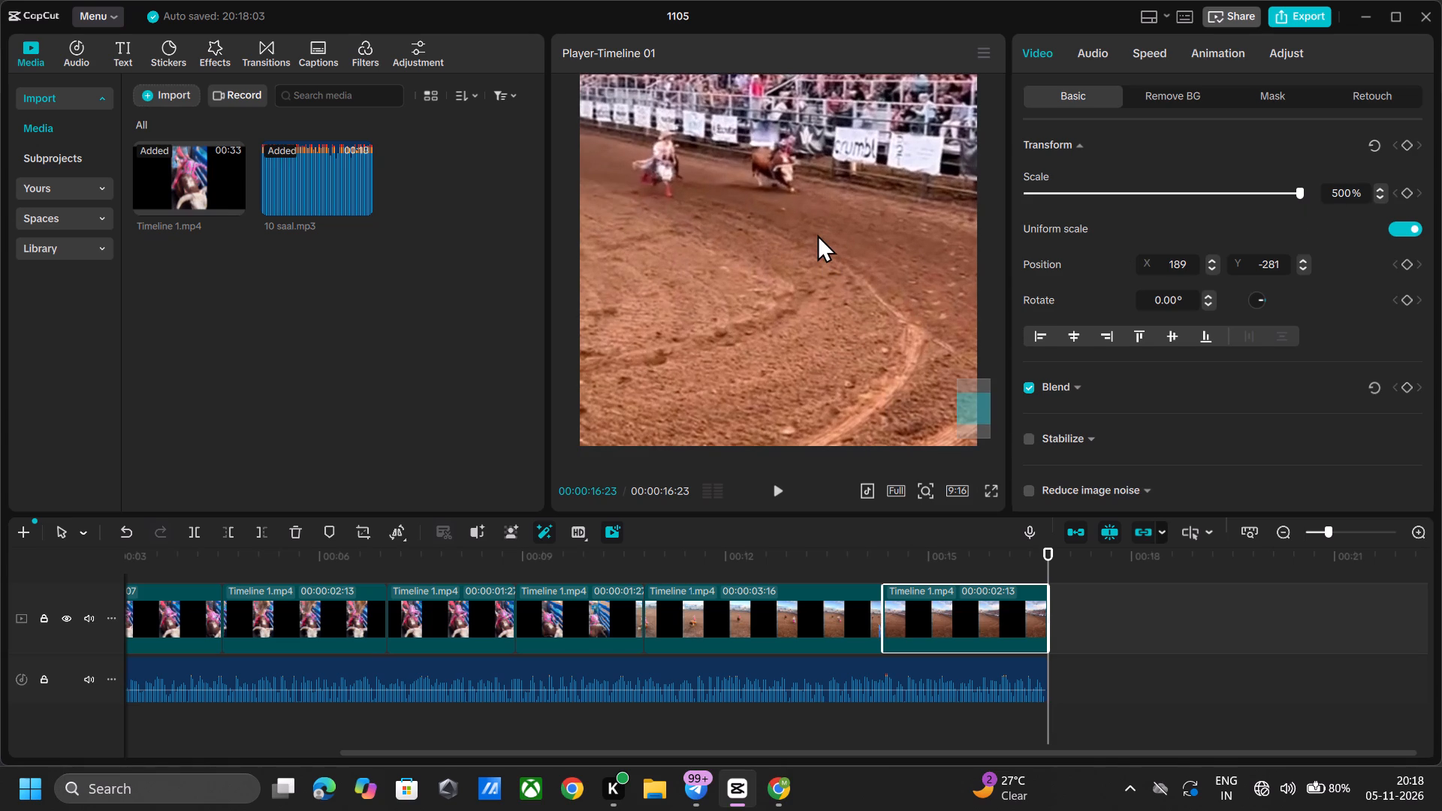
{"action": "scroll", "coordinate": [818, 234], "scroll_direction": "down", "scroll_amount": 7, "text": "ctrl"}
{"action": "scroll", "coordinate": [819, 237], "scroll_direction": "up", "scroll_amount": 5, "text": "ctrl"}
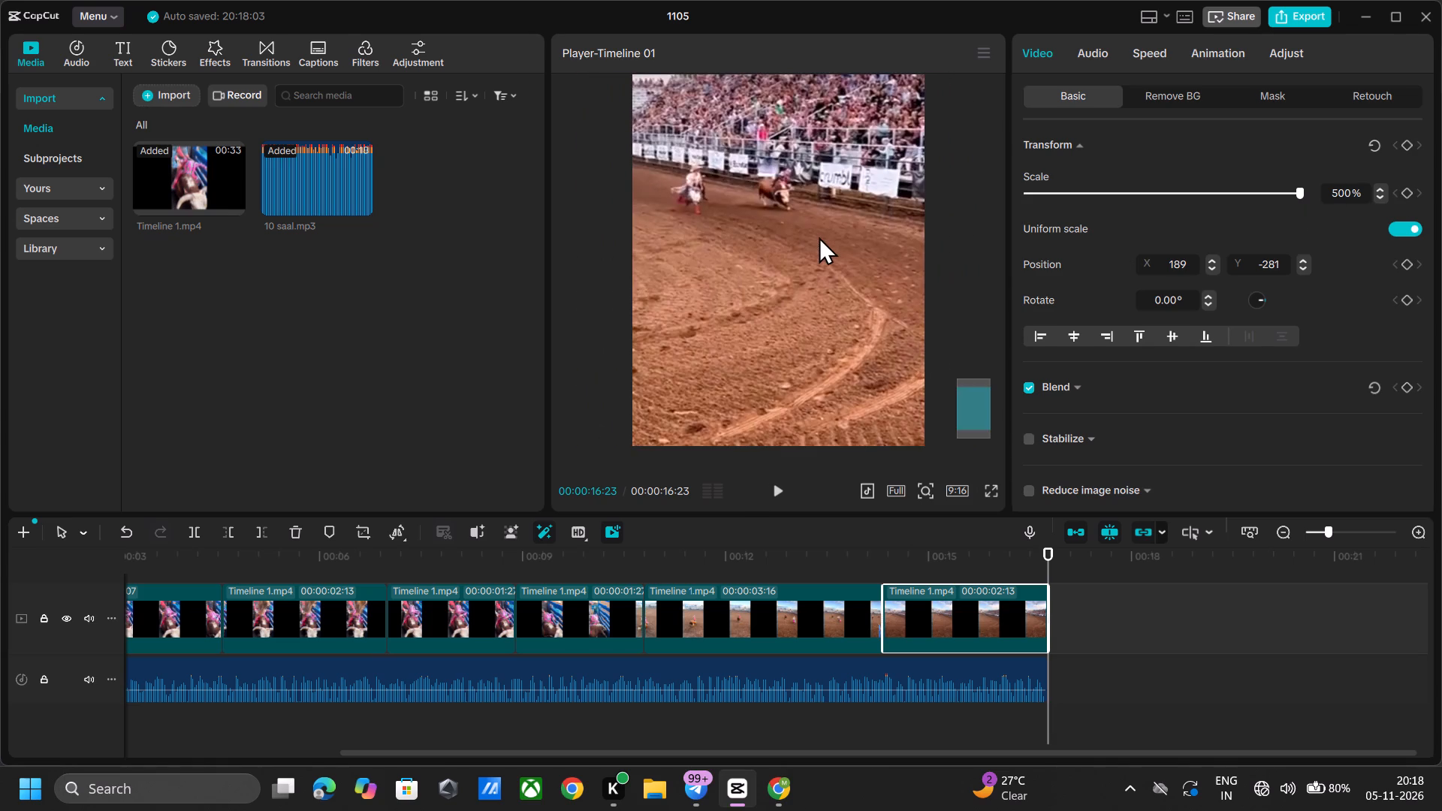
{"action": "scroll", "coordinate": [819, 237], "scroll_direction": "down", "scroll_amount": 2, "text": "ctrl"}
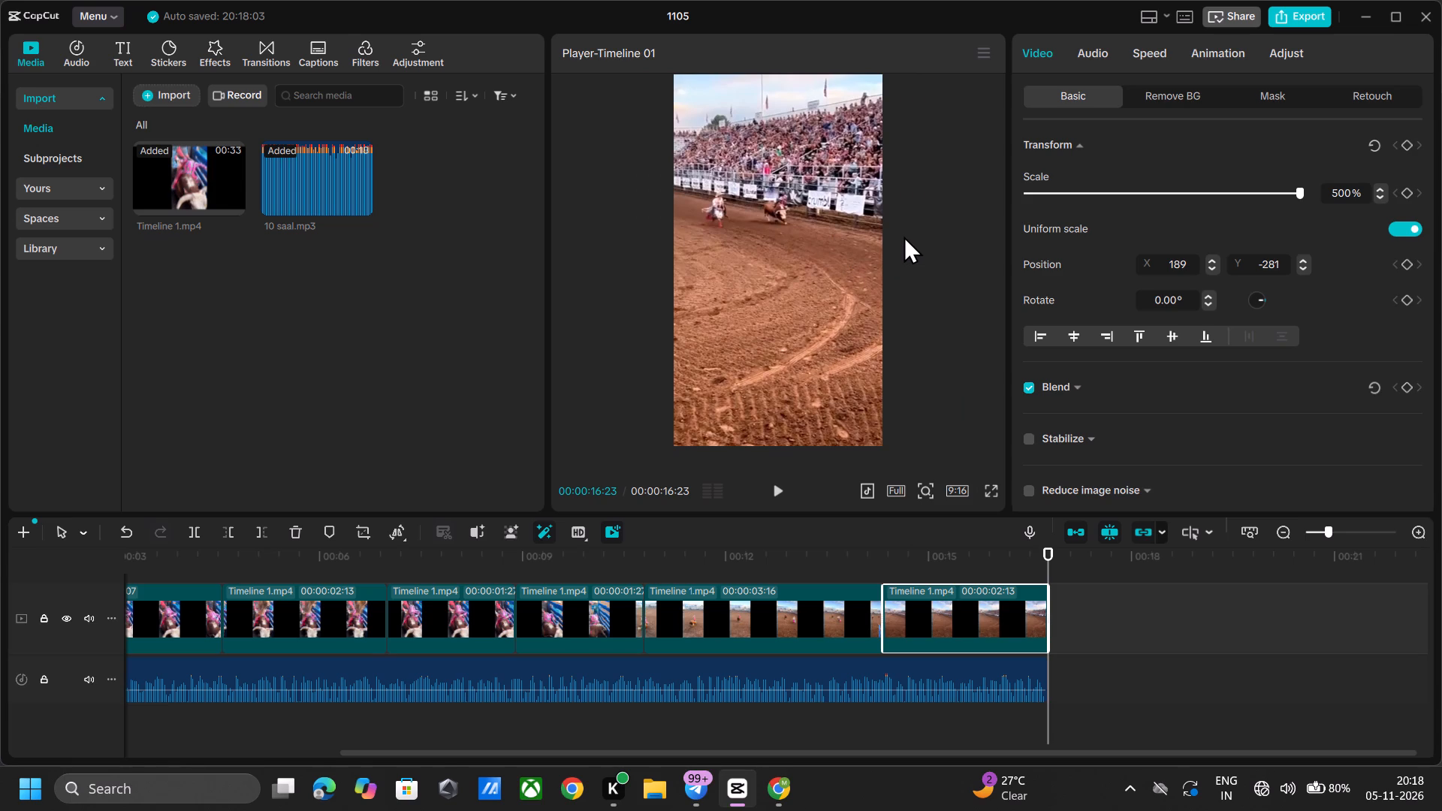
Play from 00:00:13:23 to the end of the timeline to review the cut between the last two arena pieces.
{"action": "left_click", "coordinate": [806, 533]}
{"action": "left_click", "coordinate": [845, 559]}
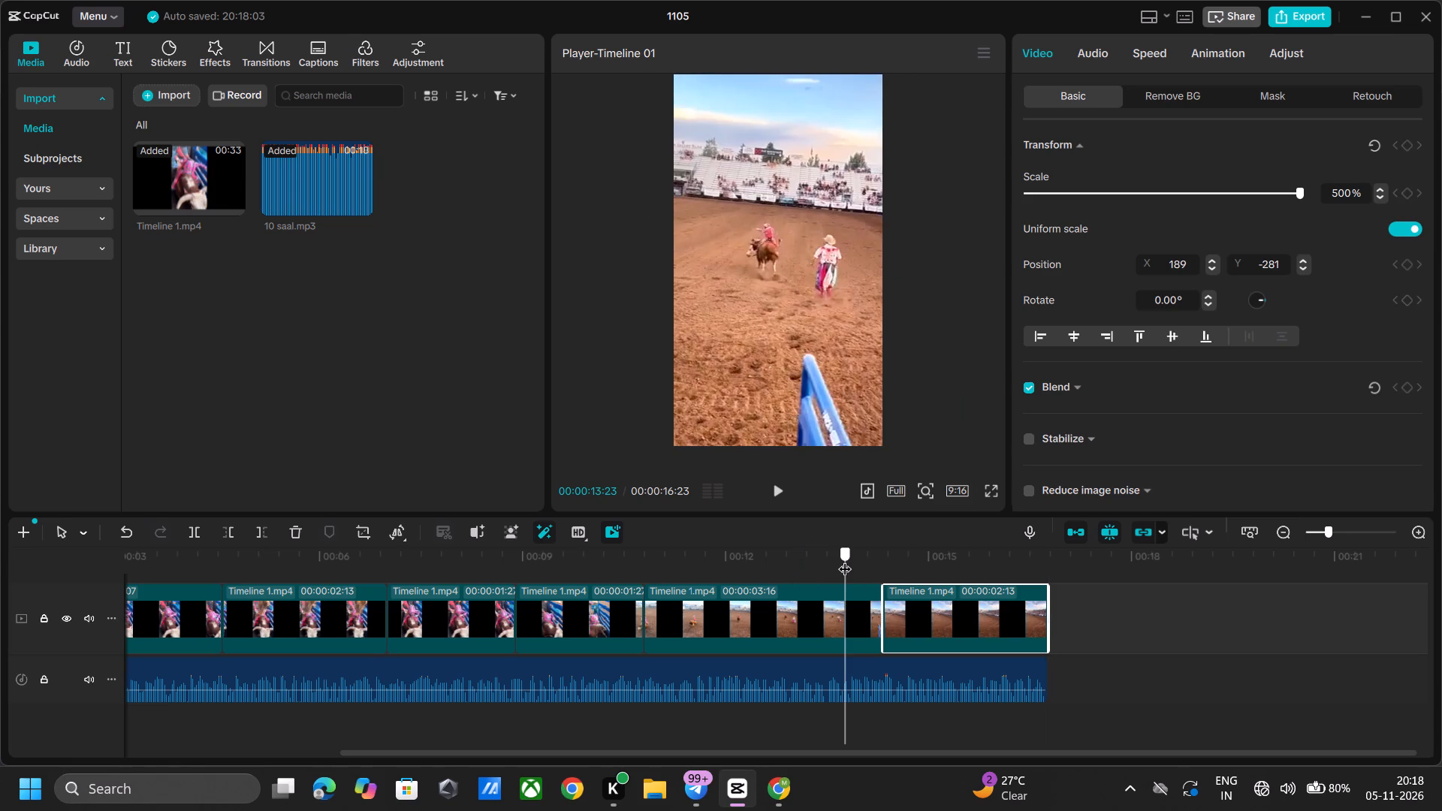
{"action": "key", "text": "space"}
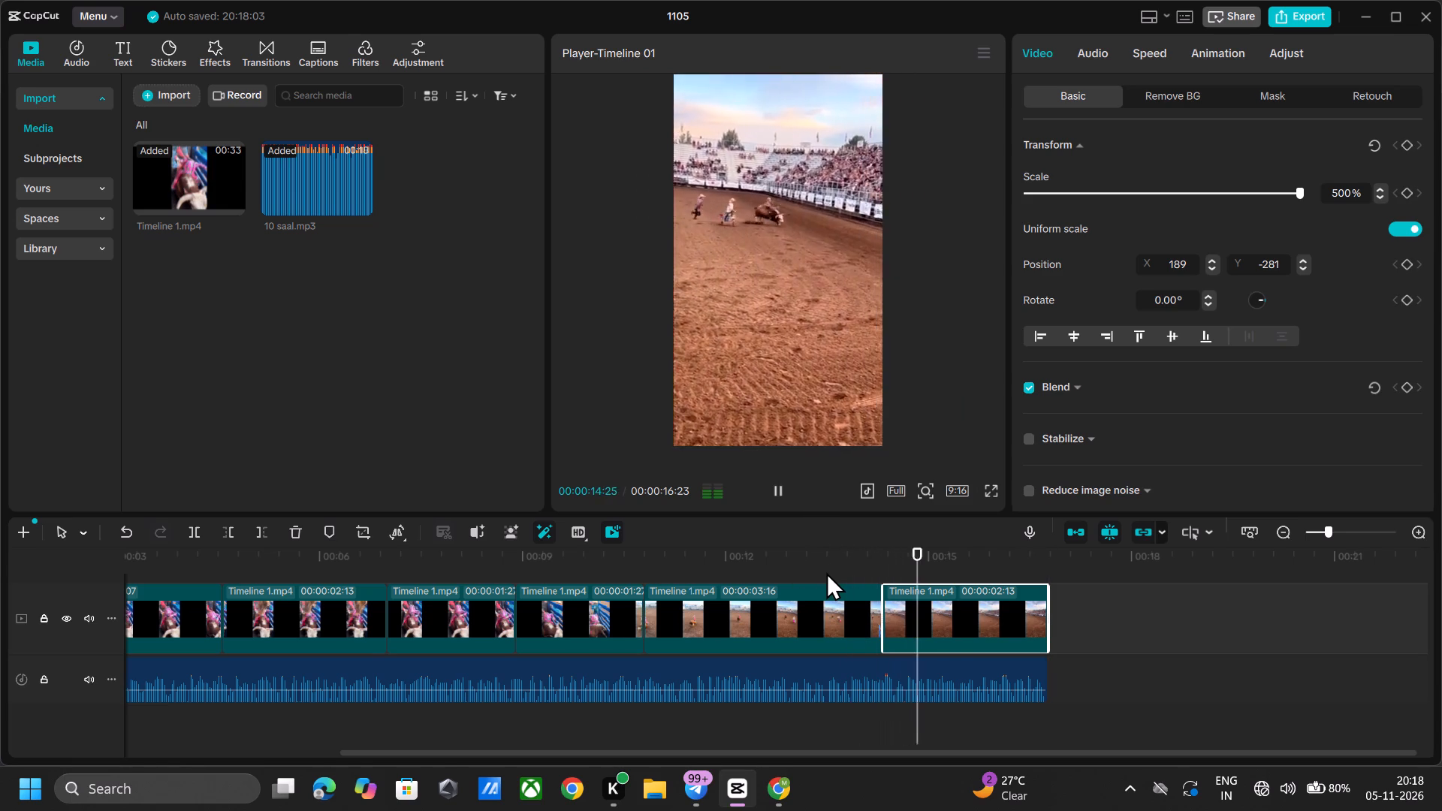
{"action": "key", "text": "space"}
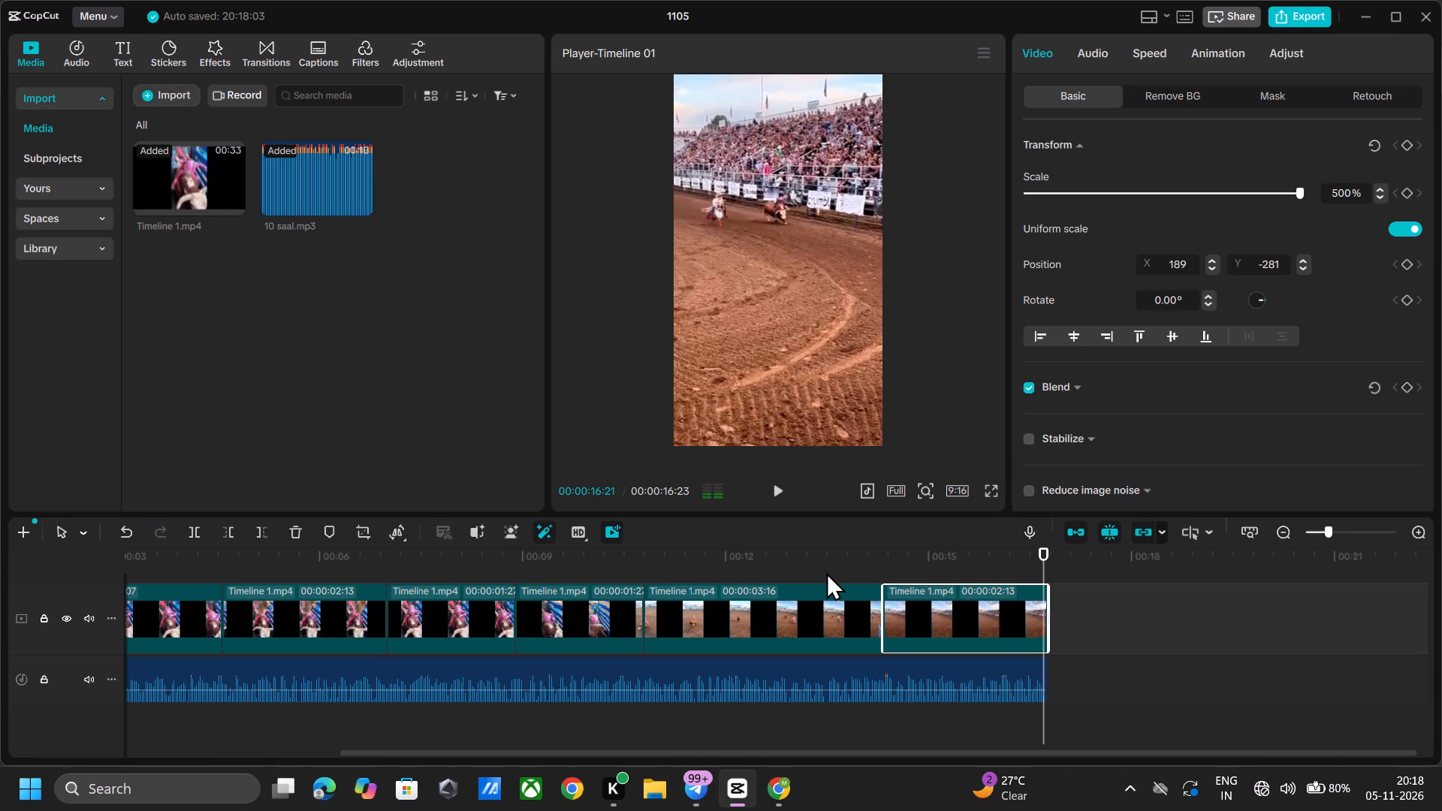
{"action": "key", "text": "space"}
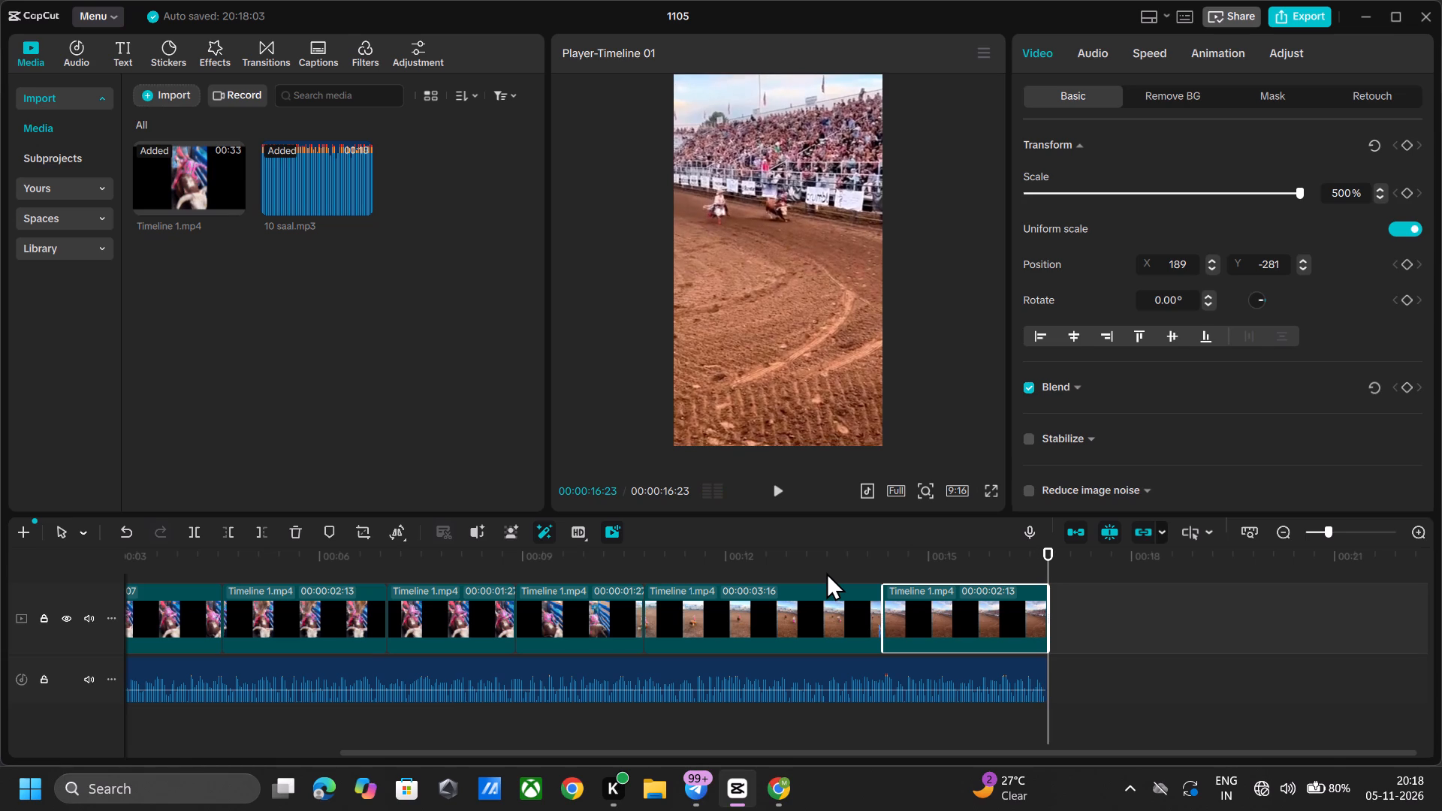
{"action": "left_click", "coordinate": [894, 542]}
Play the last second of the final arena piece, and review the video from the beginning up to 00:00:05:00.
{"action": "left_click", "coordinate": [979, 562]}
{"action": "key", "text": "space"}
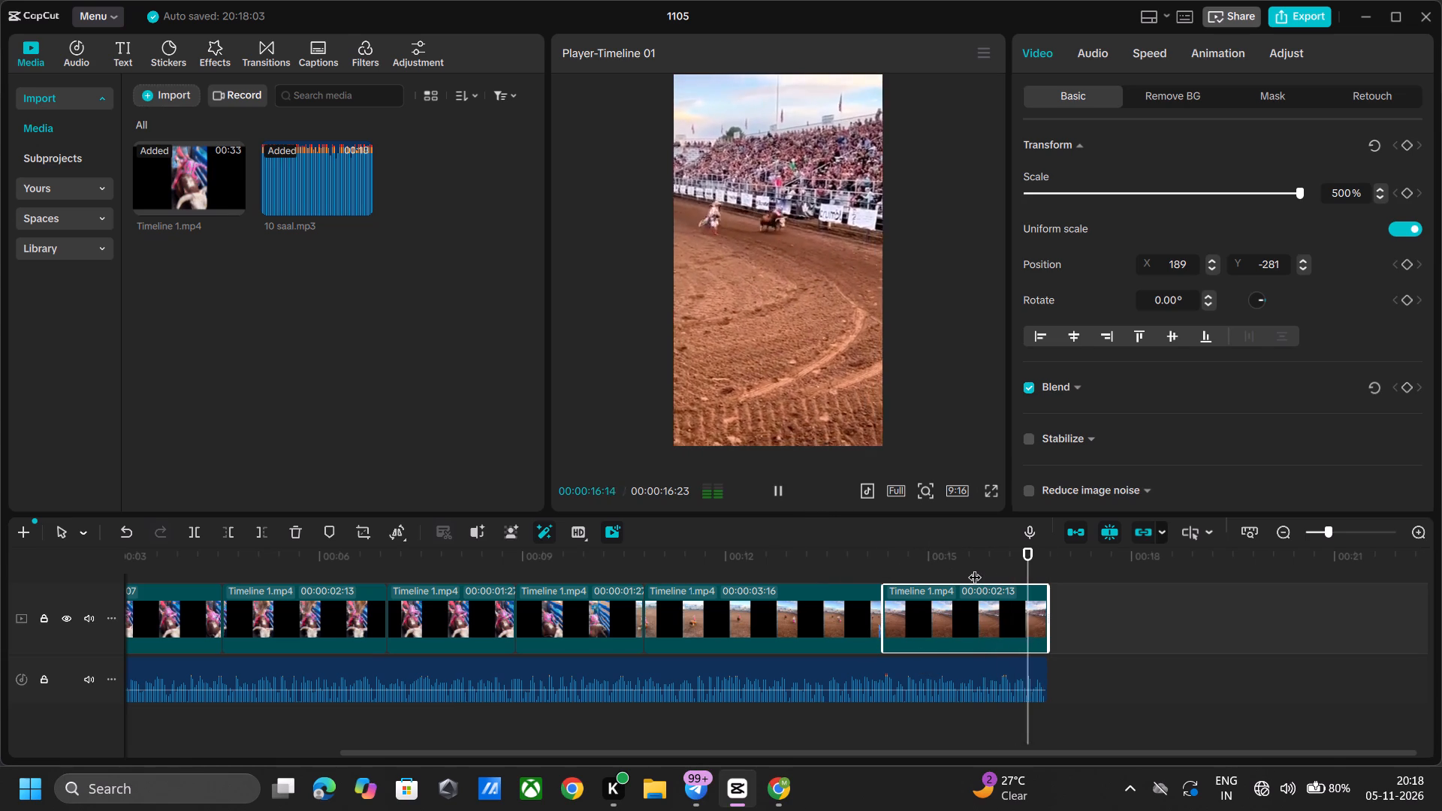
{"action": "key", "text": "space"}
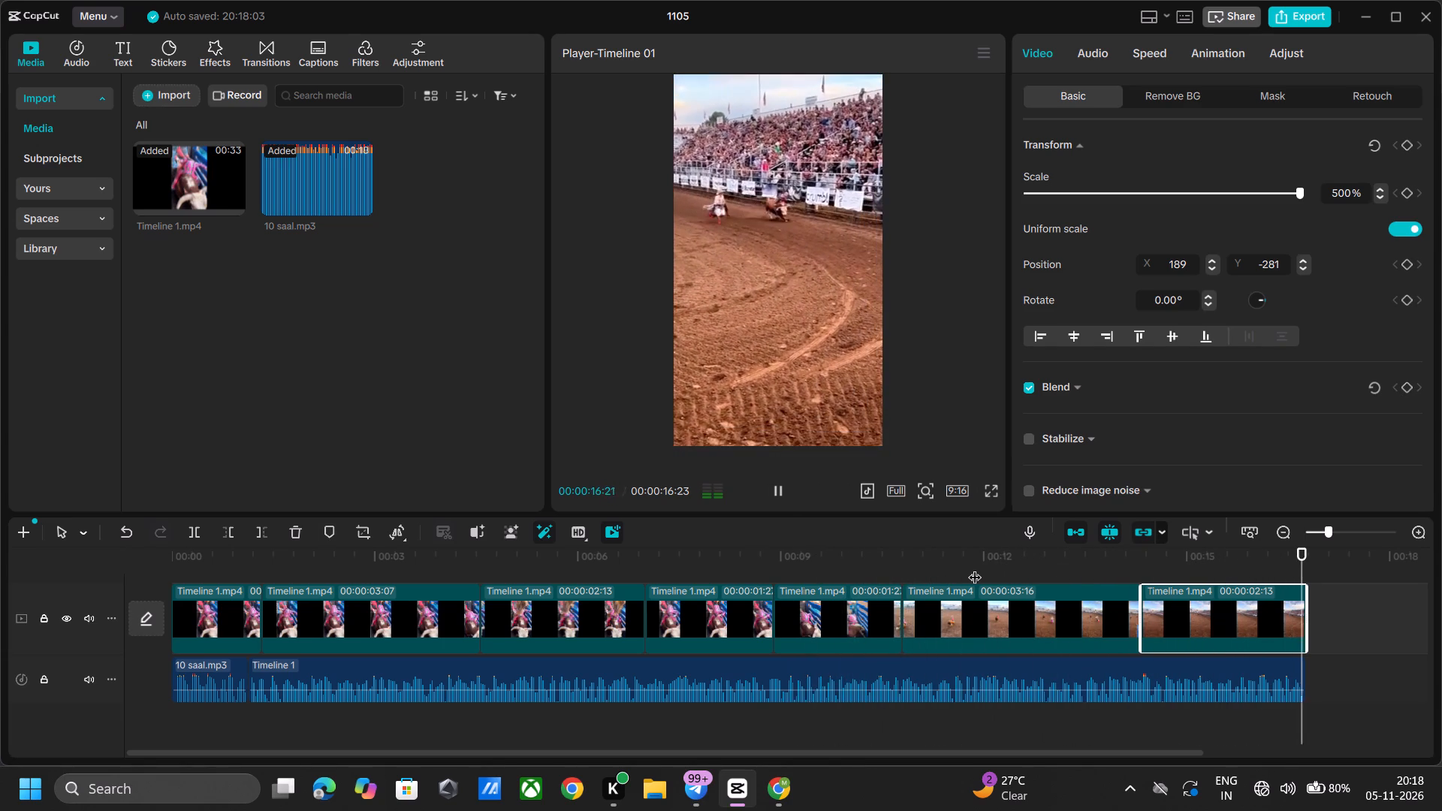
{"action": "key", "text": "space"}
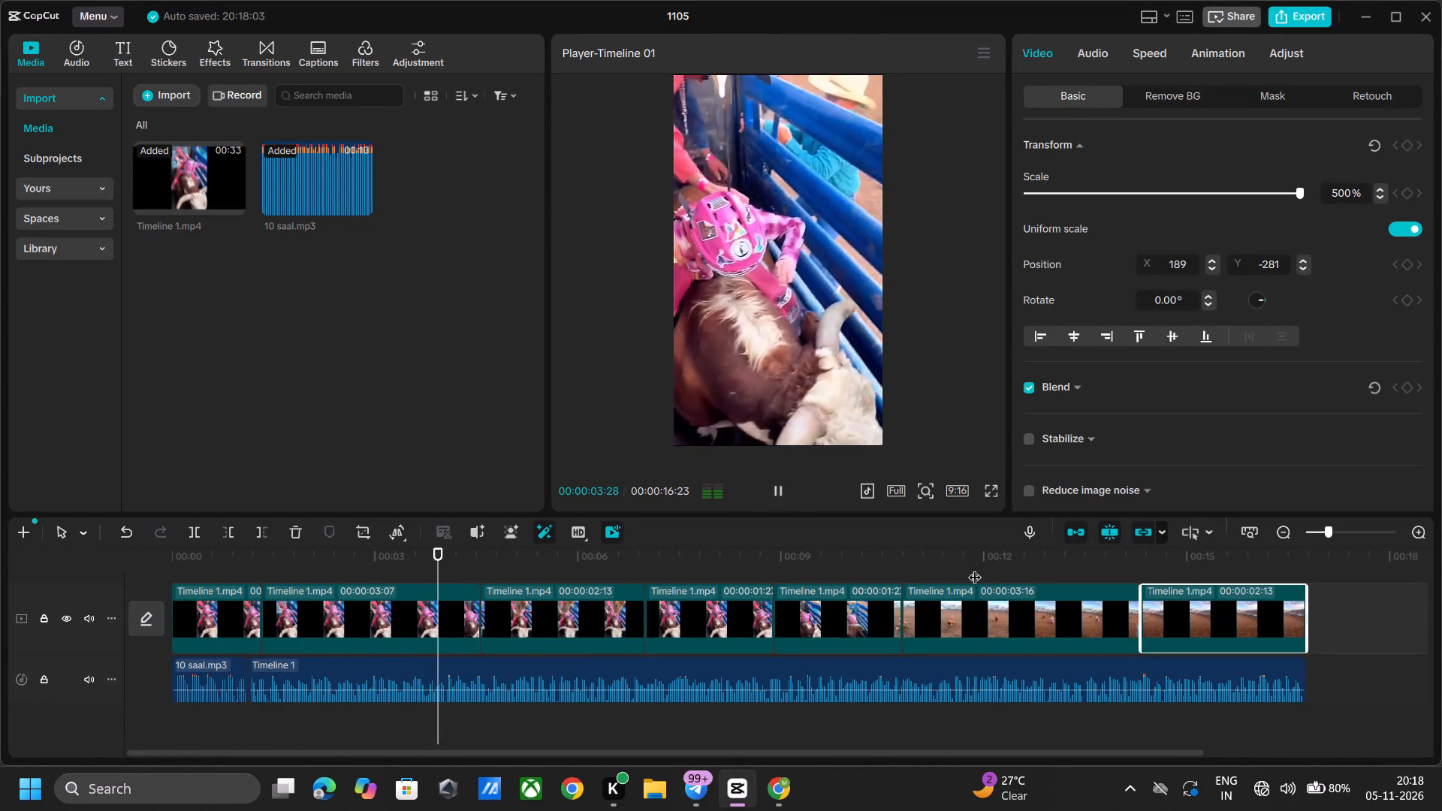
{"action": "key", "text": "space"}
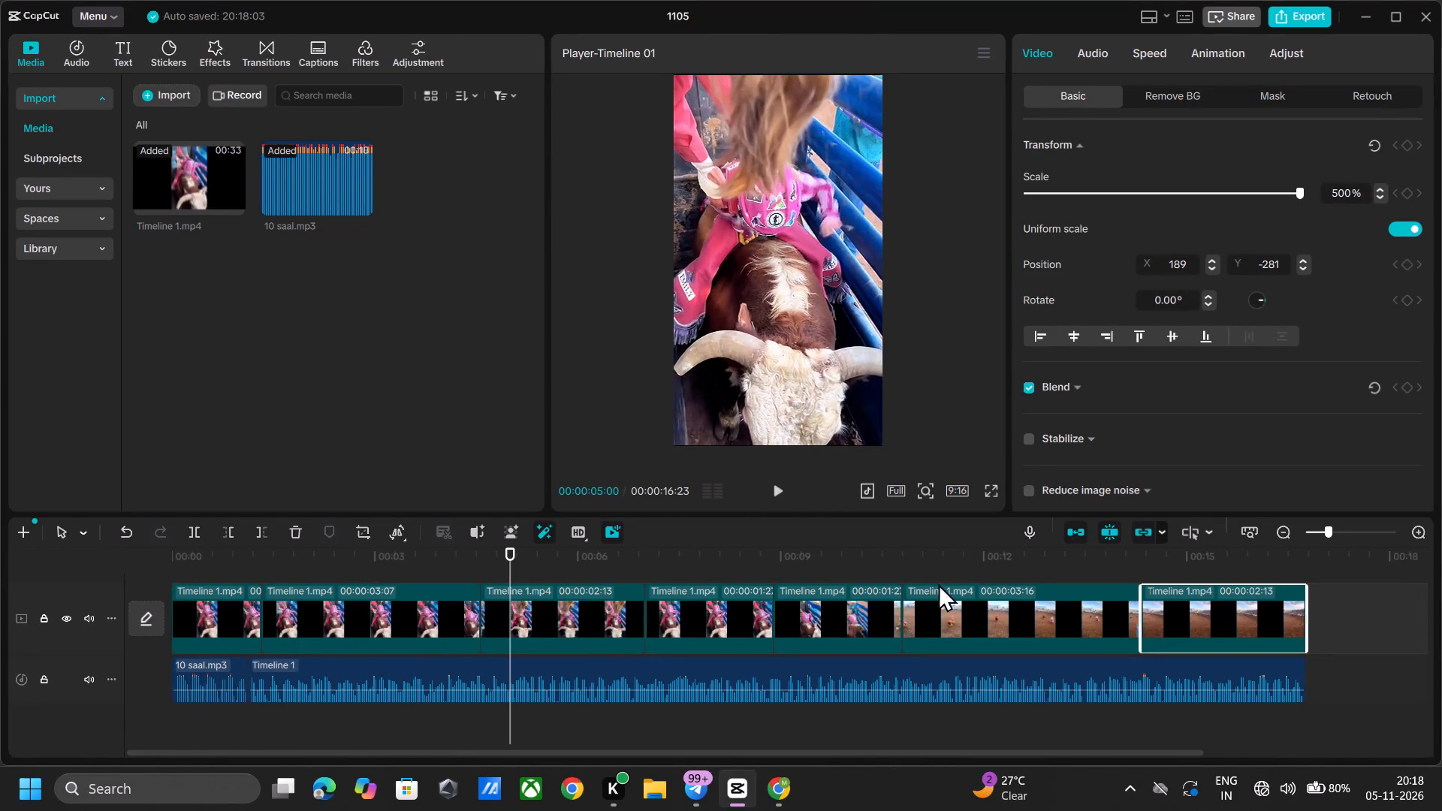
Add a Transform keyframe at 00:00:00:00 on the first Timeline 1.mp4 piece, keeping its scale at 317%.
{"action": "left_click", "coordinate": [177, 556]}
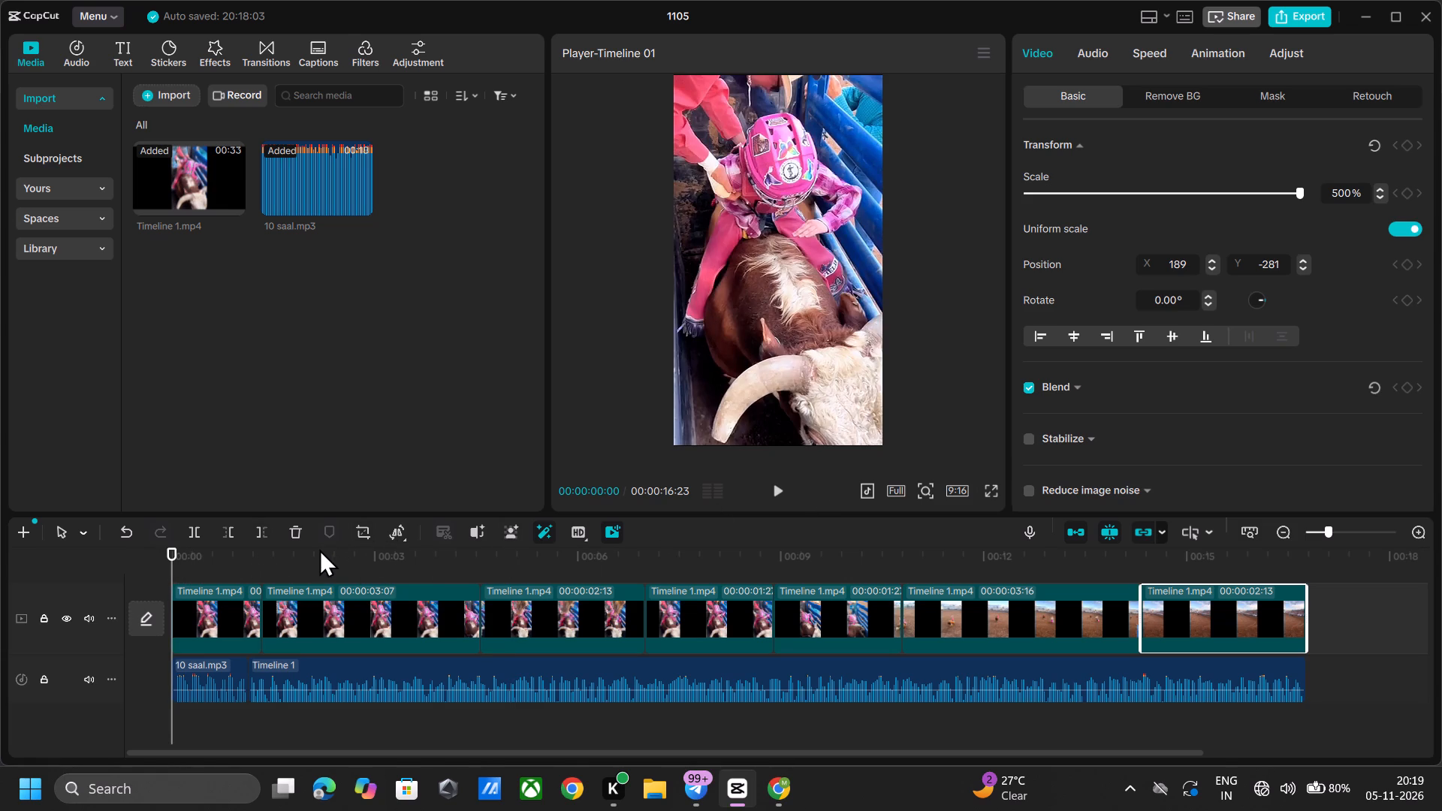
{"action": "left_click", "coordinate": [221, 604]}
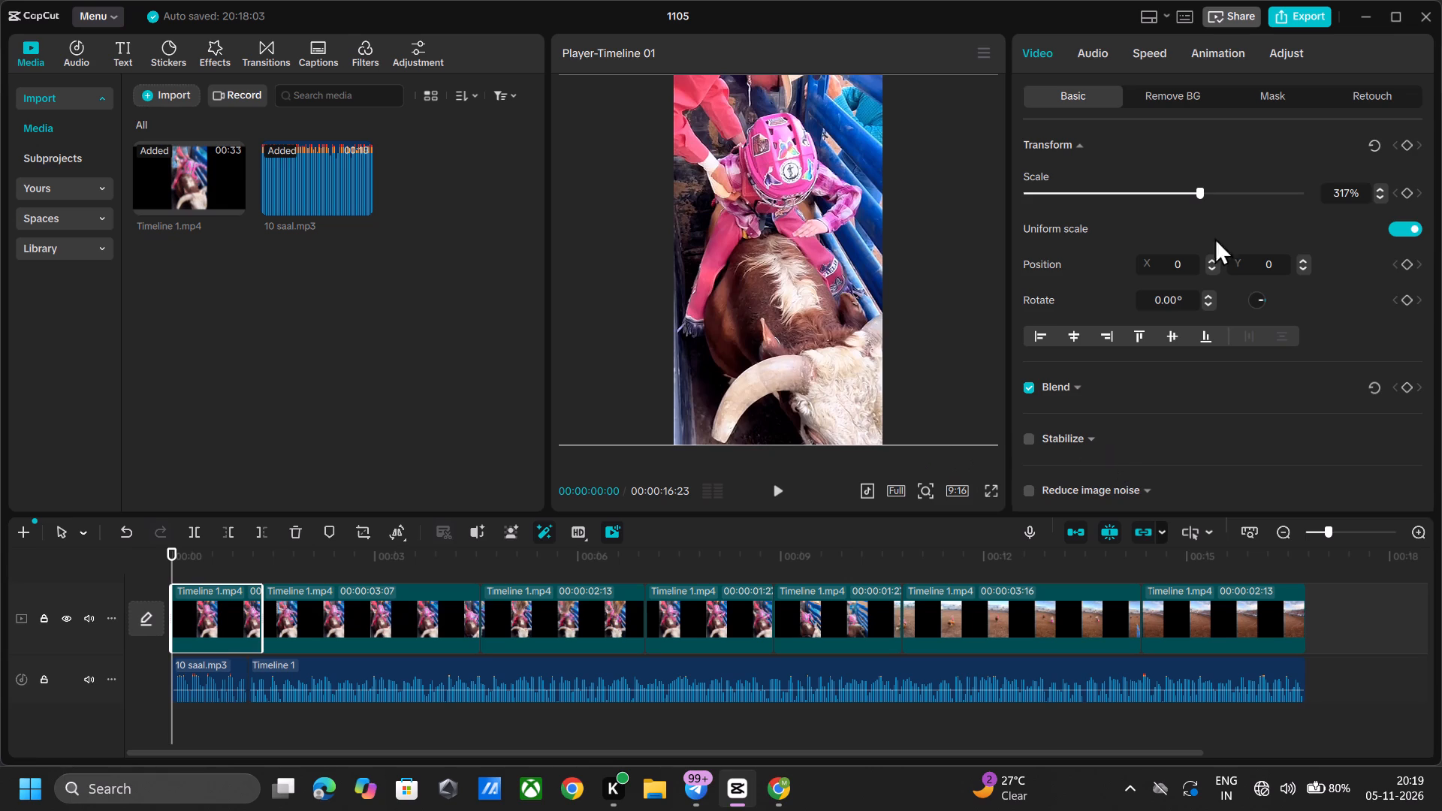
{"action": "left_click", "coordinate": [1401, 143]}
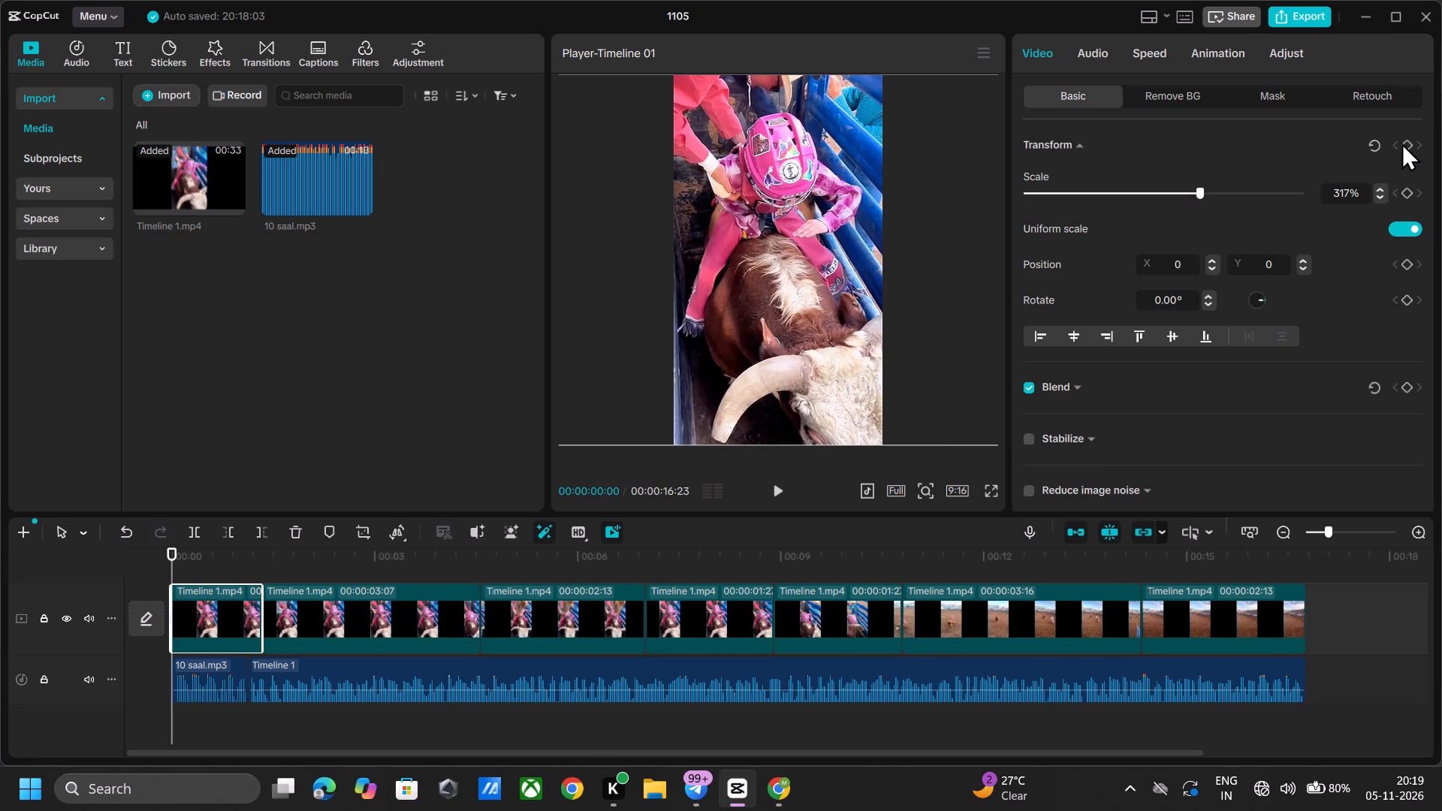
{"action": "left_click", "coordinate": [1409, 148]}
At 00:00:00:06 in the first piece, keyframe the scale at 393% and move the picture down to Y -262.
{"action": "key", "text": "Right"}
{"action": "key", "text": "Right"}
{"action": "key", "text": "Right"}
{"action": "key", "text": "Right"}
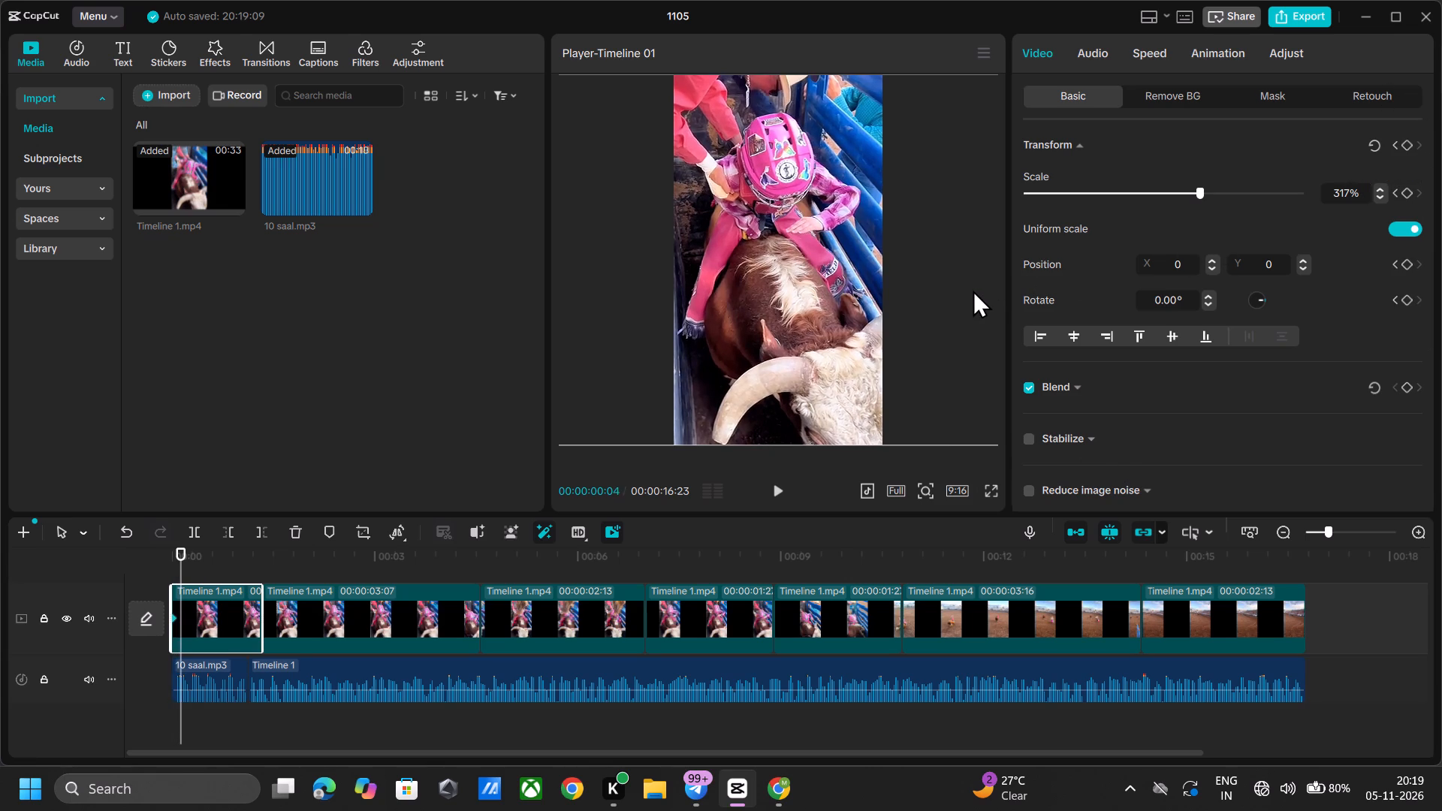
{"action": "key", "text": "Right"}
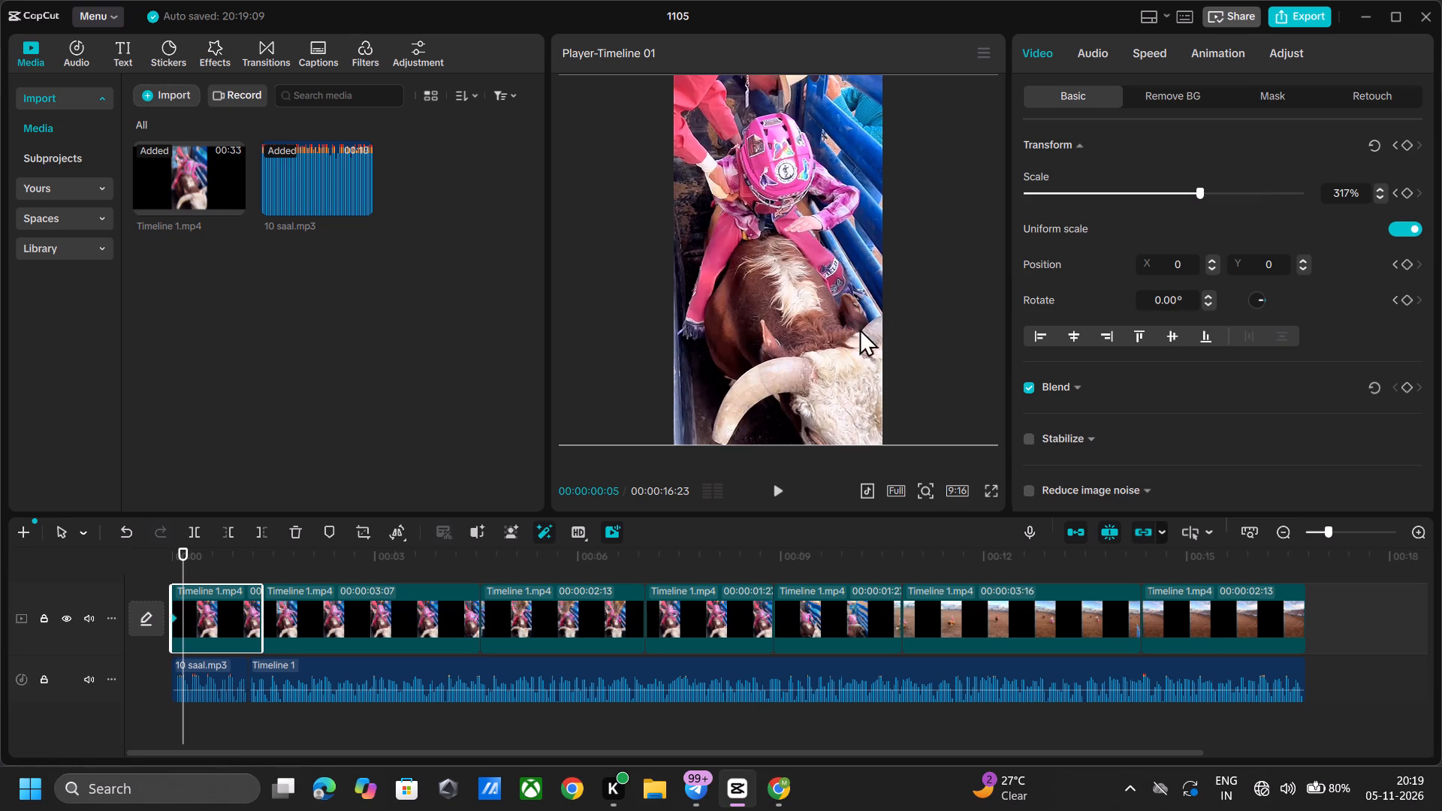
{"action": "key", "text": "Right"}
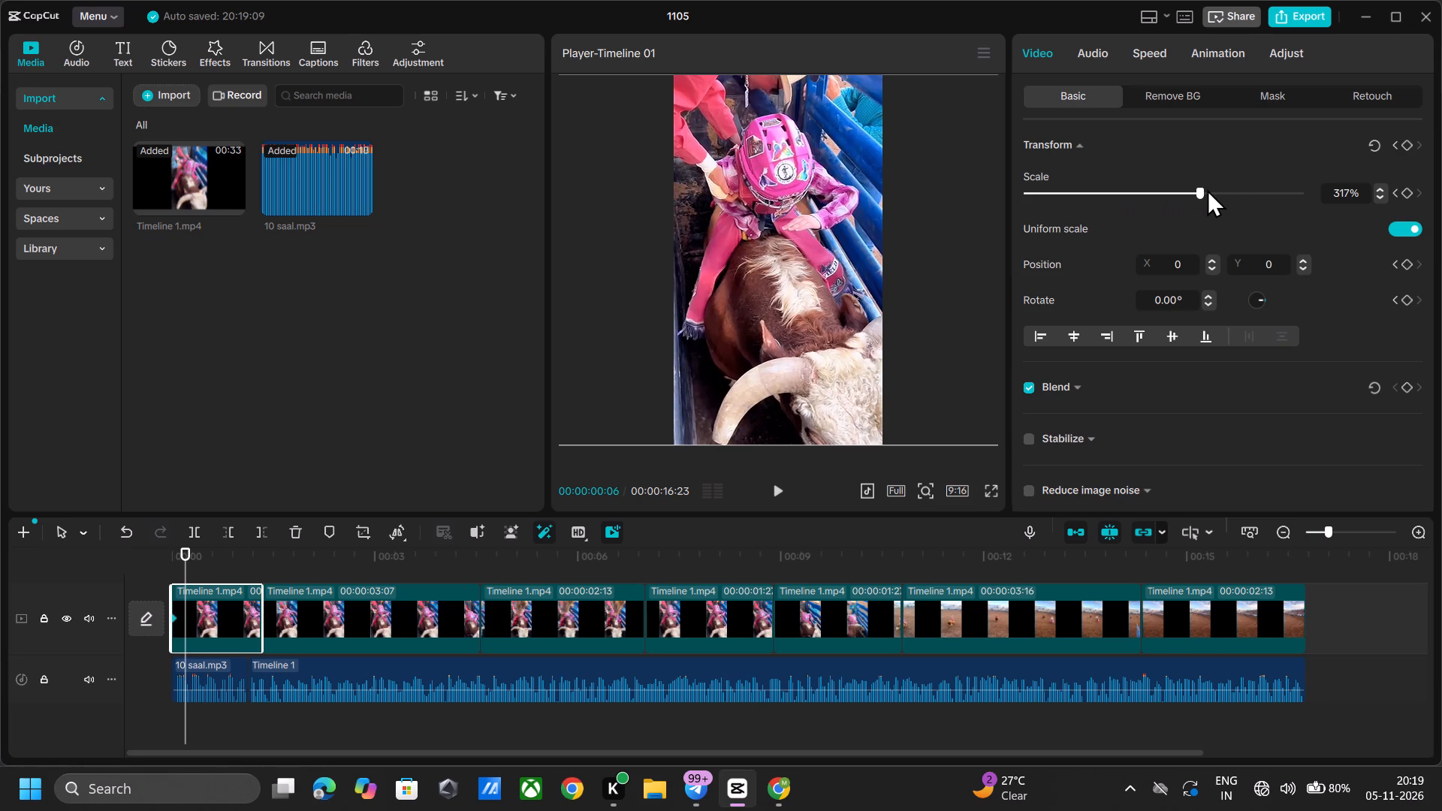
{"action": "left_click", "coordinate": [1207, 189]}
{"action": "left_click", "coordinate": [1213, 188]}
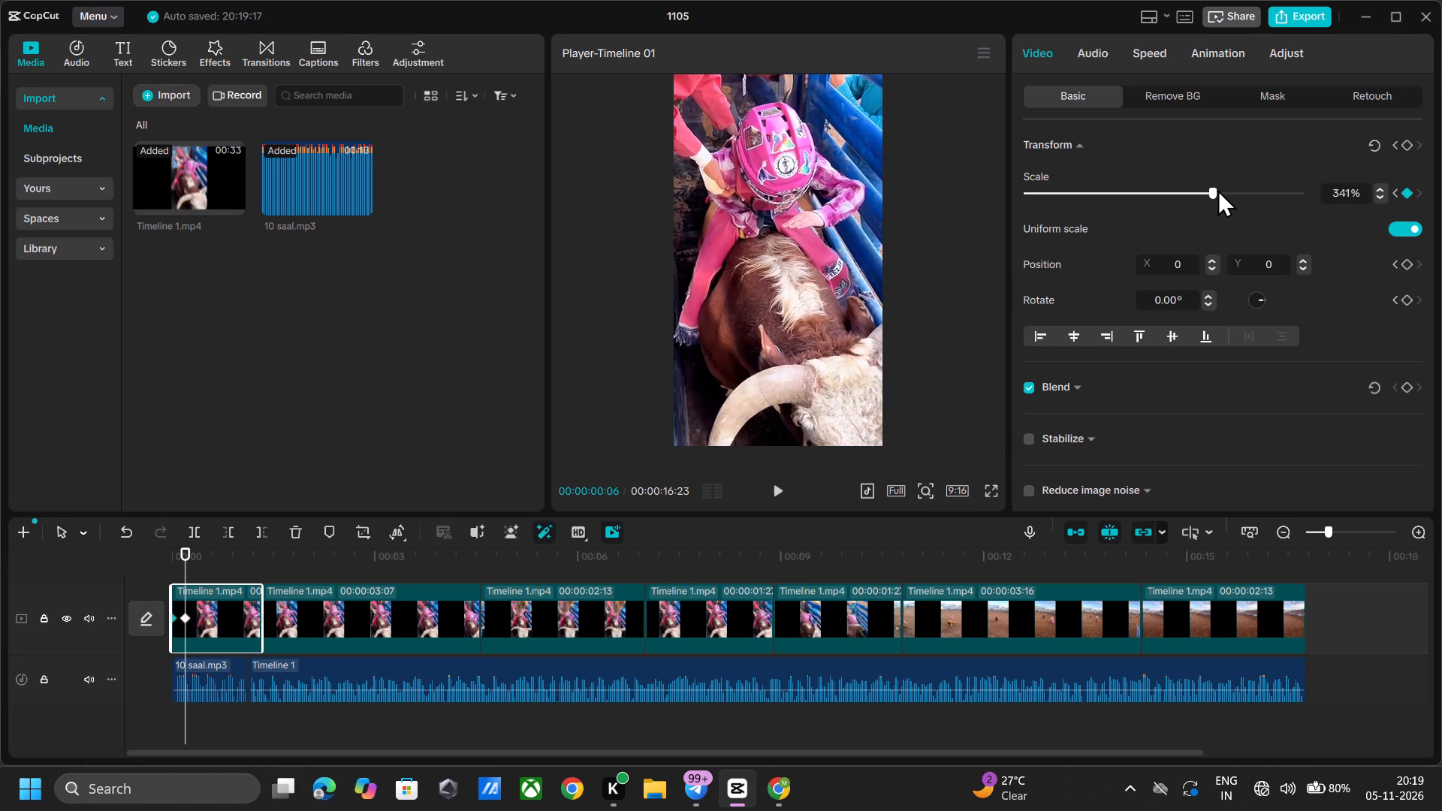
{"action": "left_click", "coordinate": [1218, 189]}
{"action": "left_click", "coordinate": [1225, 189]}
{"action": "left_click", "coordinate": [1229, 189]}
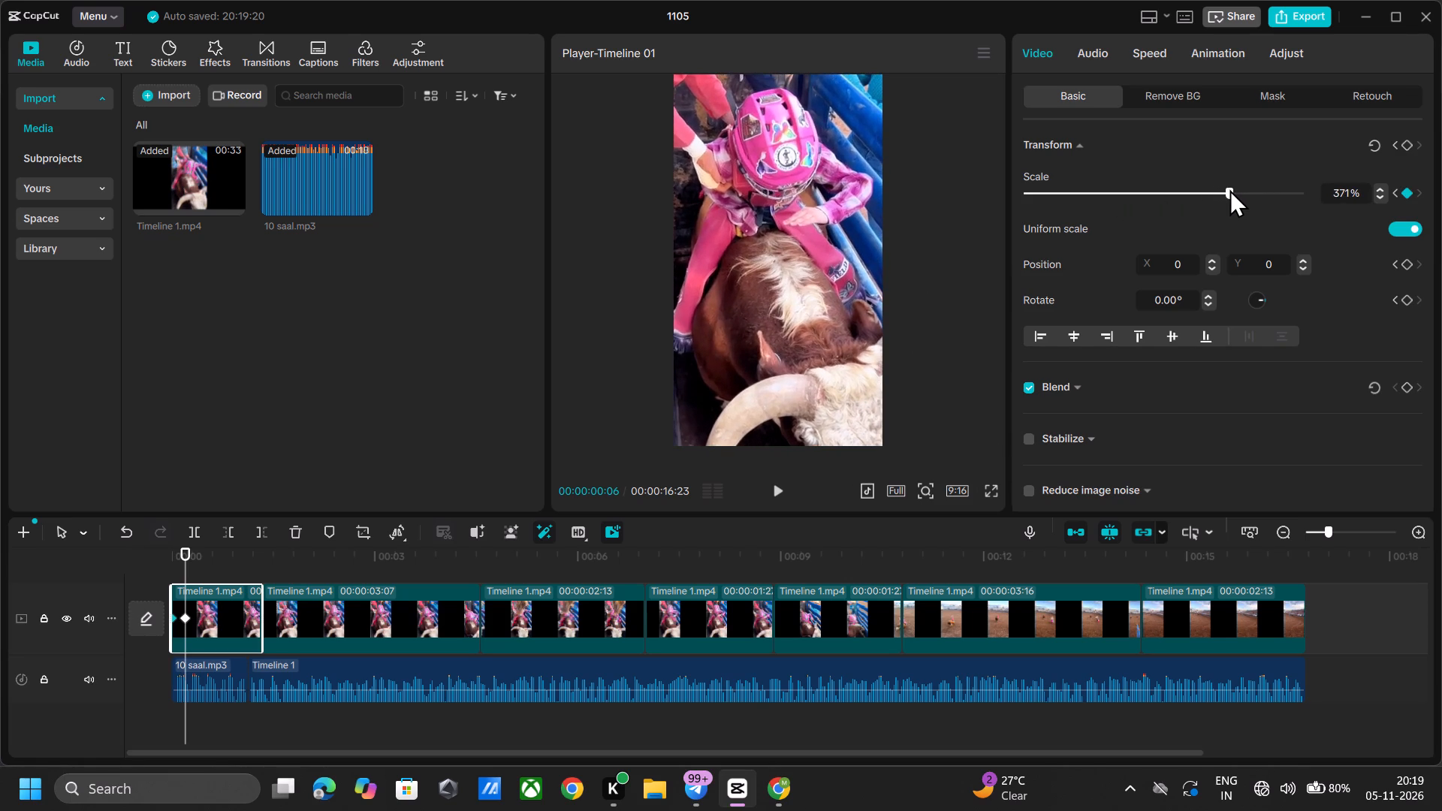
{"action": "left_click", "coordinate": [1241, 188]}
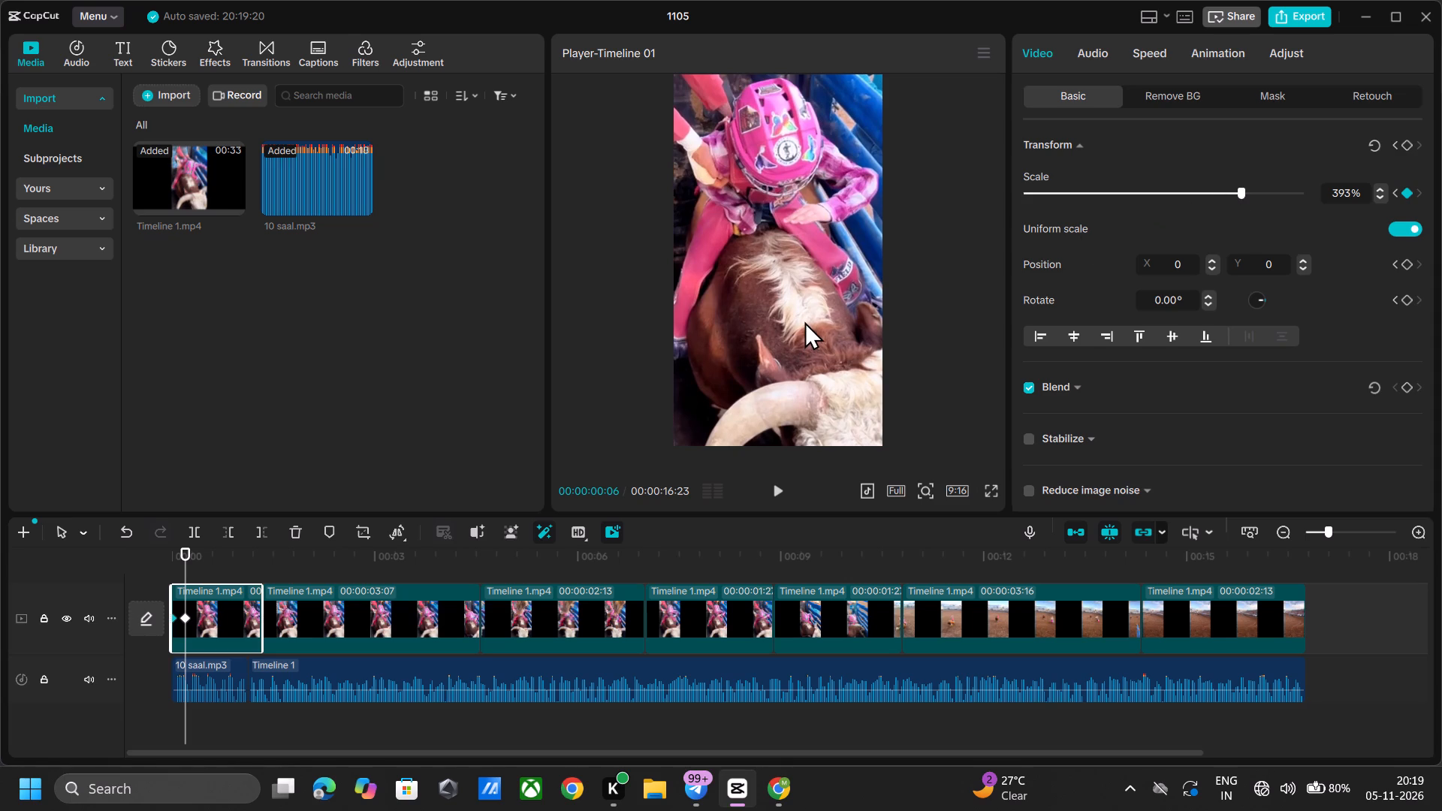
{"action": "left_click_drag", "start_coordinate": [804, 321], "coordinate": [793, 310]}
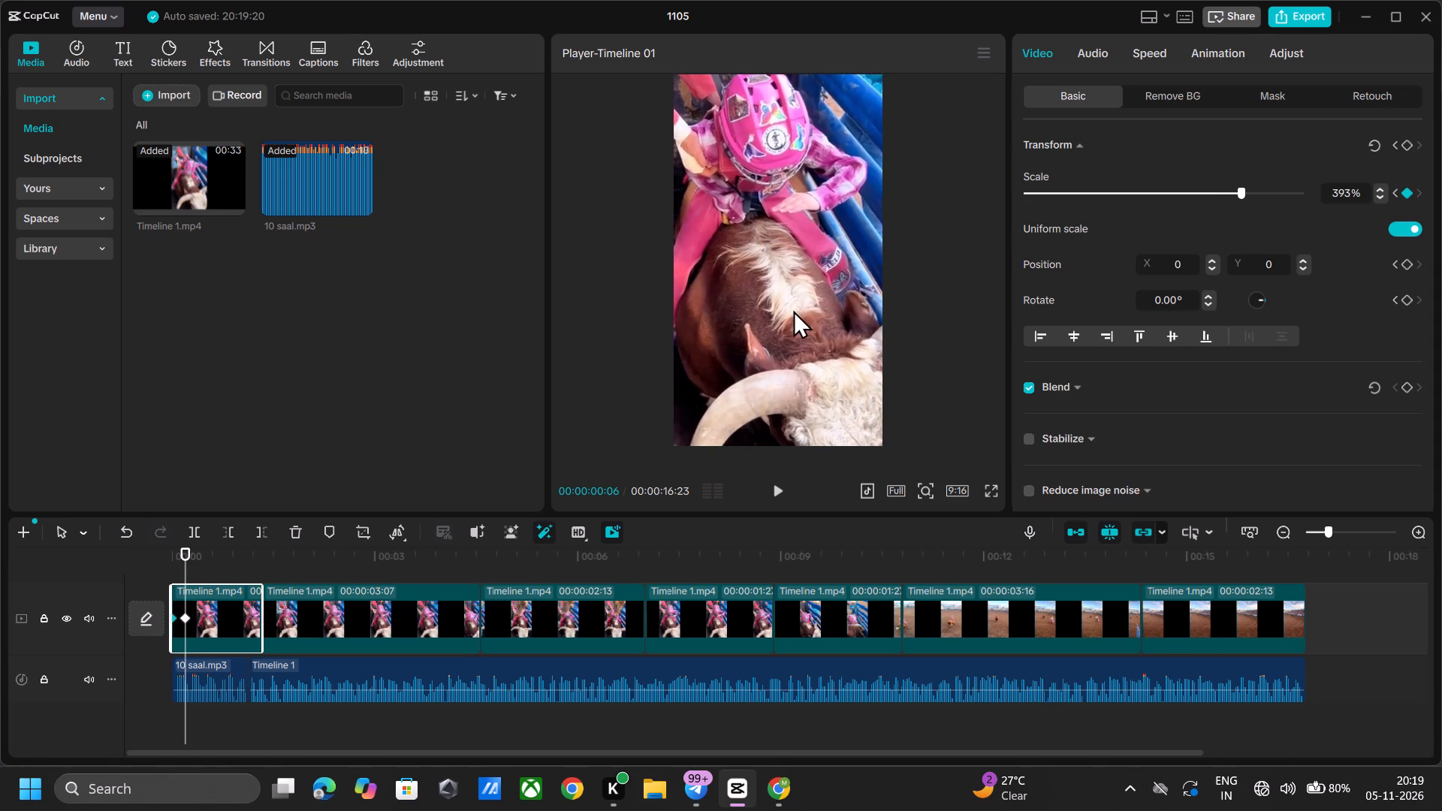
{"action": "left_click_drag", "start_coordinate": [793, 310], "coordinate": [807, 347]}
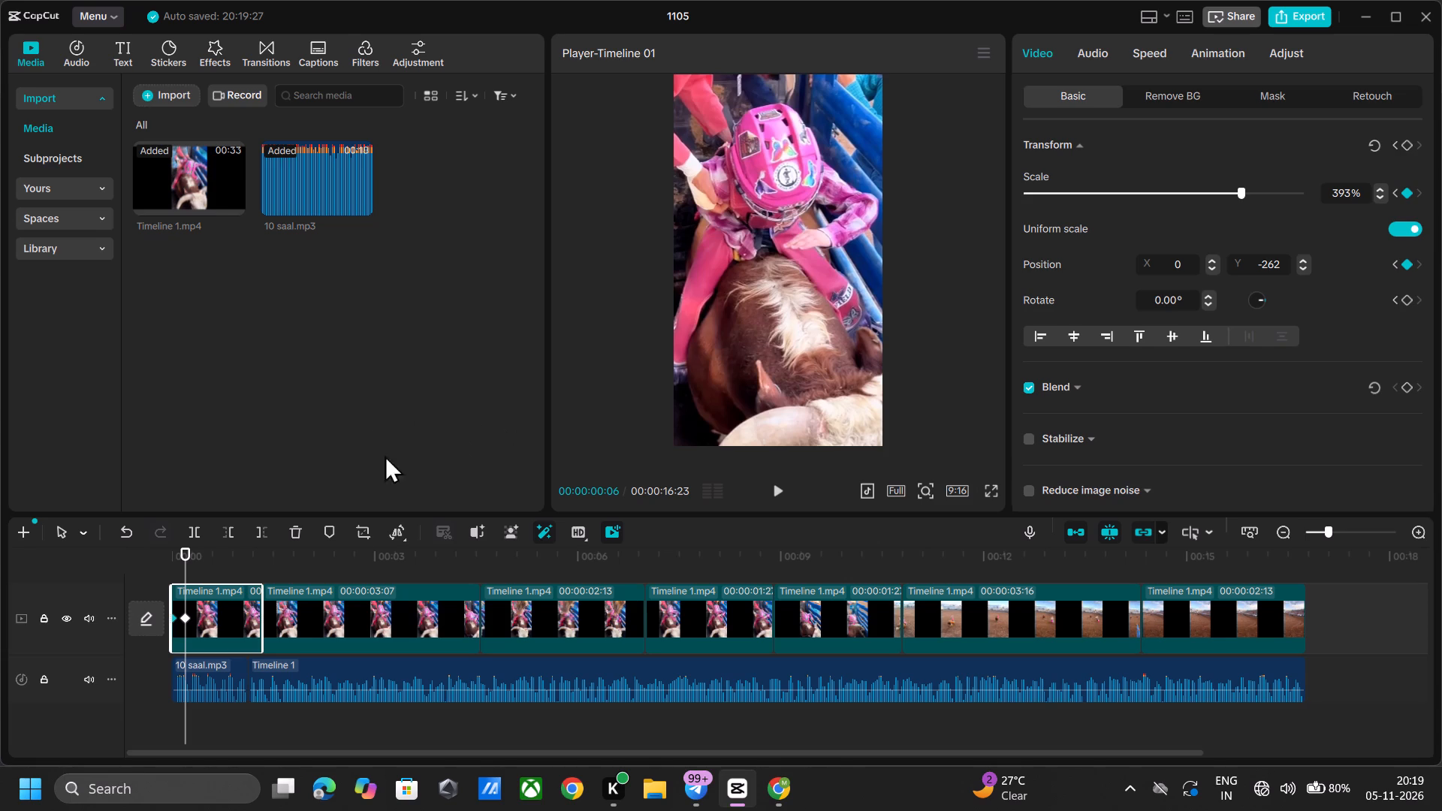
Play the first frames of the opening piece repeatedly from 00:00:00:00 to check the keyframed zoom.
{"action": "left_click_drag", "start_coordinate": [186, 550], "coordinate": [37, 559]}
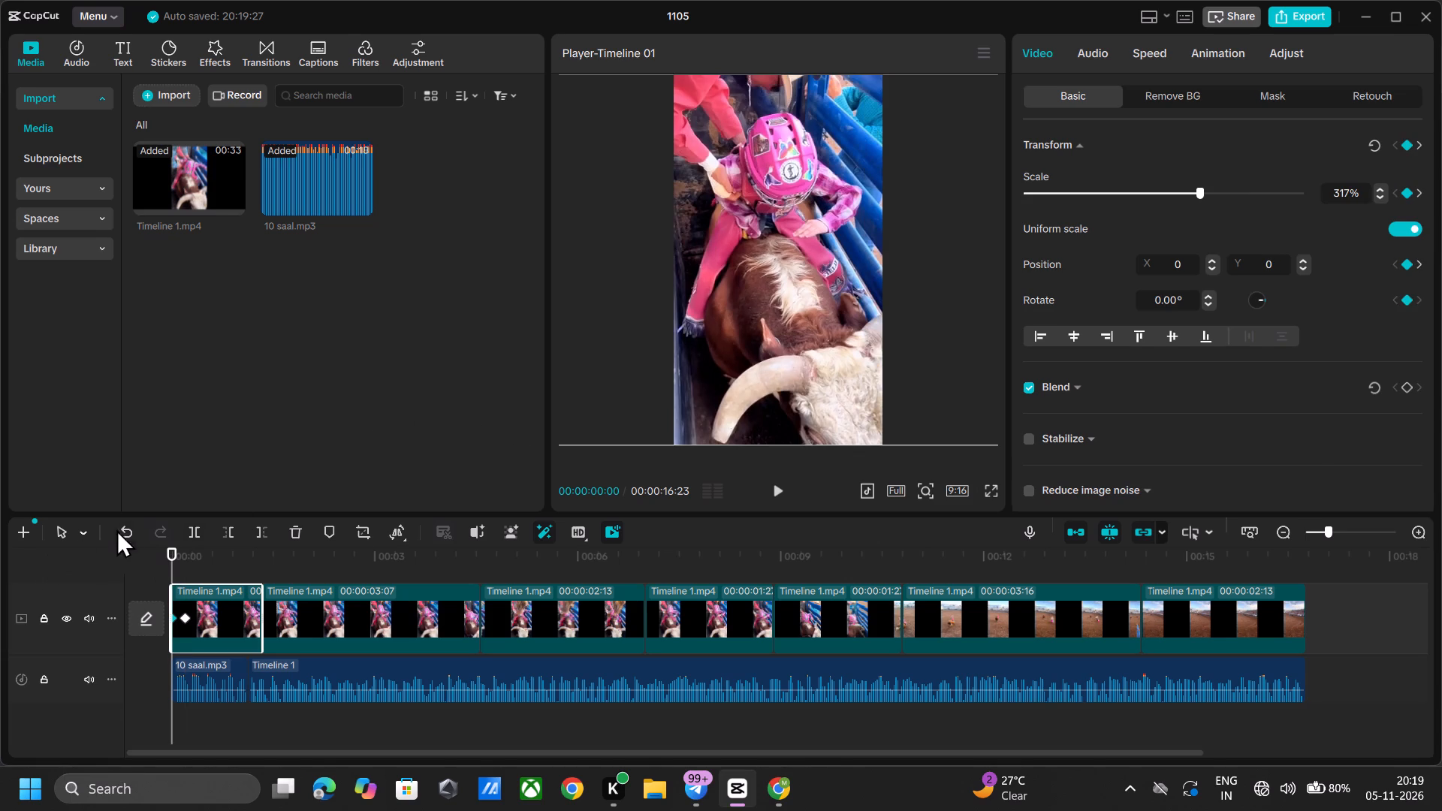
{"action": "key", "text": "space"}
{"action": "key", "text": "space"}
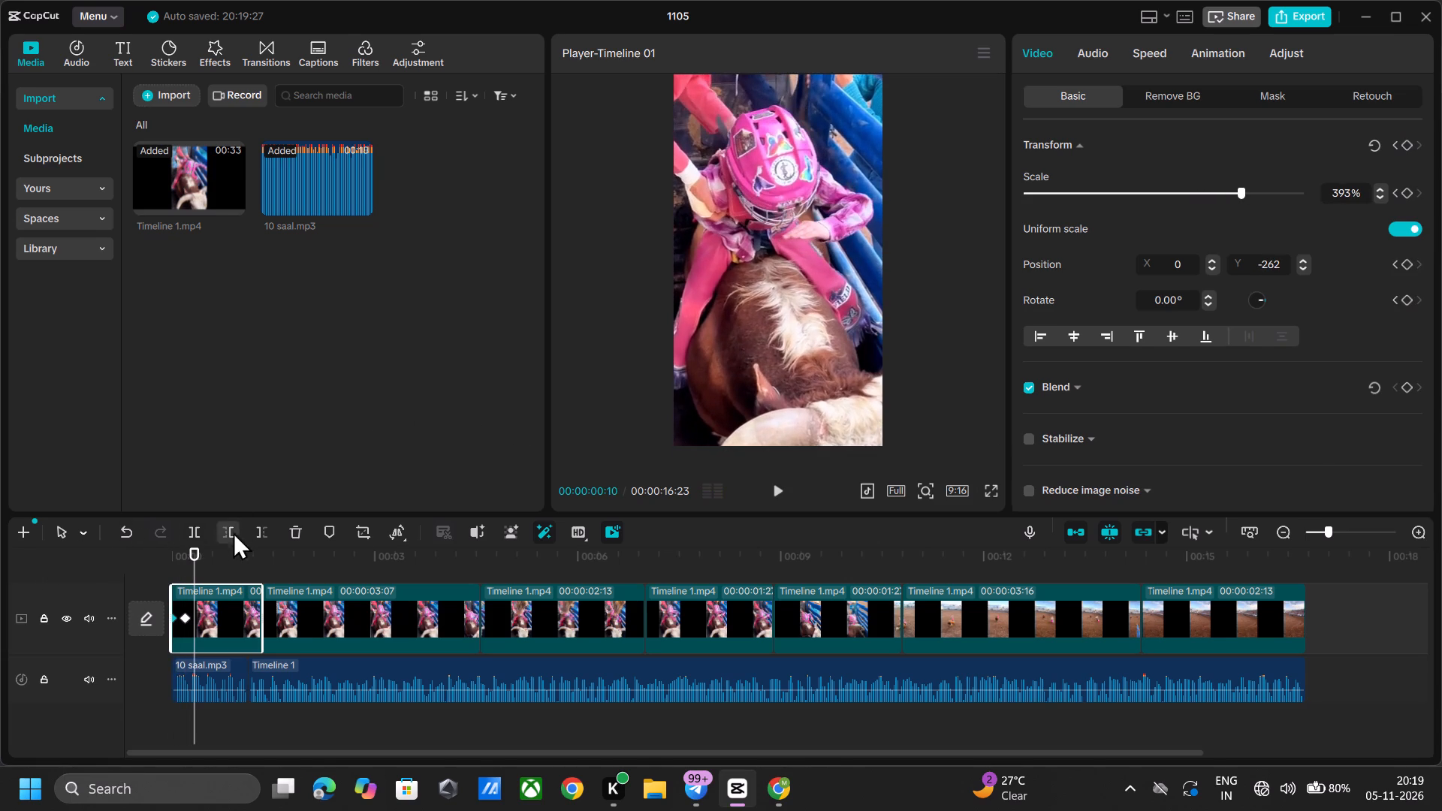
{"action": "left_click_drag", "start_coordinate": [197, 550], "coordinate": [110, 554]}
{"action": "key", "text": "space"}
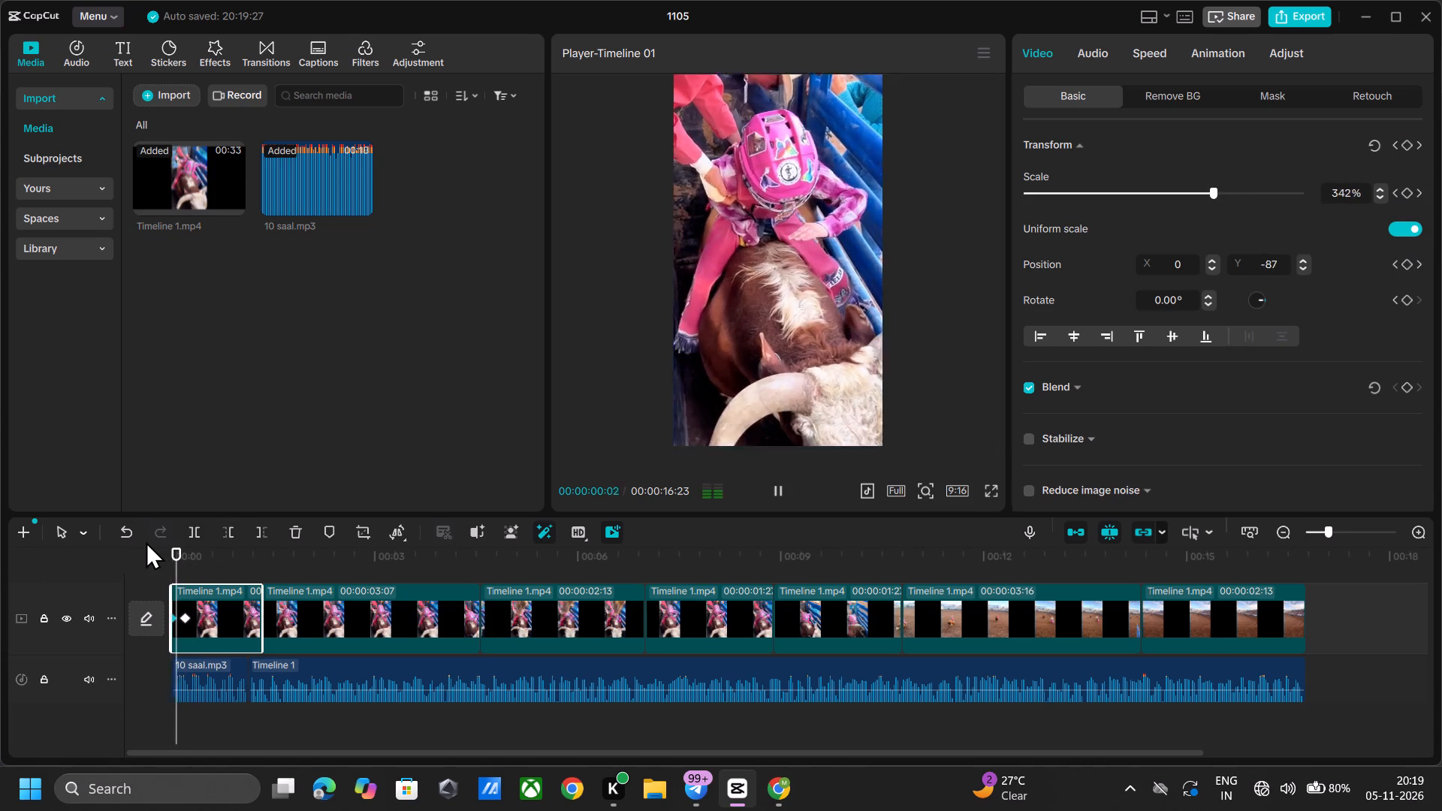
{"action": "key", "text": "space"}
{"action": "left_click_drag", "start_coordinate": [192, 550], "coordinate": [147, 550]}
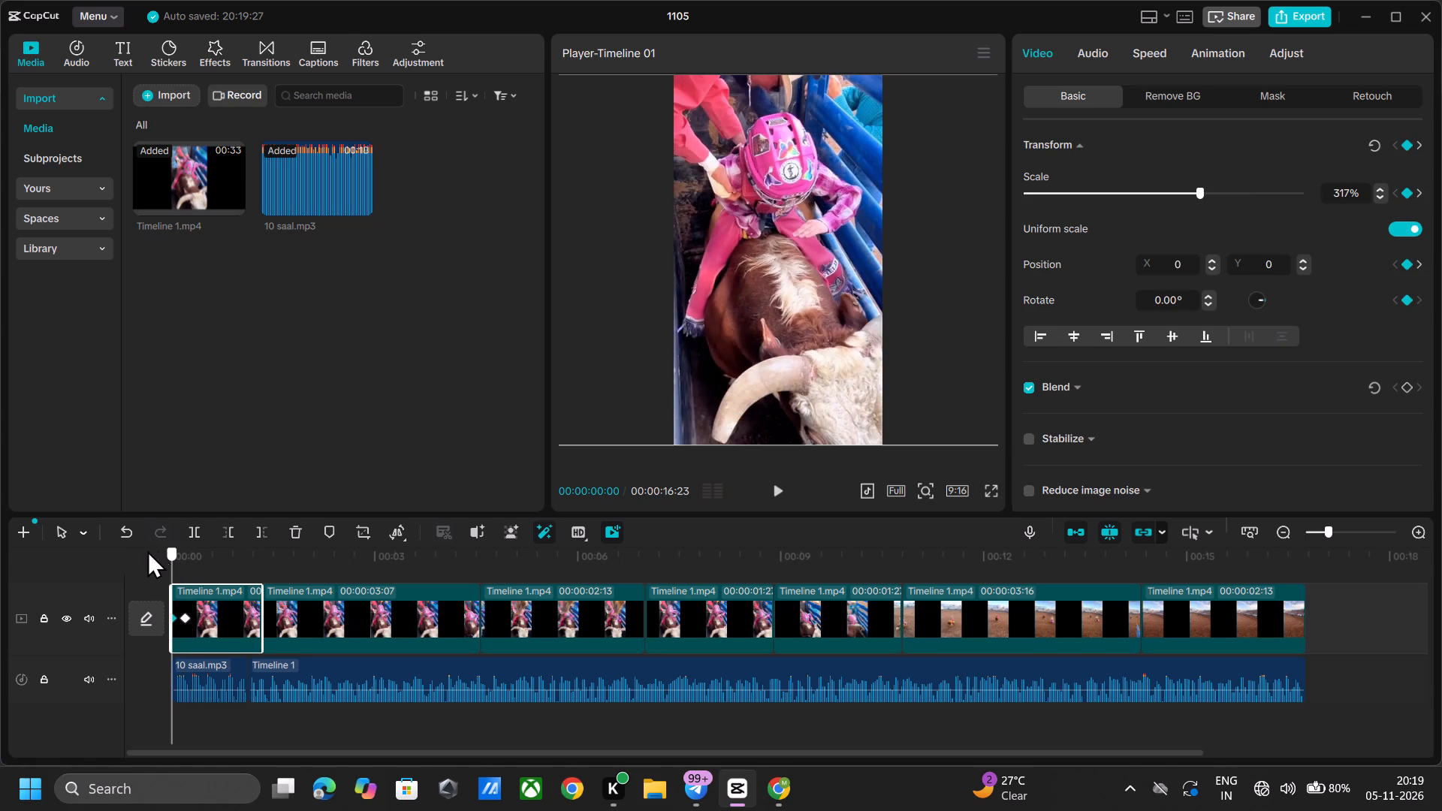
{"action": "left_click_drag", "start_coordinate": [147, 550], "coordinate": [144, 550]}
Strengthen the zoom at the 00:00:00:06 keyframe of the first piece to scale 443% with position Y -344.
{"action": "key", "text": "Right"}
{"action": "key", "text": "Right"}
{"action": "key", "text": "Right"}
{"action": "key", "text": "Right"}
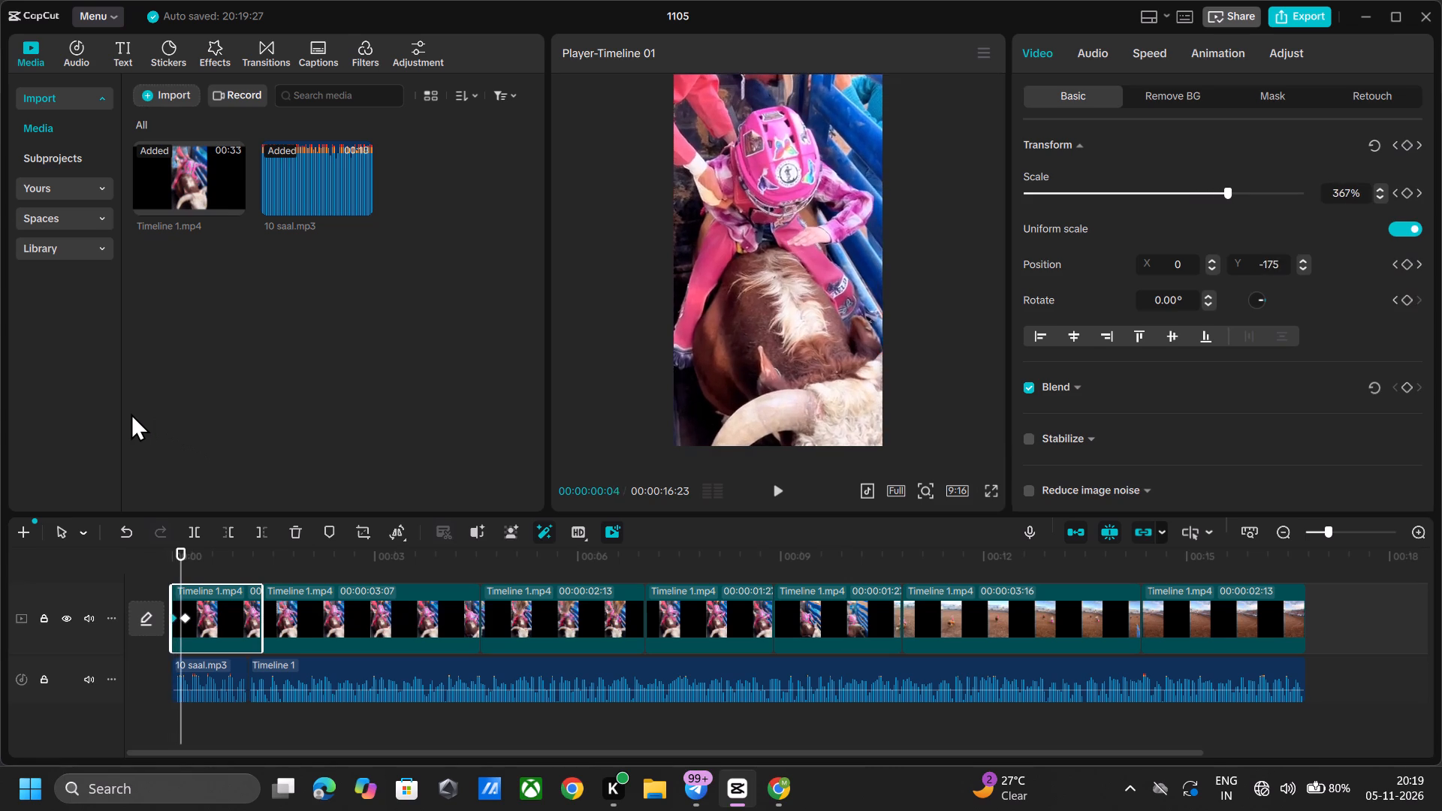
{"action": "key", "text": "Right"}
{"action": "key", "text": "Right"}
{"action": "key", "text": "Right"}
{"action": "key", "text": "Left"}
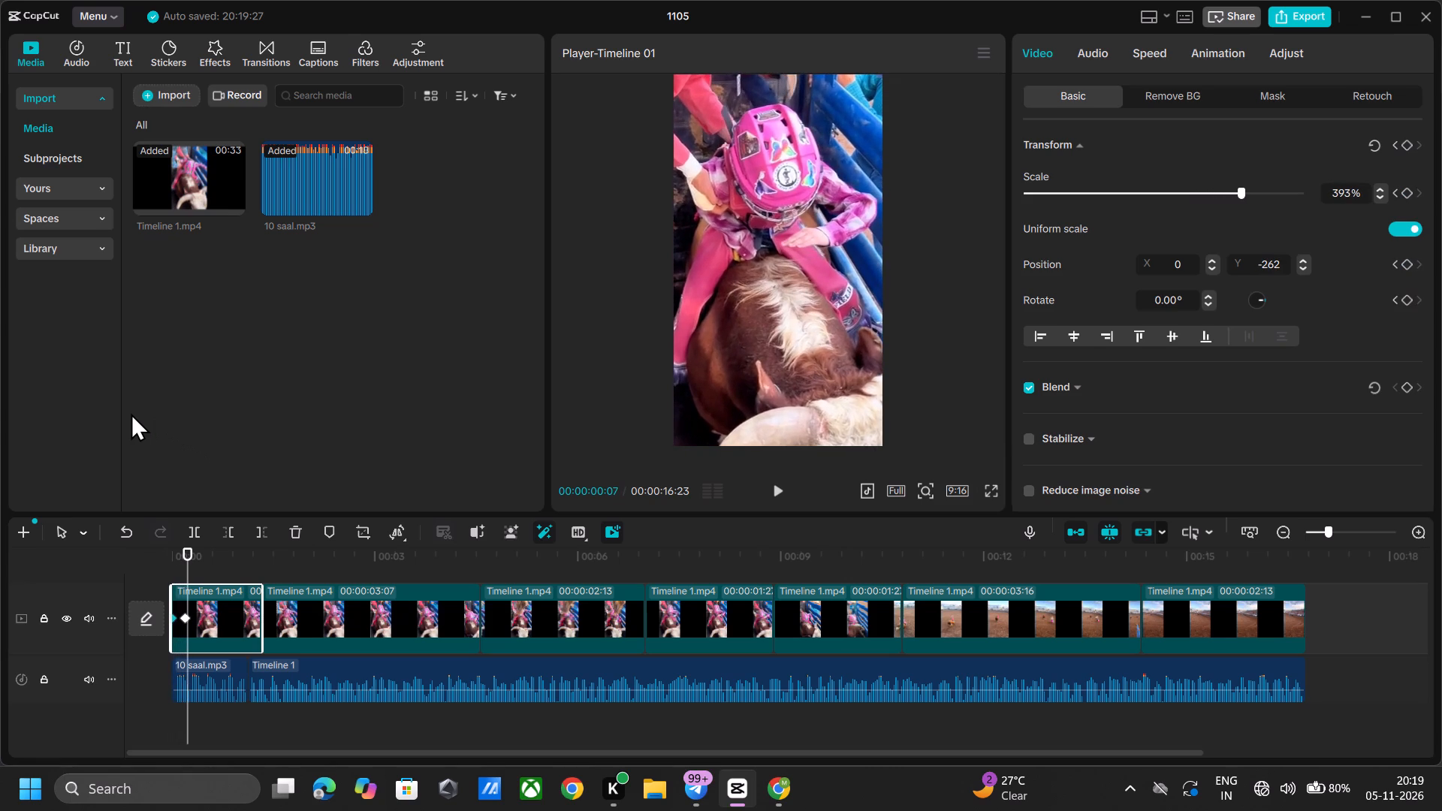
{"action": "left_click", "coordinate": [790, 302]}
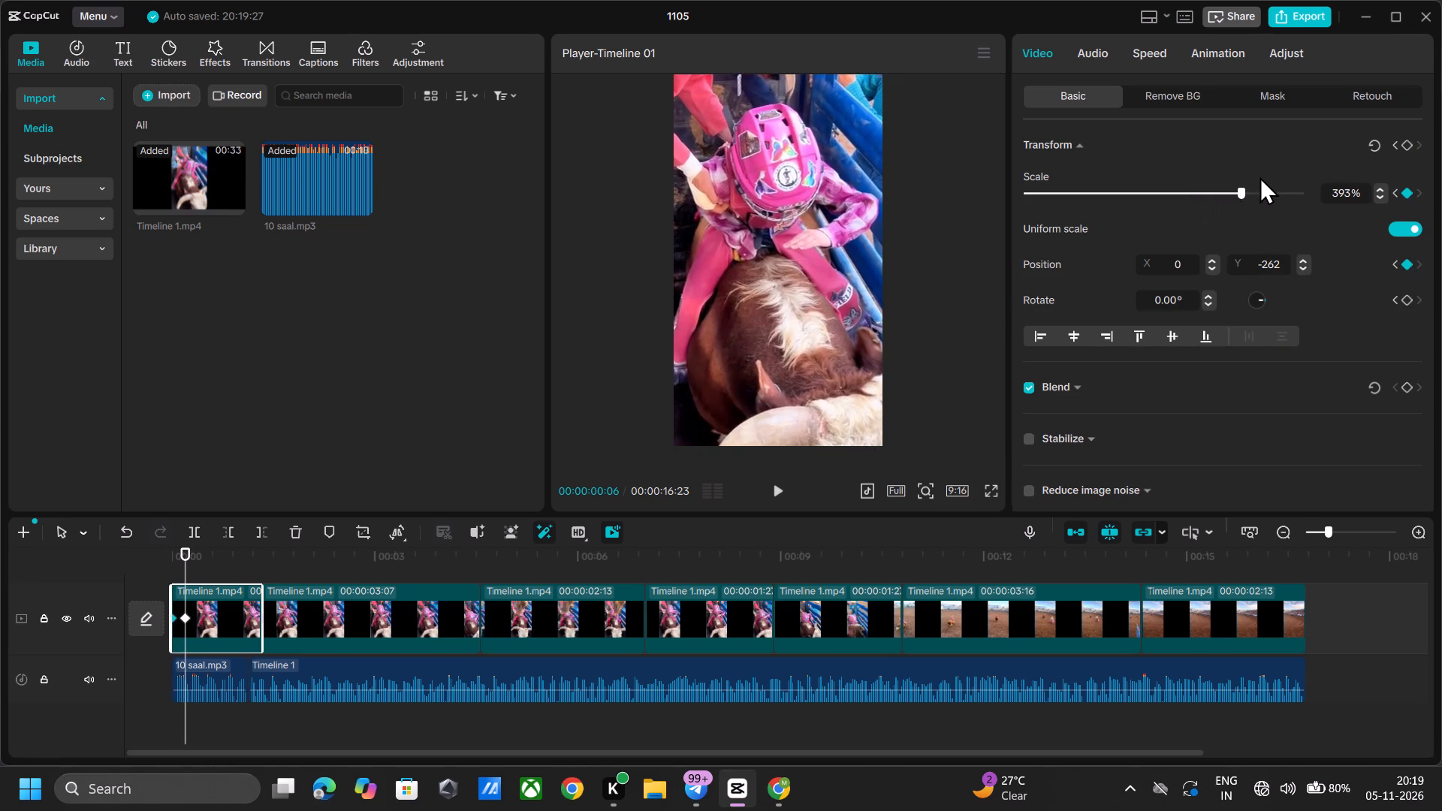
{"action": "left_click", "coordinate": [1269, 186]}
{"action": "left_click", "coordinate": [806, 355]}
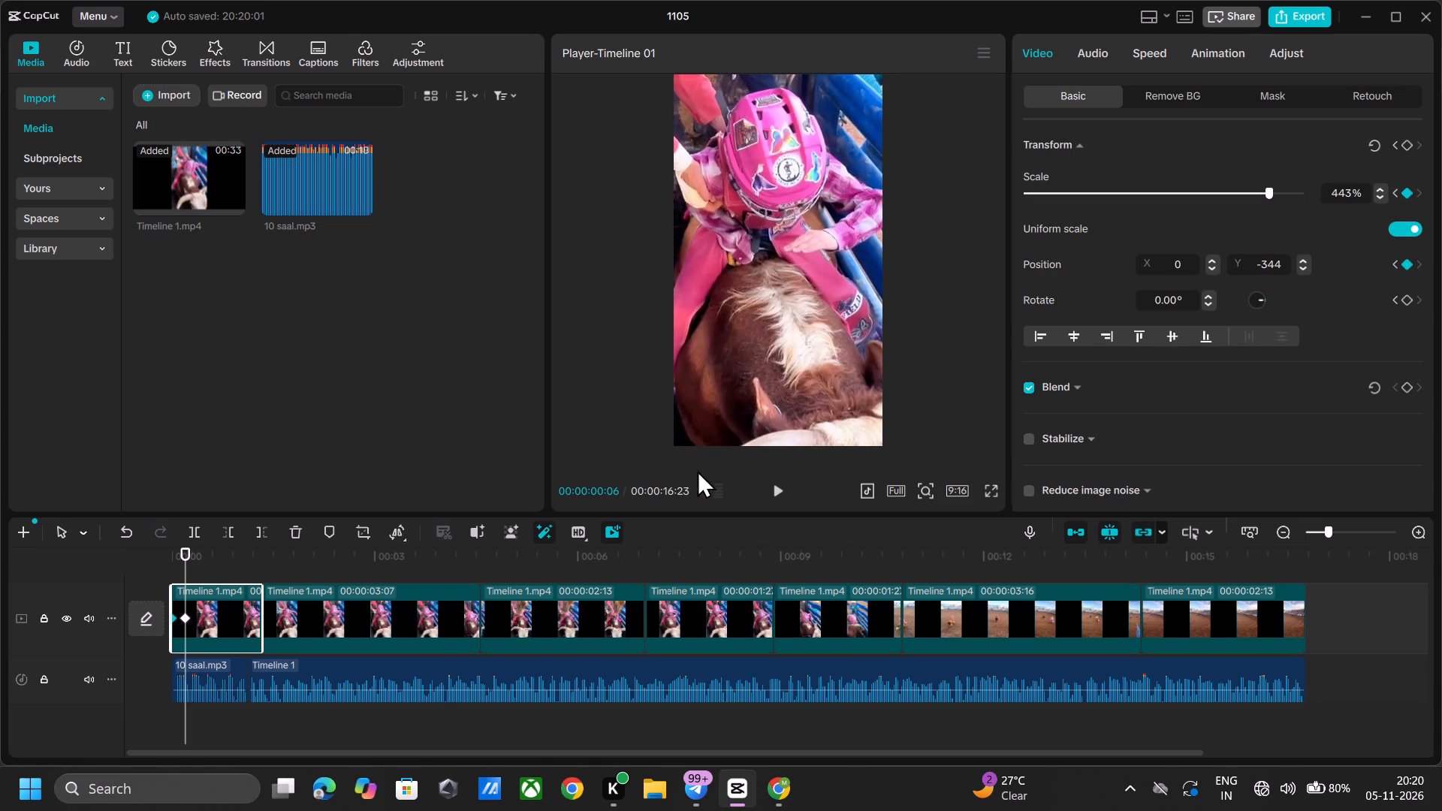
Replay the opening zoom several times from 00:00:00:00, and play on past the first cut to 00:00:01:20.
{"action": "left_click_drag", "start_coordinate": [185, 544], "coordinate": [155, 558]}
{"action": "left_click_drag", "start_coordinate": [183, 553], "coordinate": [0, 586]}
{"action": "key", "text": "space"}
{"action": "key", "text": "space"}
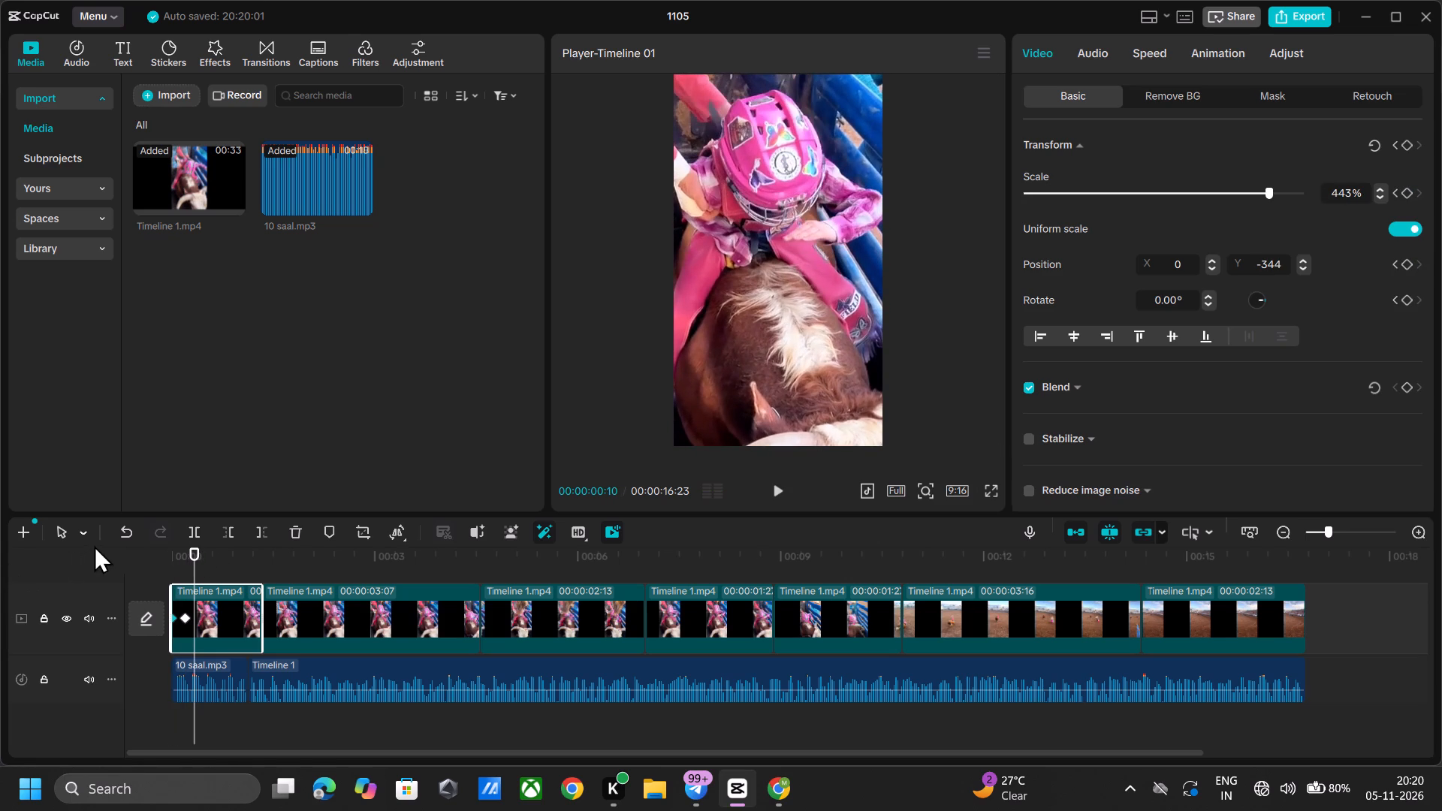
{"action": "left_click_drag", "start_coordinate": [192, 549], "coordinate": [140, 568]}
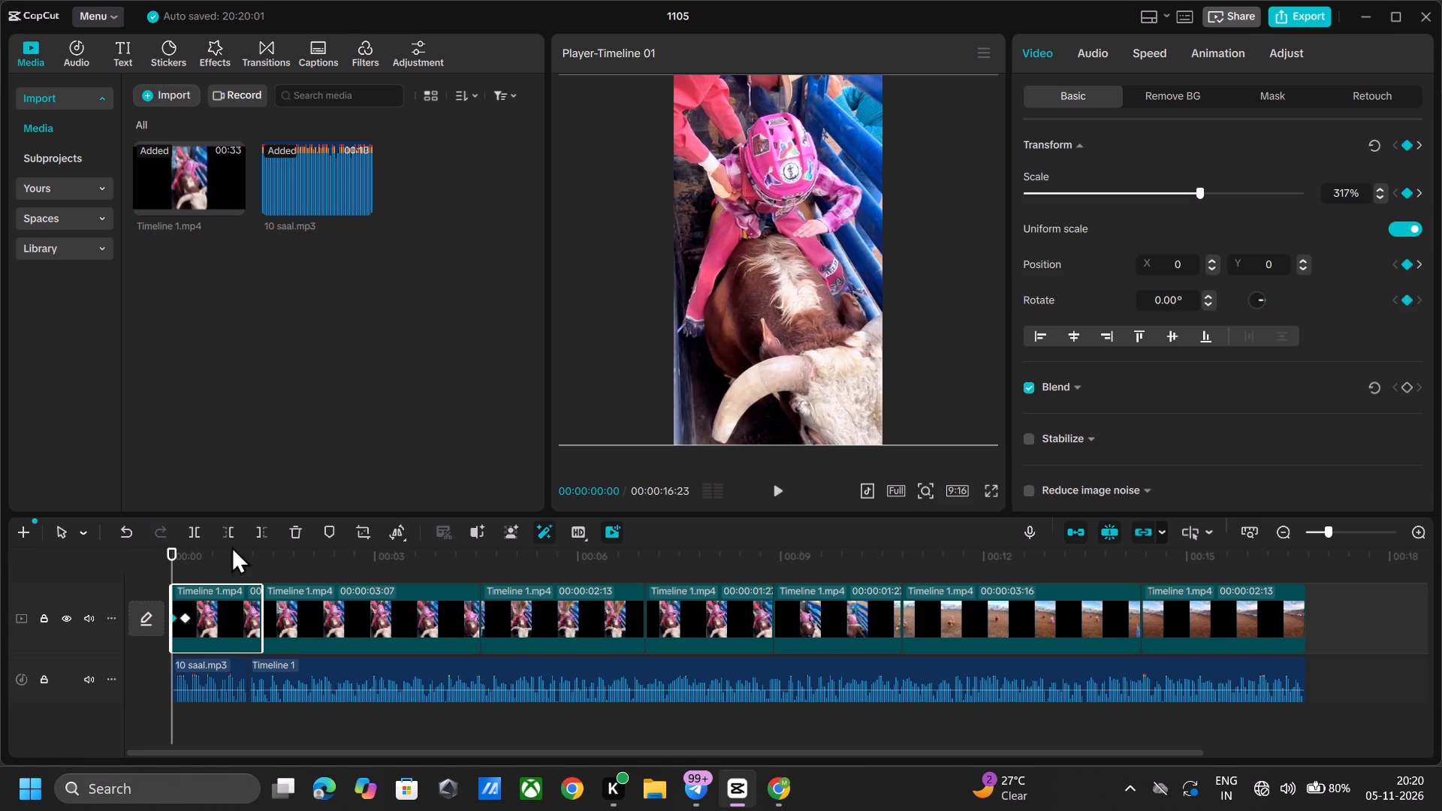
{"action": "key", "text": "space"}
{"action": "key", "text": "space"}
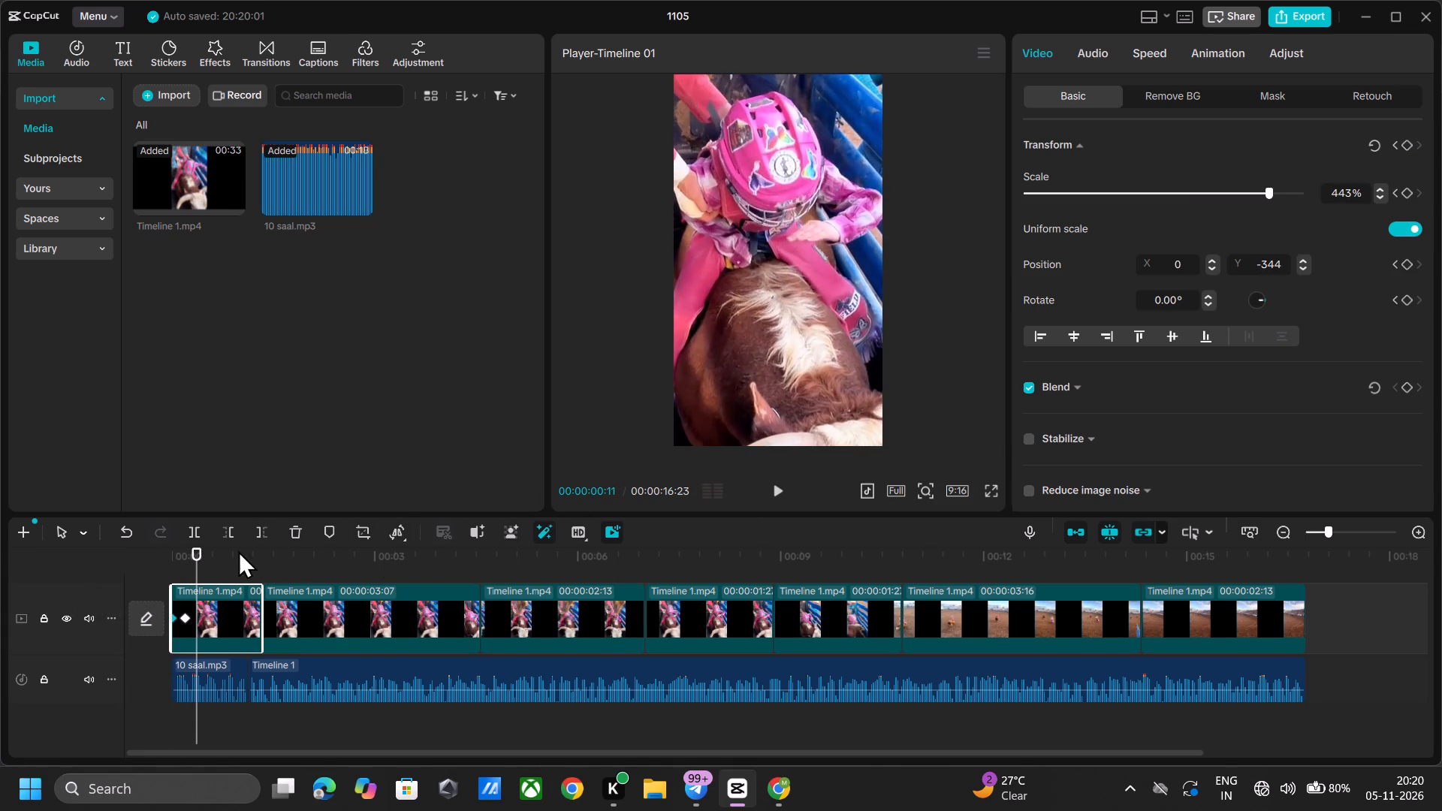
{"action": "left_click_drag", "start_coordinate": [199, 550], "coordinate": [110, 550]}
{"action": "key", "text": "space"}
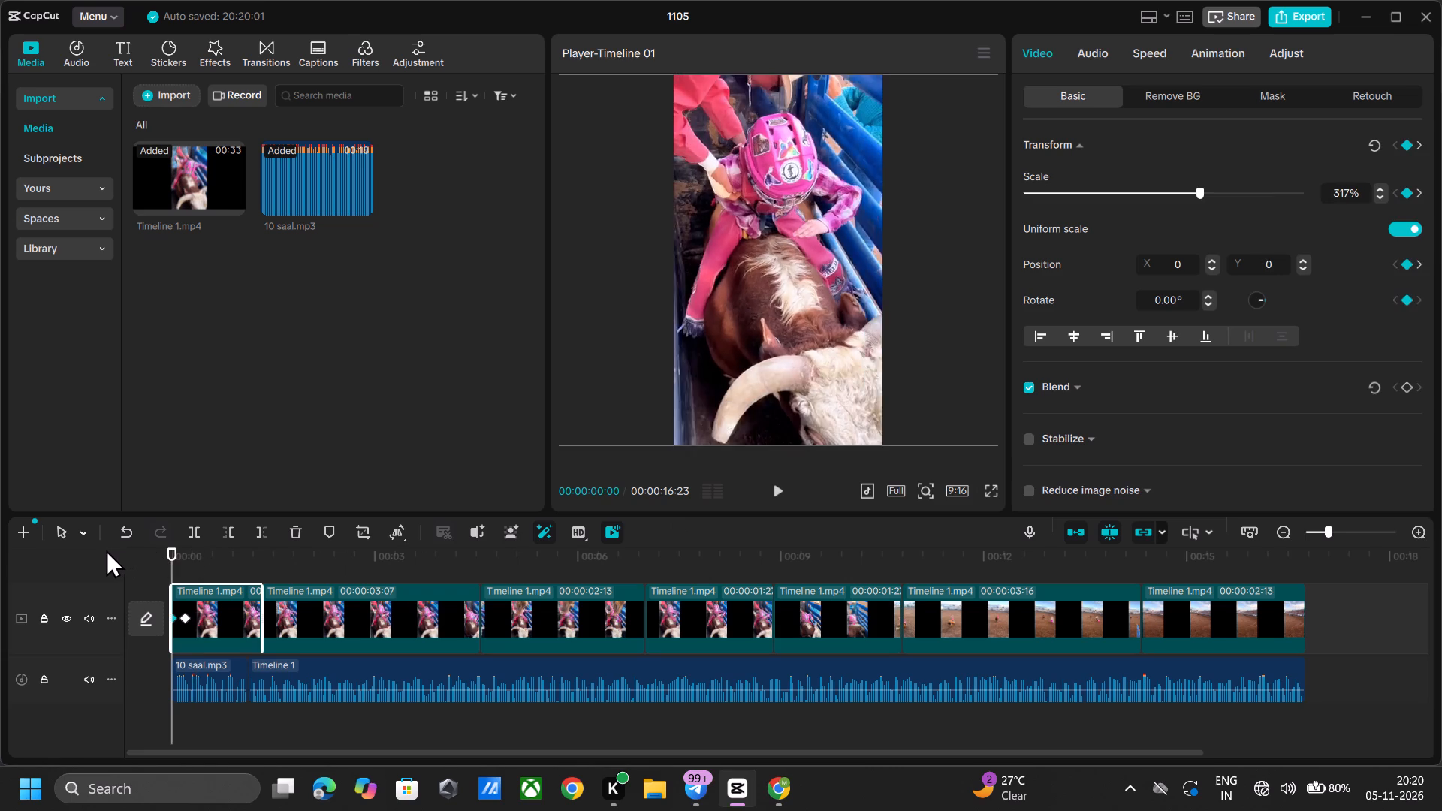
{"action": "key", "text": "space"}
{"action": "left_click_drag", "start_coordinate": [212, 550], "coordinate": [146, 552]}
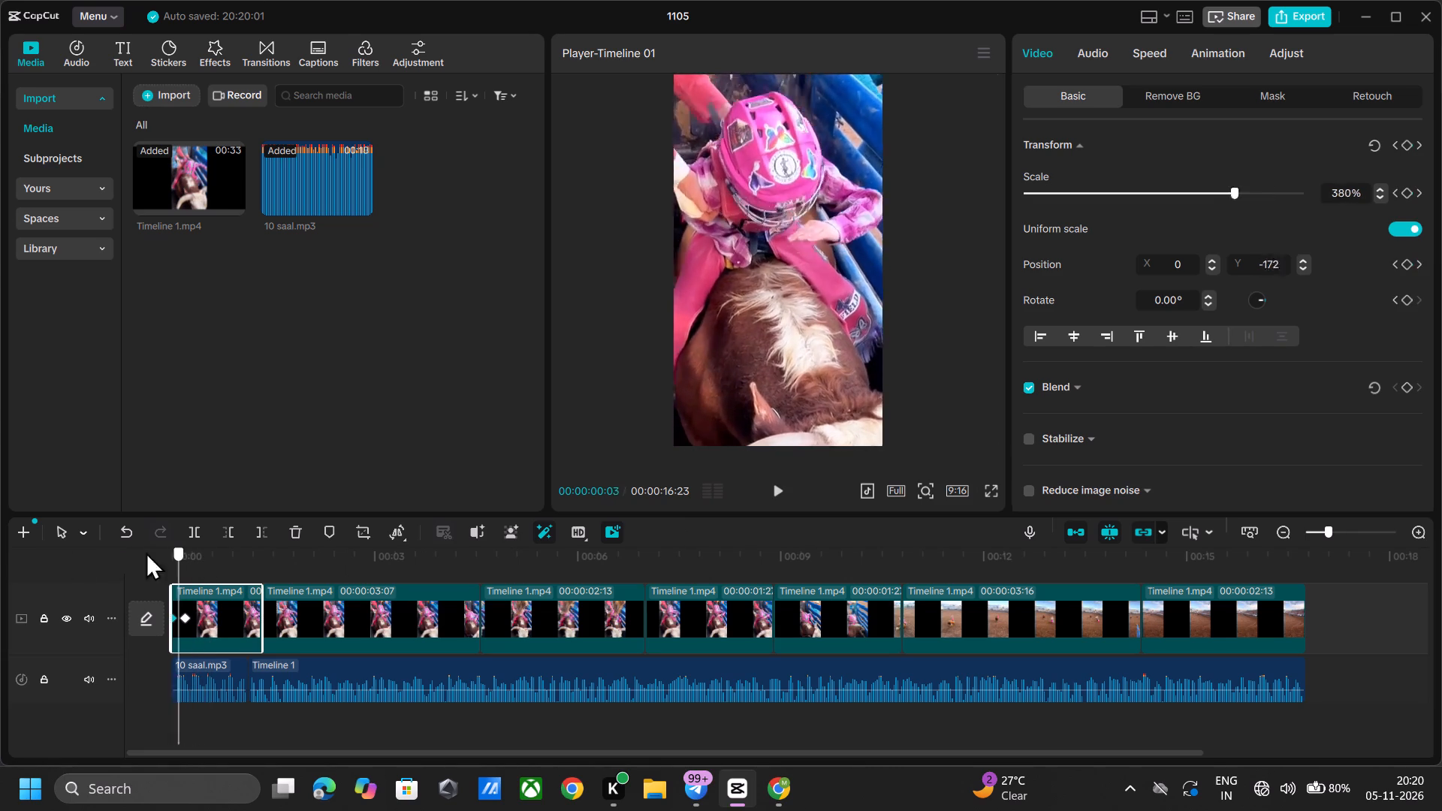
{"action": "left_click_drag", "start_coordinate": [146, 552], "coordinate": [0, 547]}
{"action": "key", "text": "space"}
{"action": "key", "text": "space"}
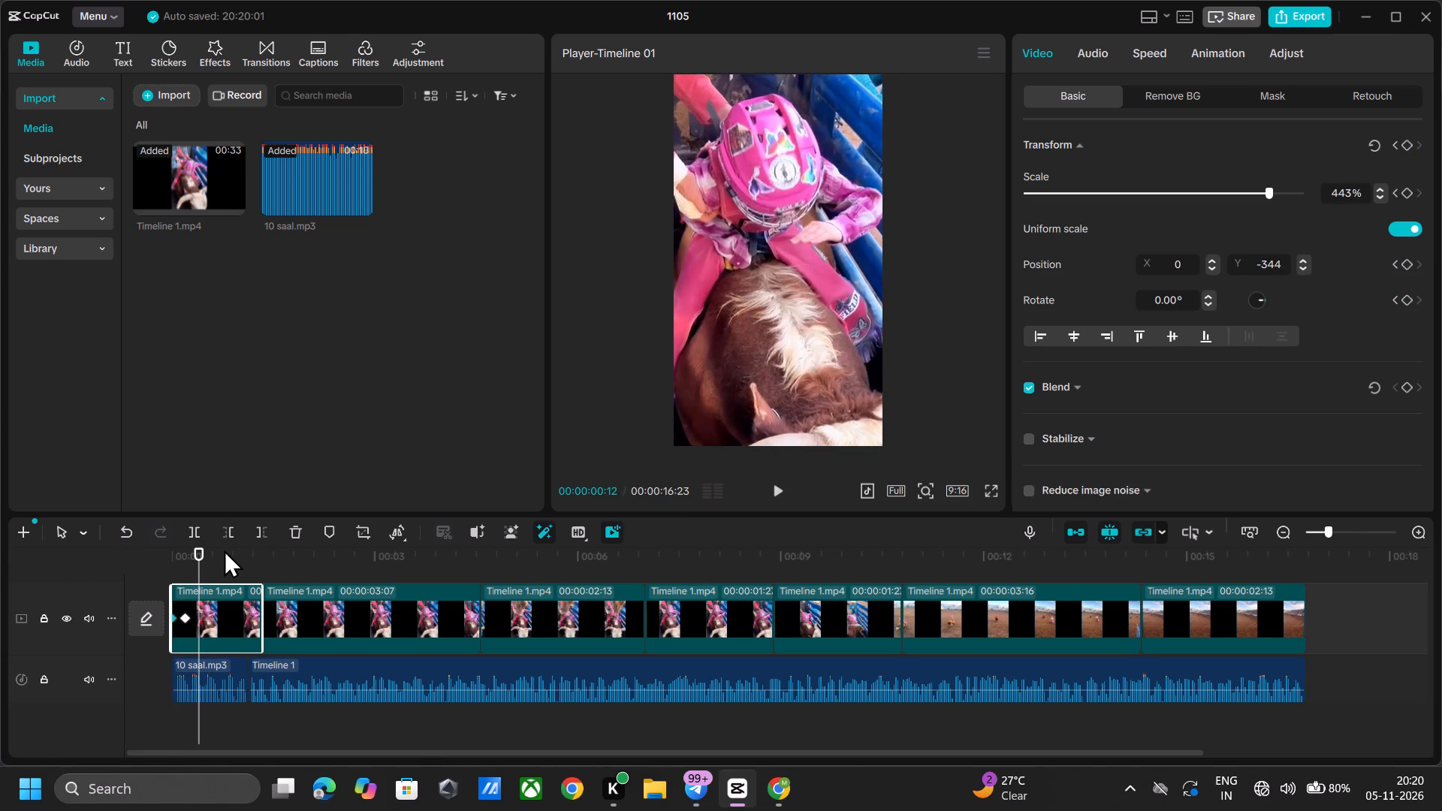
{"action": "left_click_drag", "start_coordinate": [200, 553], "coordinate": [0, 527]}
{"action": "key", "text": "space"}
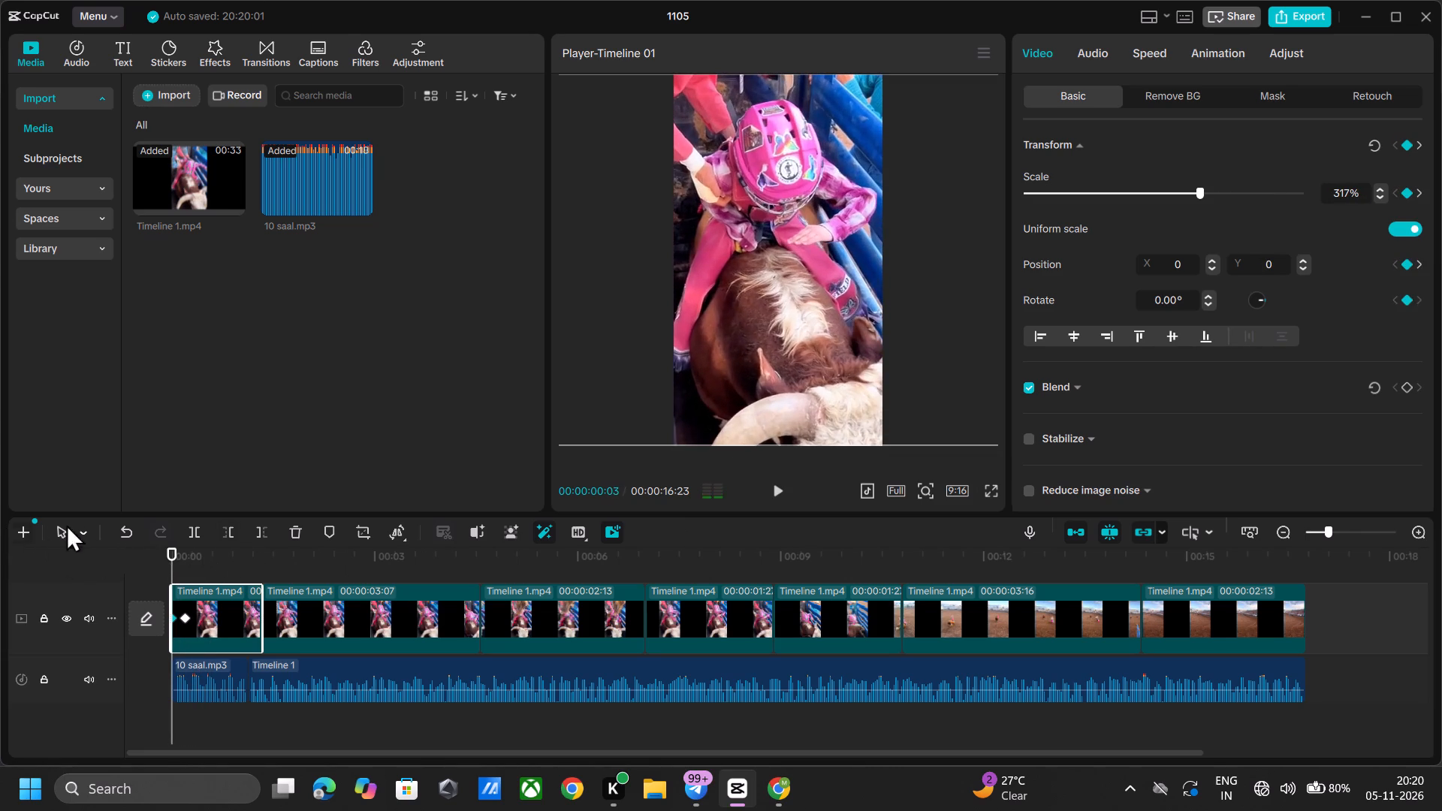
{"action": "key", "text": "space"}
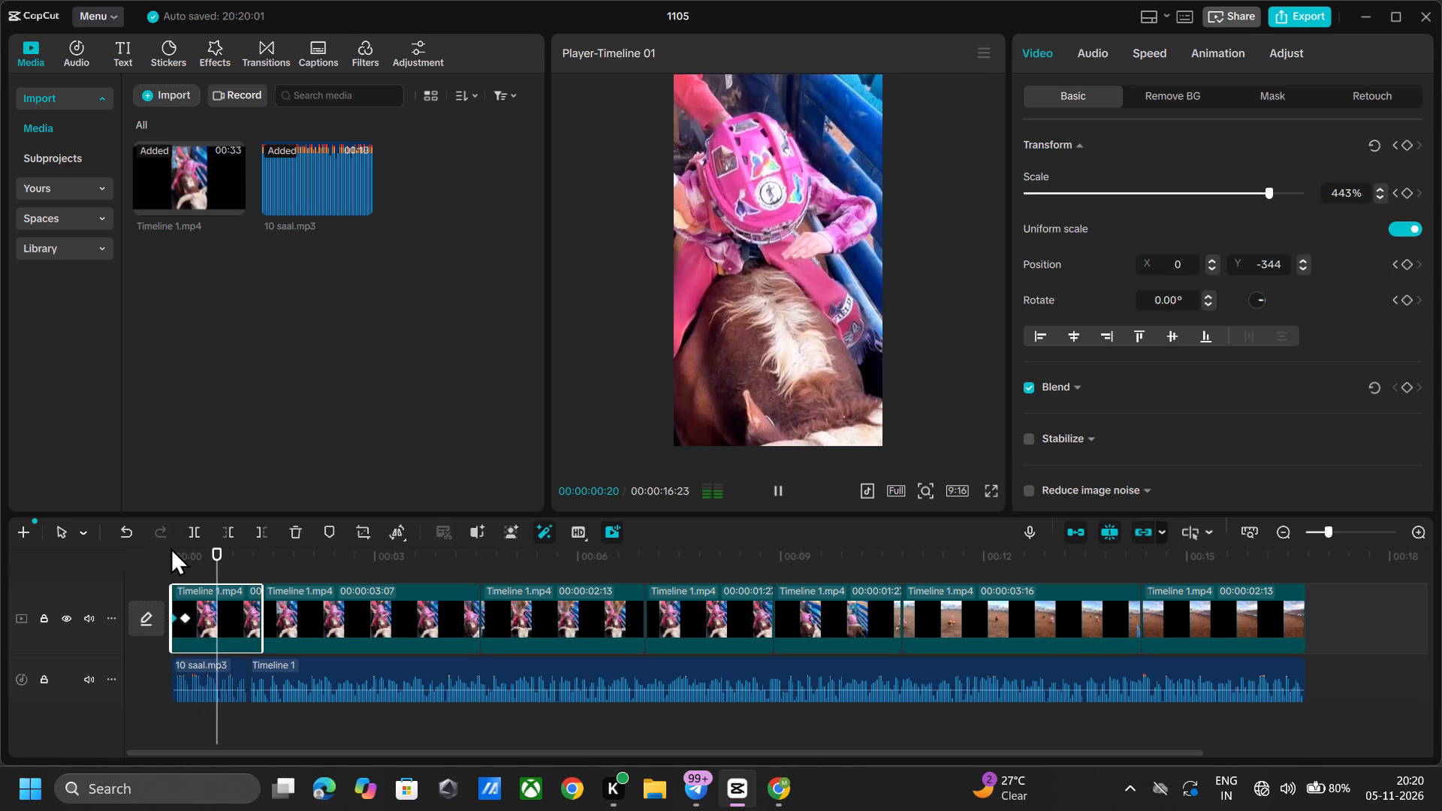
{"action": "key", "text": "space"}
{"action": "key", "text": "space"}
{"action": "key", "text": "space"}
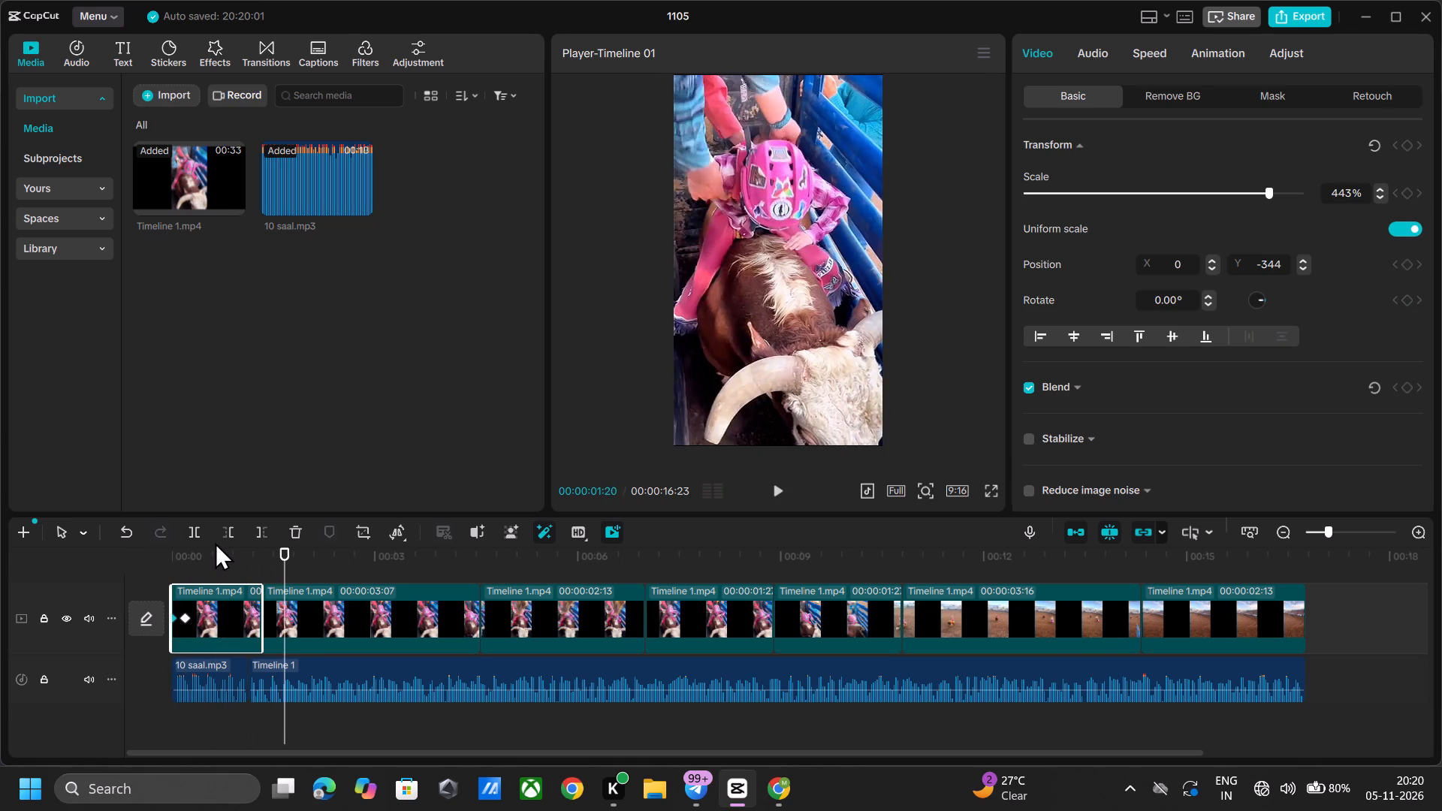
Play the timeline in short stretches from 00:00:01:20 to 00:00:13:15 to review the cuts against the audio.
{"action": "key", "text": "space"}
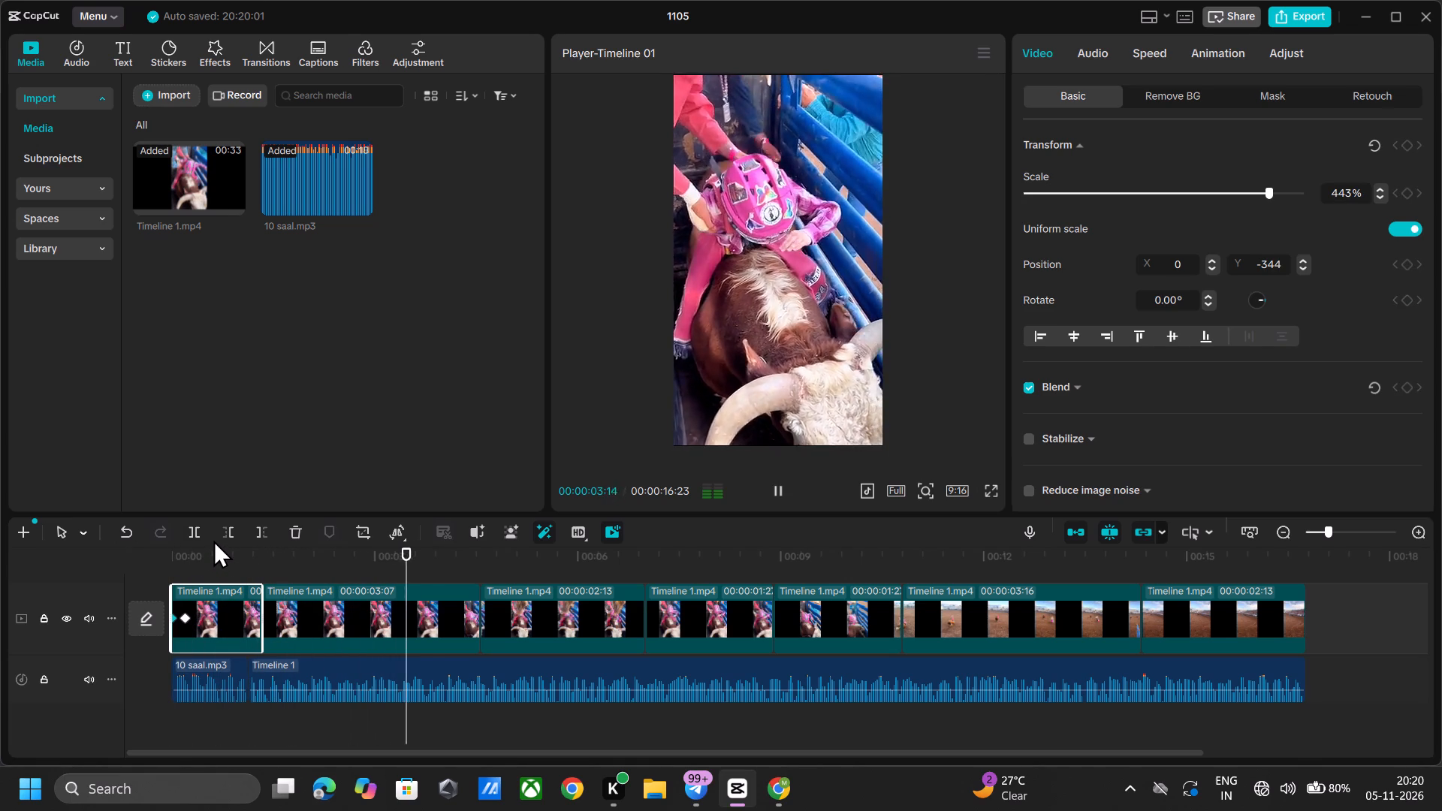
{"action": "key", "text": "space"}
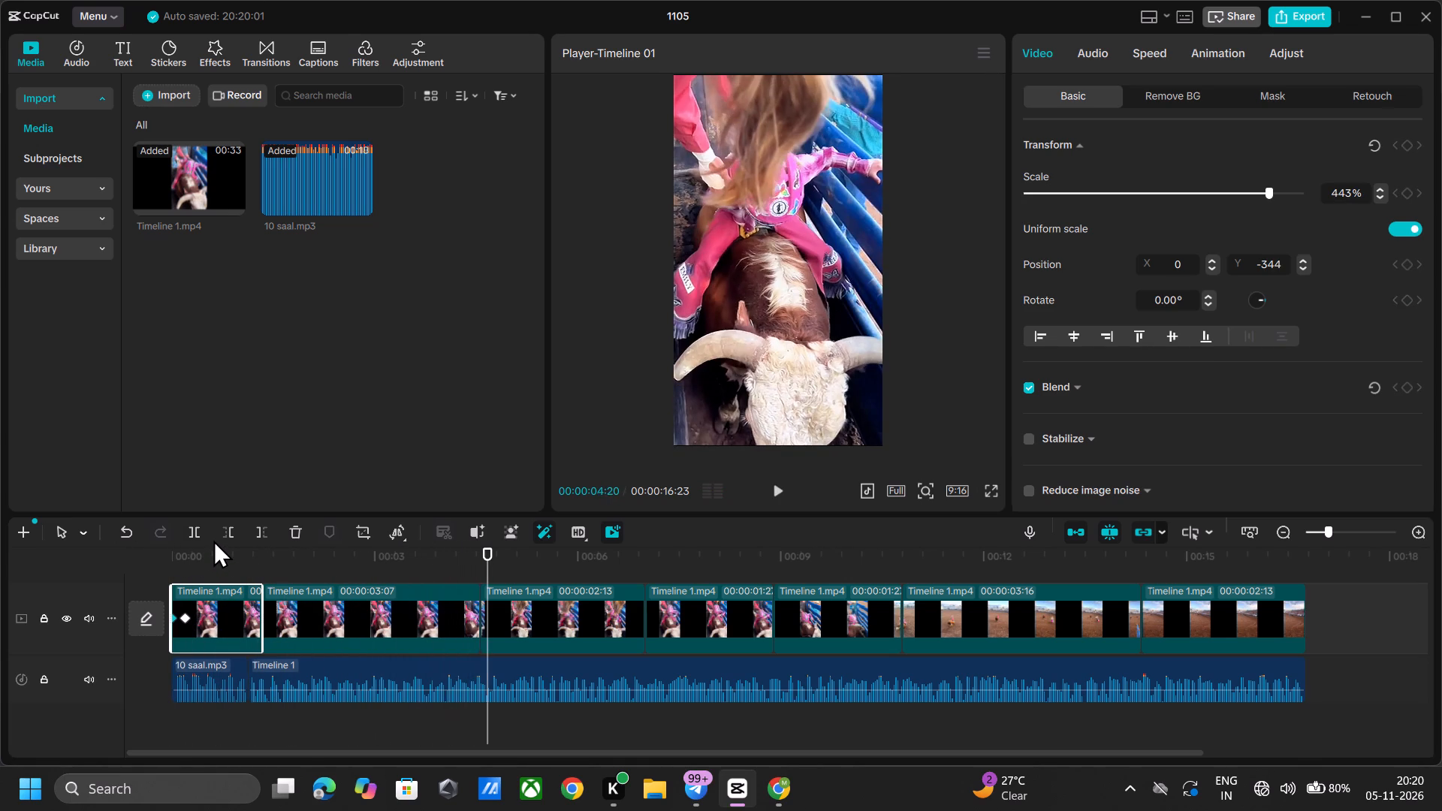
{"action": "key", "text": "space"}
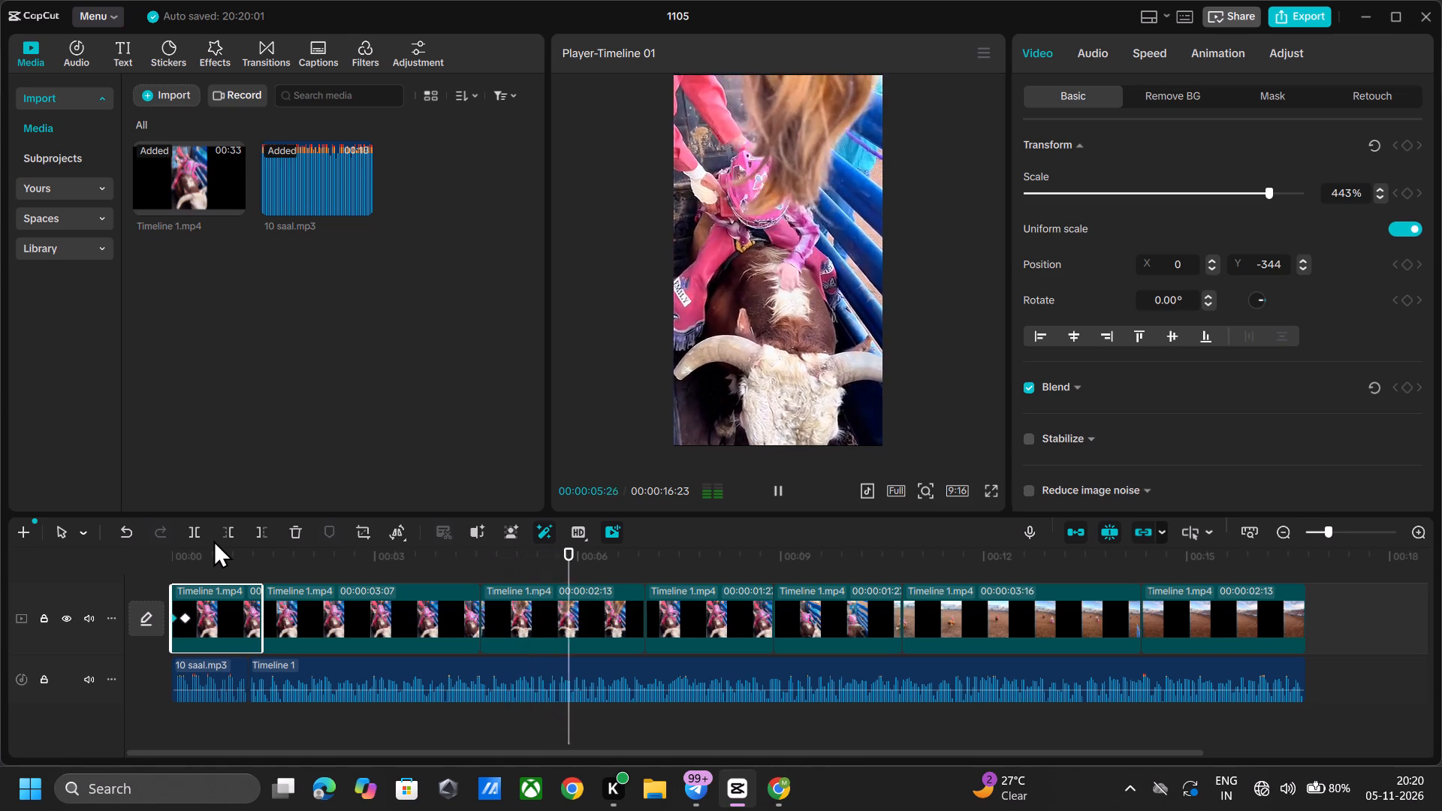
{"action": "key", "text": "space"}
{"action": "key", "text": "space"}
{"action": "key", "text": "space"}
{"action": "key", "text": "space"}
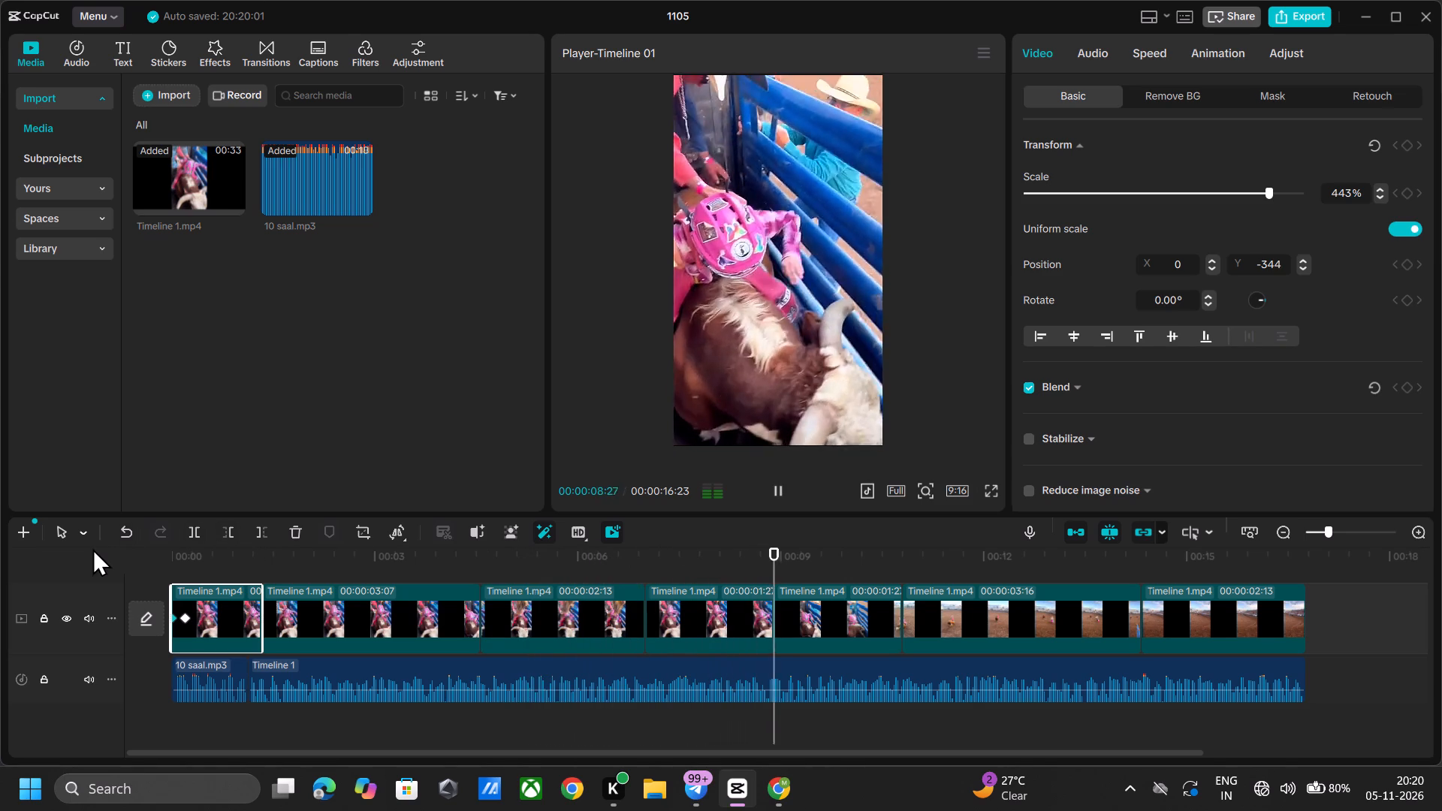
{"action": "key", "text": "space"}
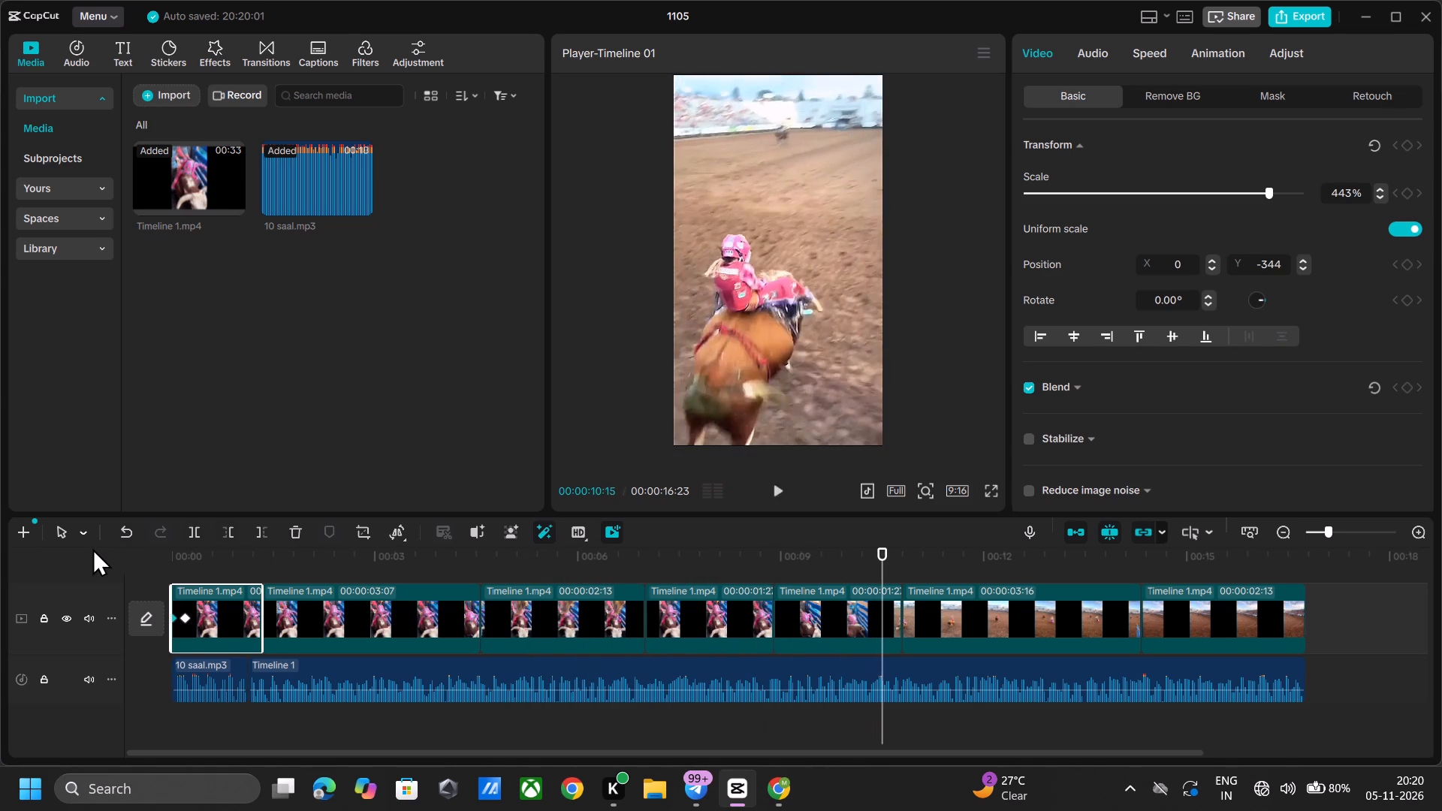
{"action": "key", "text": "space"}
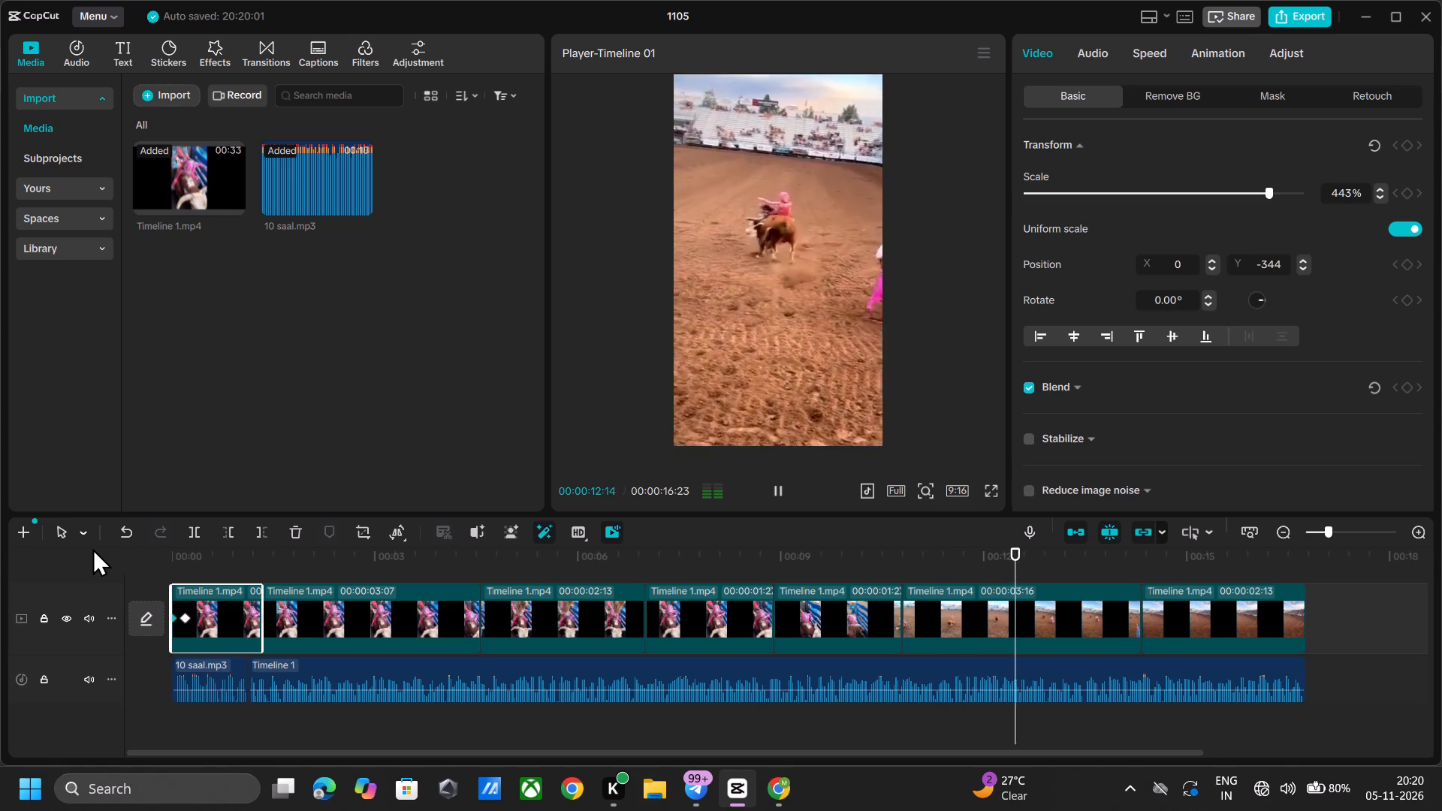
{"action": "key", "text": "space"}
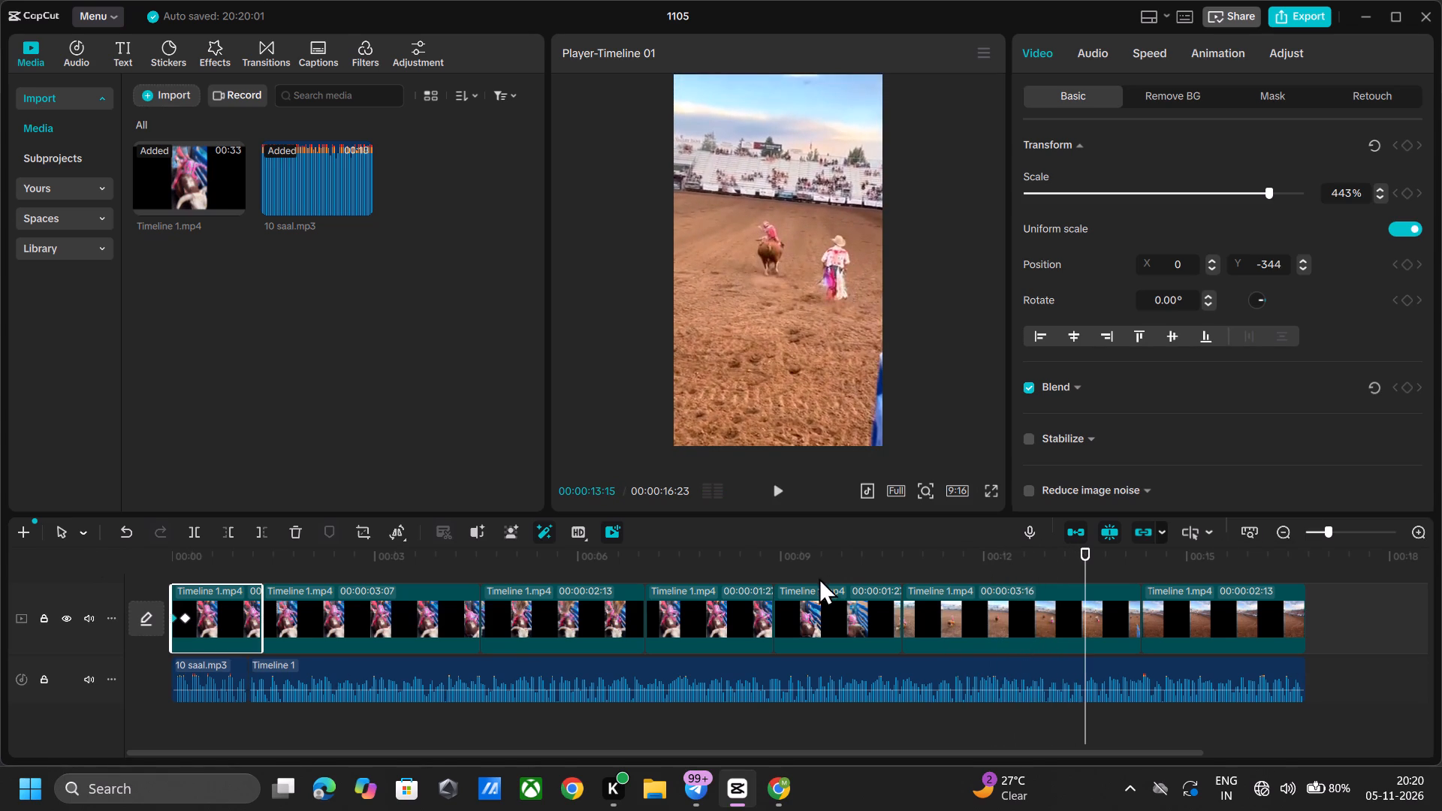
Replay the first arena piece repeatedly between about 00:00:12:04 and 00:00:13:09 to find a cut point on the beat.
{"action": "left_click", "coordinate": [1009, 545]}
{"action": "left_click", "coordinate": [1036, 556]}
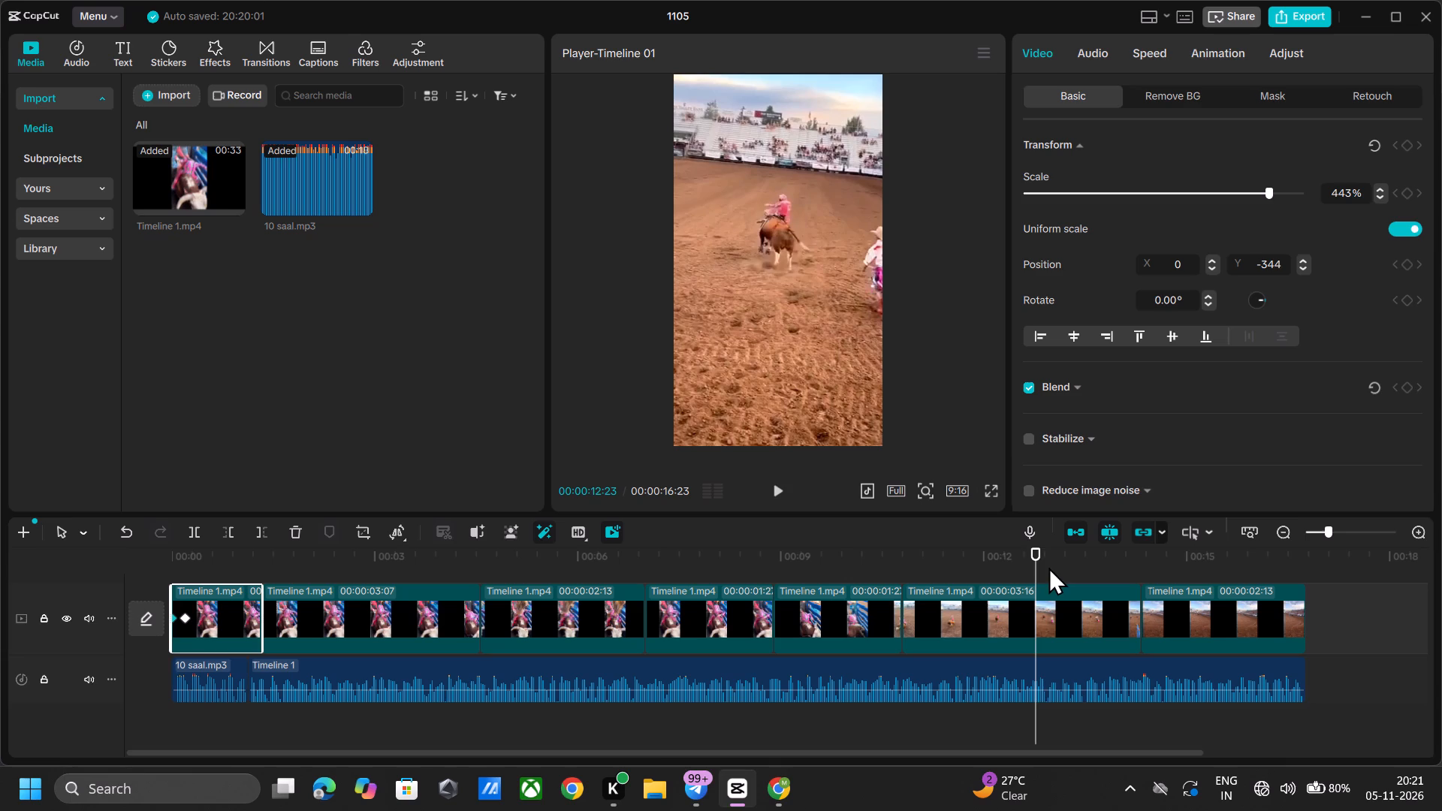
{"action": "key", "text": "space"}
{"action": "key", "text": "space"}
{"action": "left_click", "coordinate": [1005, 578]}
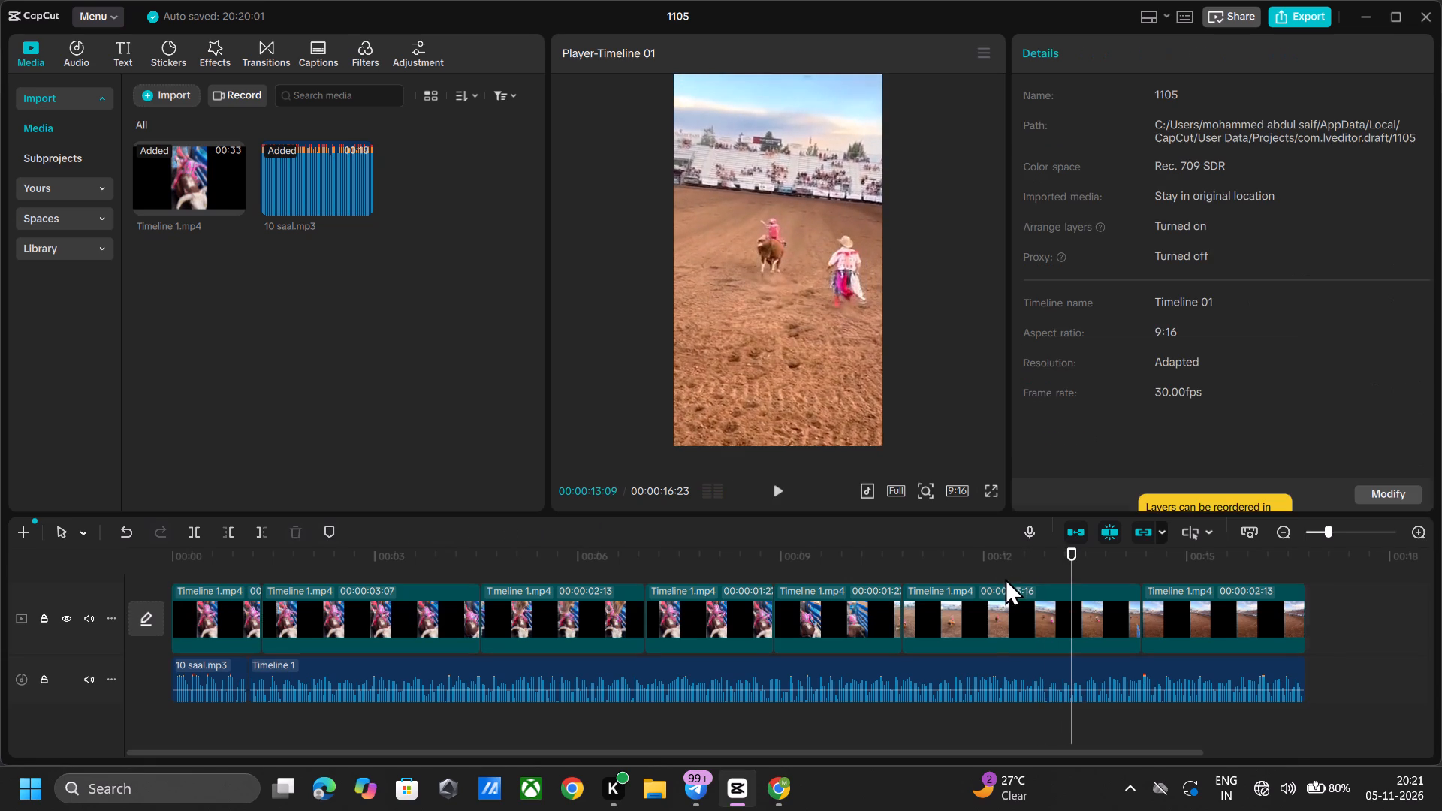
{"action": "key", "text": "space"}
{"action": "key", "text": "space"}
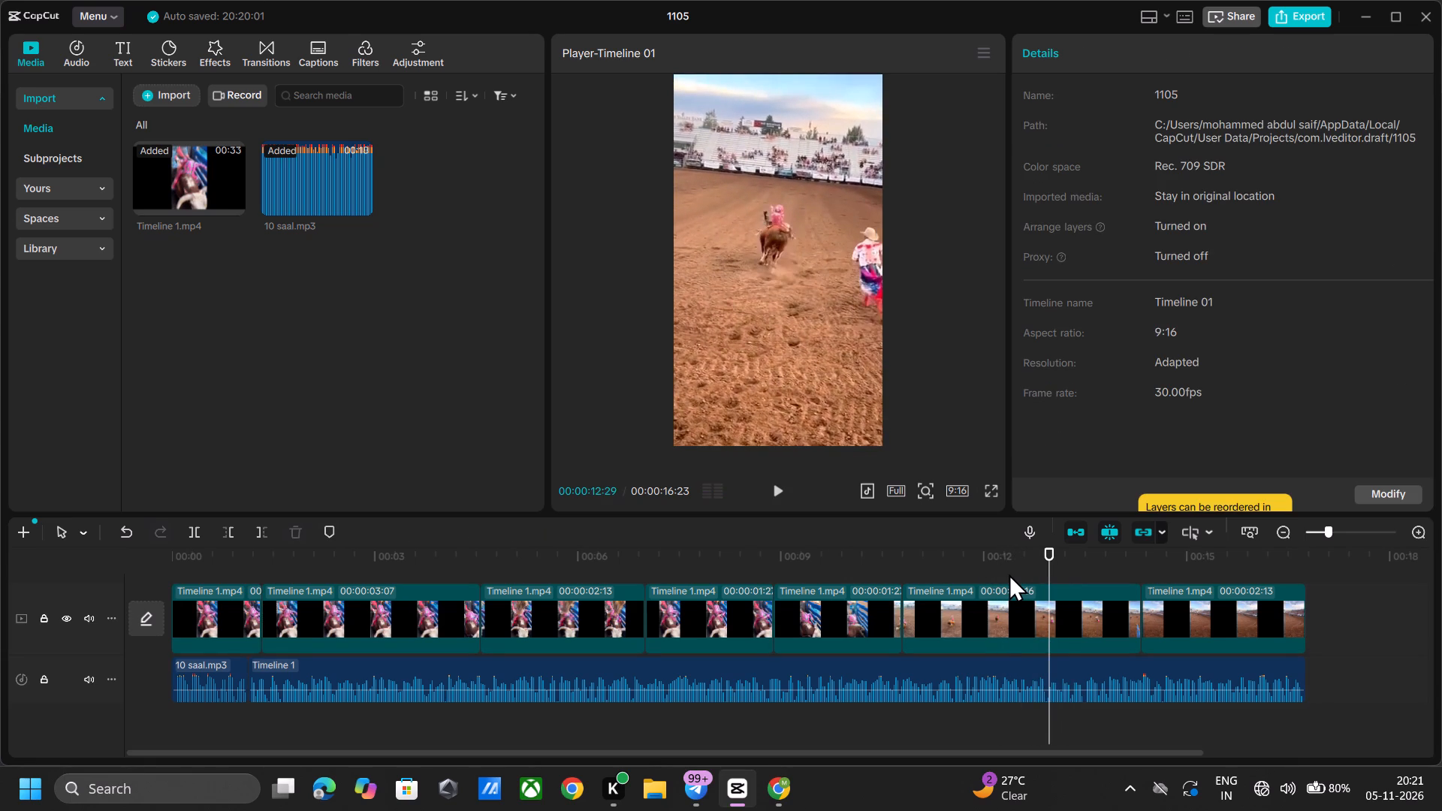
{"action": "left_click", "coordinate": [1009, 574]}
{"action": "key", "text": "space"}
{"action": "key", "text": "space"}
{"action": "left_click", "coordinate": [1009, 574]}
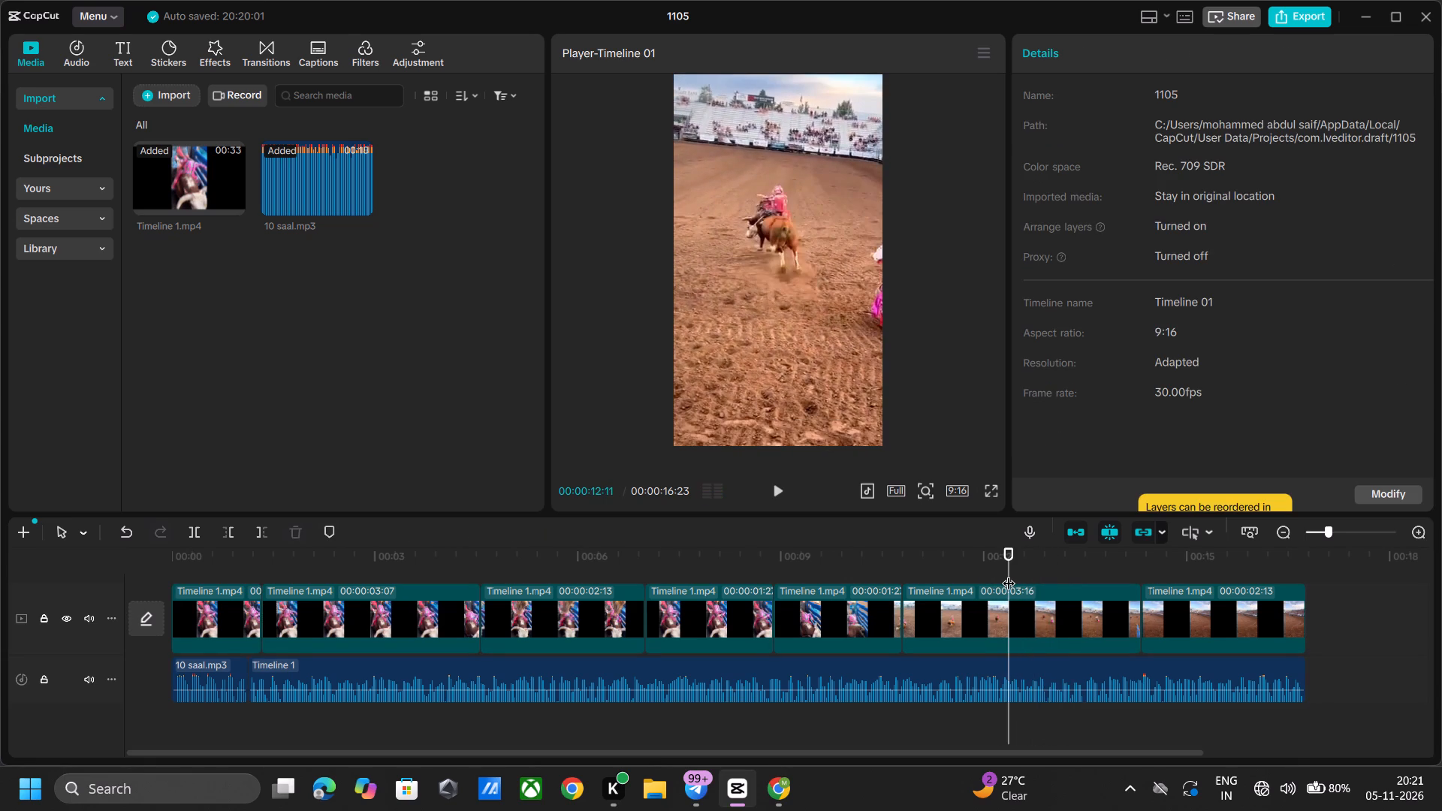
{"action": "left_click", "coordinate": [991, 574]}
{"action": "key", "text": "space"}
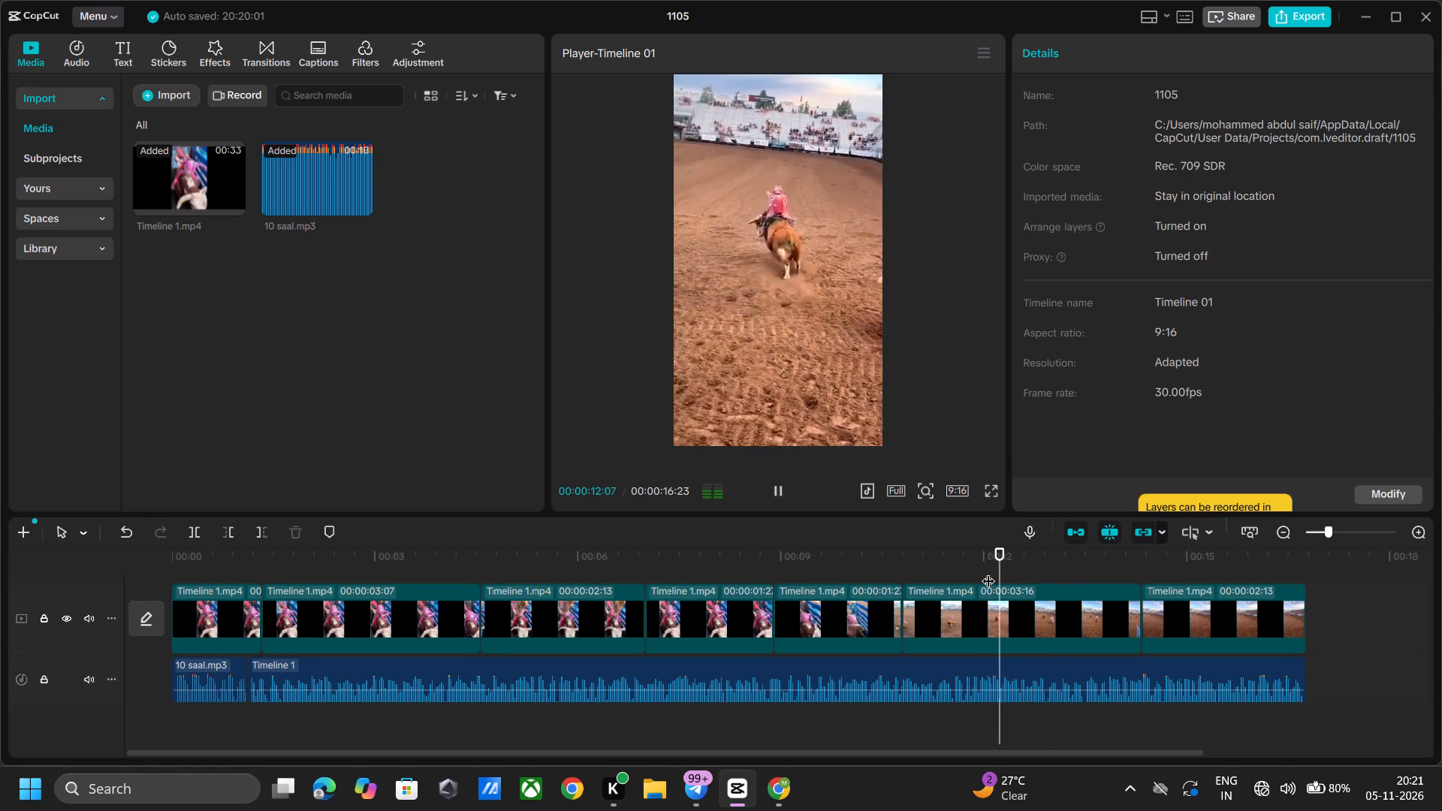
{"action": "key", "text": "space"}
{"action": "left_click", "coordinate": [994, 565]}
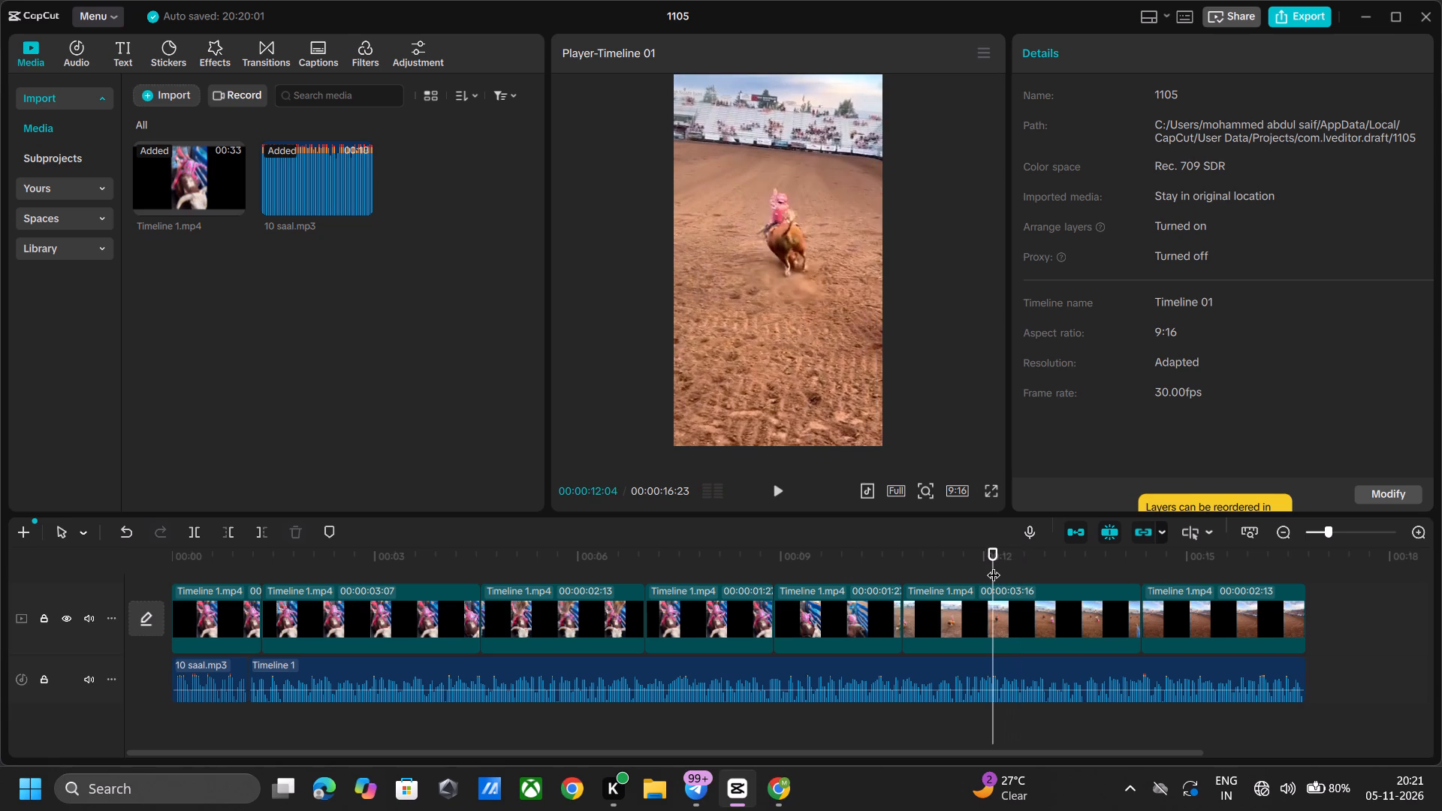
{"action": "key", "text": "space"}
{"action": "key", "text": "space"}
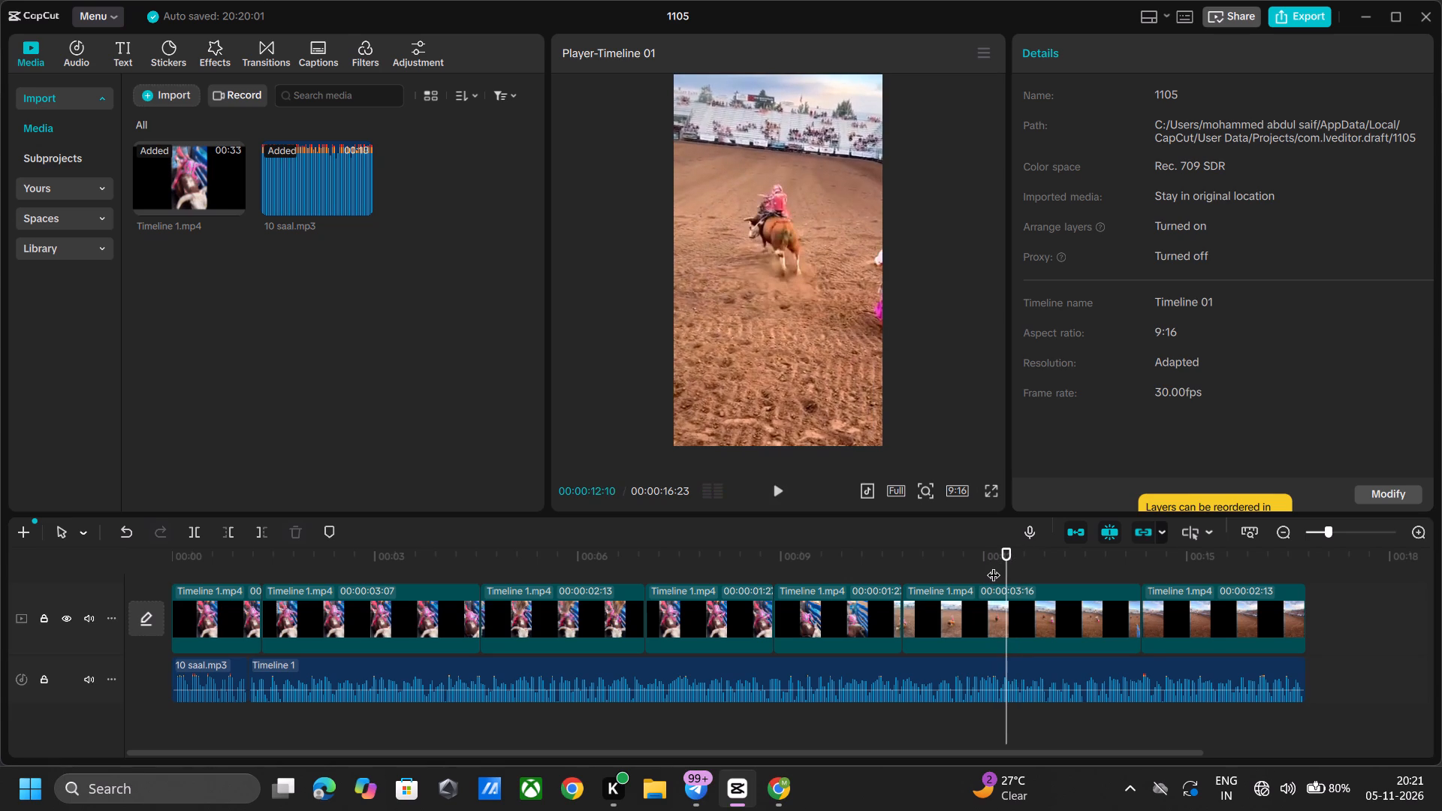
{"action": "key", "text": "space"}
{"action": "key", "text": "space"}
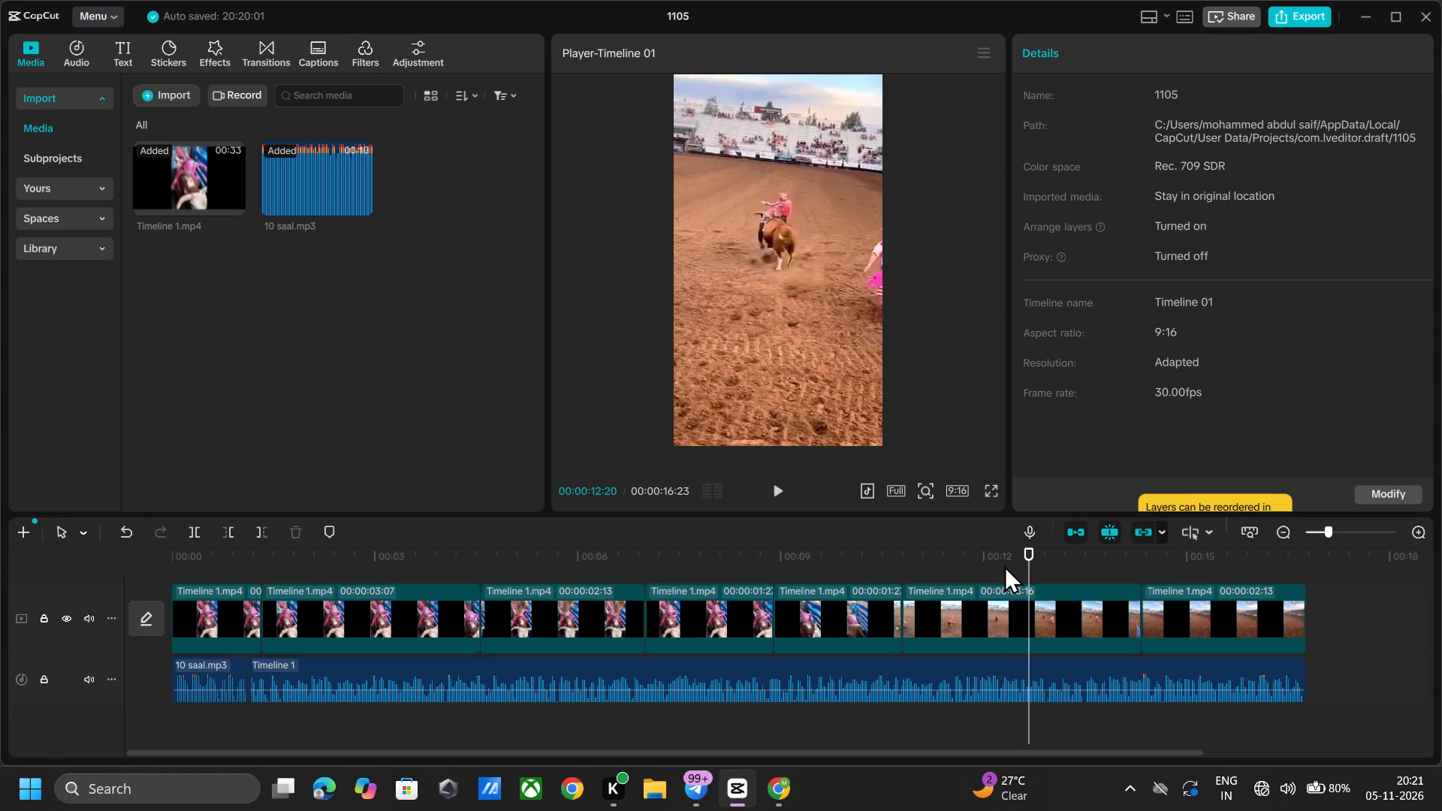
Split the first arena piece at 00:00:12:09.
{"action": "left_click", "coordinate": [1004, 565]}
{"action": "left_click", "coordinate": [1001, 595]}
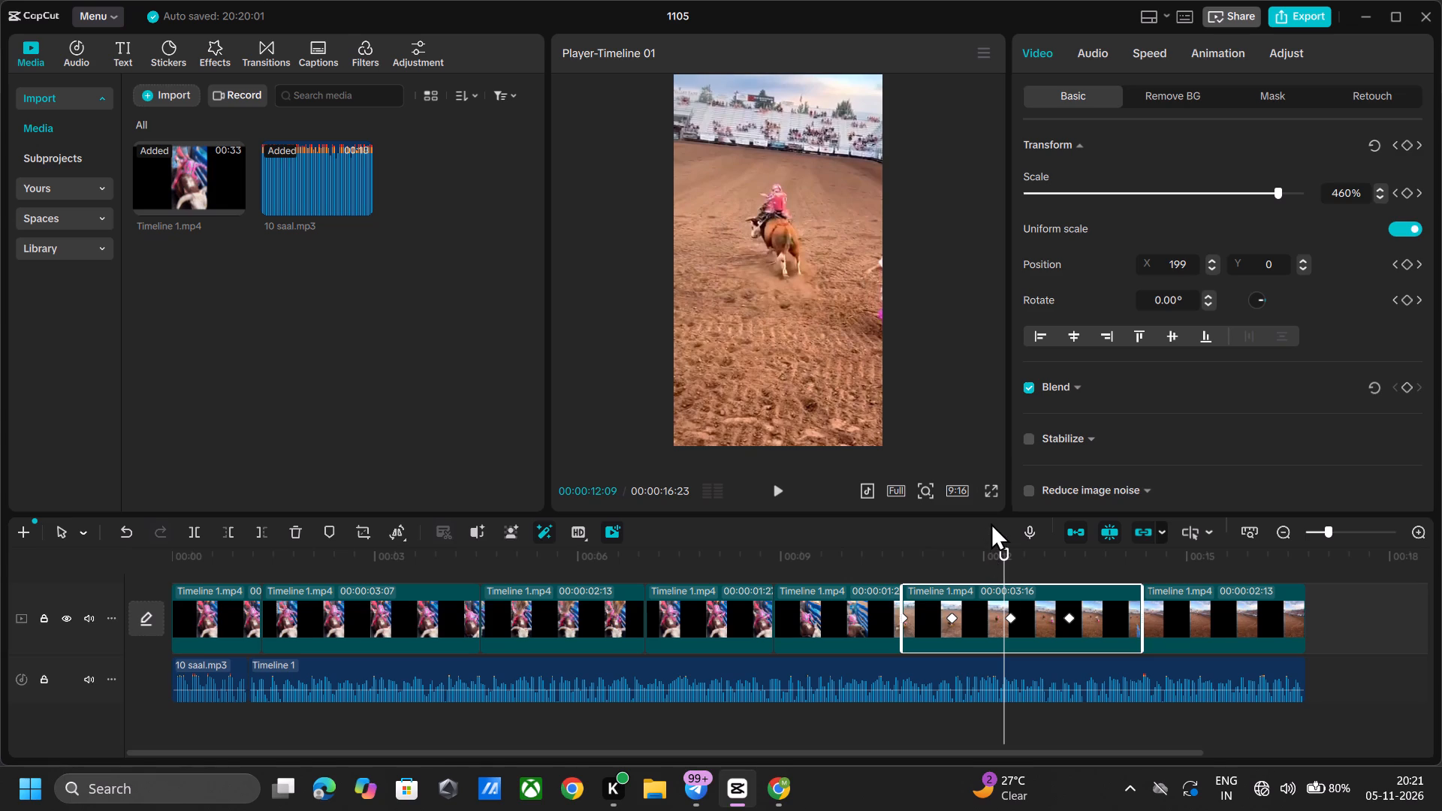
{"action": "key", "text": "ctrl+b"}
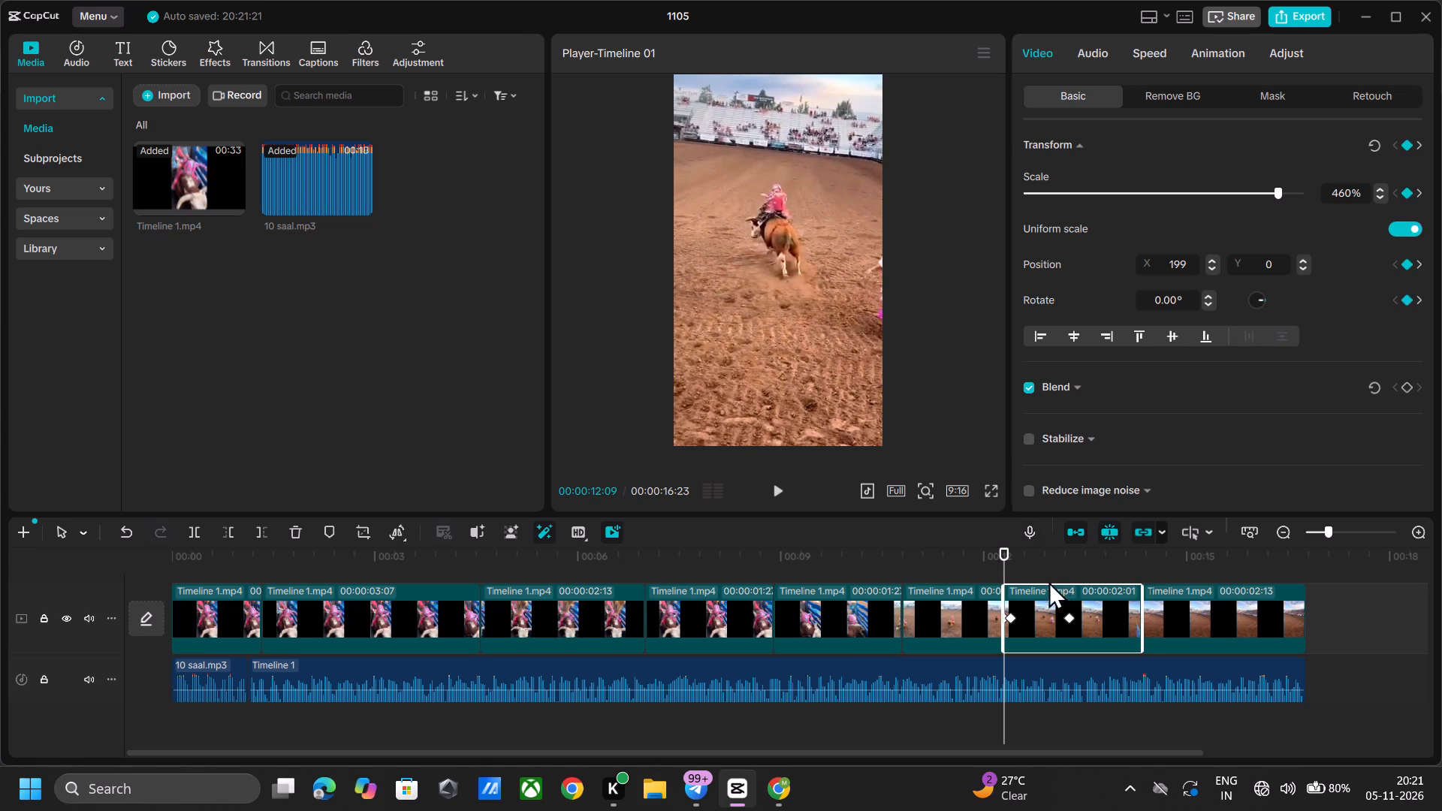
Set the scale keyframe at the start of the new arena piece, at 00:00:12:09, to 500%.
{"action": "left_click", "coordinate": [1050, 598]}
{"action": "left_click", "coordinate": [1305, 193]}
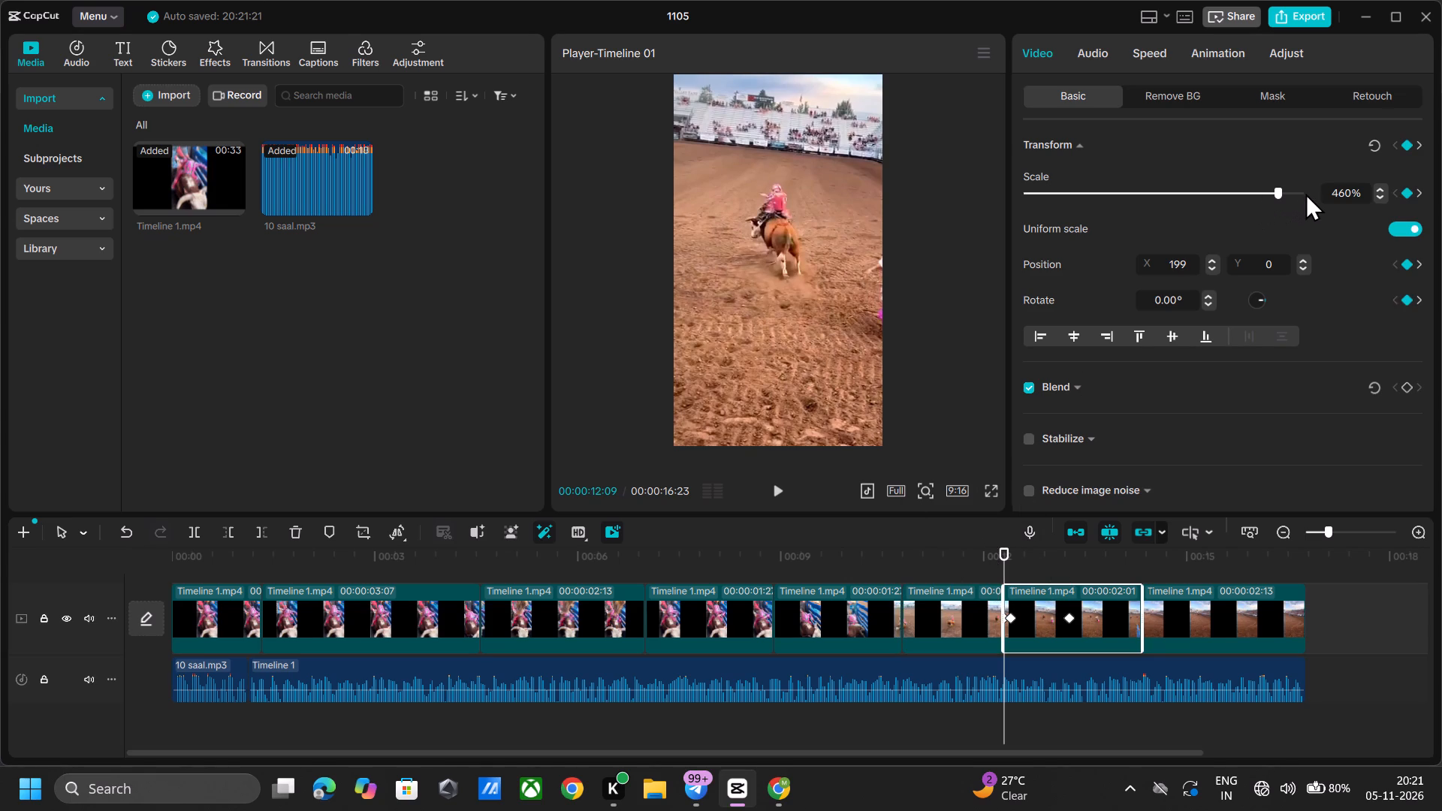
{"action": "left_click", "coordinate": [1305, 192]}
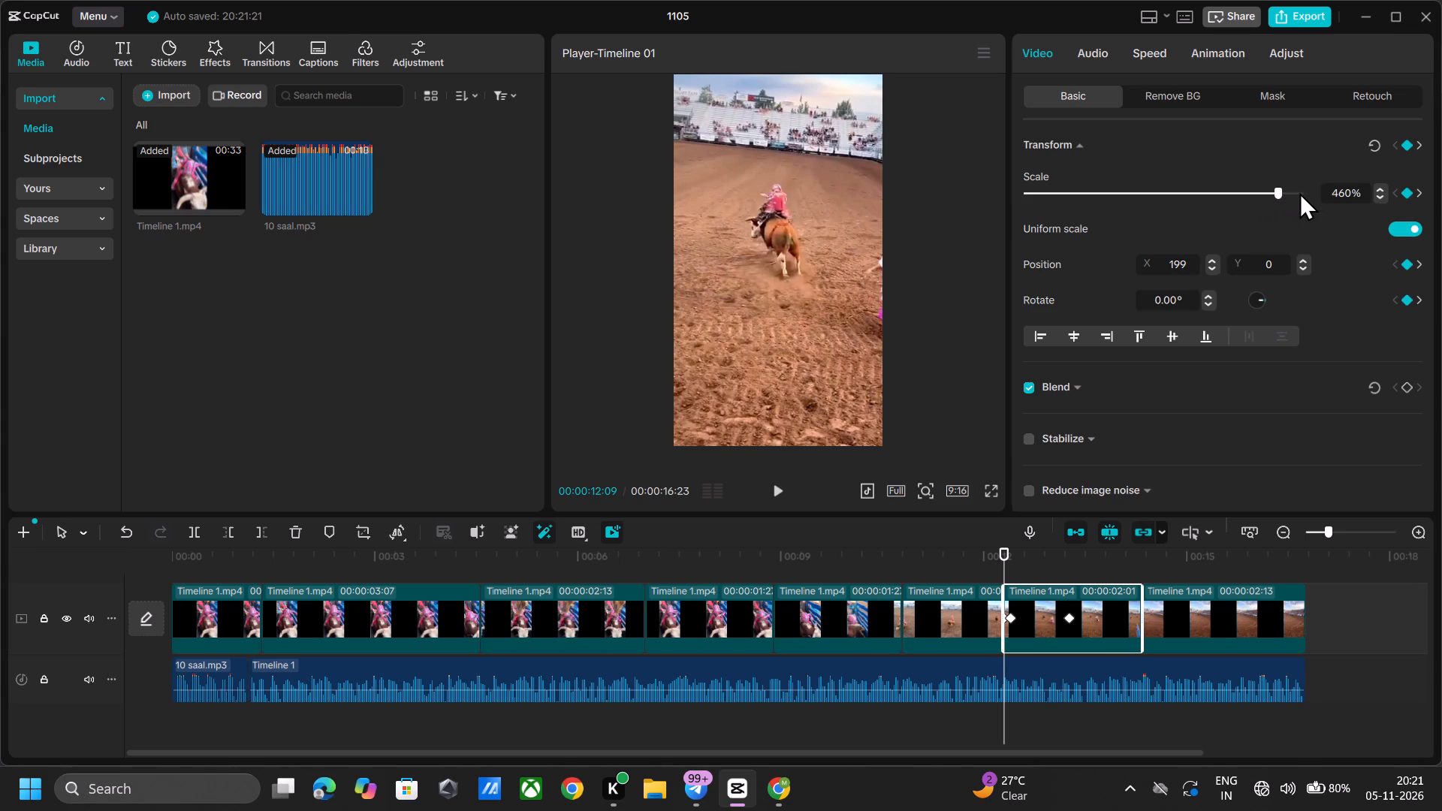
{"action": "left_click", "coordinate": [1299, 192]}
{"action": "left_click_drag", "start_coordinate": [1301, 192], "coordinate": [1344, 189]}
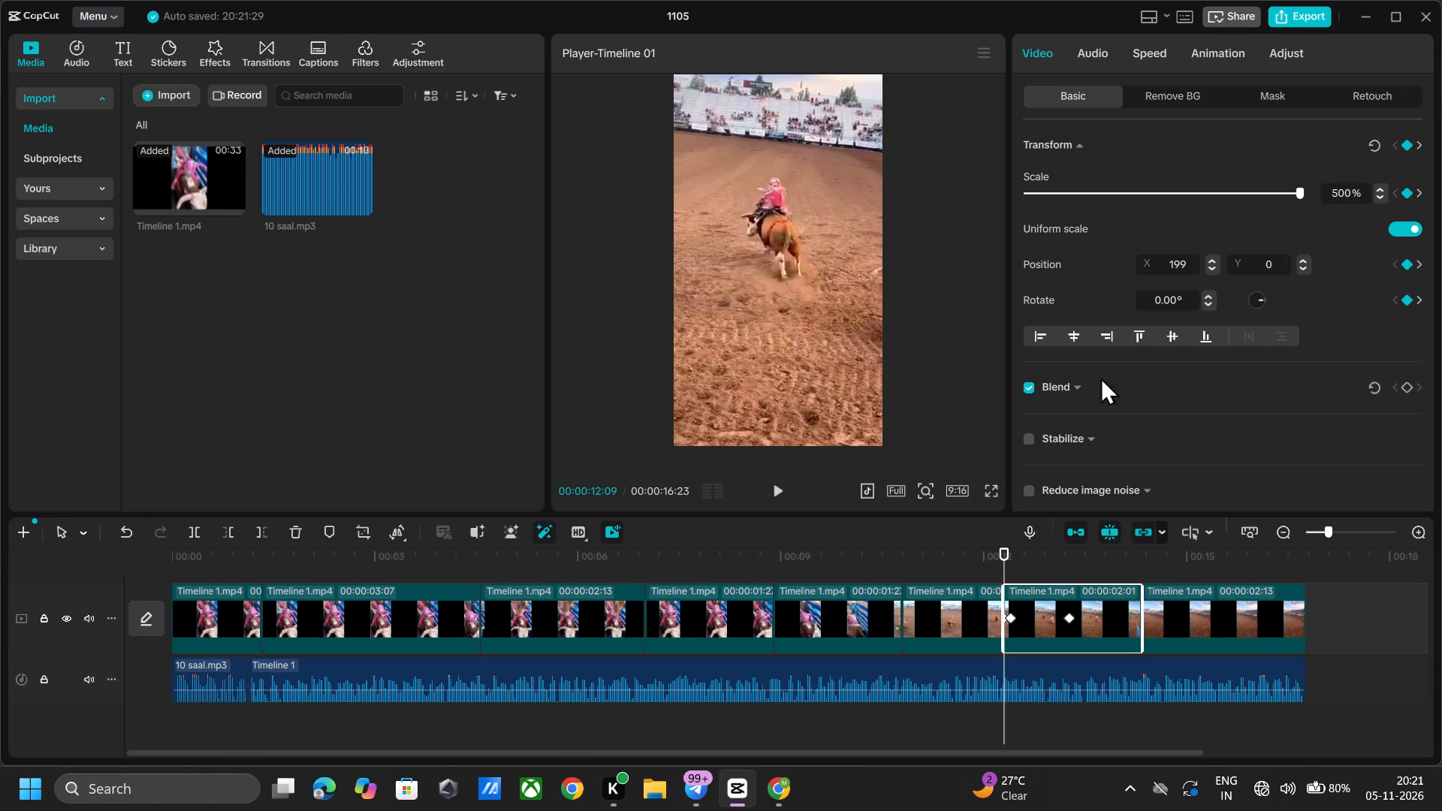
Play from before the new arena cut through to the end of the timeline to check the zoom and the last piece.
{"action": "left_click", "coordinate": [940, 553]}
{"action": "key", "text": "space"}
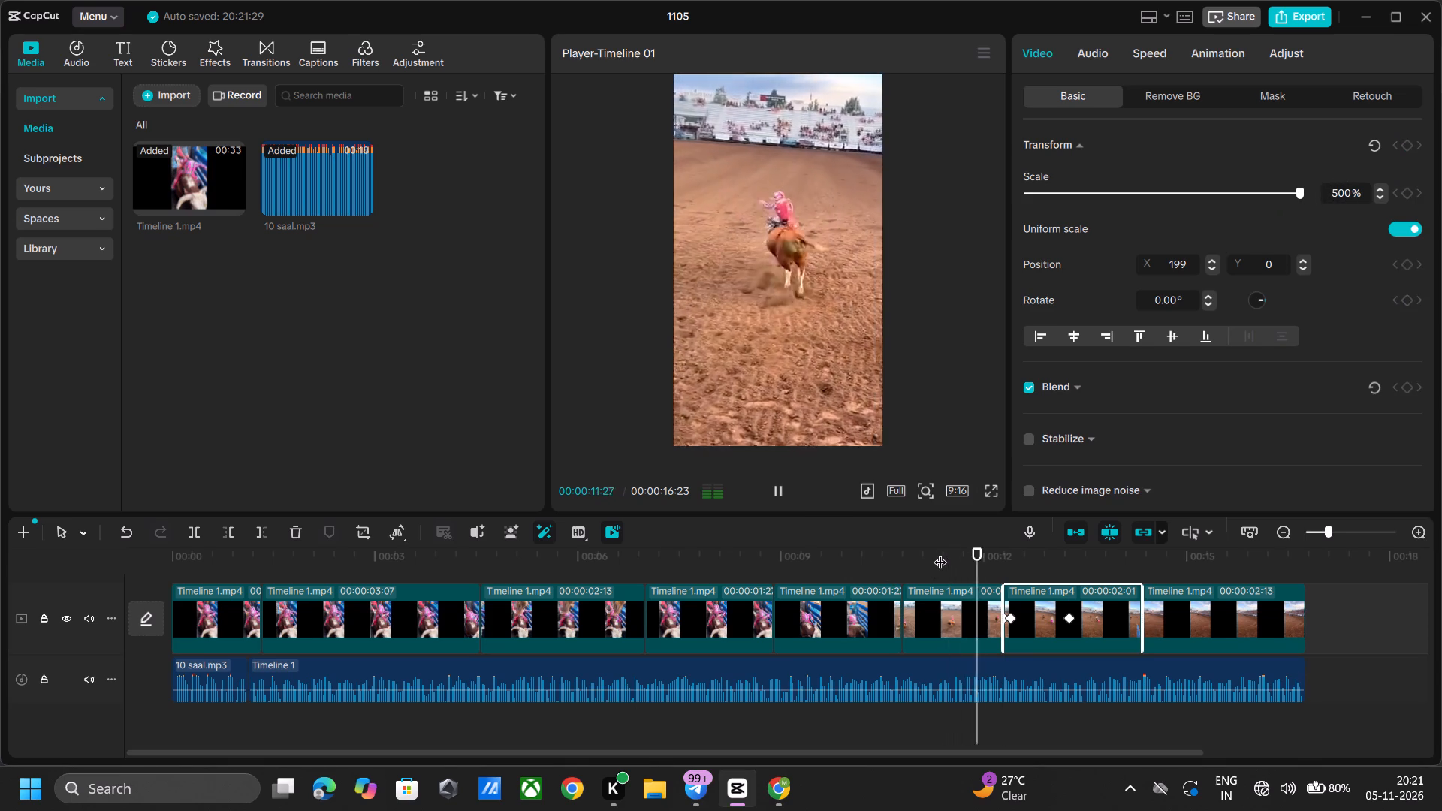
{"action": "key", "text": "space"}
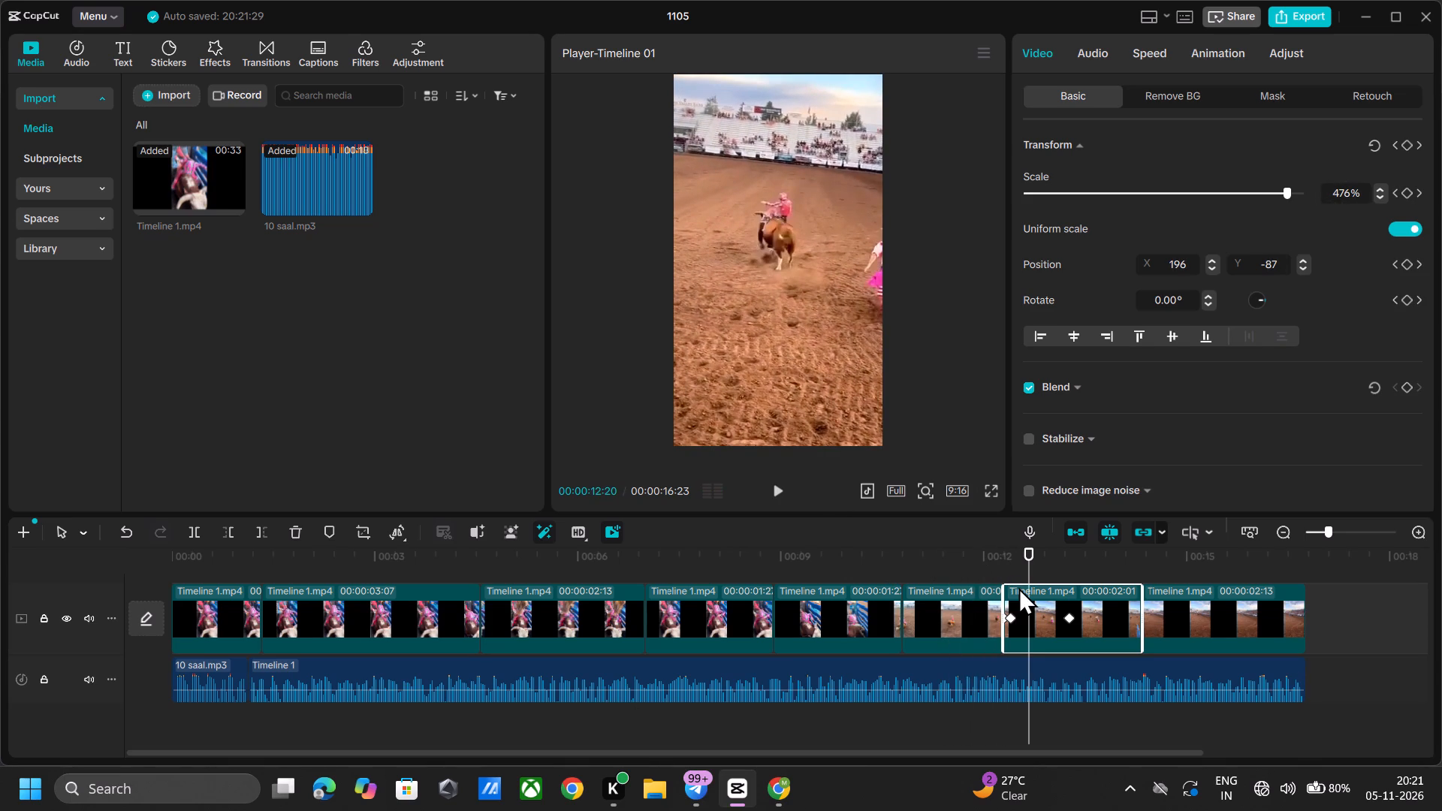
{"action": "key", "text": "space"}
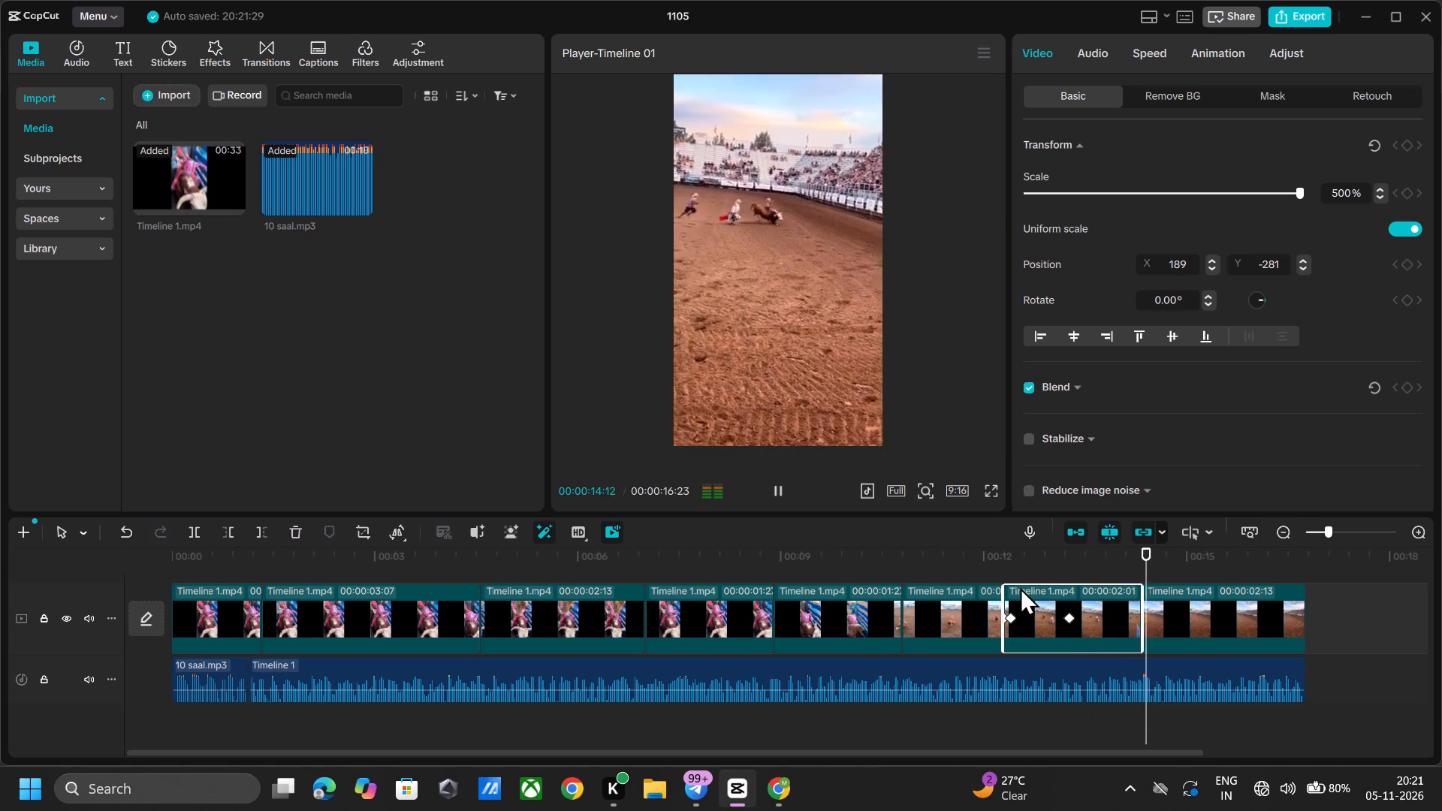
{"action": "key", "text": "space"}
{"action": "key", "text": "space"}
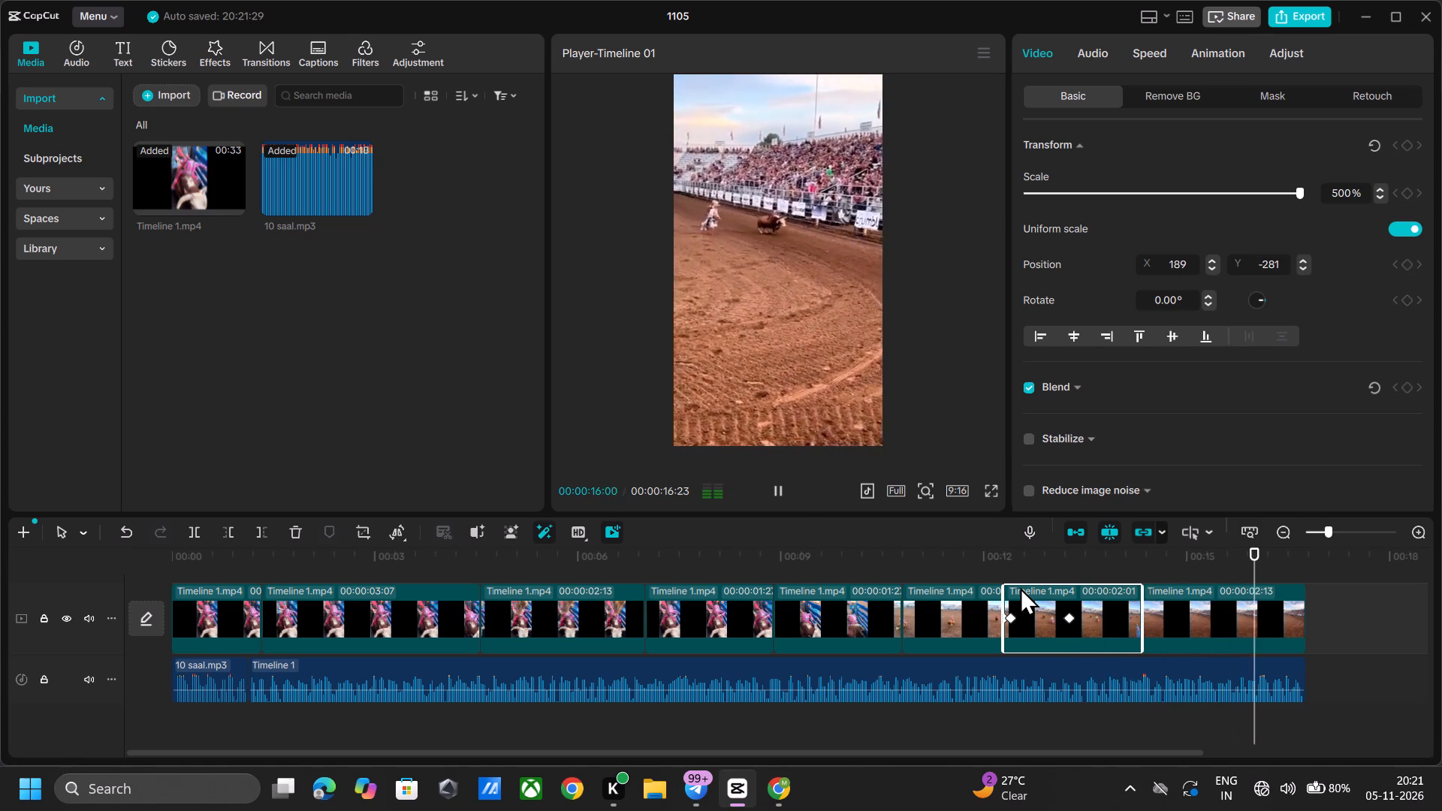
{"action": "key", "text": "space"}
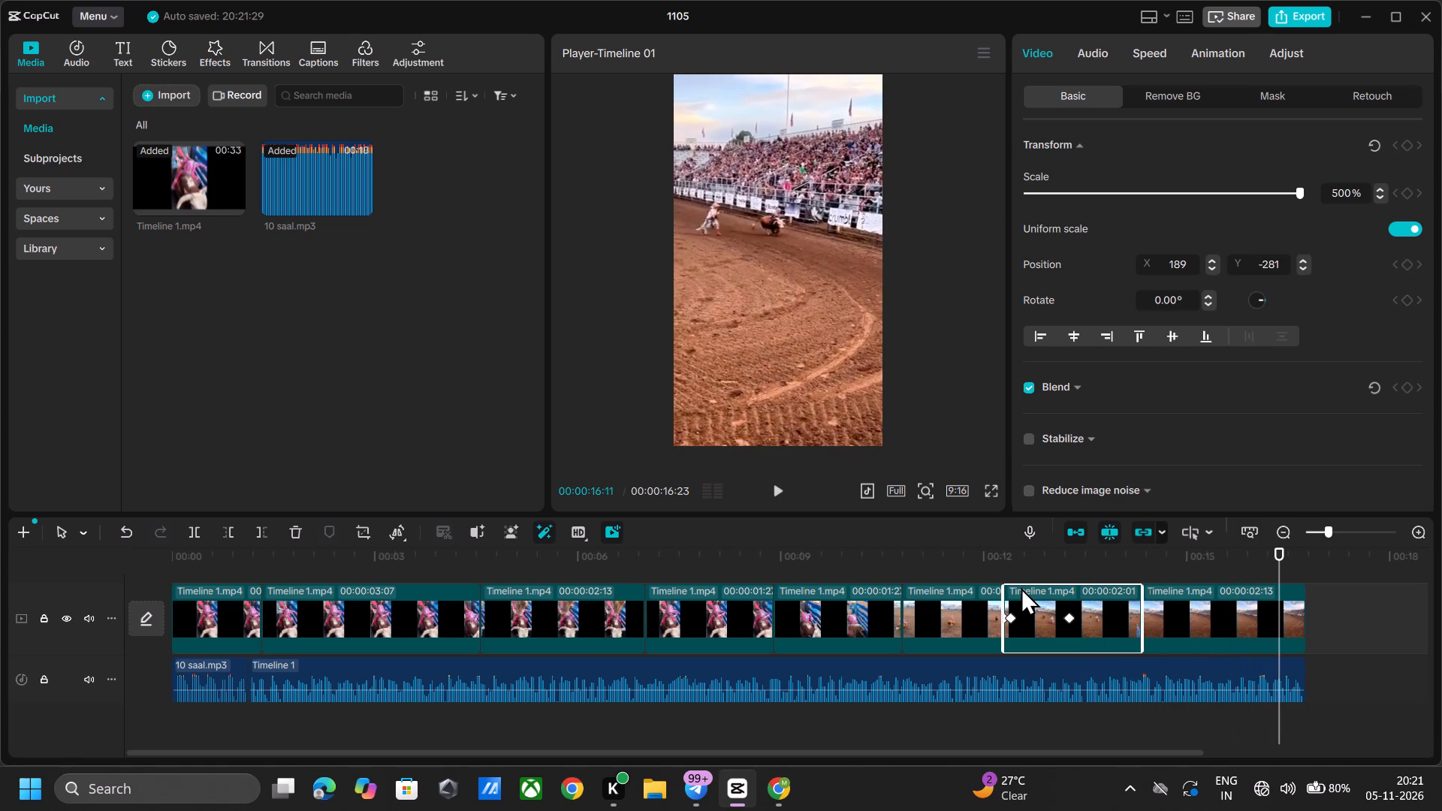
{"action": "key", "text": "space"}
{"action": "key", "text": "space"}
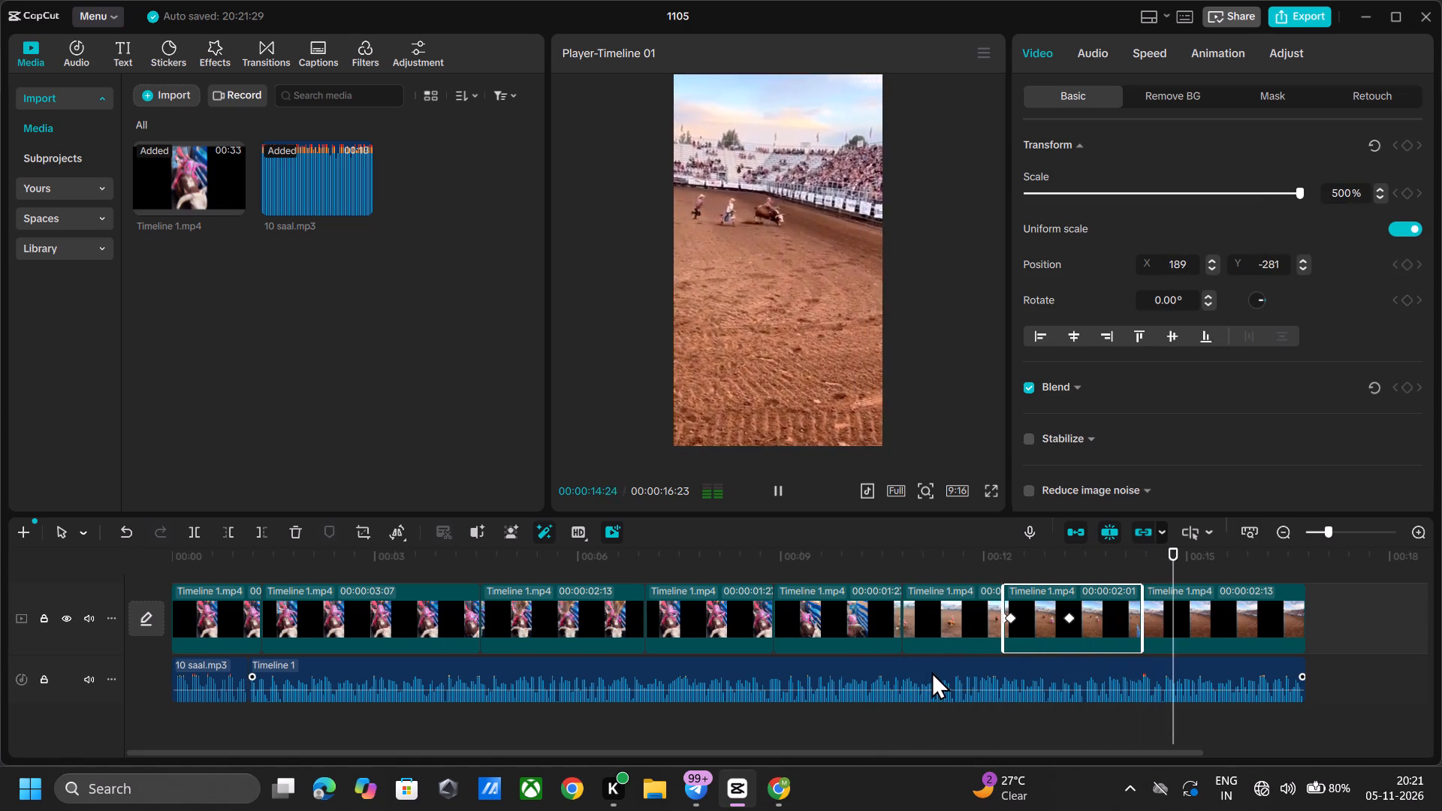
{"action": "key", "text": "space"}
{"action": "key", "text": "space"}
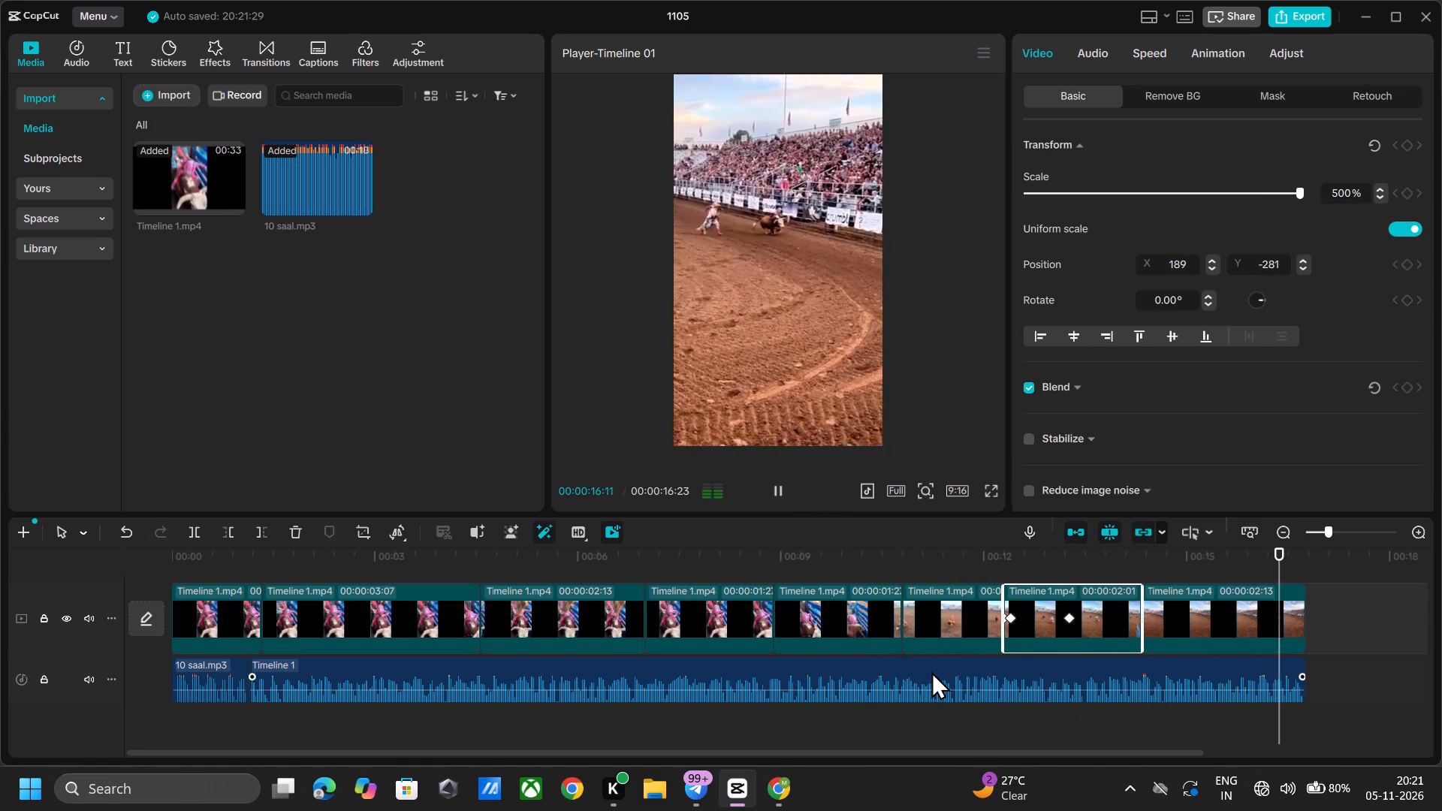
{"action": "key", "text": "space"}
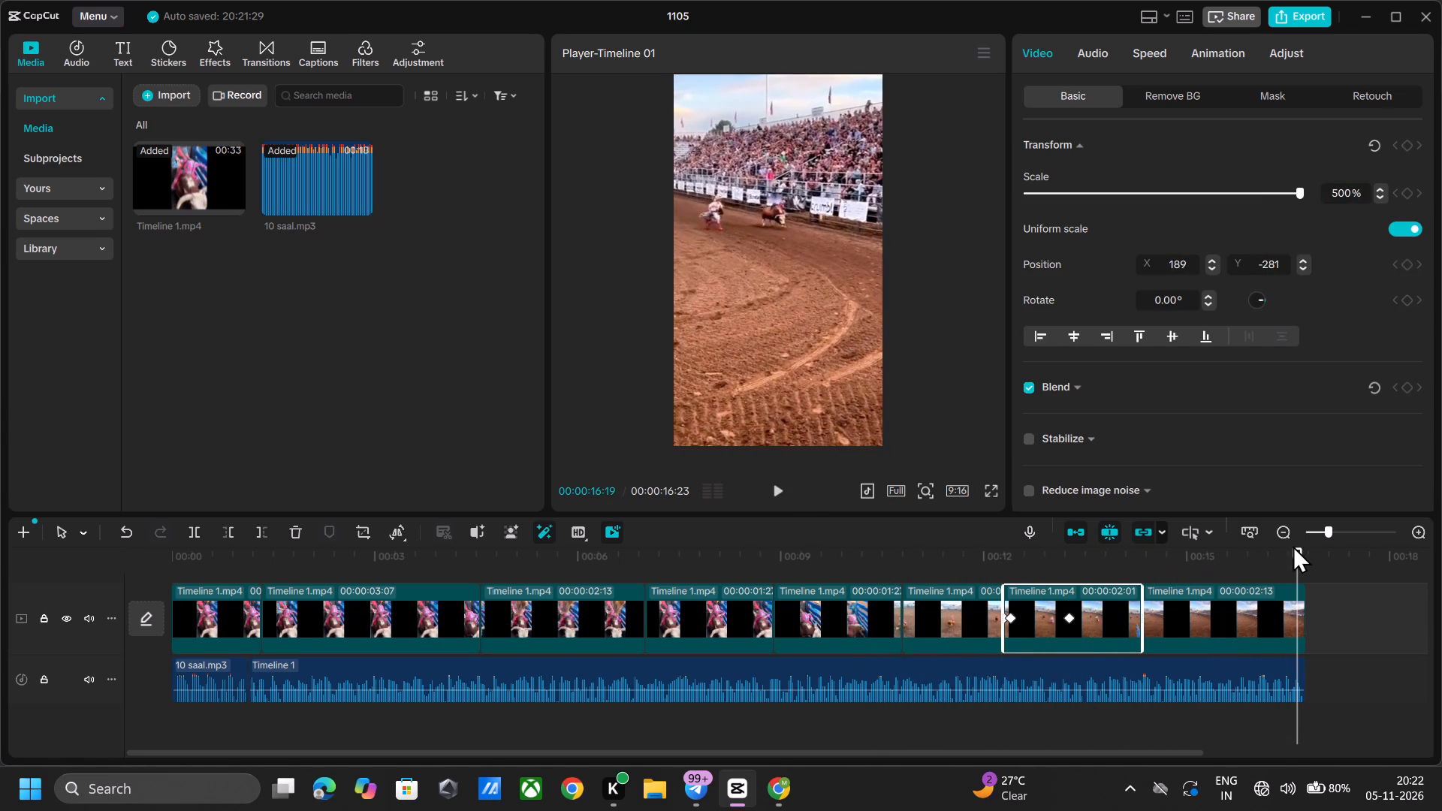
Replay the opening from 00:00:00:00, return to the start and select the first piece.
{"action": "left_click_drag", "start_coordinate": [1299, 550], "coordinate": [0, 810]}
{"action": "key", "text": "space"}
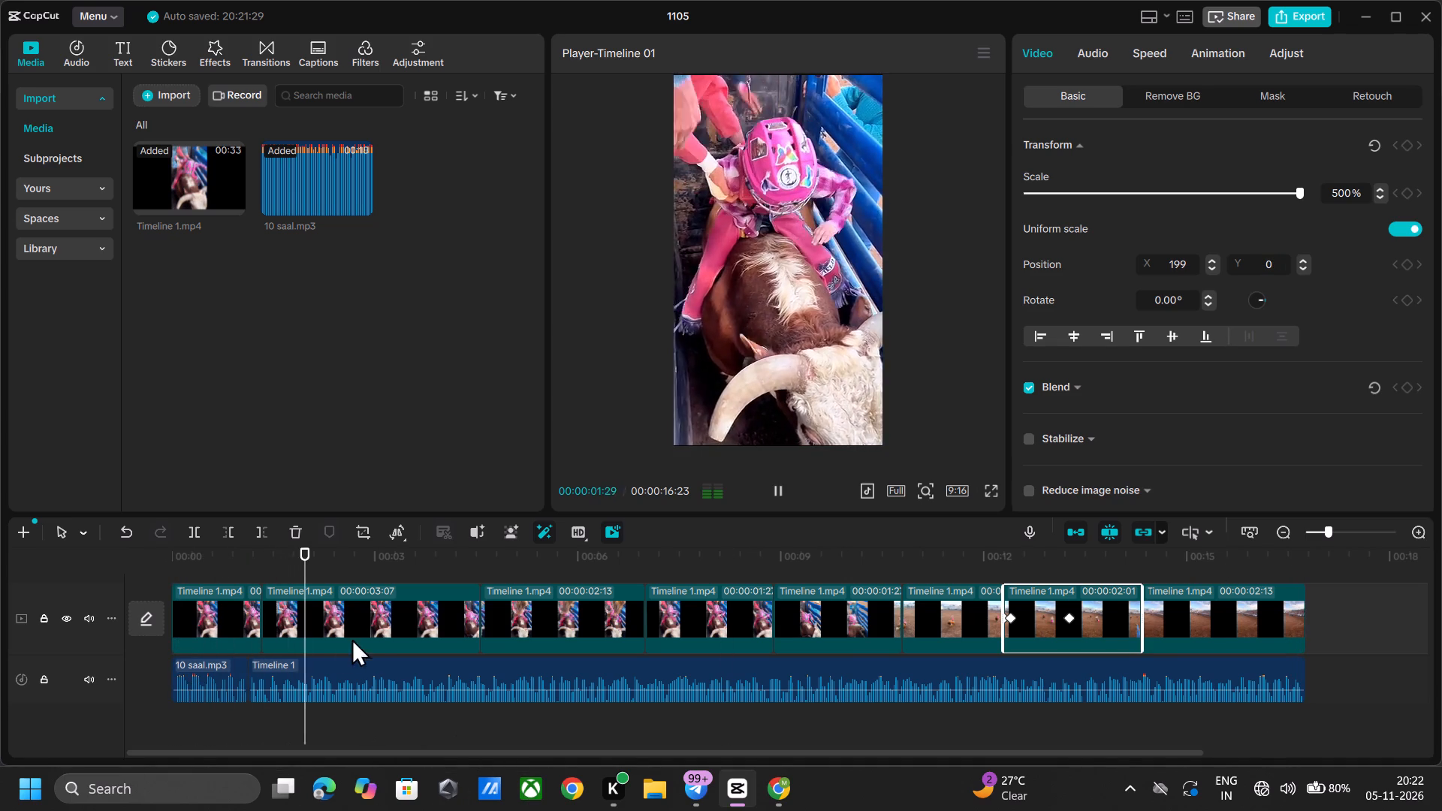
{"action": "left_click_drag", "start_coordinate": [373, 559], "coordinate": [0, 595]}
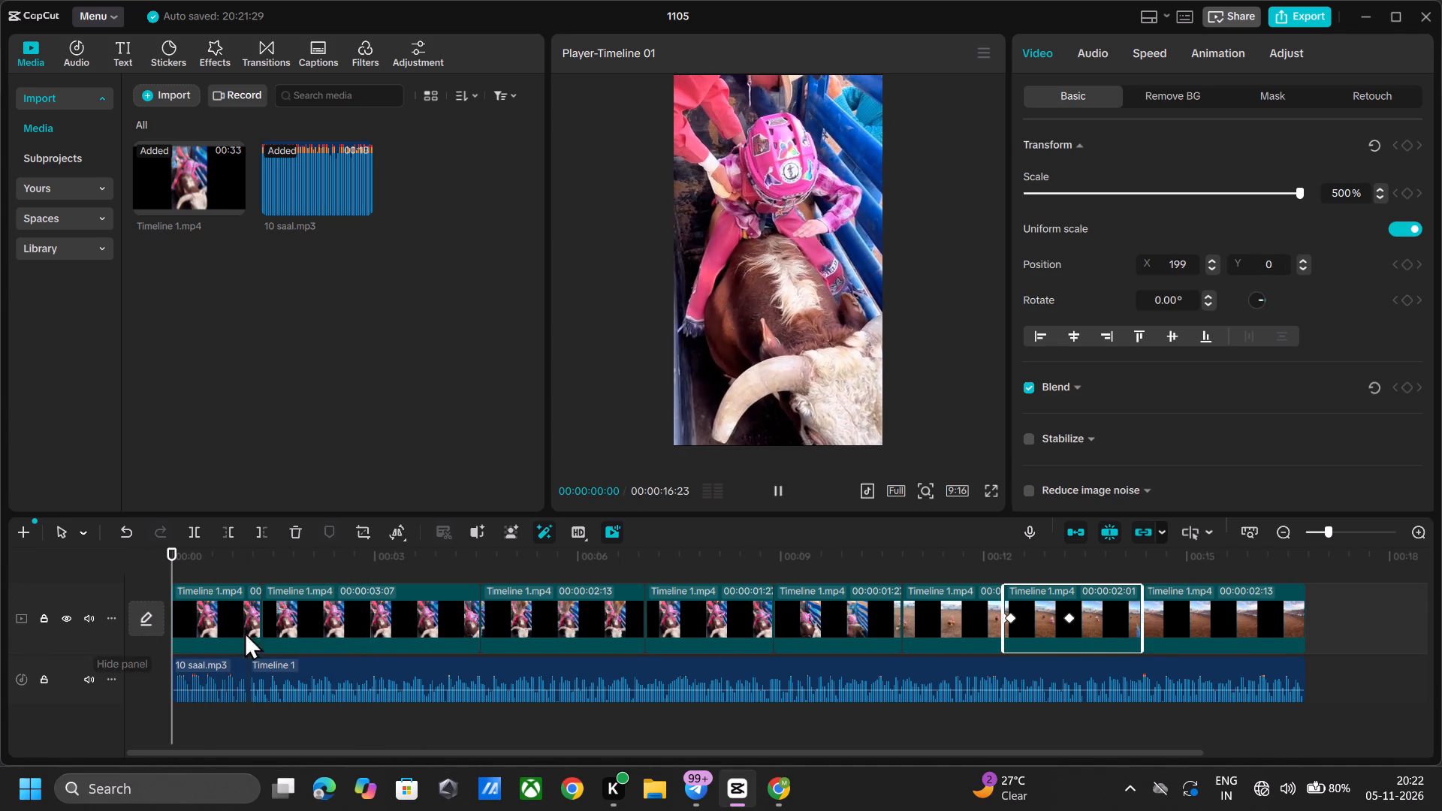
{"action": "left_click", "coordinate": [225, 618]}
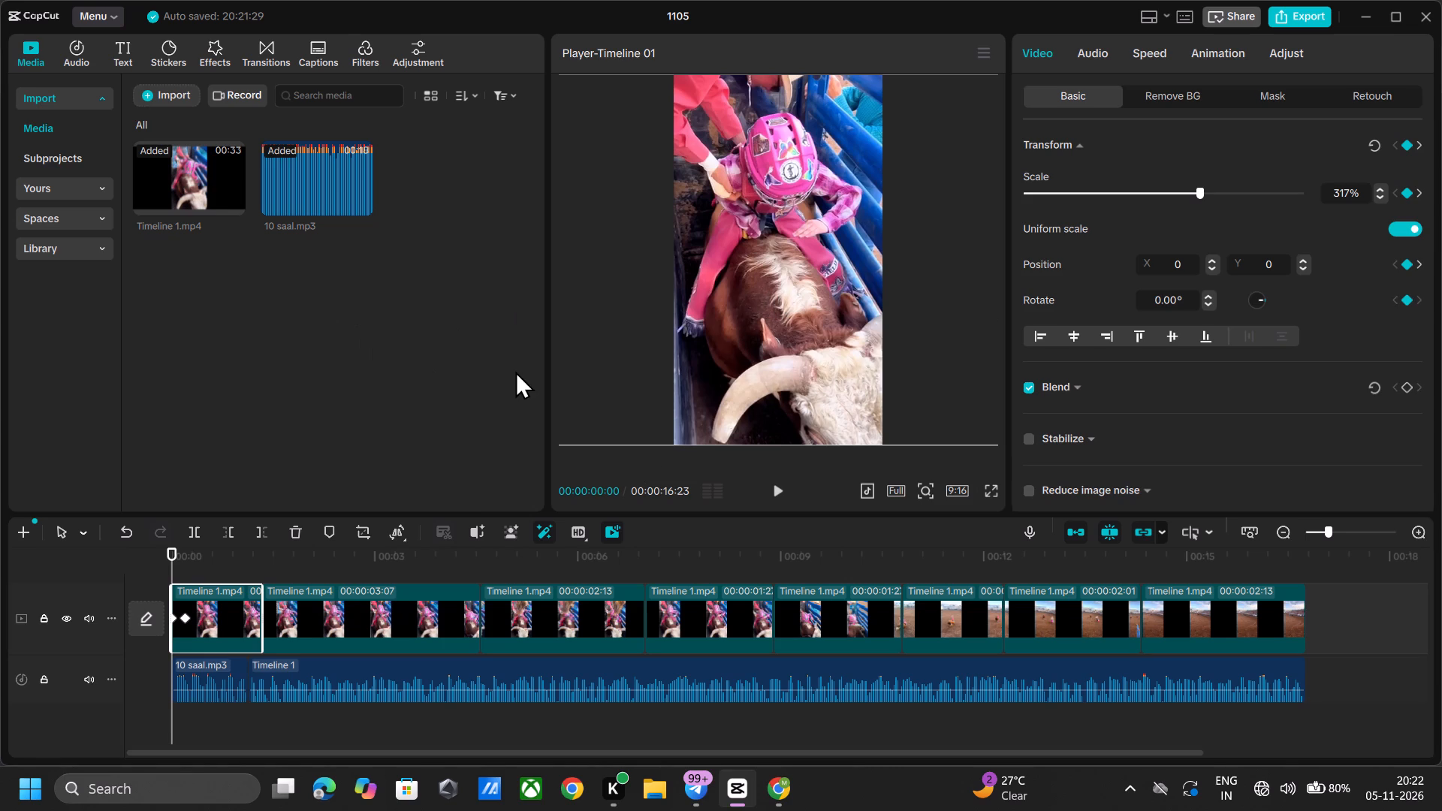
Import all the files in the Desktop's editing folder, including the circle and arrow images and the two MP3s, into the project media.
{"action": "left_click", "coordinate": [163, 91]}
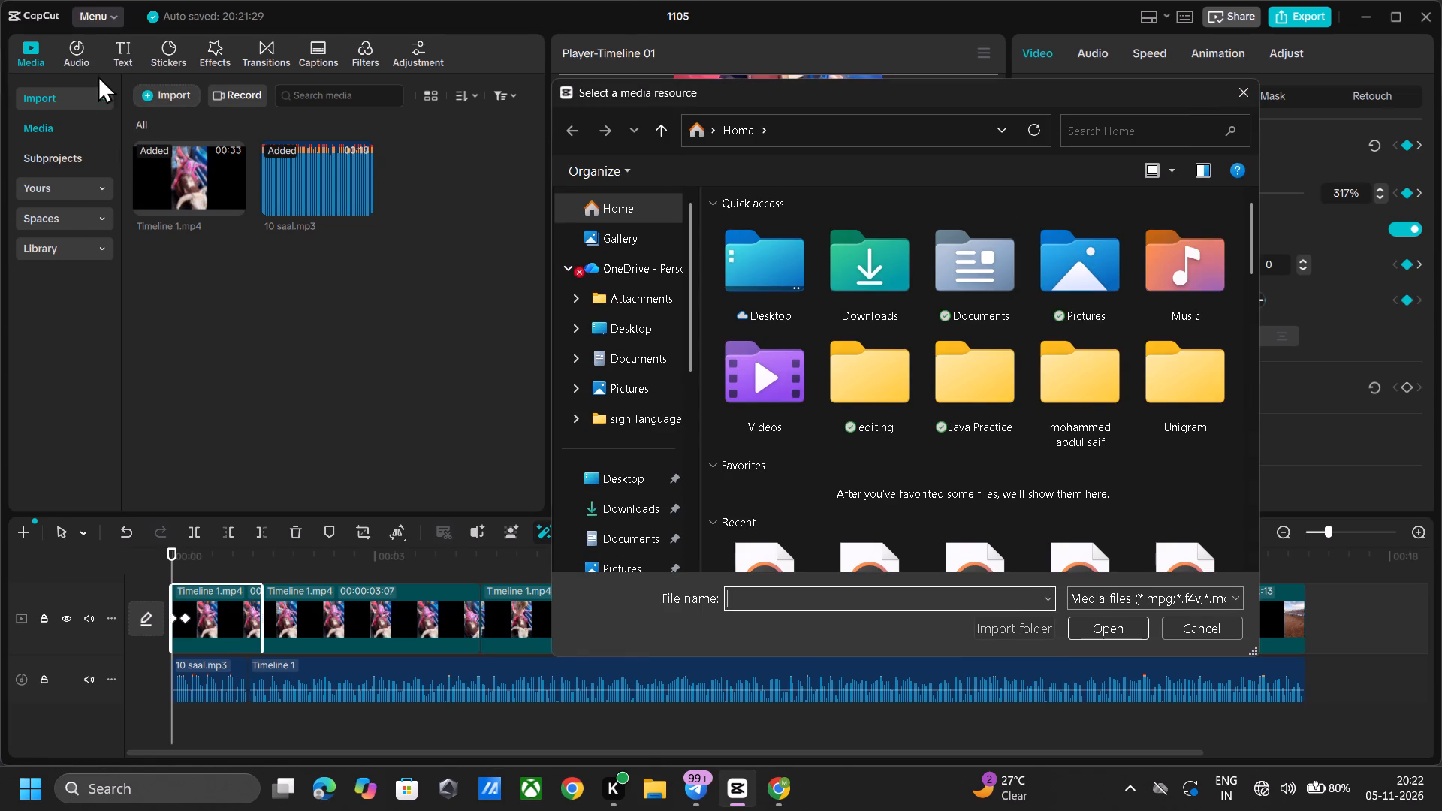
{"action": "scroll", "coordinate": [916, 370], "scroll_direction": "down", "scroll_amount": 2}
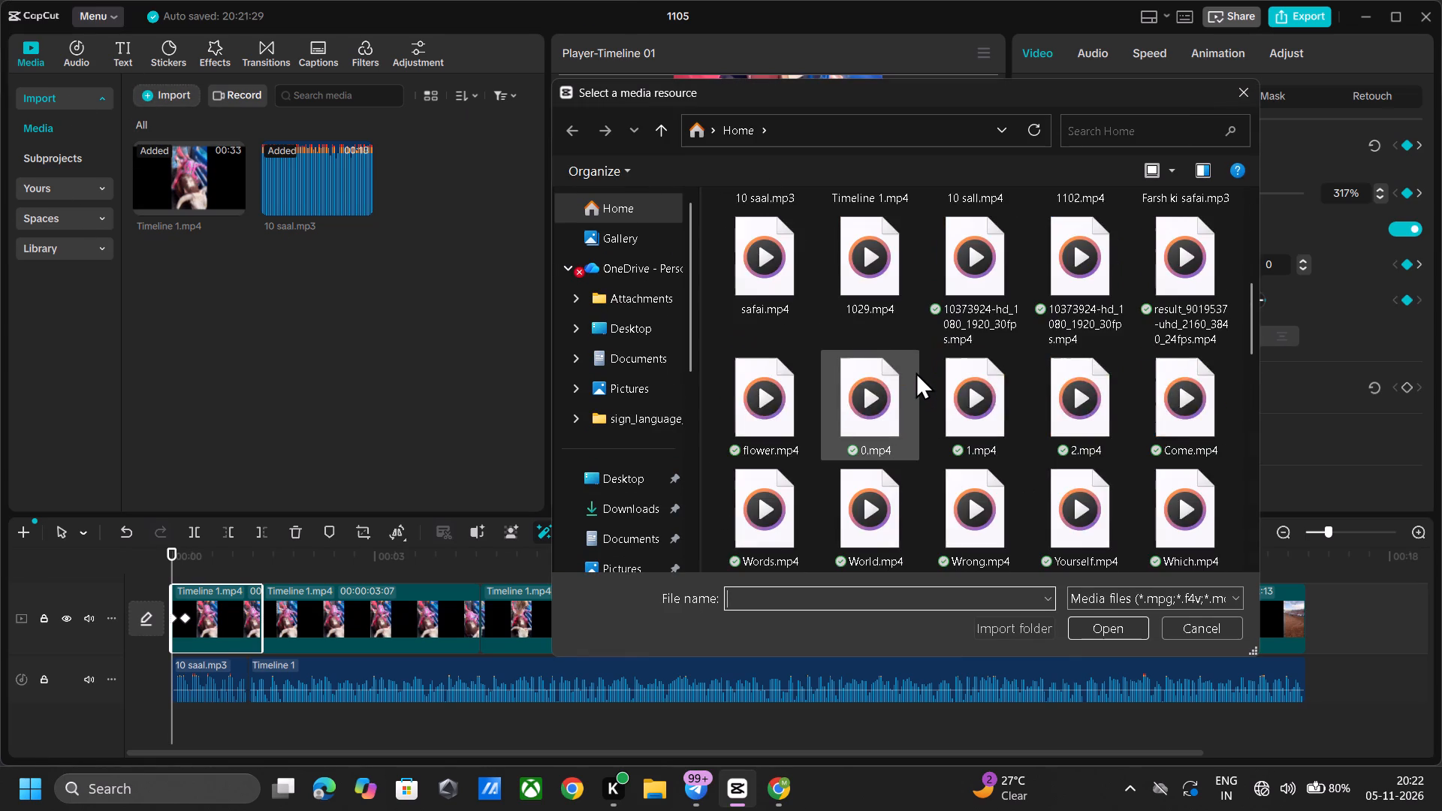
{"action": "scroll", "coordinate": [916, 372], "scroll_direction": "up", "scroll_amount": 2}
{"action": "left_click", "coordinate": [887, 336]}
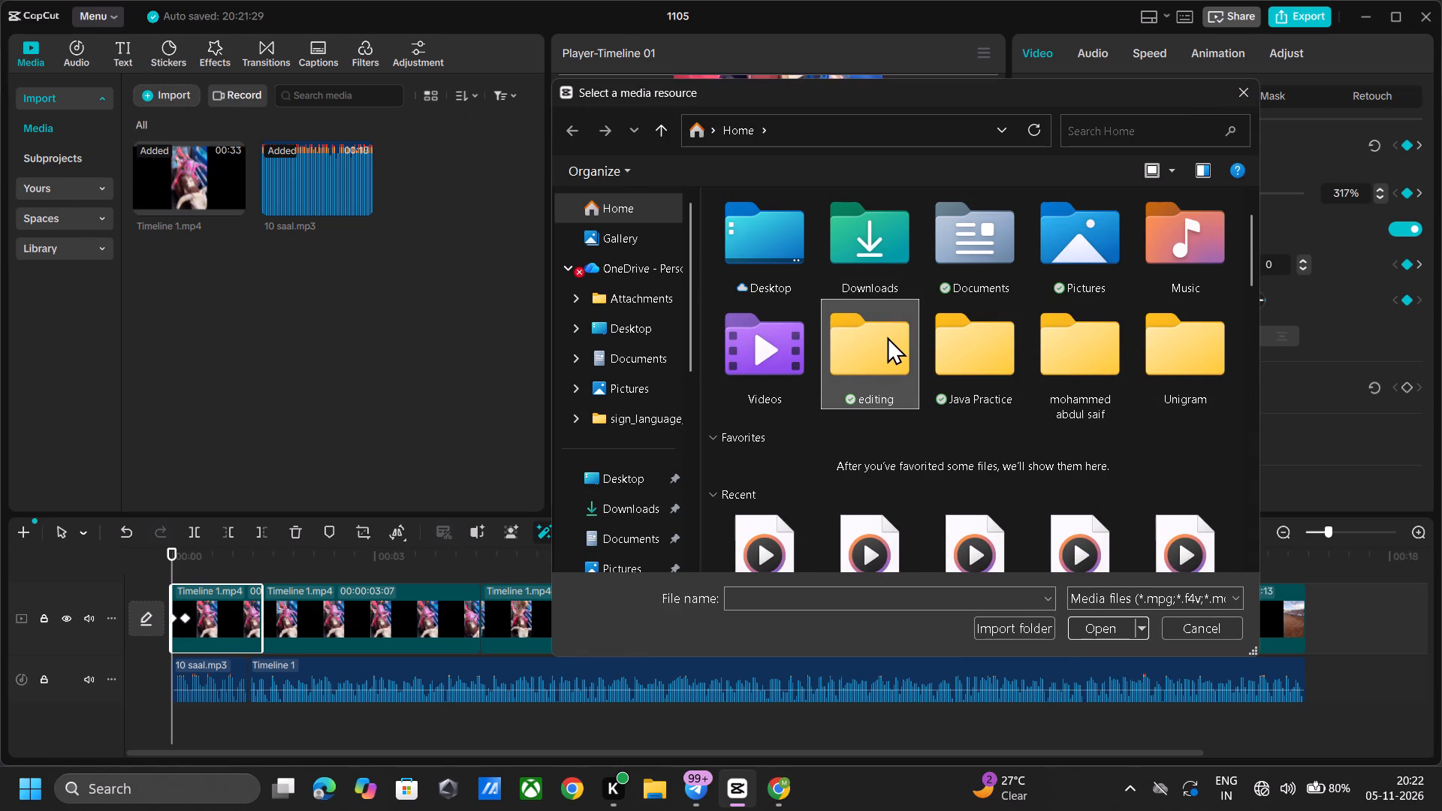
{"action": "double_click", "coordinate": [887, 352]}
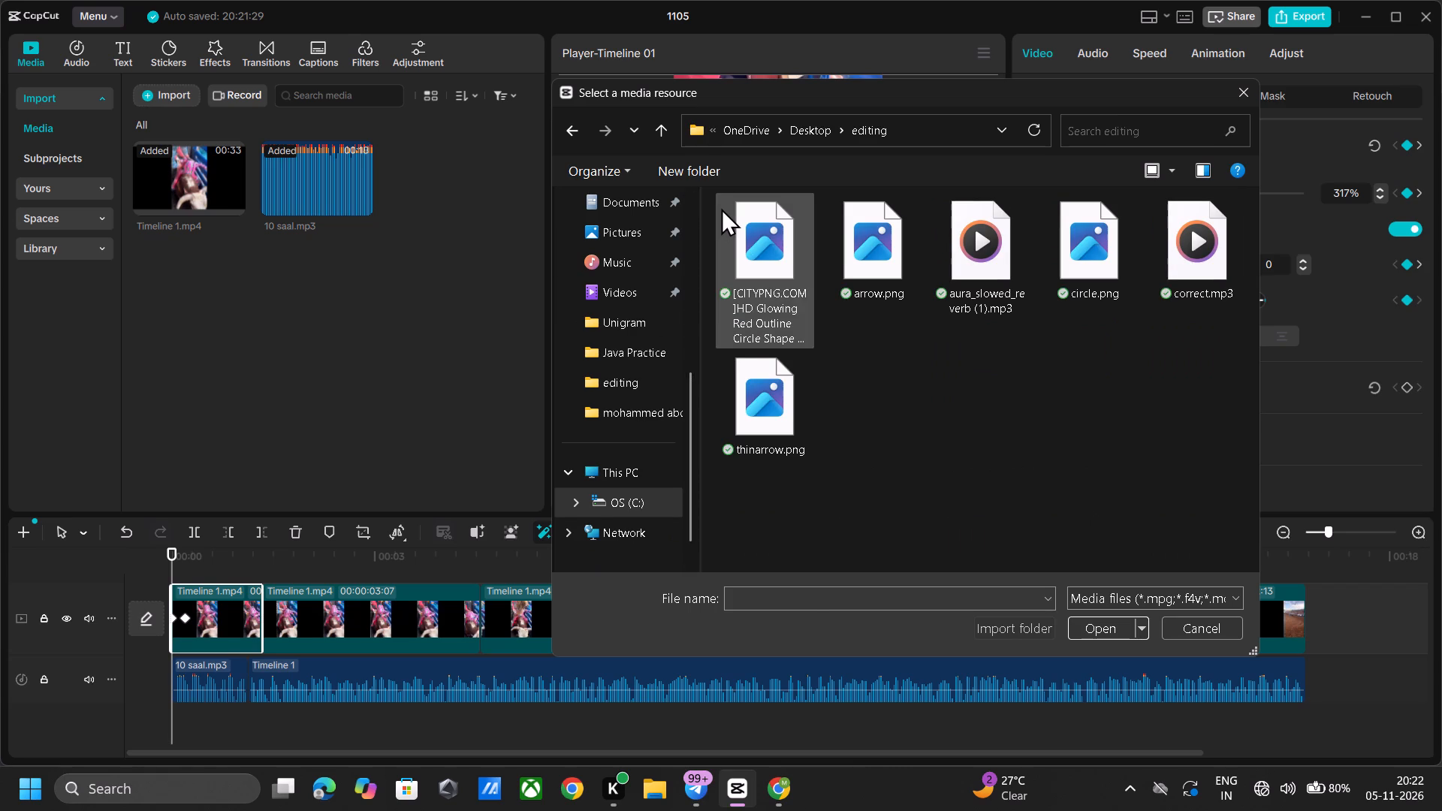
{"action": "left_click_drag", "start_coordinate": [721, 208], "coordinate": [760, 285]}
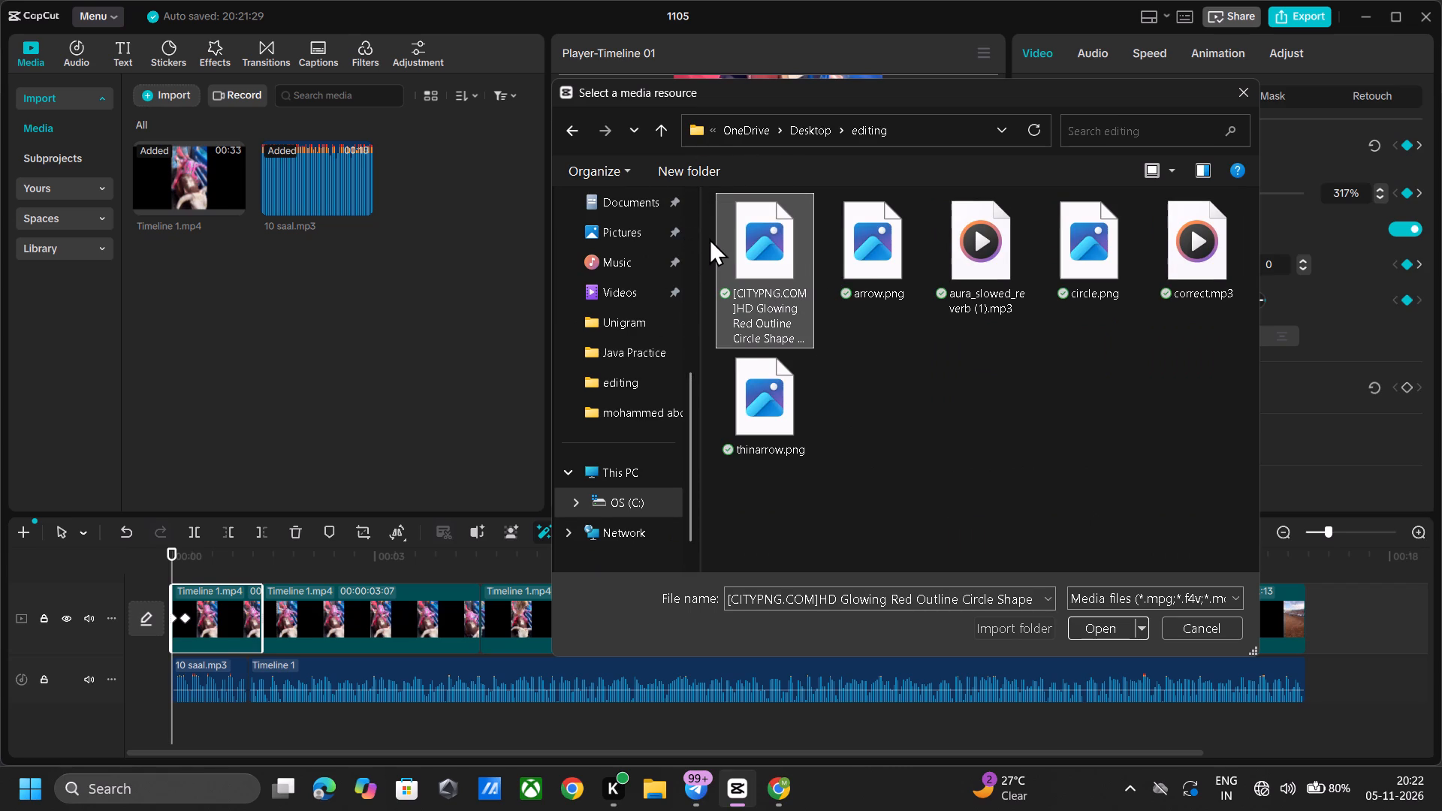
{"action": "left_click_drag", "start_coordinate": [709, 238], "coordinate": [1214, 433]}
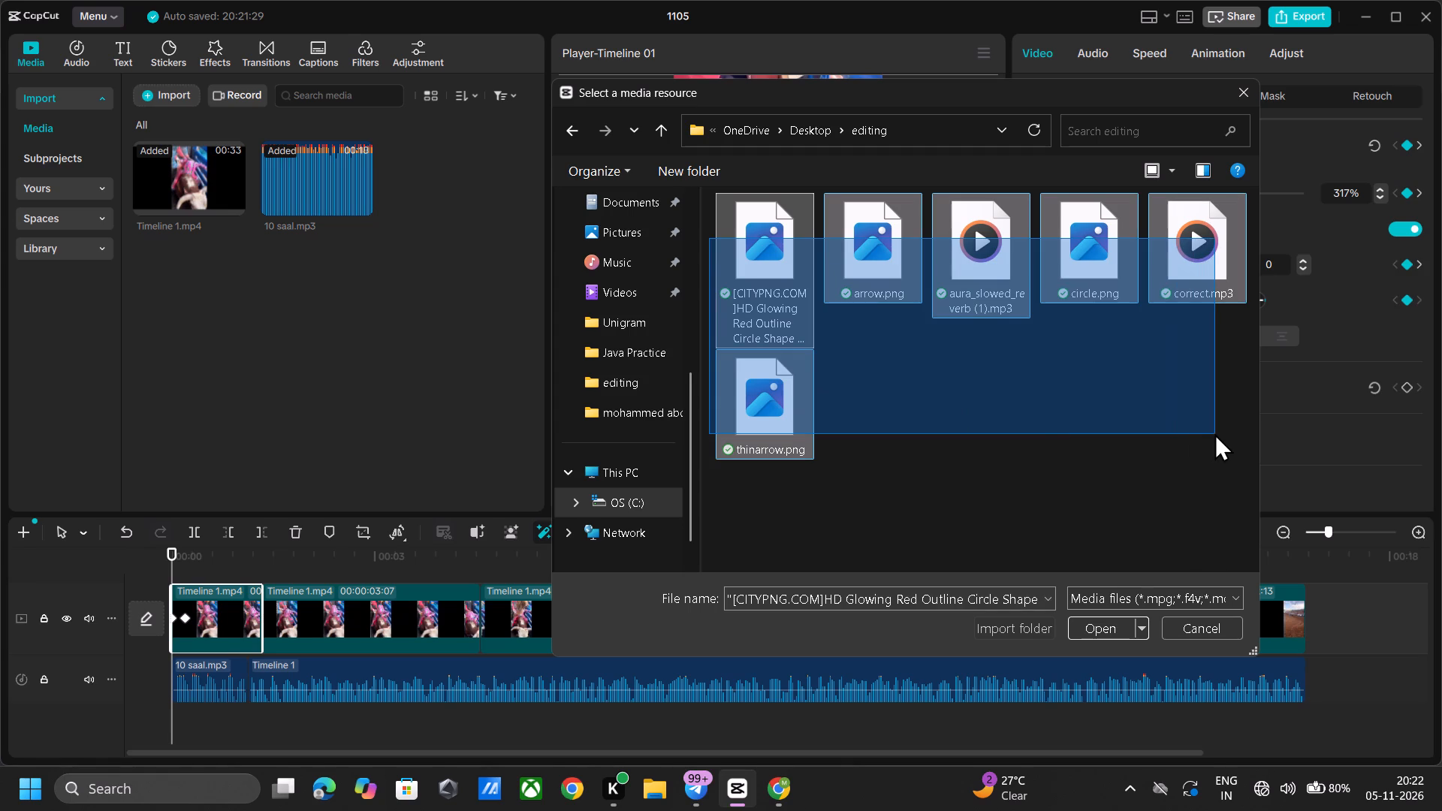
{"action": "left_click_drag", "start_coordinate": [1214, 433], "coordinate": [1217, 433]}
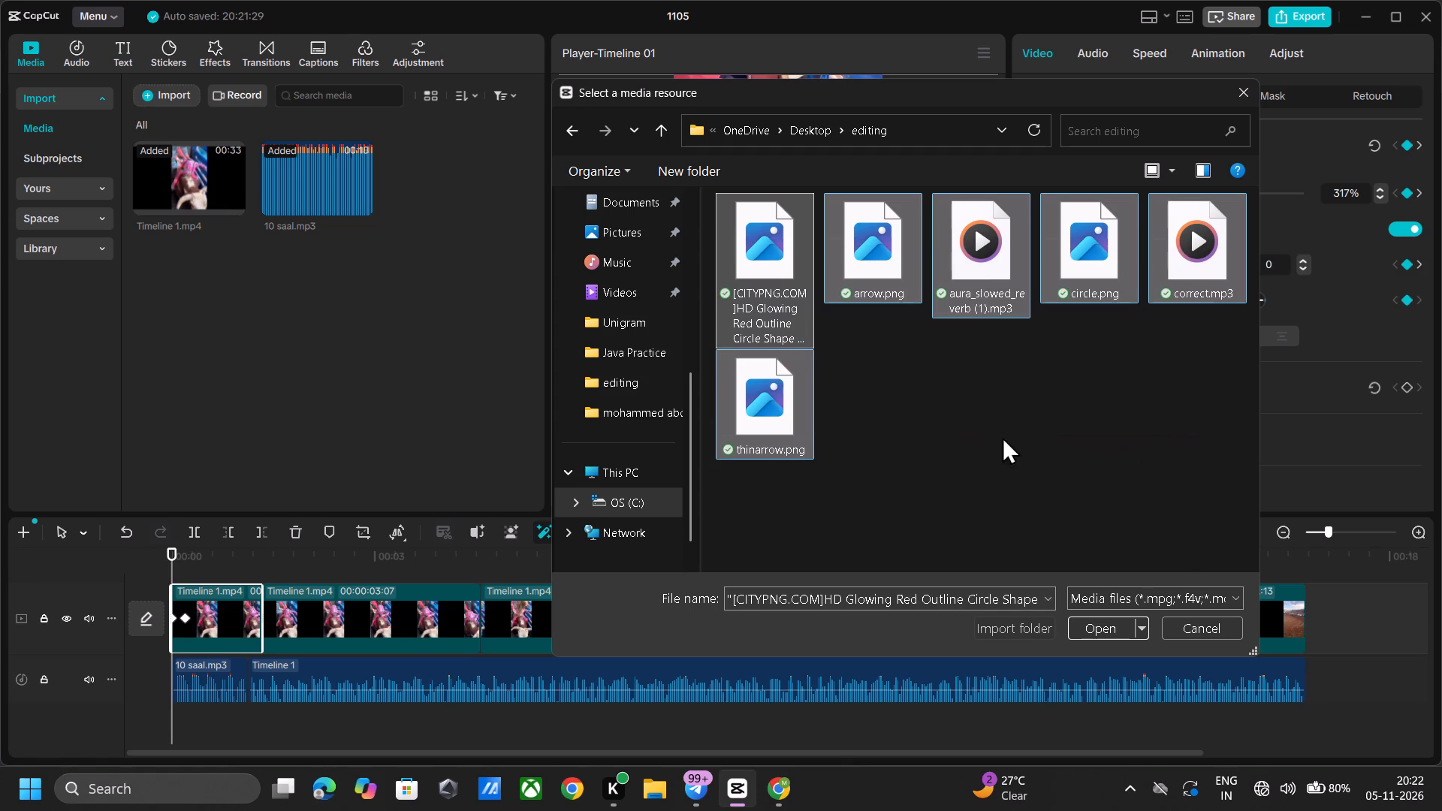
{"action": "left_click", "coordinate": [1106, 620]}
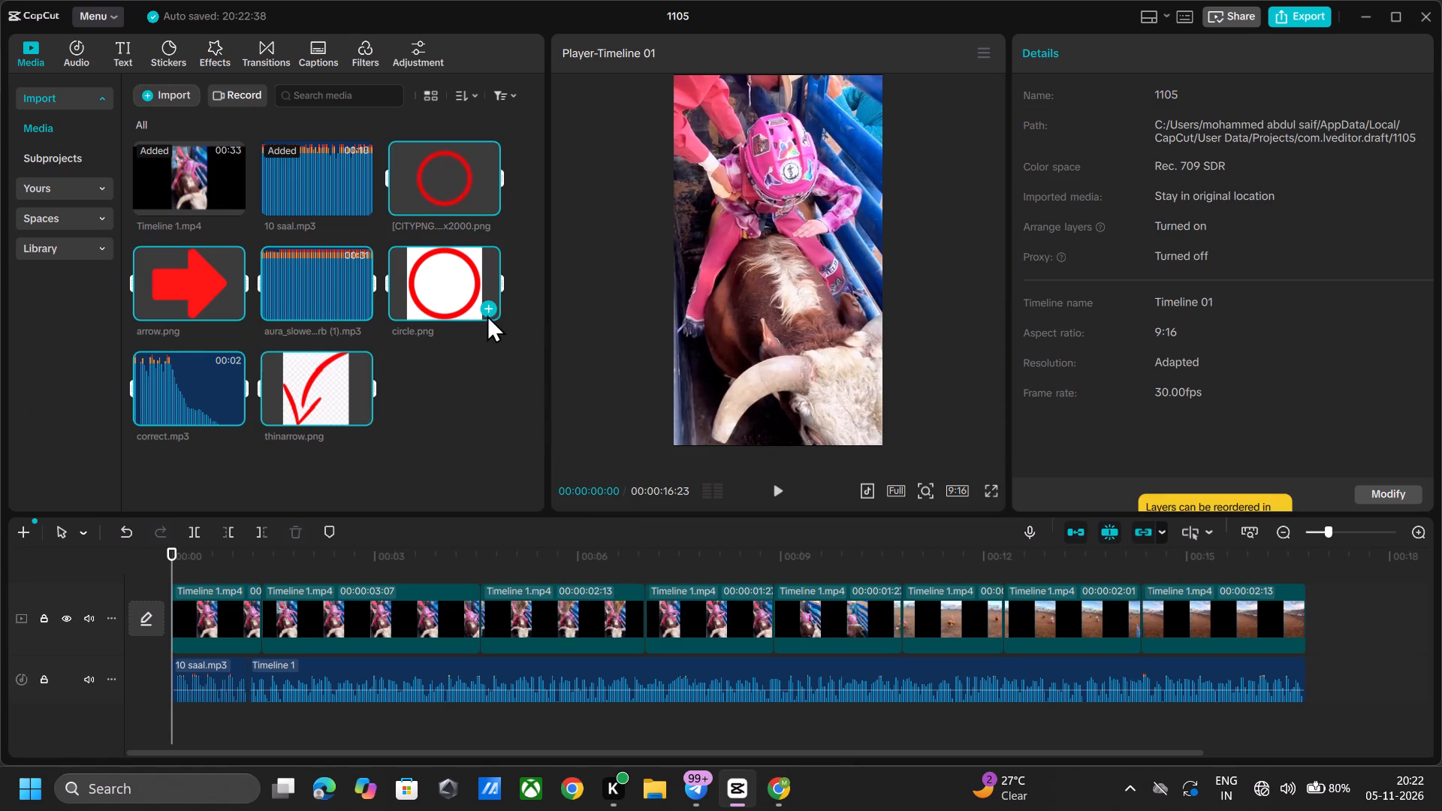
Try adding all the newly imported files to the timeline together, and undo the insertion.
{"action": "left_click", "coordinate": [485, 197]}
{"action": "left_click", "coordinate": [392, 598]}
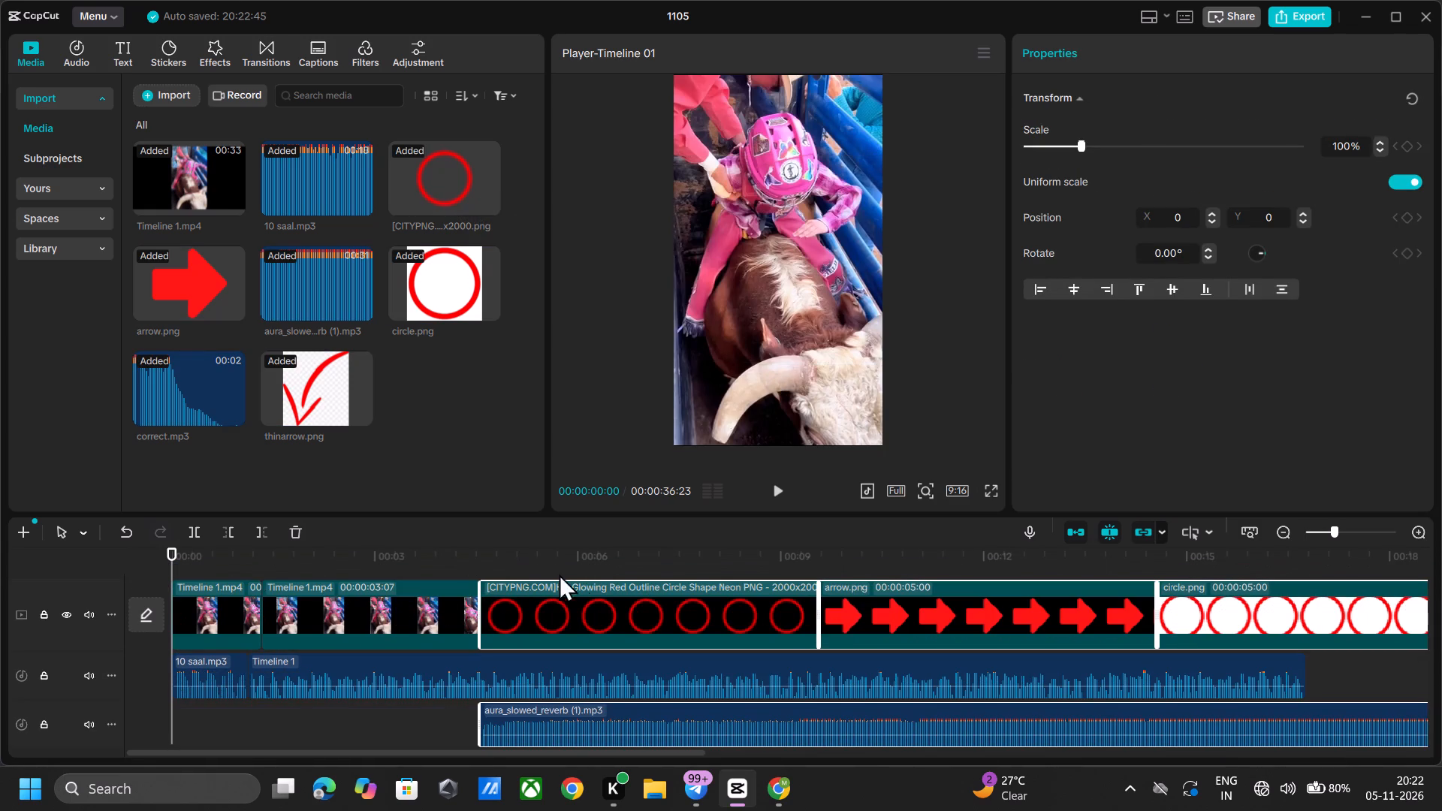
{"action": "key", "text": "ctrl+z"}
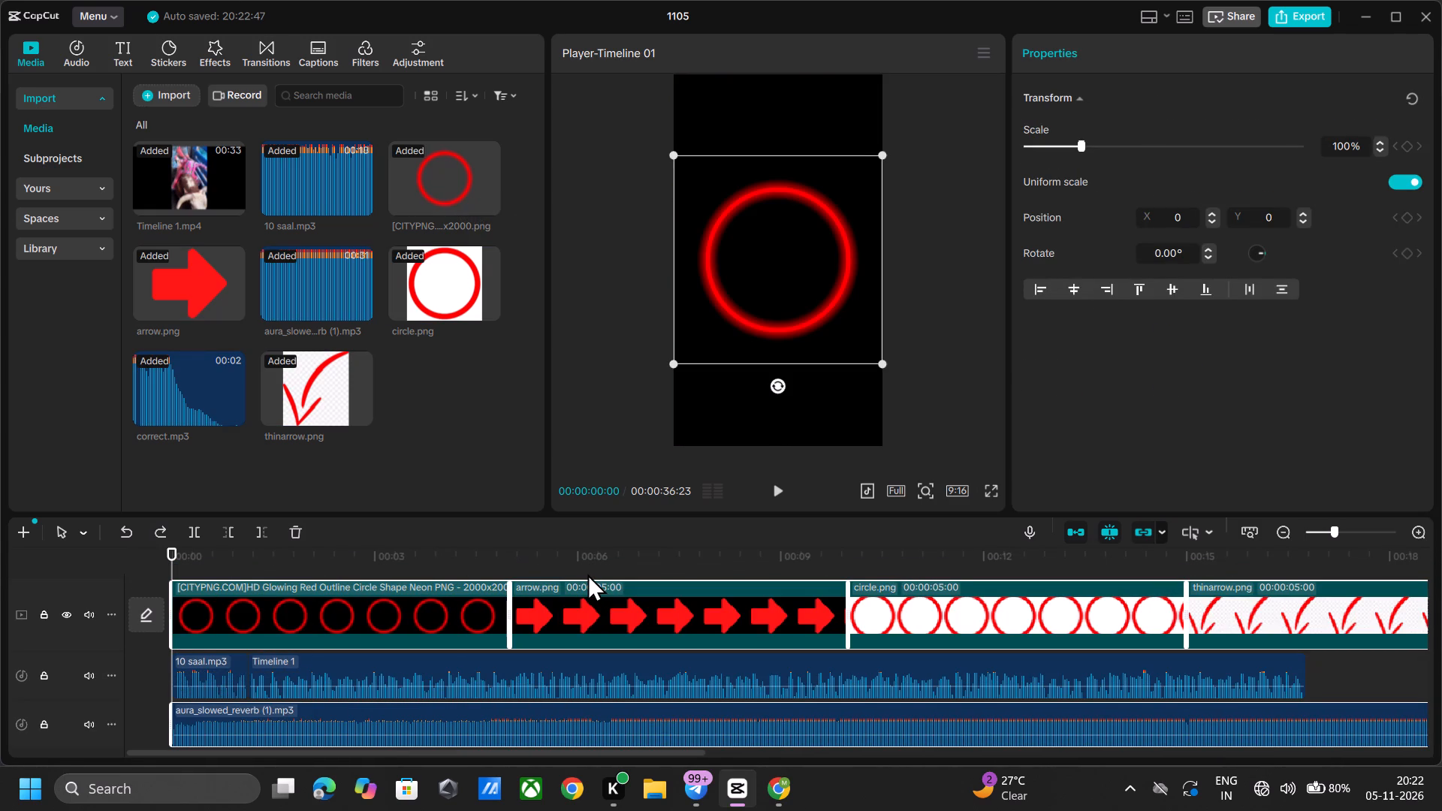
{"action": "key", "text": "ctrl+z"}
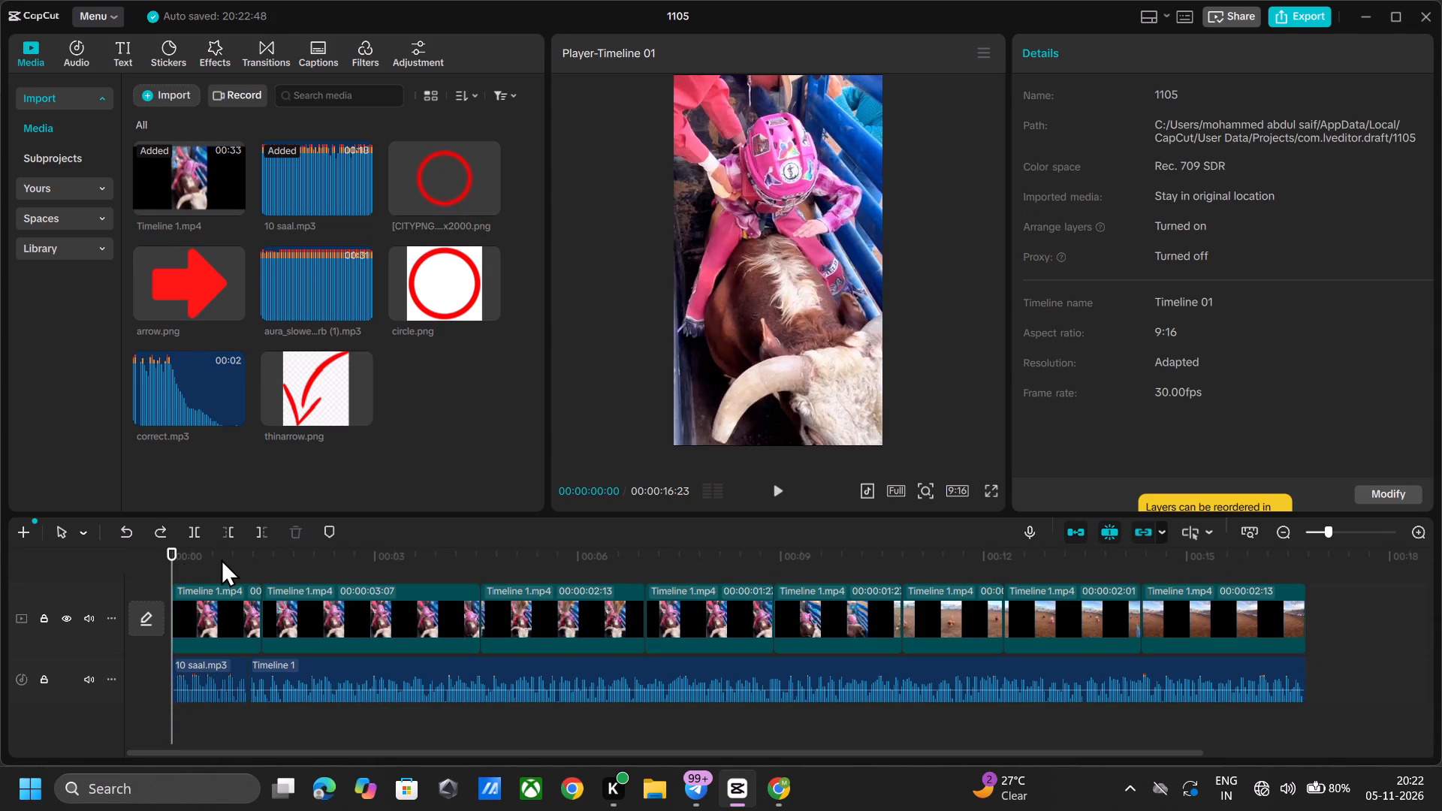
Add the glowing red outline circle PNG at 00:00:00:00 on its own track above the video.
{"action": "left_click", "coordinate": [219, 562]}
{"action": "left_click_drag", "start_coordinate": [217, 552], "coordinate": [0, 552]}
{"action": "left_click", "coordinate": [487, 200]}
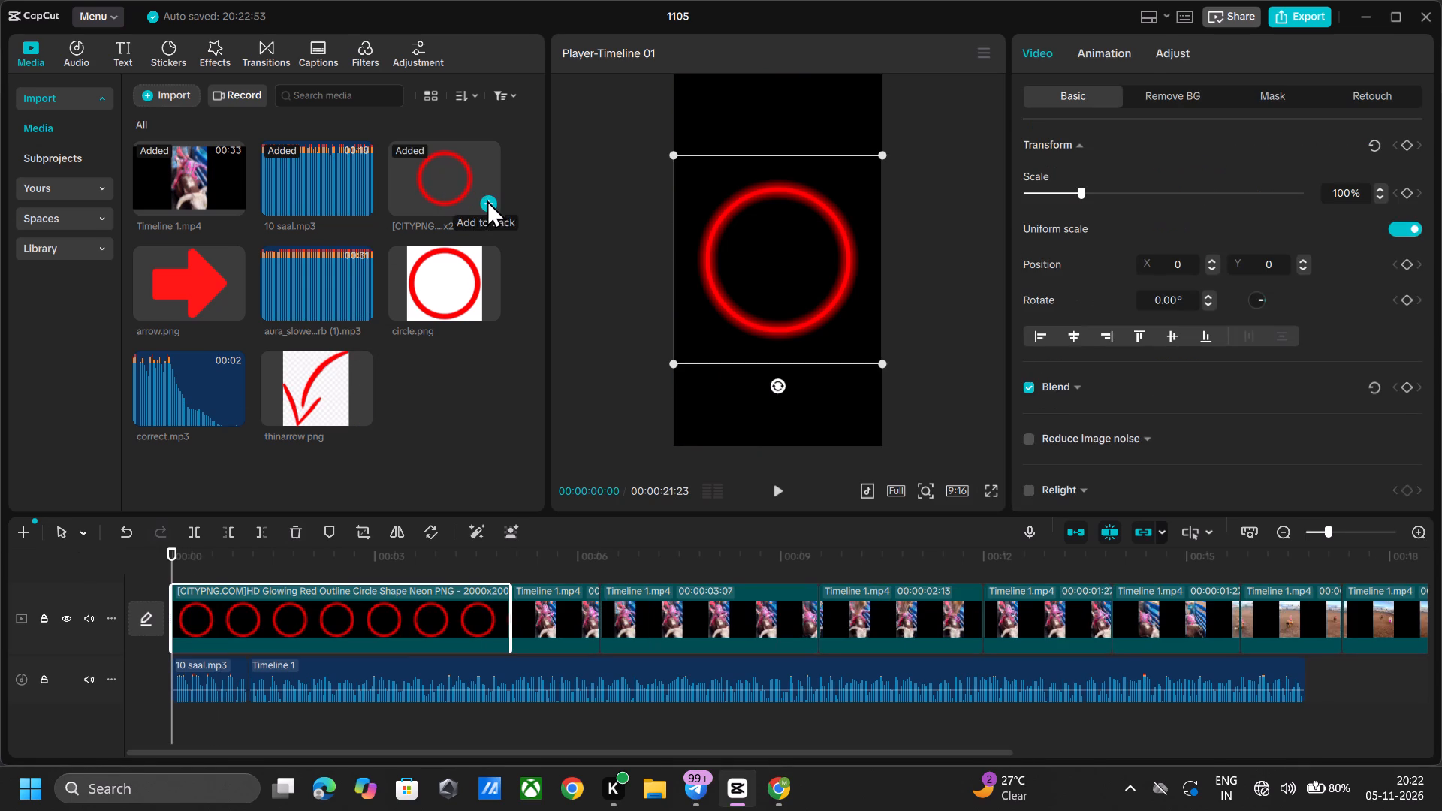
{"action": "left_click_drag", "start_coordinate": [391, 653], "coordinate": [391, 621]}
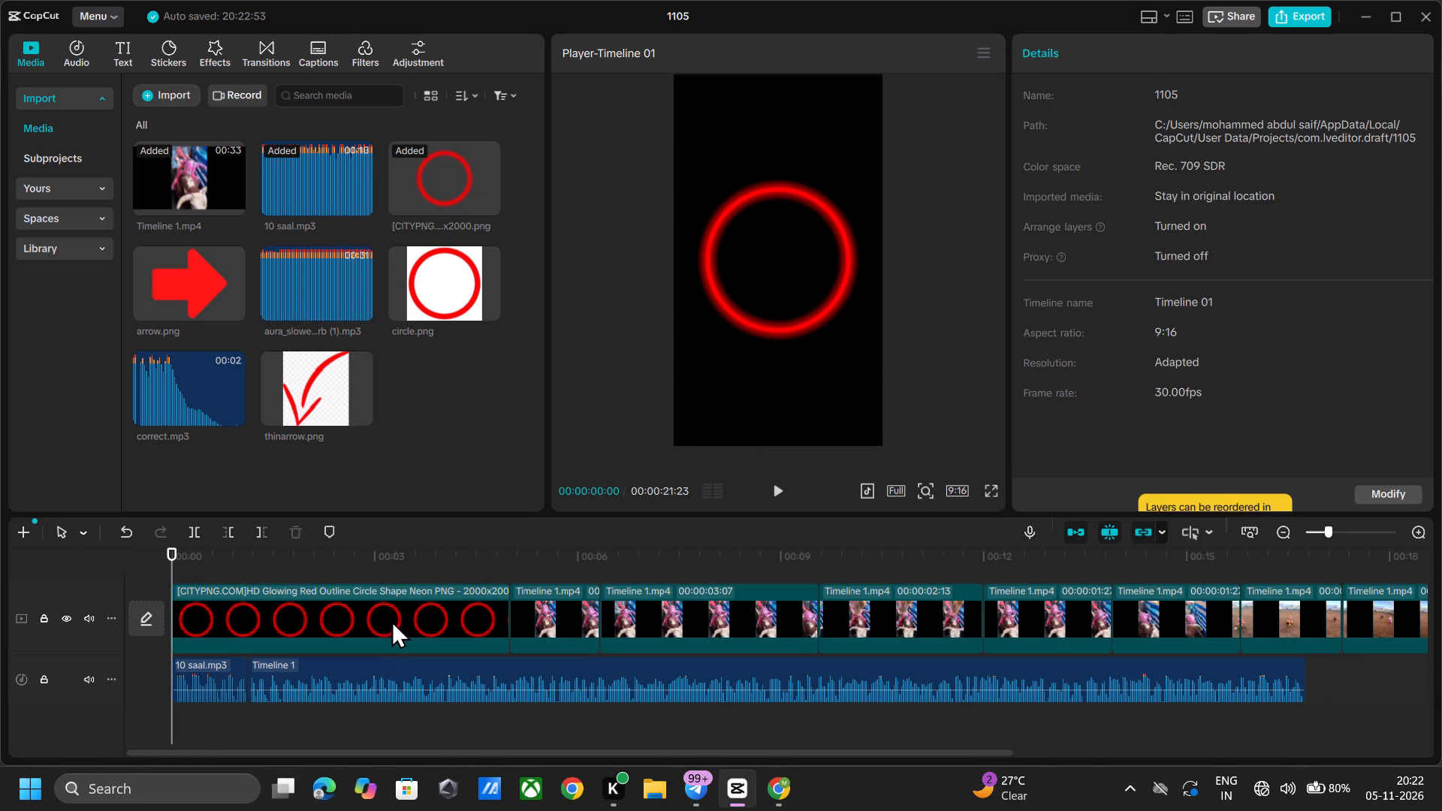
{"action": "left_click_drag", "start_coordinate": [391, 620], "coordinate": [392, 583]}
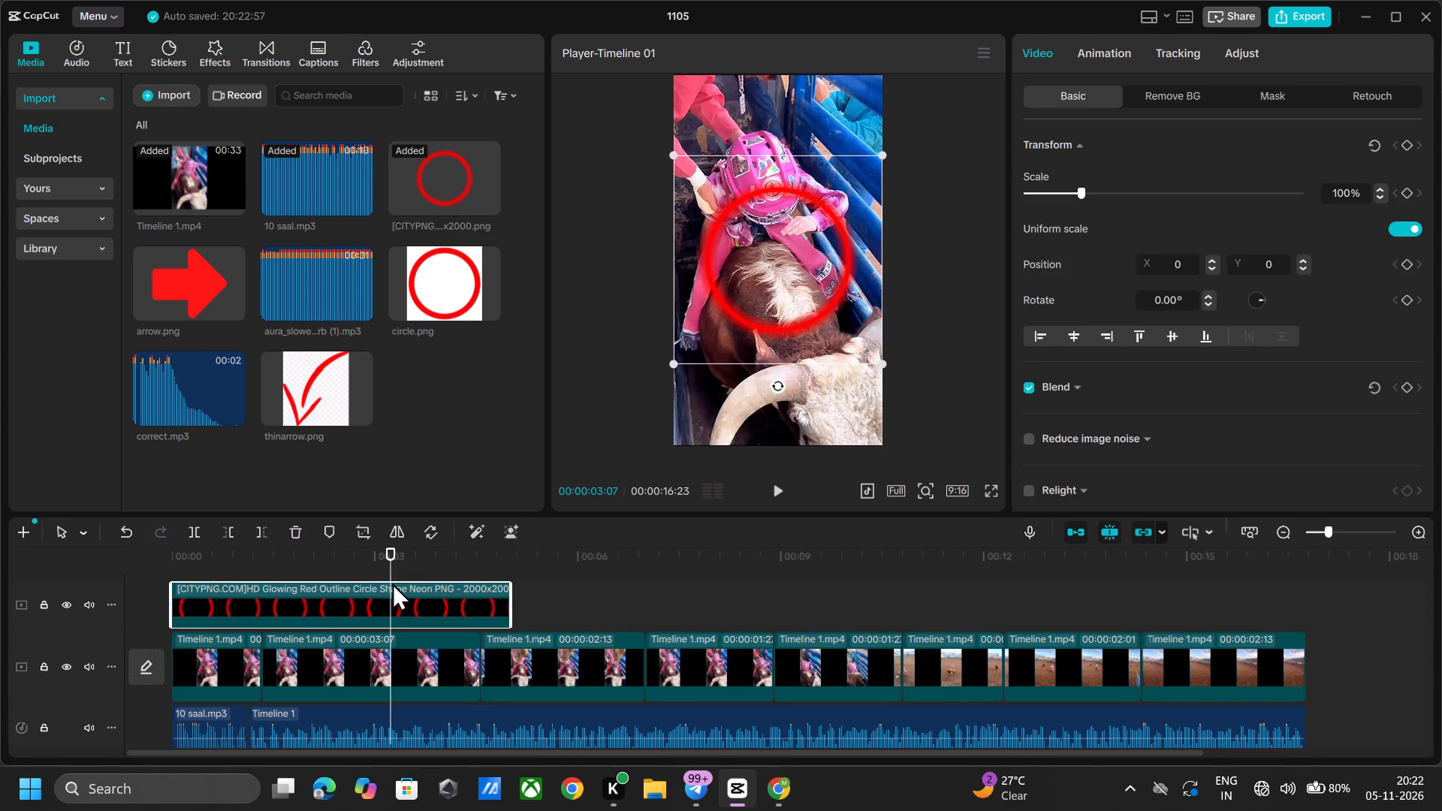
From 00:00:00:00, enlarge the red circle overlay to about 248% and position it at X 0, Y 456.
{"action": "left_click_drag", "start_coordinate": [239, 561], "coordinate": [0, 575]}
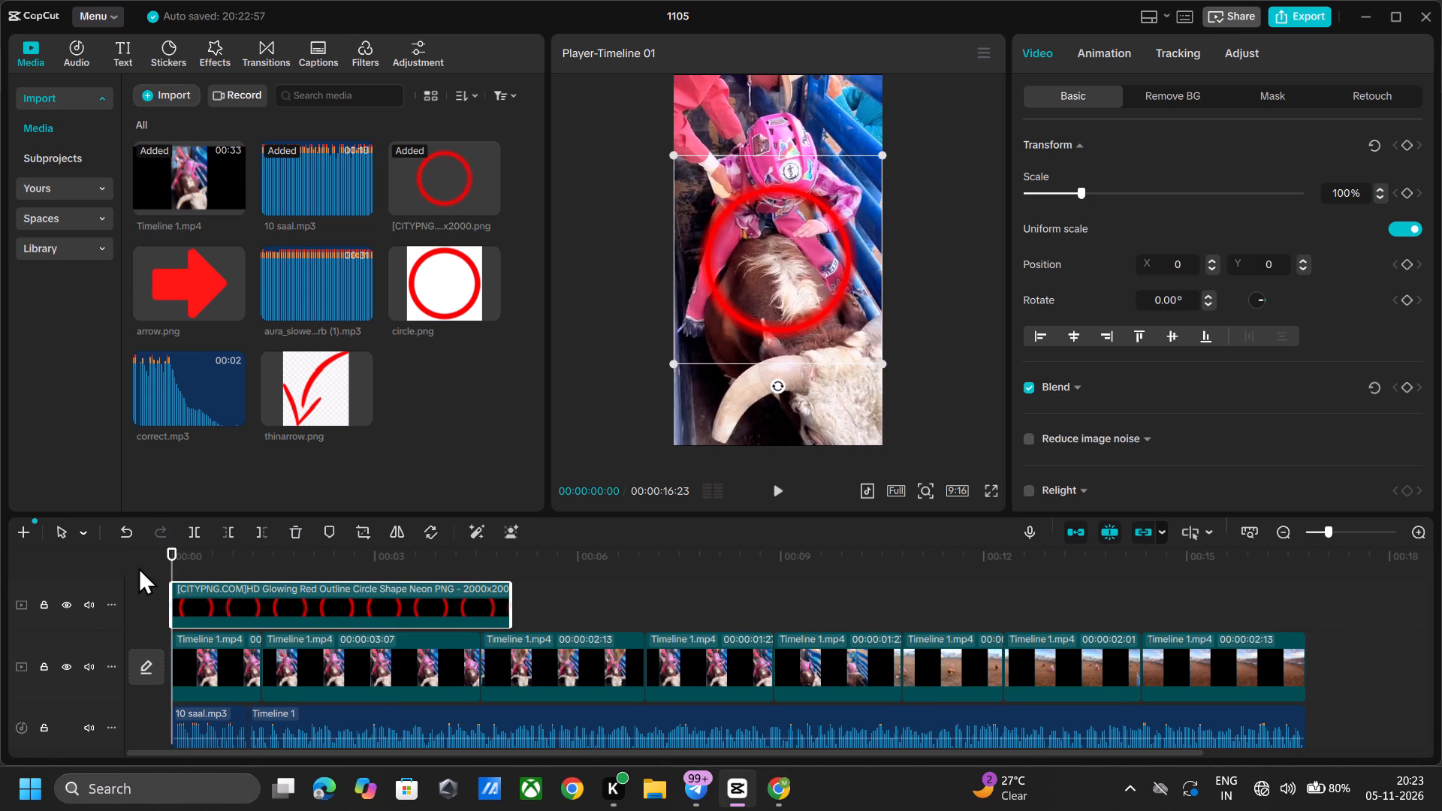
{"action": "key", "text": "space"}
{"action": "key", "text": "space"}
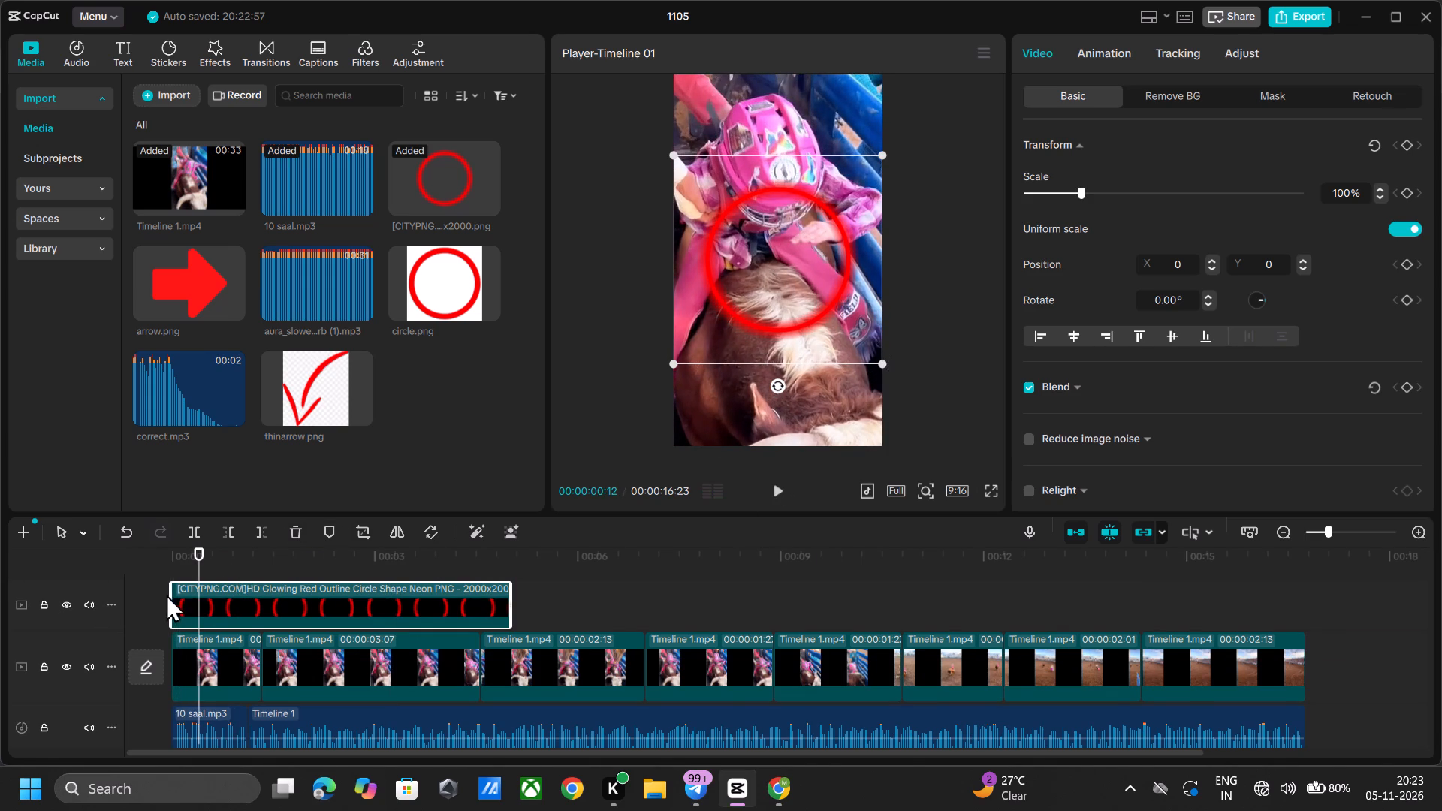
{"action": "left_click_drag", "start_coordinate": [199, 551], "coordinate": [48, 551]}
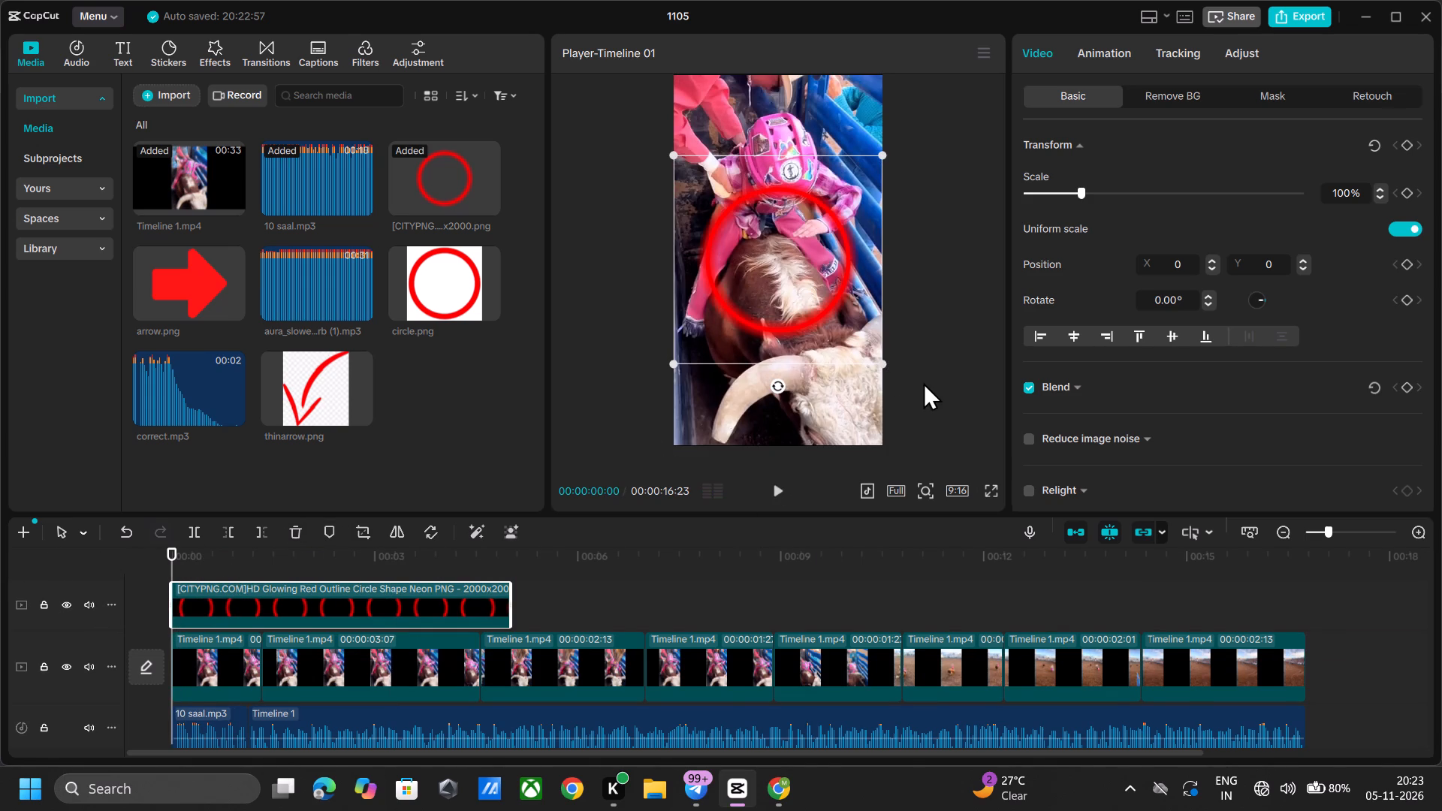
{"action": "left_click_drag", "start_coordinate": [875, 362], "coordinate": [958, 459]}
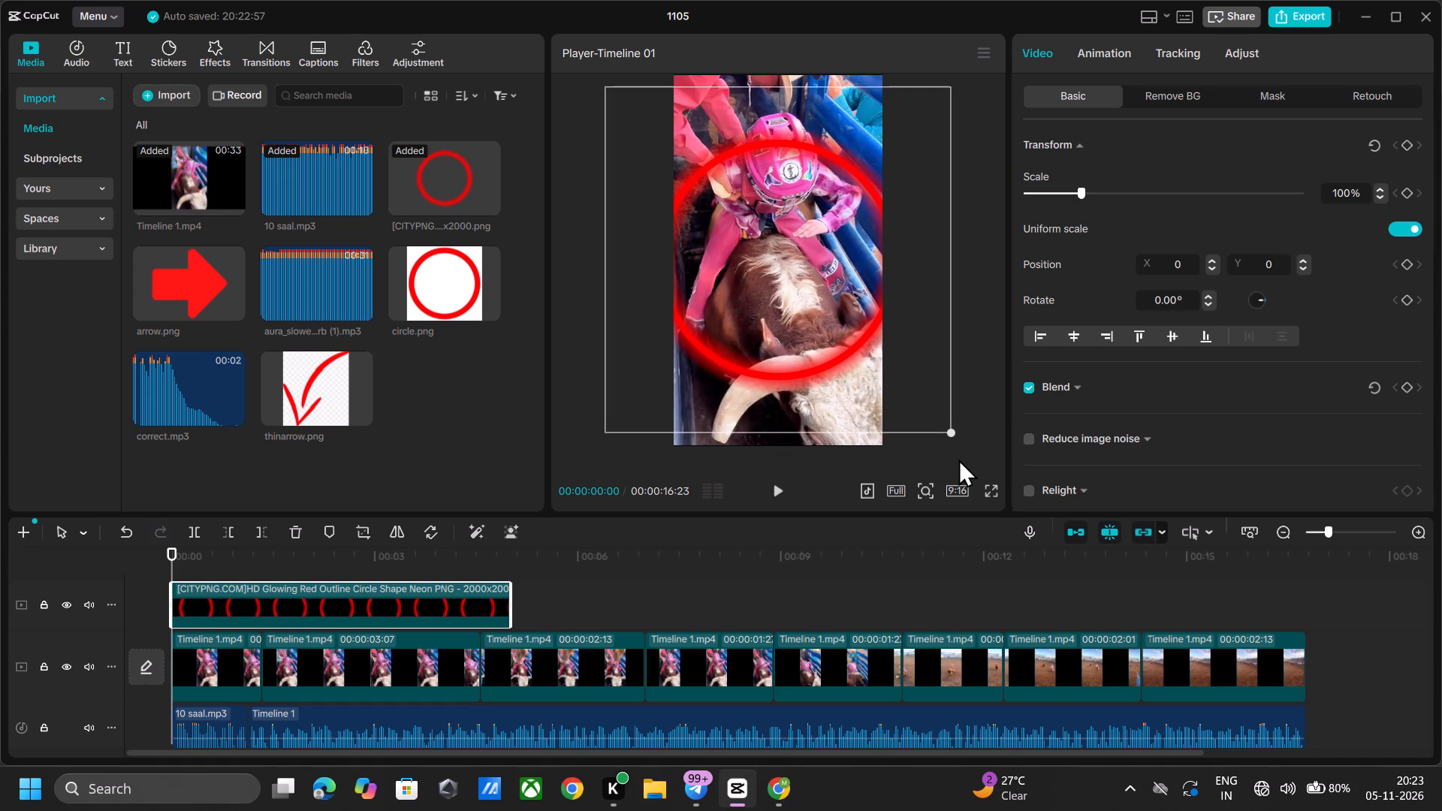
{"action": "left_click_drag", "start_coordinate": [958, 459], "coordinate": [958, 457]}
{"action": "left_click_drag", "start_coordinate": [821, 365], "coordinate": [810, 309]}
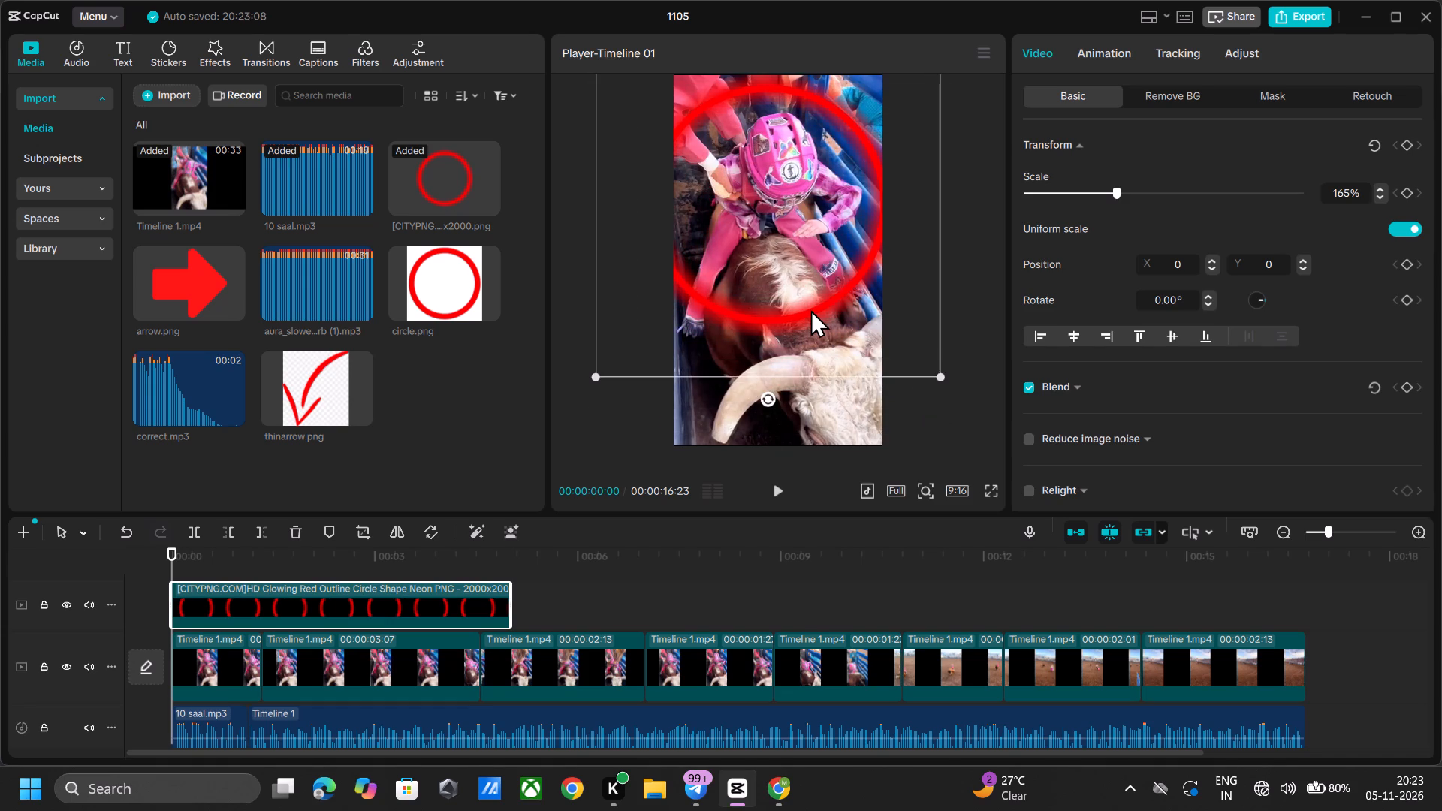
{"action": "left_click_drag", "start_coordinate": [810, 309], "coordinate": [816, 298]}
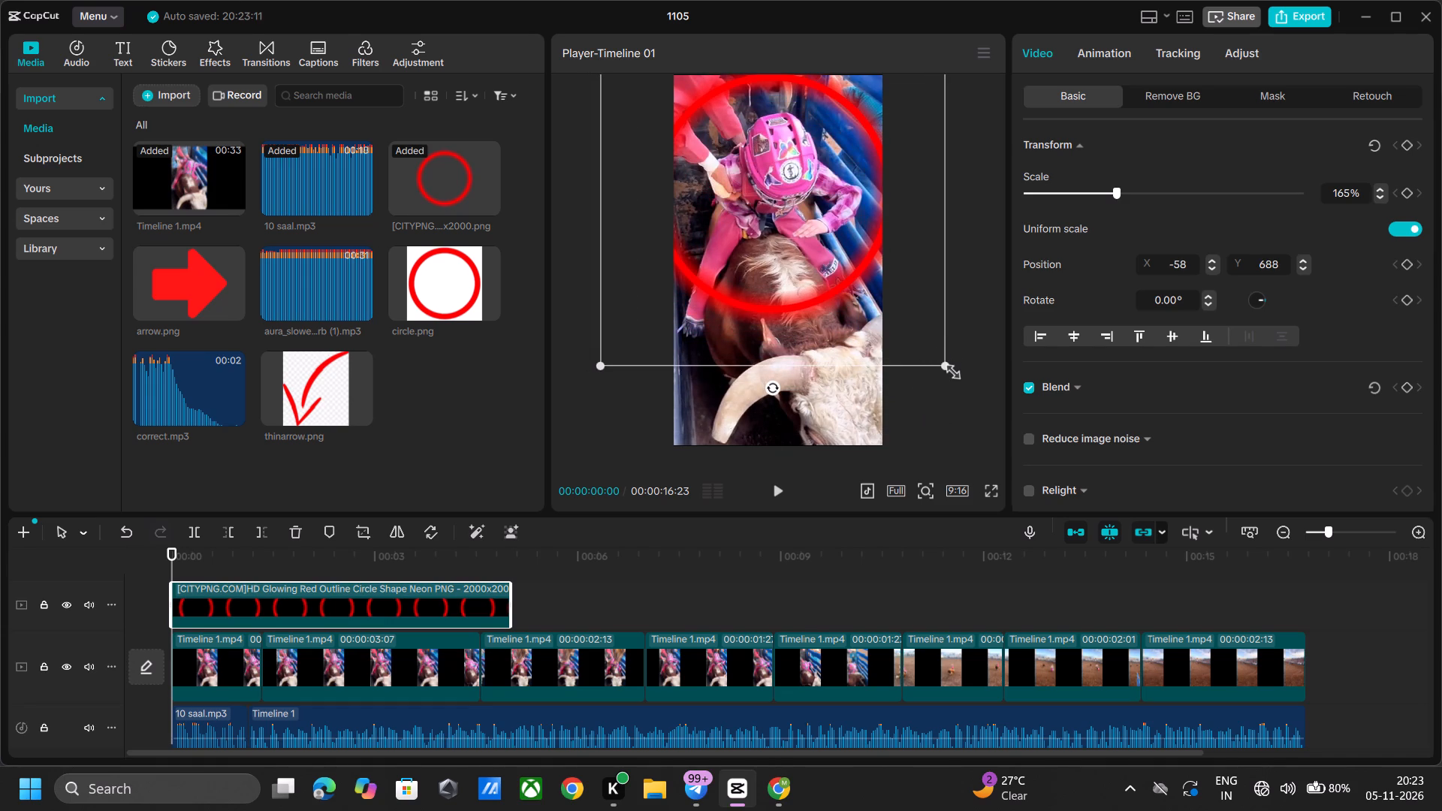
{"action": "left_click_drag", "start_coordinate": [940, 361], "coordinate": [960, 400]}
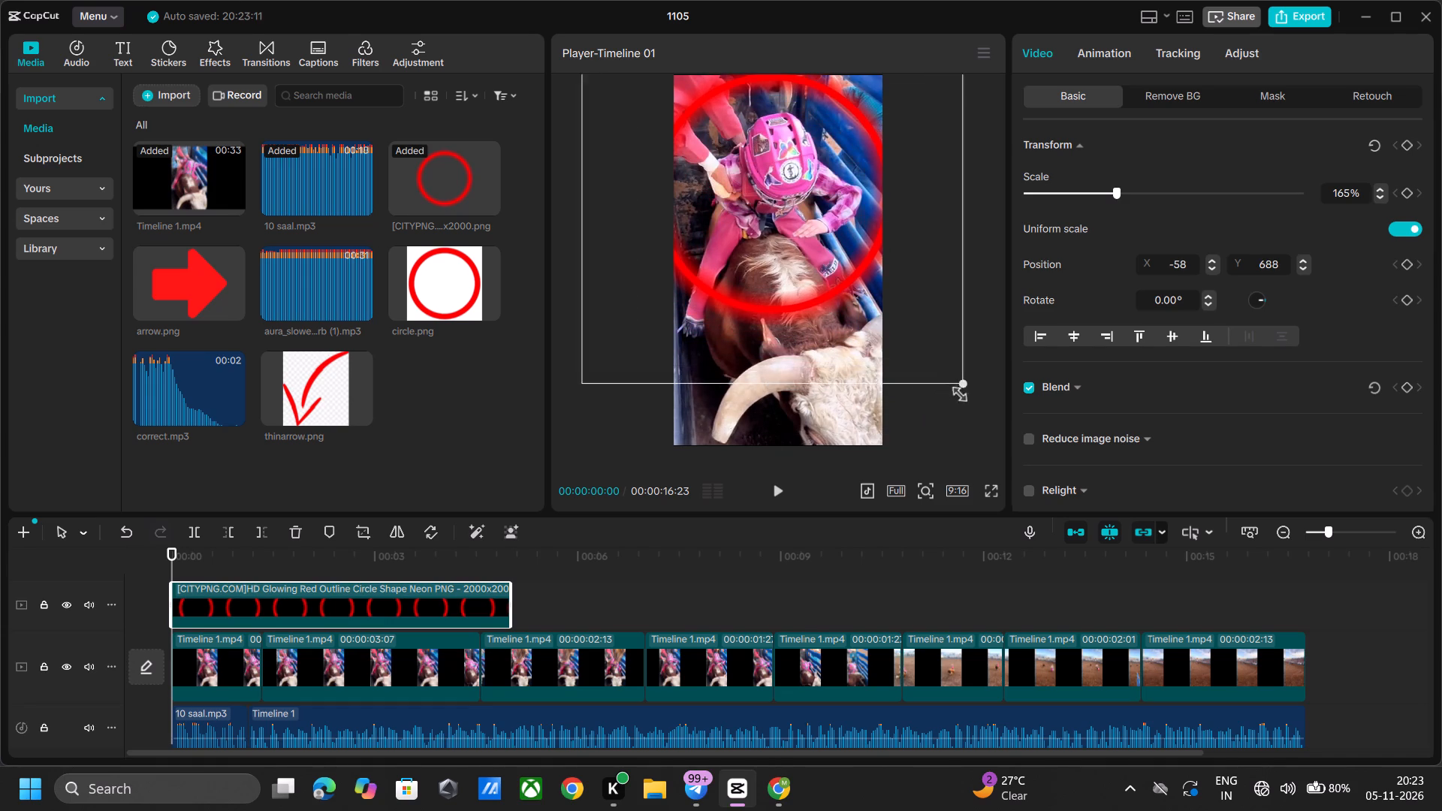
{"action": "left_click_drag", "start_coordinate": [960, 400], "coordinate": [1051, 478]}
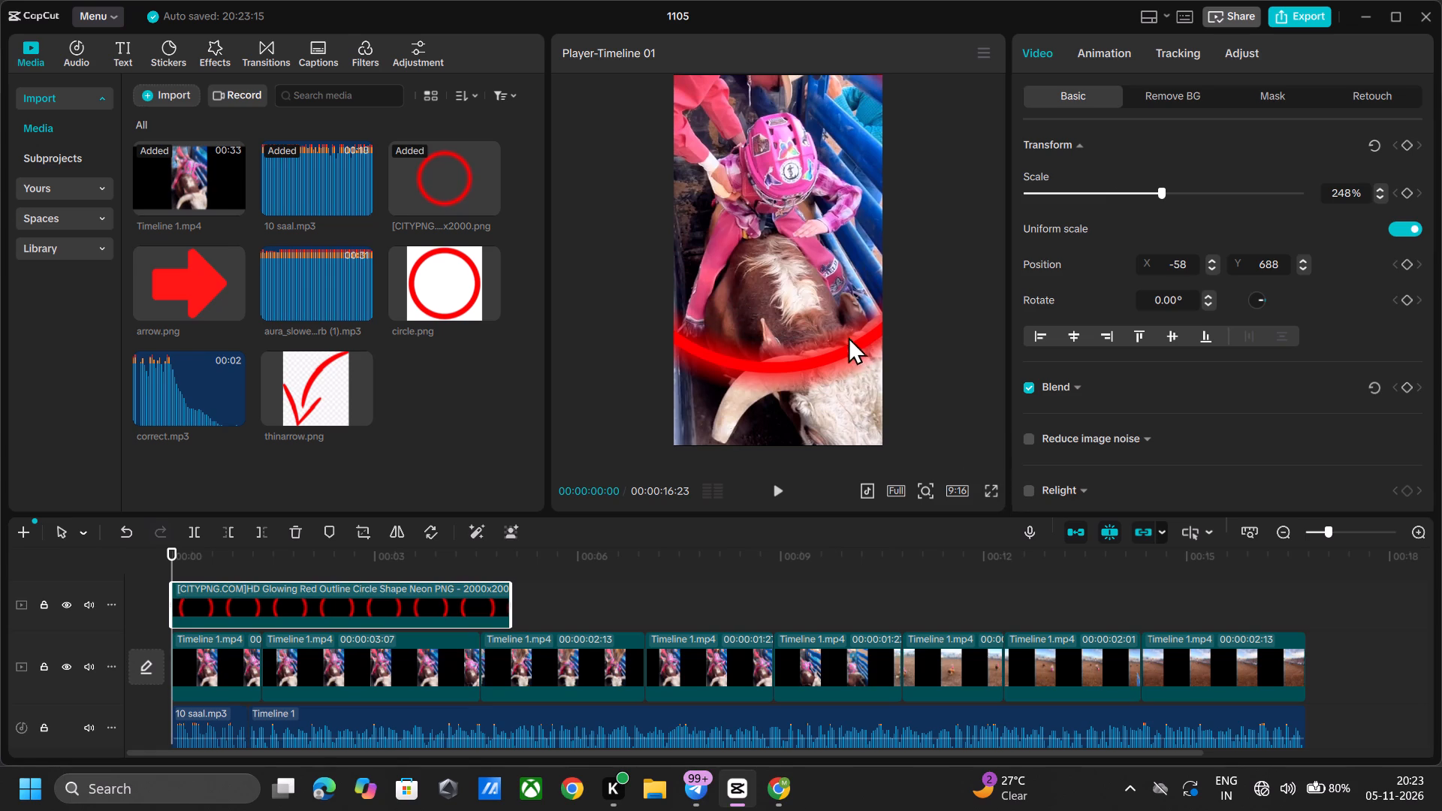
{"action": "left_click_drag", "start_coordinate": [844, 318], "coordinate": [849, 340]}
{"action": "left_click", "coordinate": [842, 382]}
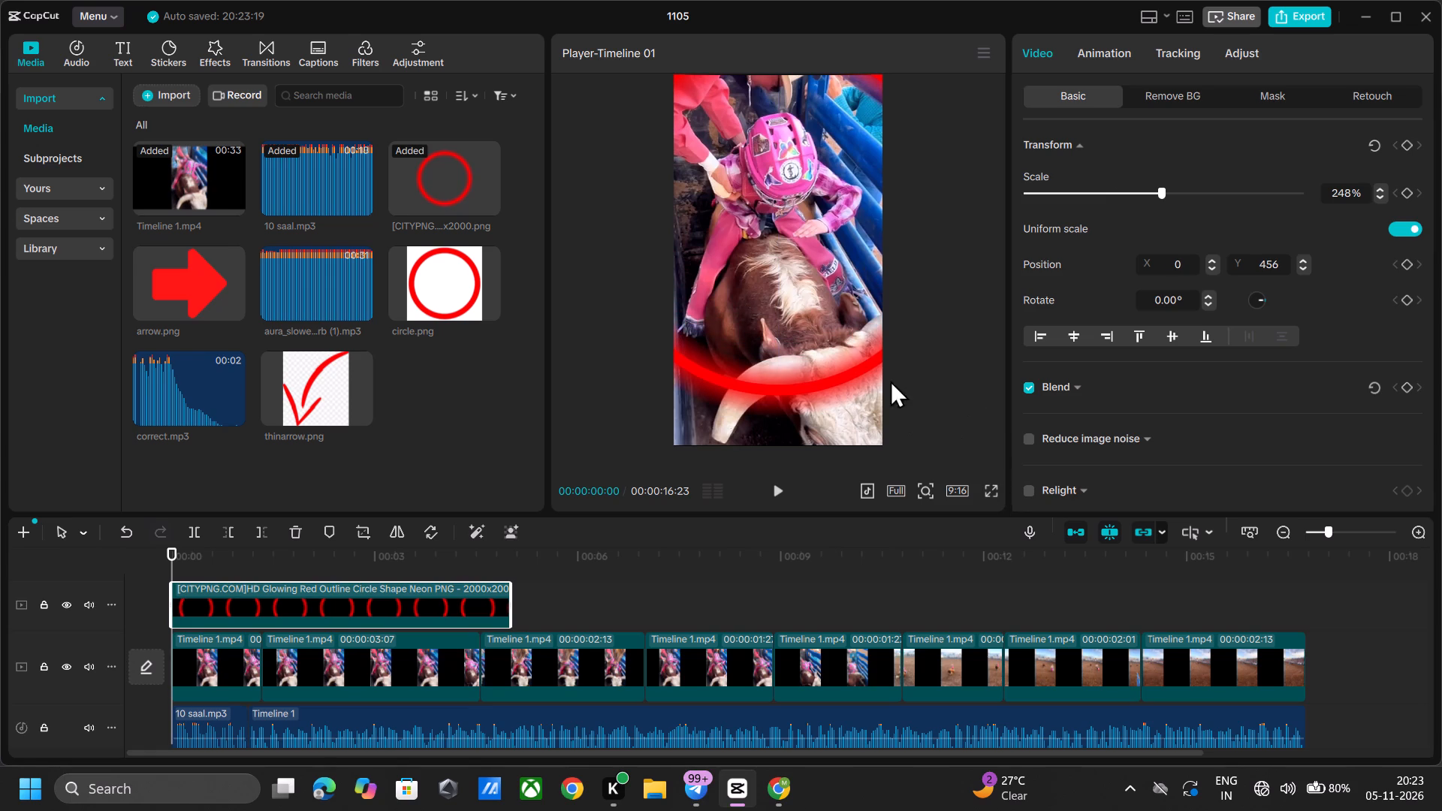
{"action": "left_click", "coordinate": [828, 372]}
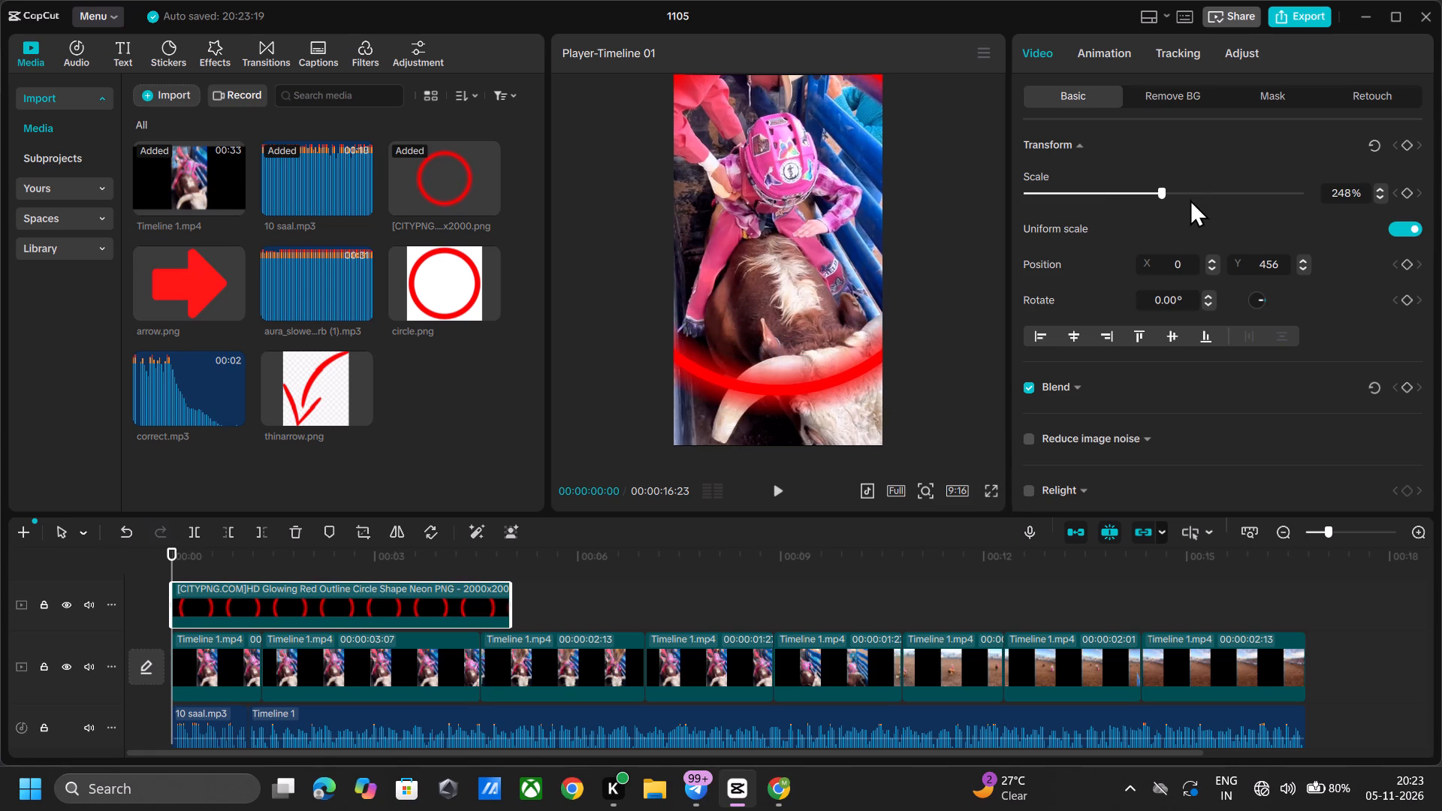
Scale the red circle to 456% and add a transform keyframe at 00:00:00:00.
{"action": "left_click", "coordinate": [1195, 192]}
{"action": "left_click", "coordinate": [1238, 191]}
{"action": "left_click", "coordinate": [1276, 193]}
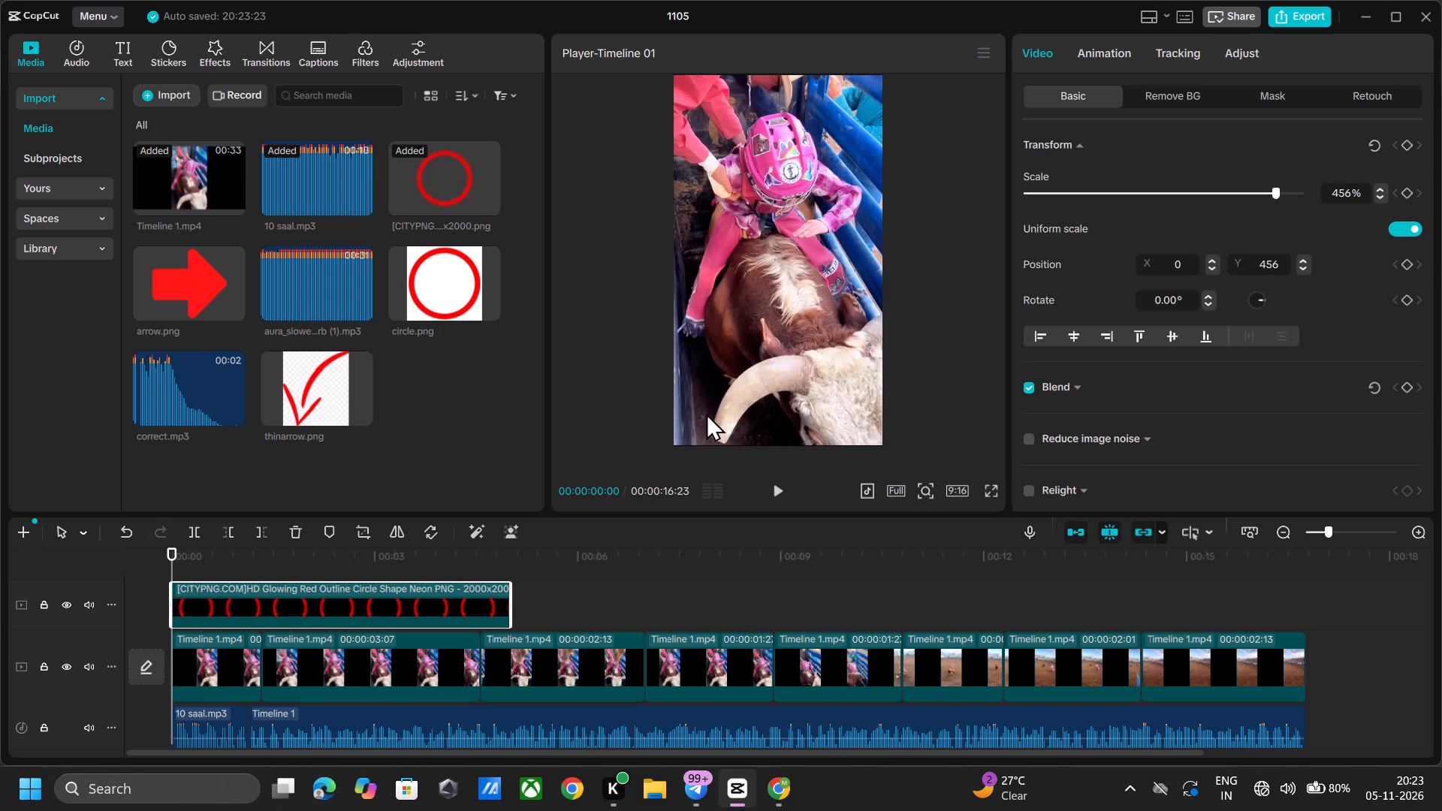
{"action": "left_click", "coordinate": [1405, 140]}
At 00:00:00:06, keyframe the red circle's transform at 145% scale and position X 0, Y 984, framing the rider's helmet.
{"action": "key", "text": "Right"}
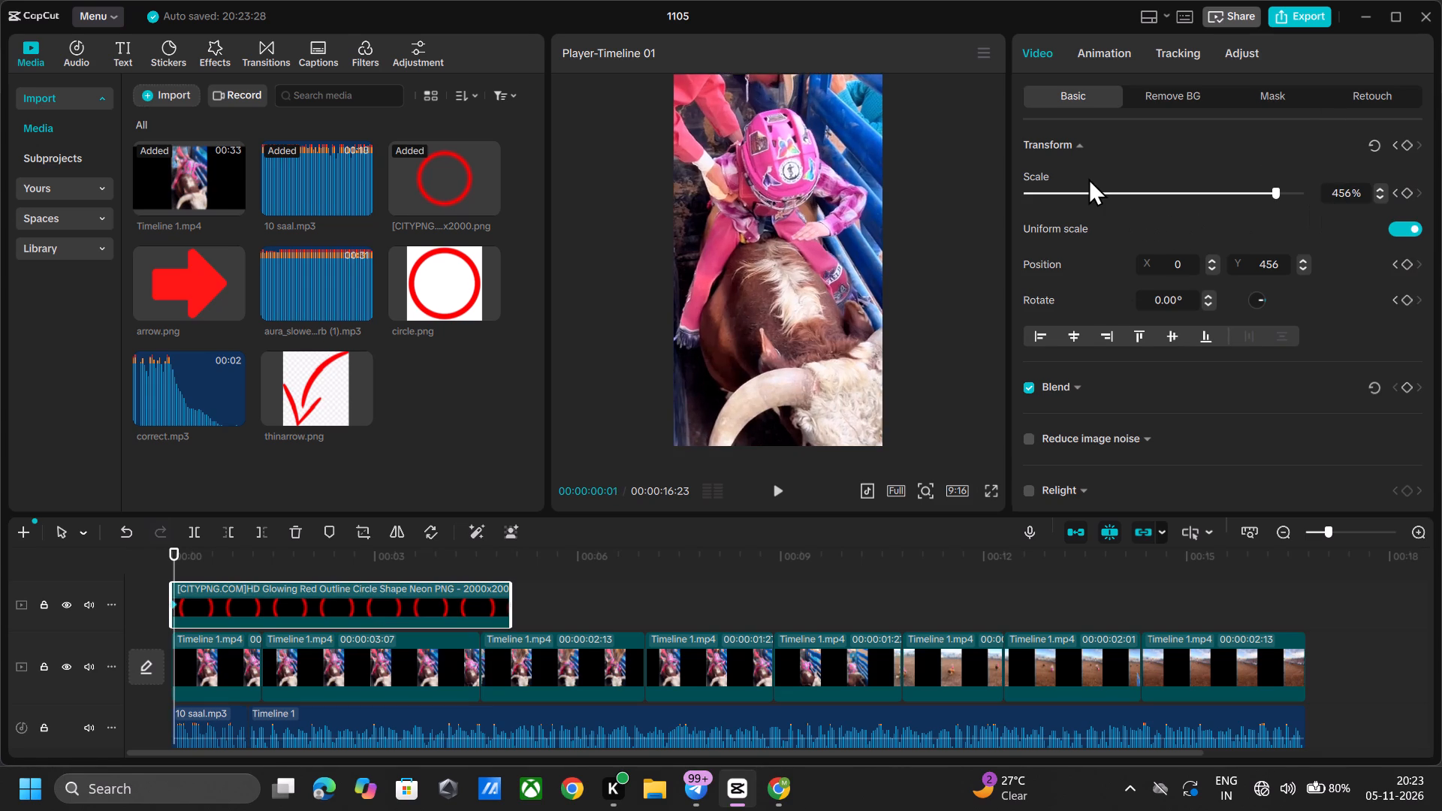
{"action": "key", "text": "Right"}
{"action": "key", "text": "Right"}
{"action": "key", "text": "Right"}
{"action": "key", "text": "Right"}
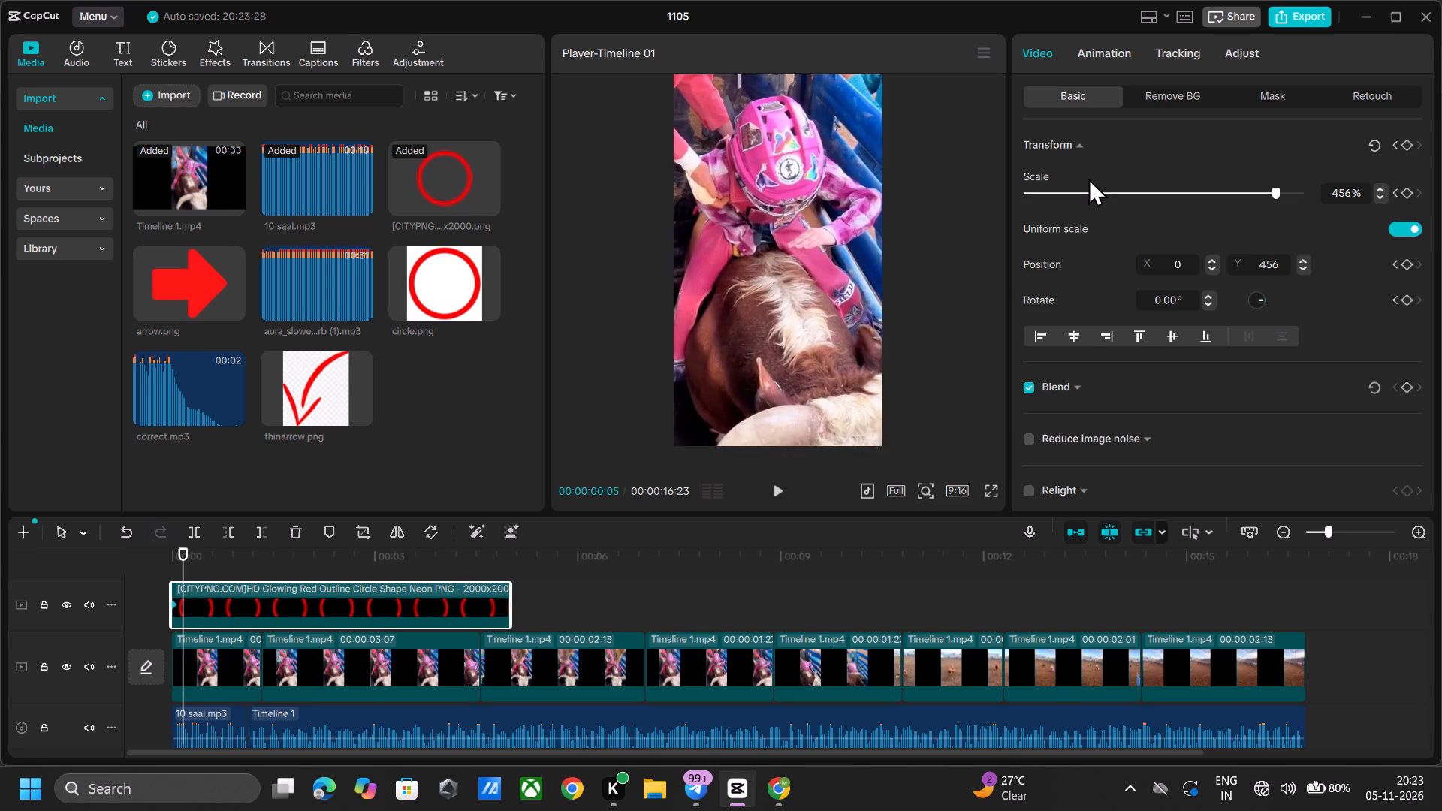
{"action": "key", "text": "Right"}
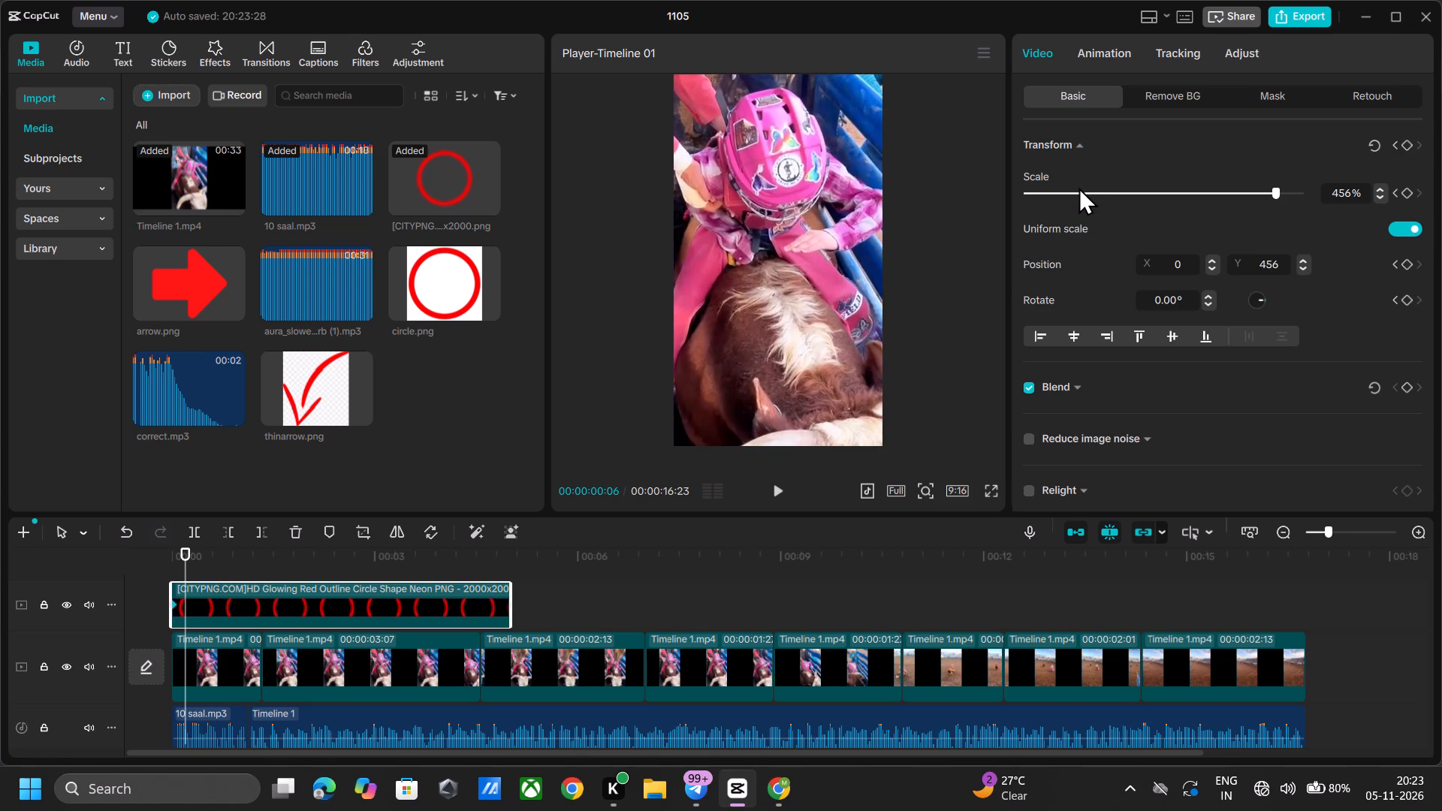
{"action": "left_click", "coordinate": [1201, 187]}
{"action": "left_click", "coordinate": [1410, 143]}
{"action": "left_click", "coordinate": [1163, 193]}
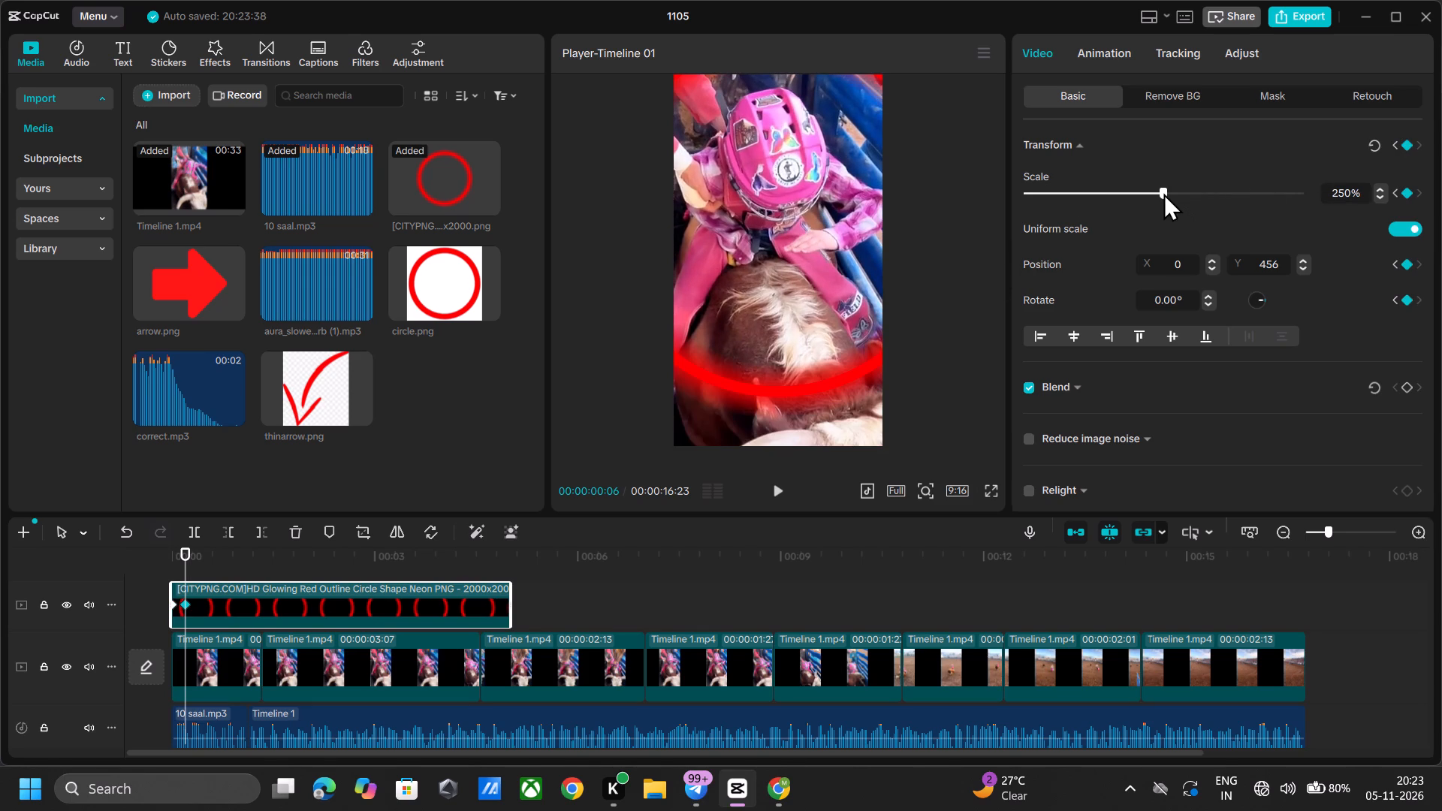
{"action": "left_click", "coordinate": [1110, 184]}
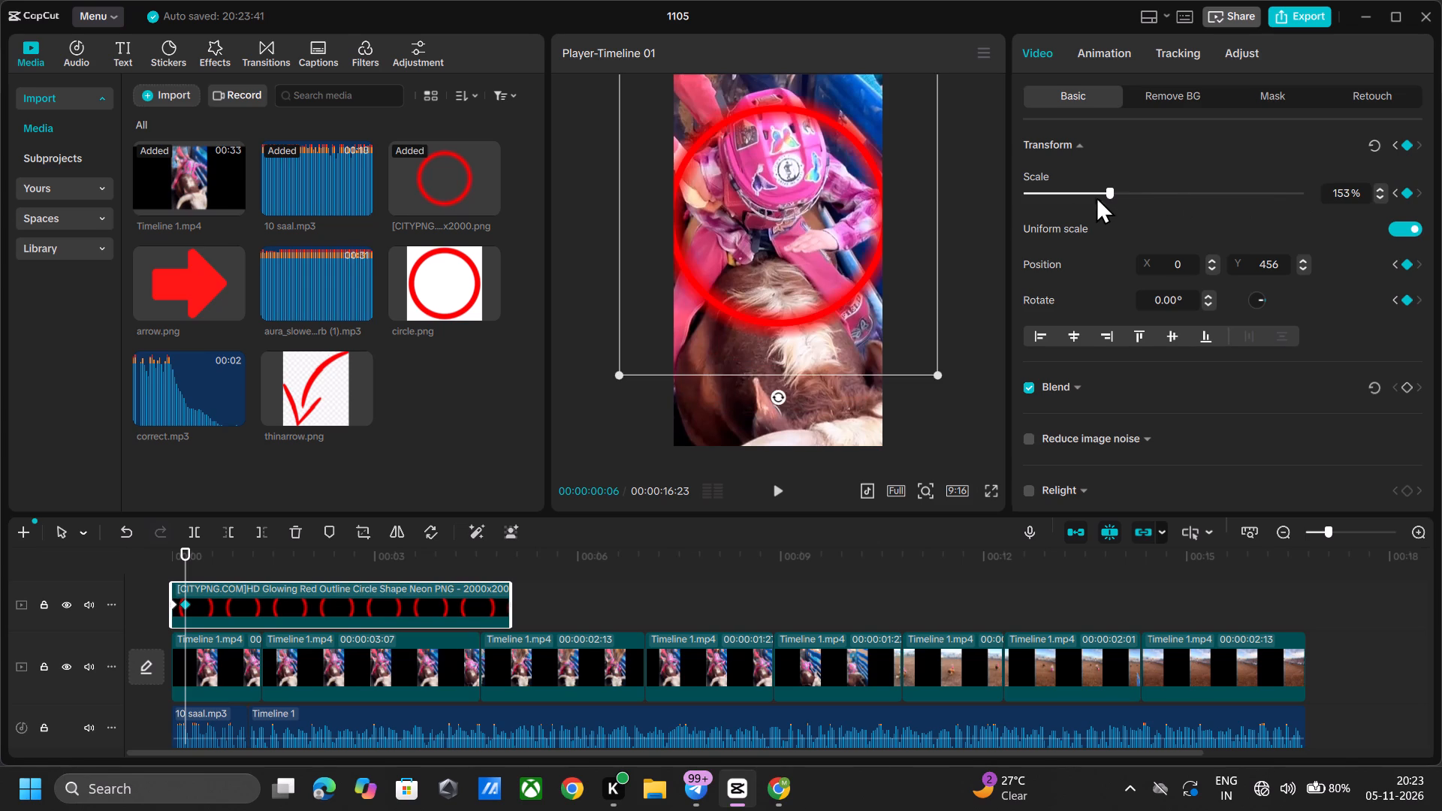
{"action": "left_click_drag", "start_coordinate": [840, 256], "coordinate": [833, 209]}
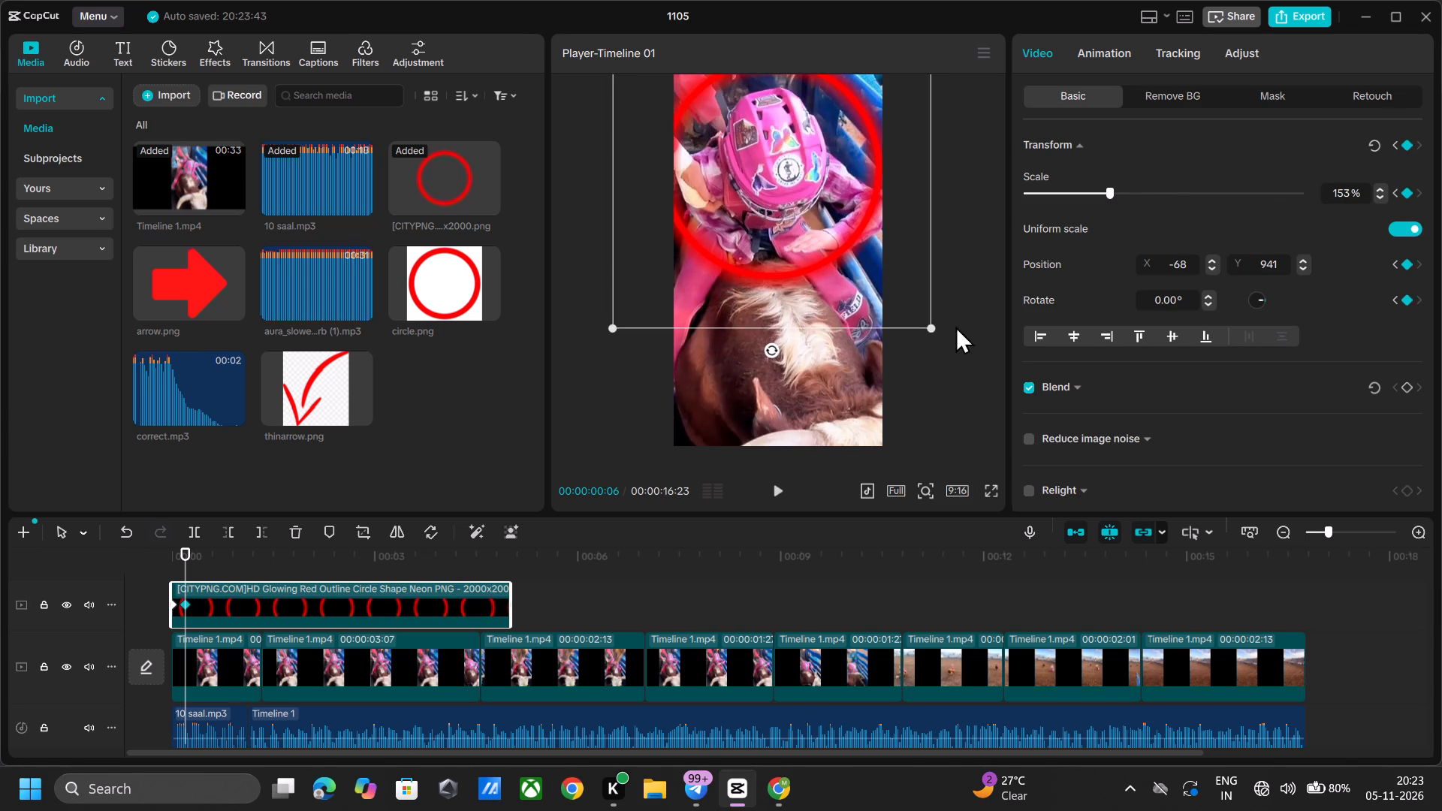
{"action": "left_click_drag", "start_coordinate": [925, 326], "coordinate": [918, 314]}
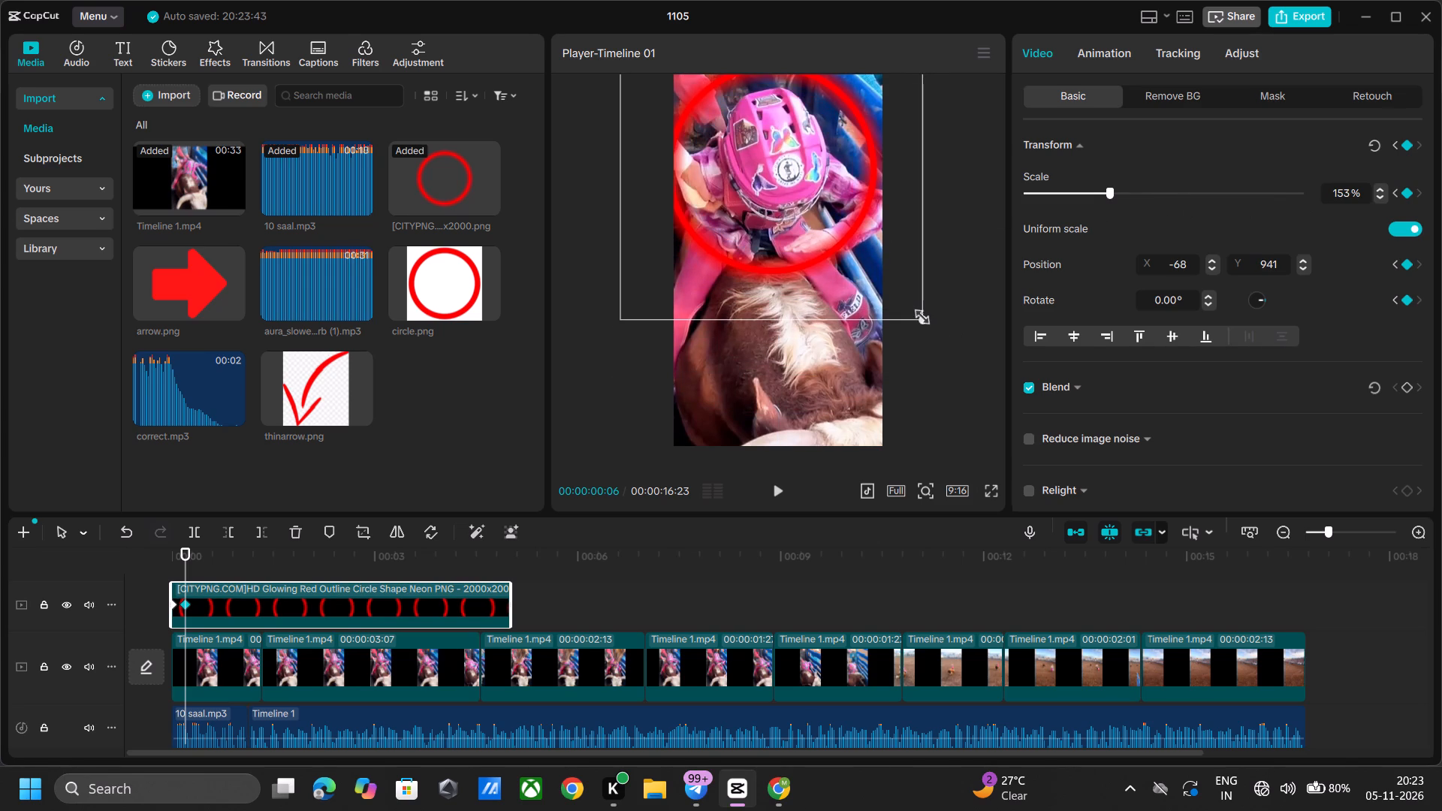
{"action": "left_click_drag", "start_coordinate": [918, 314], "coordinate": [917, 313]}
{"action": "left_click_drag", "start_coordinate": [835, 264], "coordinate": [846, 261]}
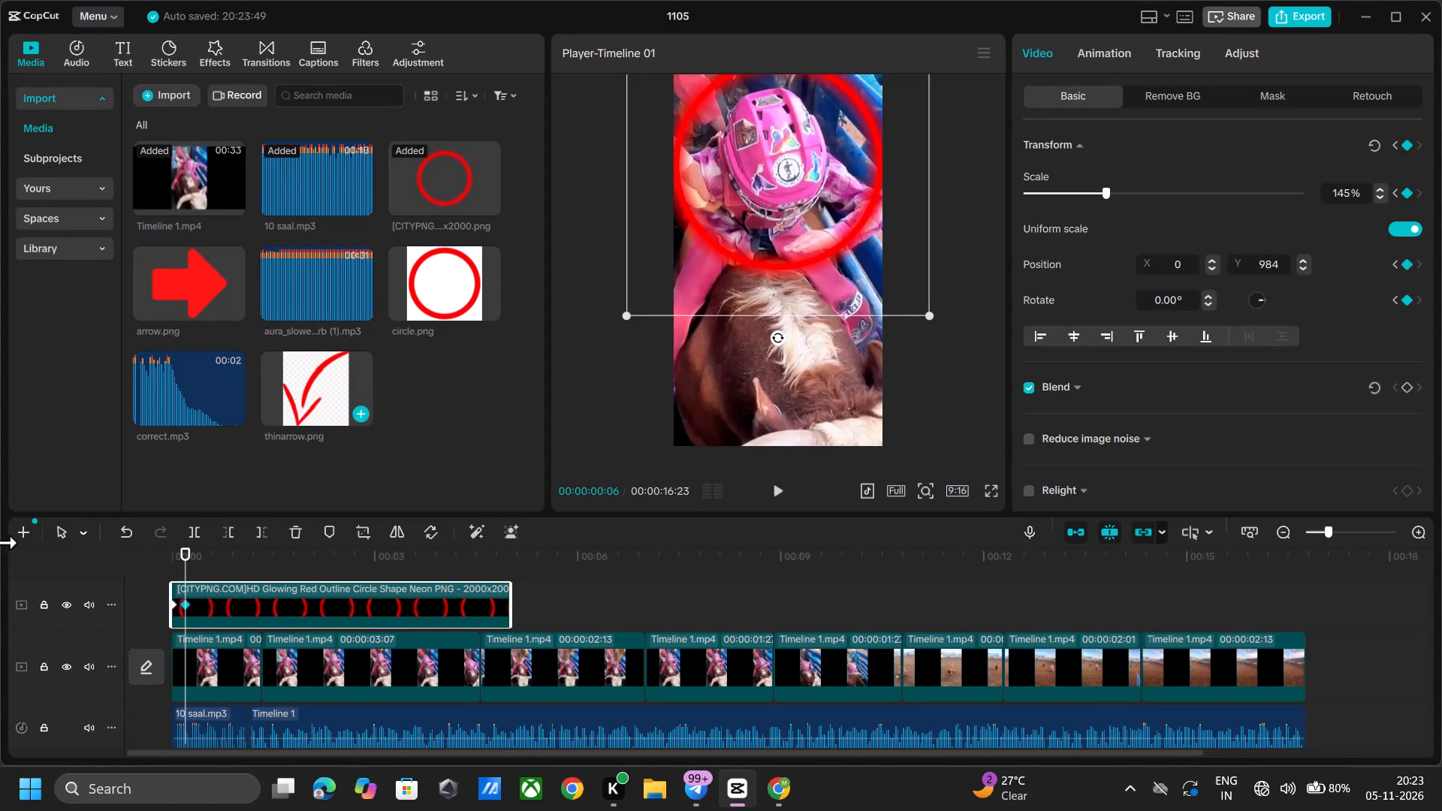
Play back the red circle's opening animation from 00:00:00:00 several times to check its timing and framing over the helmet.
{"action": "left_click_drag", "start_coordinate": [186, 553], "coordinate": [0, 563]}
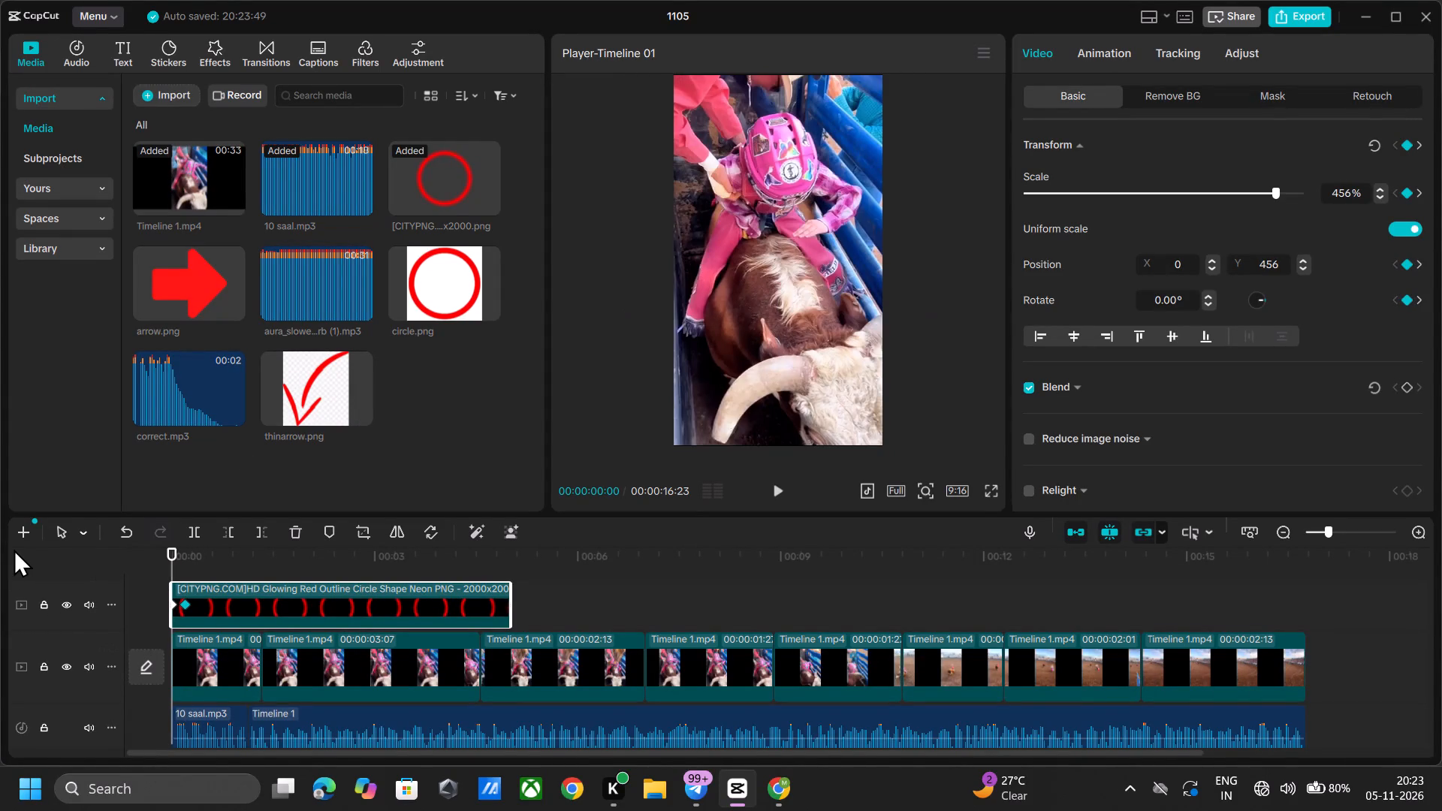
{"action": "key", "text": "space"}
{"action": "key", "text": "space"}
{"action": "key", "text": "space"}
{"action": "key", "text": "space"}
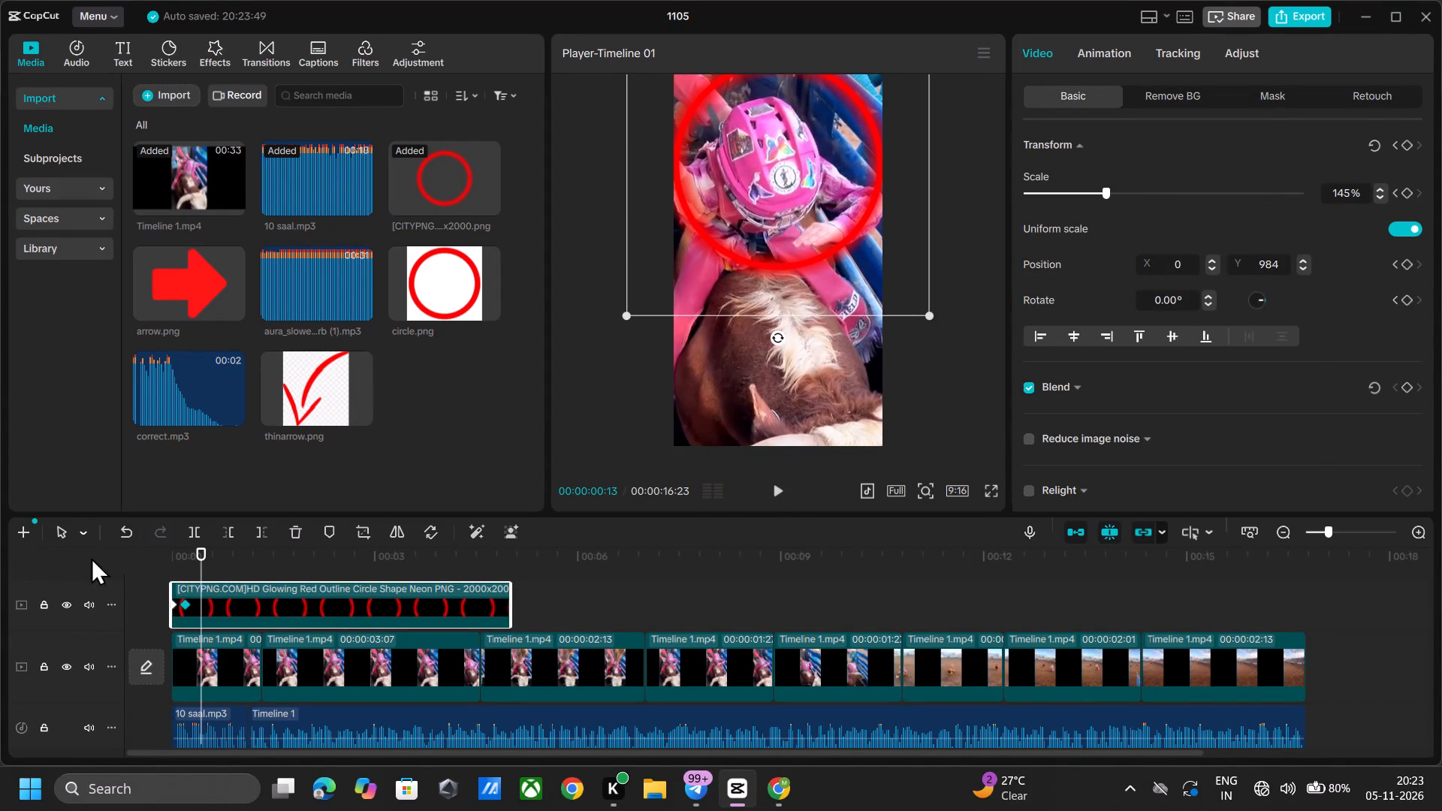
{"action": "left_click", "coordinate": [122, 557]}
{"action": "left_click", "coordinate": [369, 671]}
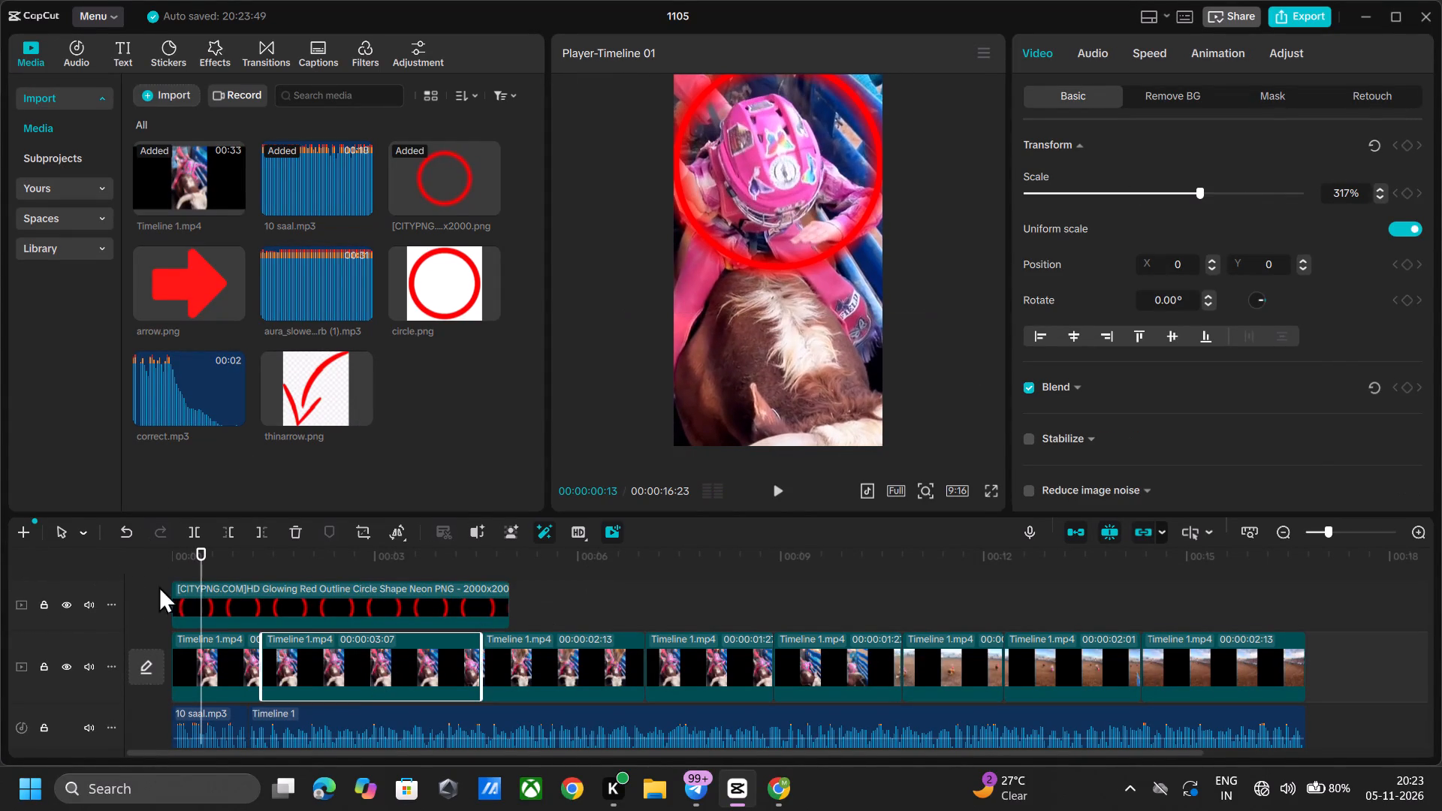
{"action": "left_click_drag", "start_coordinate": [204, 550], "coordinate": [0, 575]}
{"action": "key", "text": "space"}
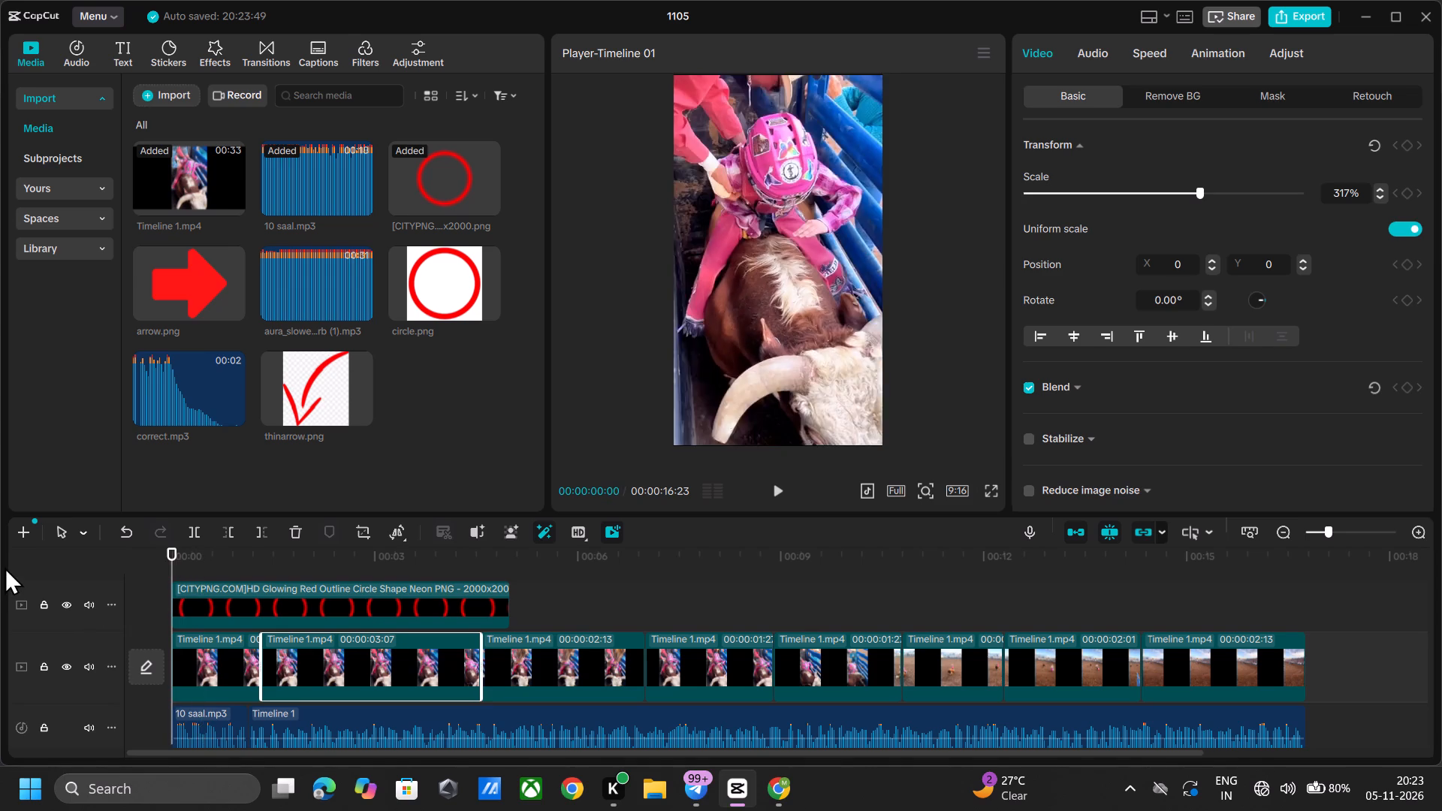
{"action": "key", "text": "space"}
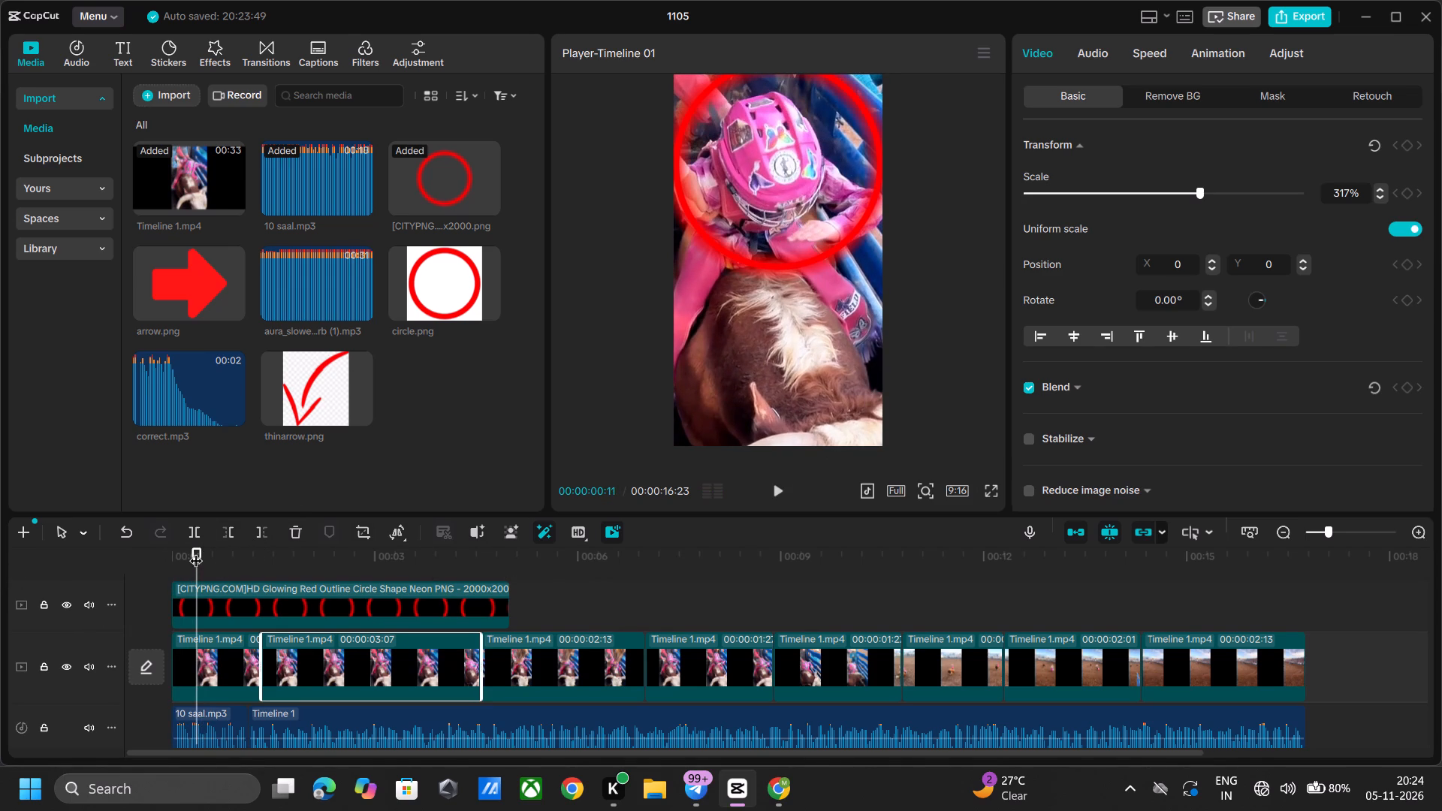
{"action": "left_click_drag", "start_coordinate": [196, 551], "coordinate": [102, 535]}
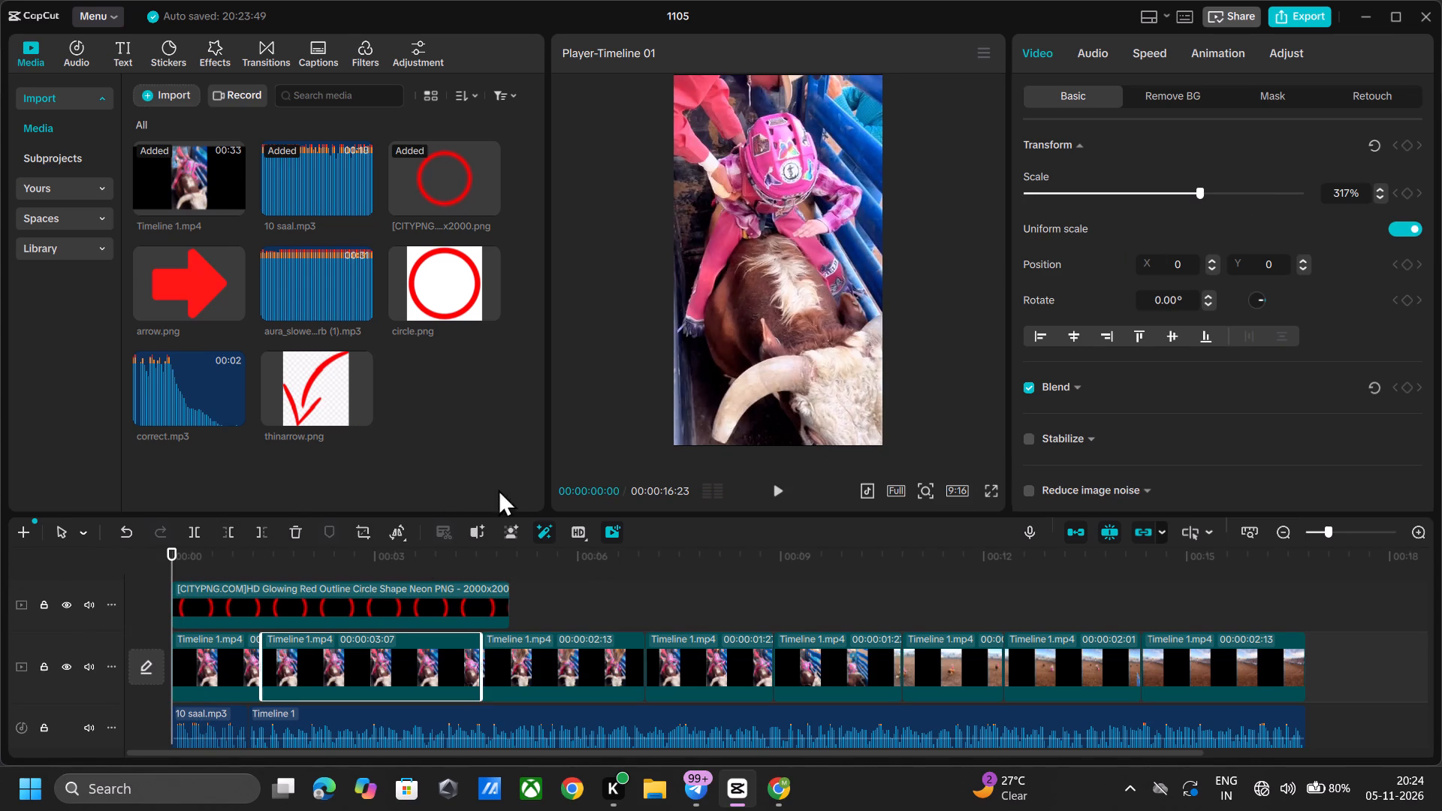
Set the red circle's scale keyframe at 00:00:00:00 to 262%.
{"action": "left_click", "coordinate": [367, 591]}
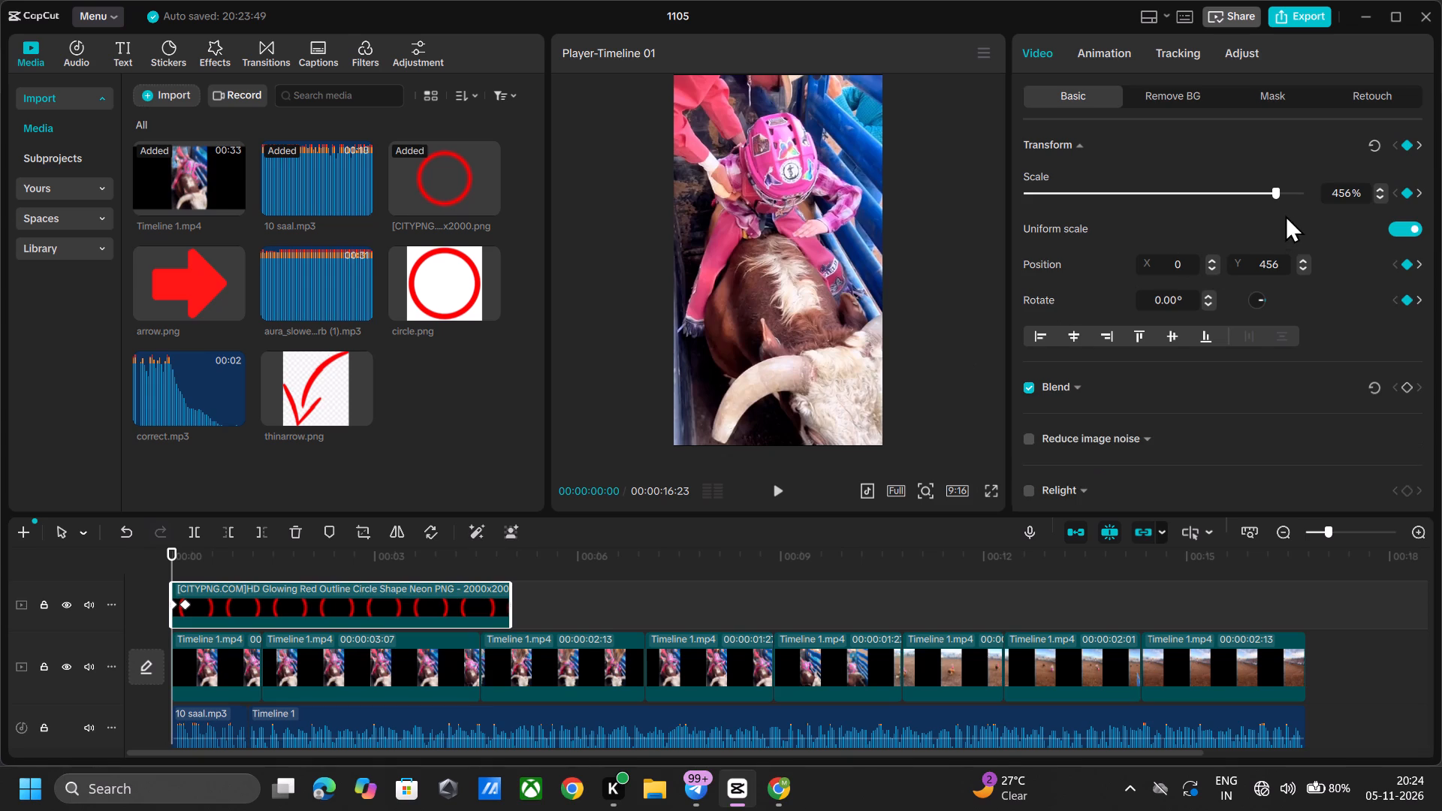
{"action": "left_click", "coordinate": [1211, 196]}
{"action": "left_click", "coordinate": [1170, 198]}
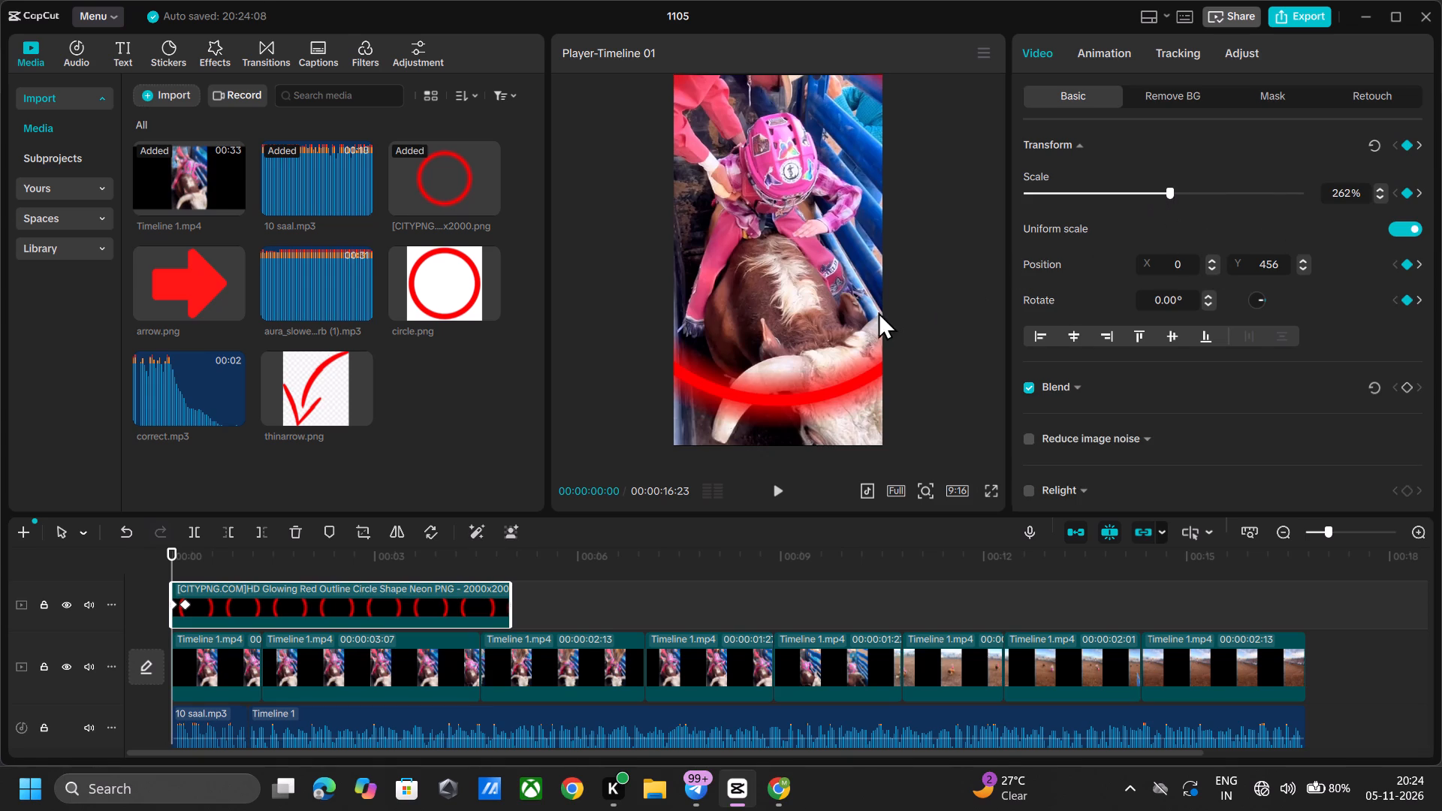
At the 00:00:00:06 keyframe, shrink the red circle to 125% and move it up to Y 1067 around the helmet.
{"action": "key", "text": "space"}
{"action": "key", "text": "space"}
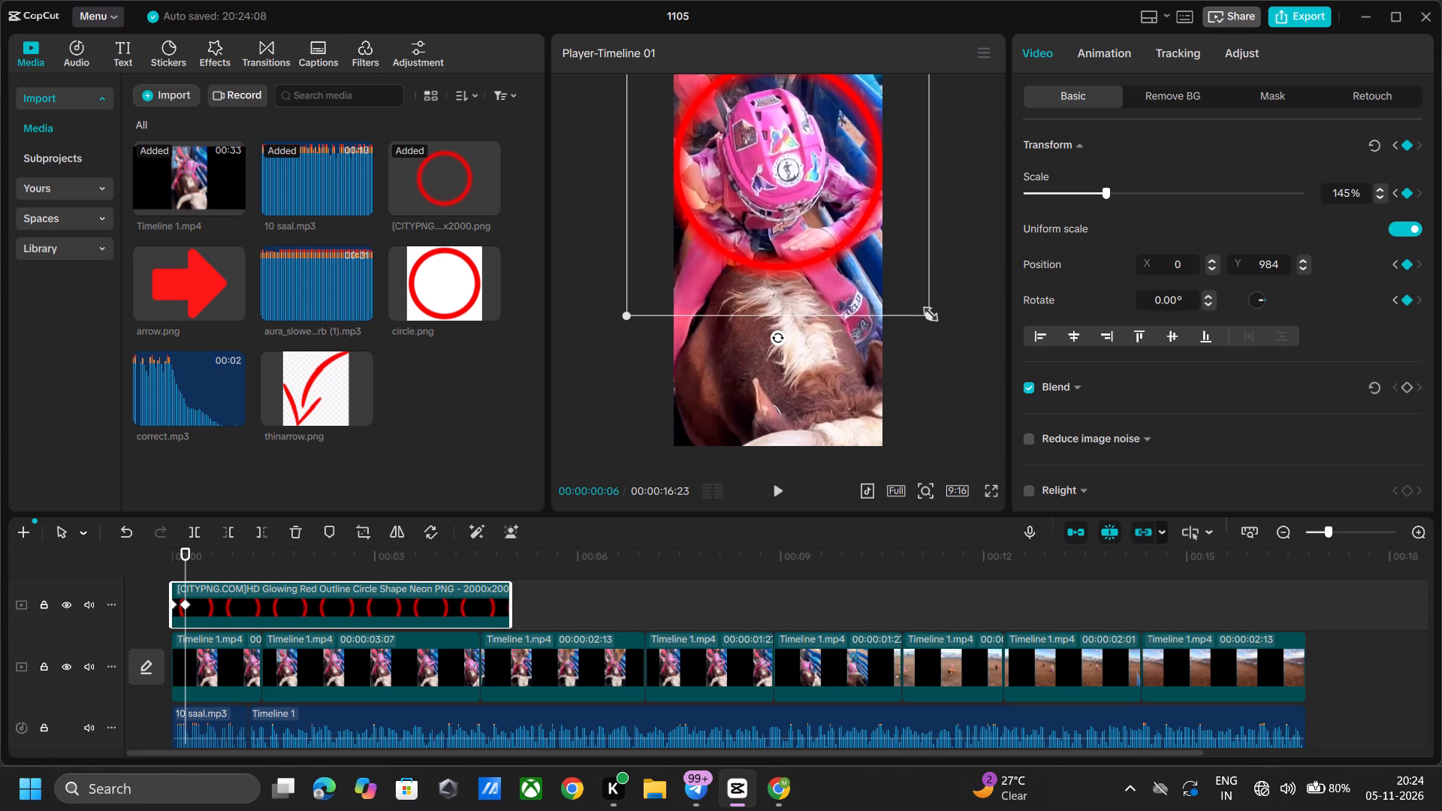
{"action": "left_click_drag", "start_coordinate": [925, 313], "coordinate": [913, 292]}
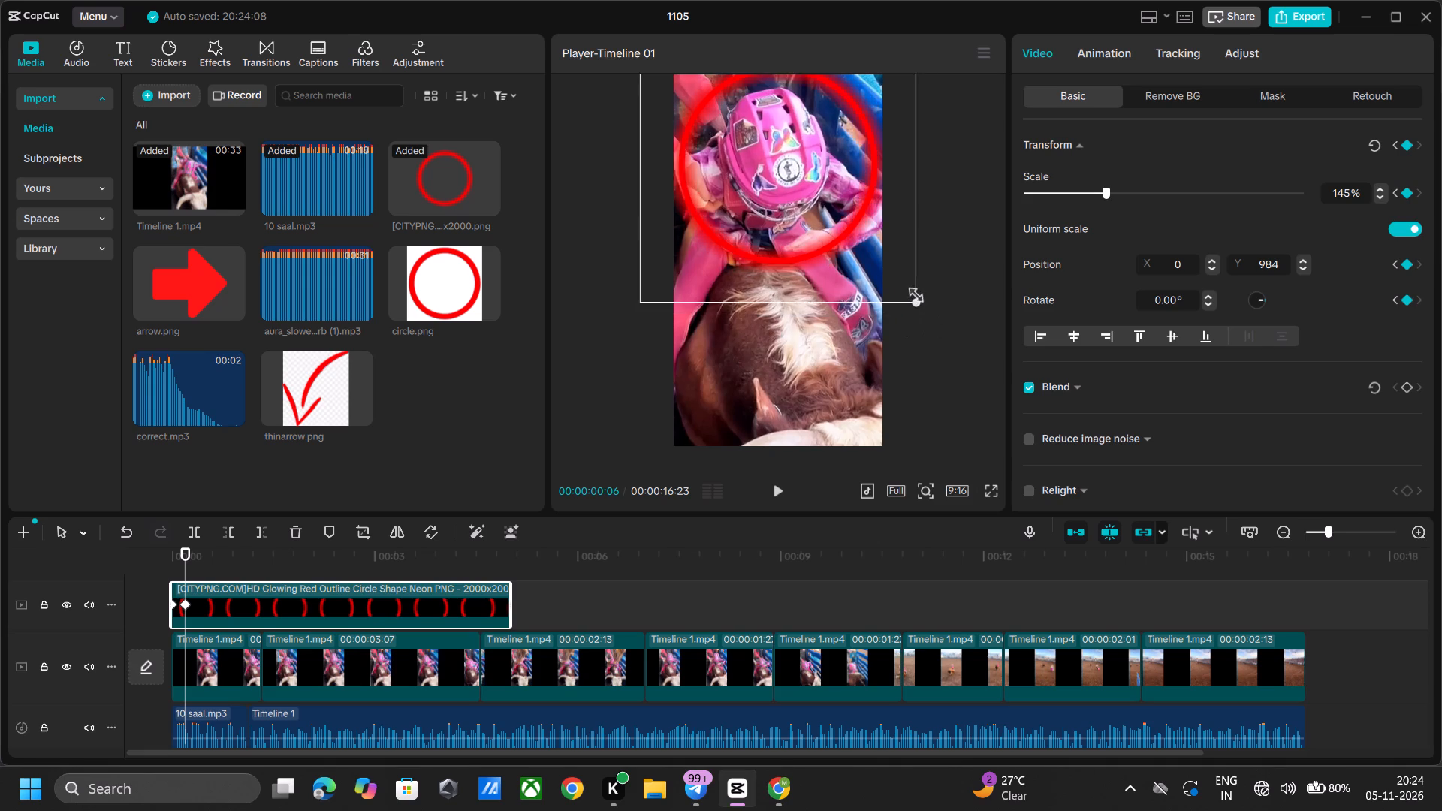
{"action": "left_click_drag", "start_coordinate": [913, 292], "coordinate": [909, 280]}
{"action": "left_click_drag", "start_coordinate": [838, 258], "coordinate": [837, 250]}
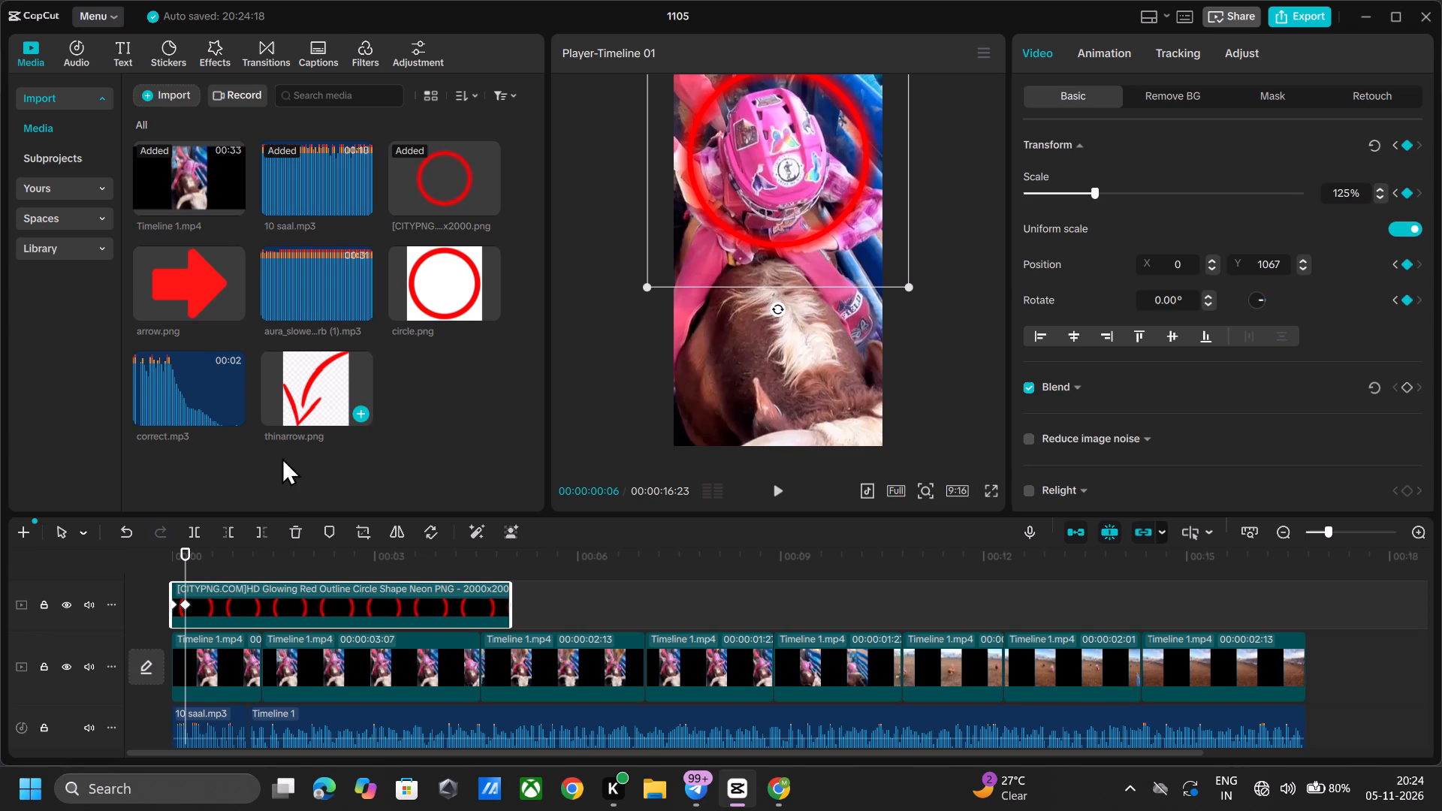
At the 00:00:00:00 keyframe, scale the red circle to 199% and reposition it to X 58, Y 776.
{"action": "left_click_drag", "start_coordinate": [189, 552], "coordinate": [140, 552]}
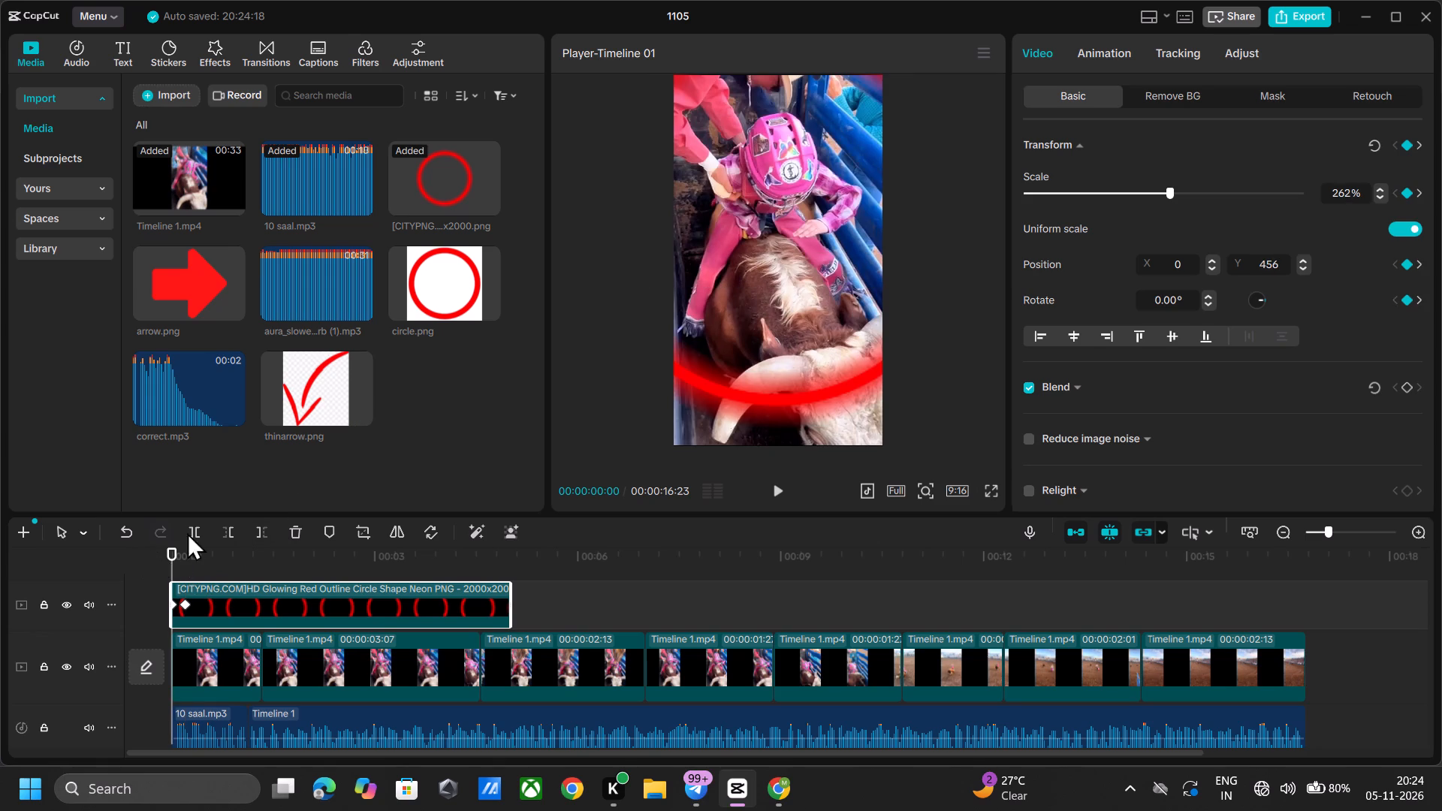
{"action": "left_click", "coordinate": [1151, 189]}
{"action": "left_click", "coordinate": [1151, 189]}
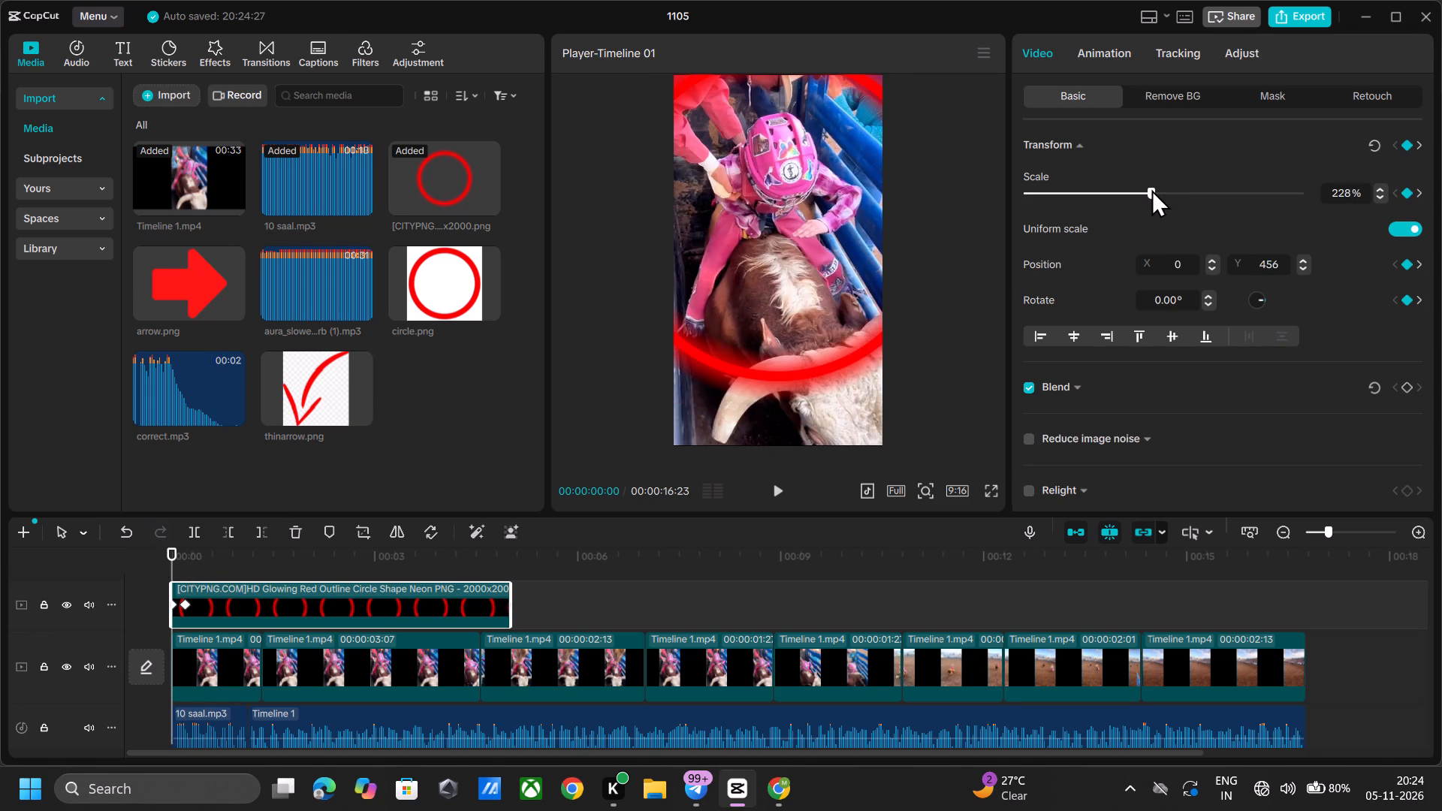
{"action": "left_click", "coordinate": [1136, 192]}
{"action": "left_click_drag", "start_coordinate": [747, 296], "coordinate": [753, 262]}
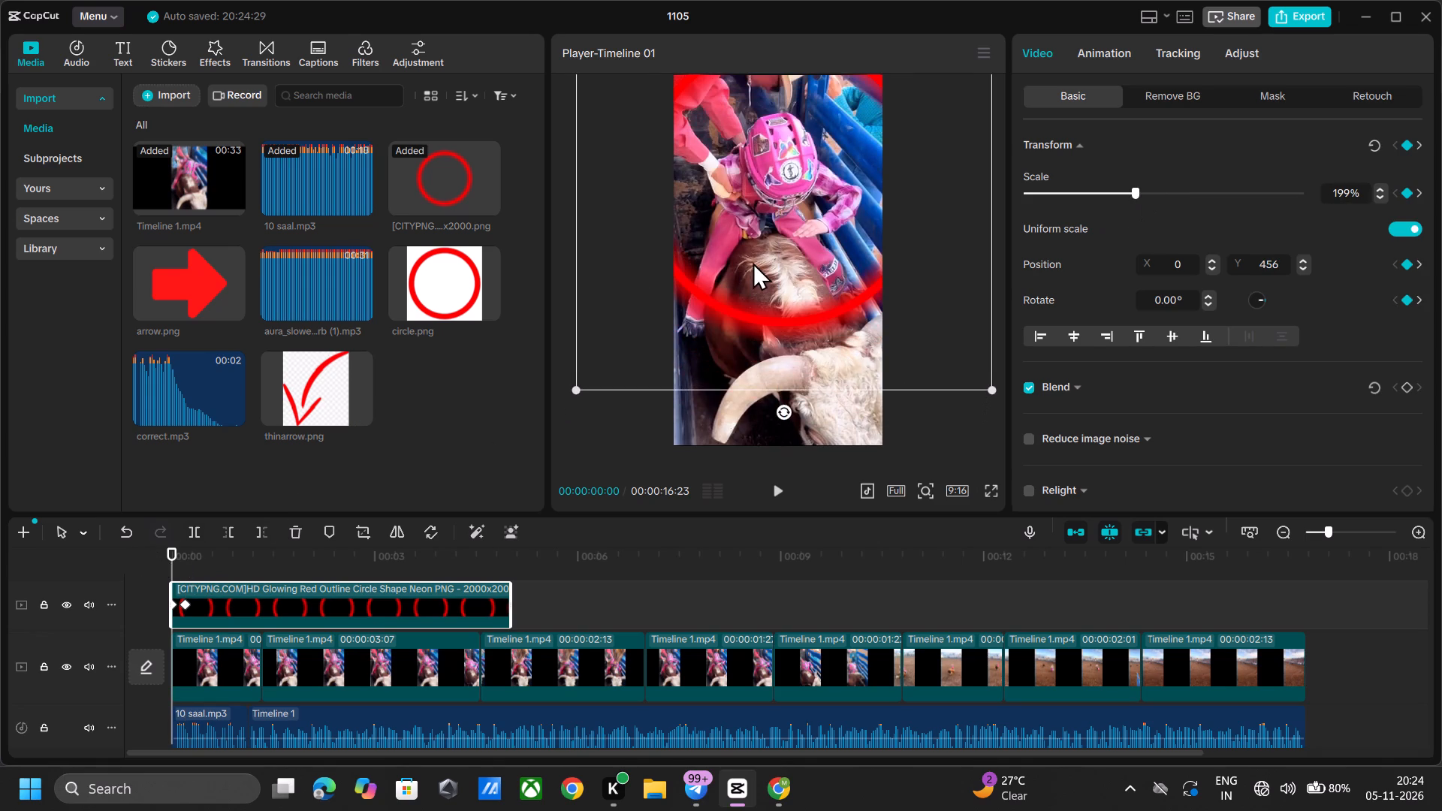
{"action": "left_click_drag", "start_coordinate": [753, 262], "coordinate": [753, 265]}
{"action": "key", "text": "space"}
{"action": "key", "text": "space"}
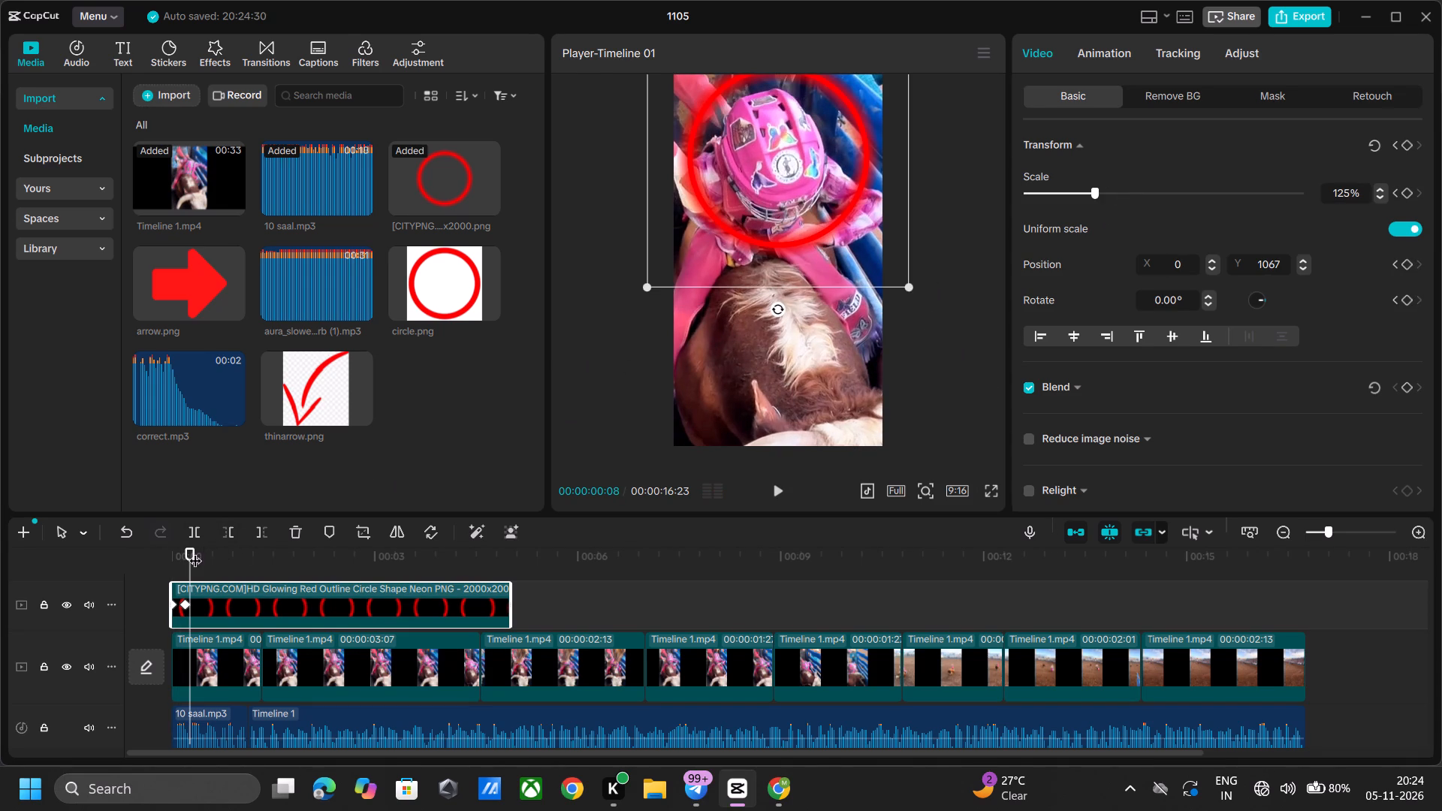
Reduce the red circle's scale at the 00:00:00:00 keyframe to 177%.
{"action": "left_click_drag", "start_coordinate": [195, 551], "coordinate": [66, 540]}
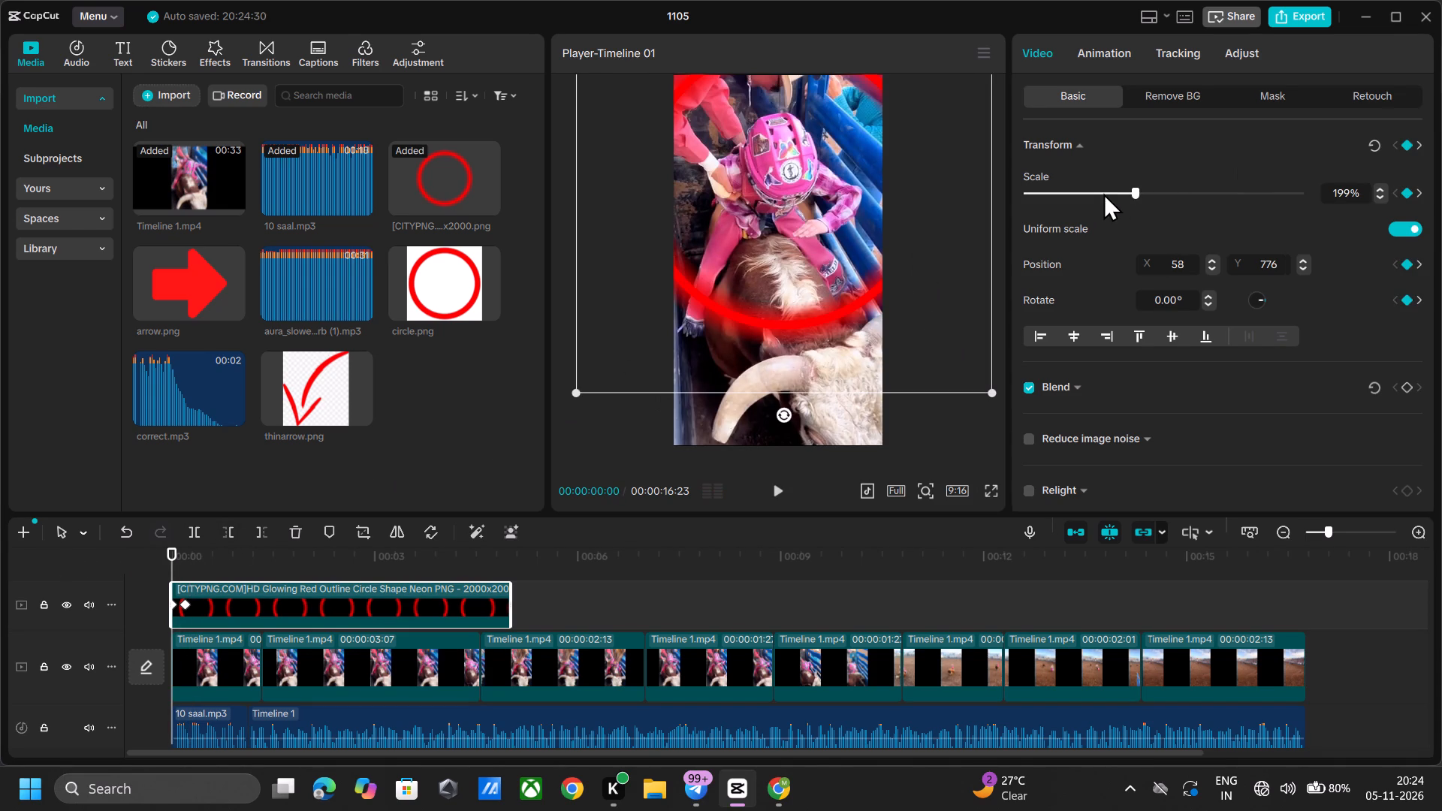
{"action": "left_click", "coordinate": [1103, 193]}
{"action": "left_click_drag", "start_coordinate": [1103, 193], "coordinate": [1136, 188]}
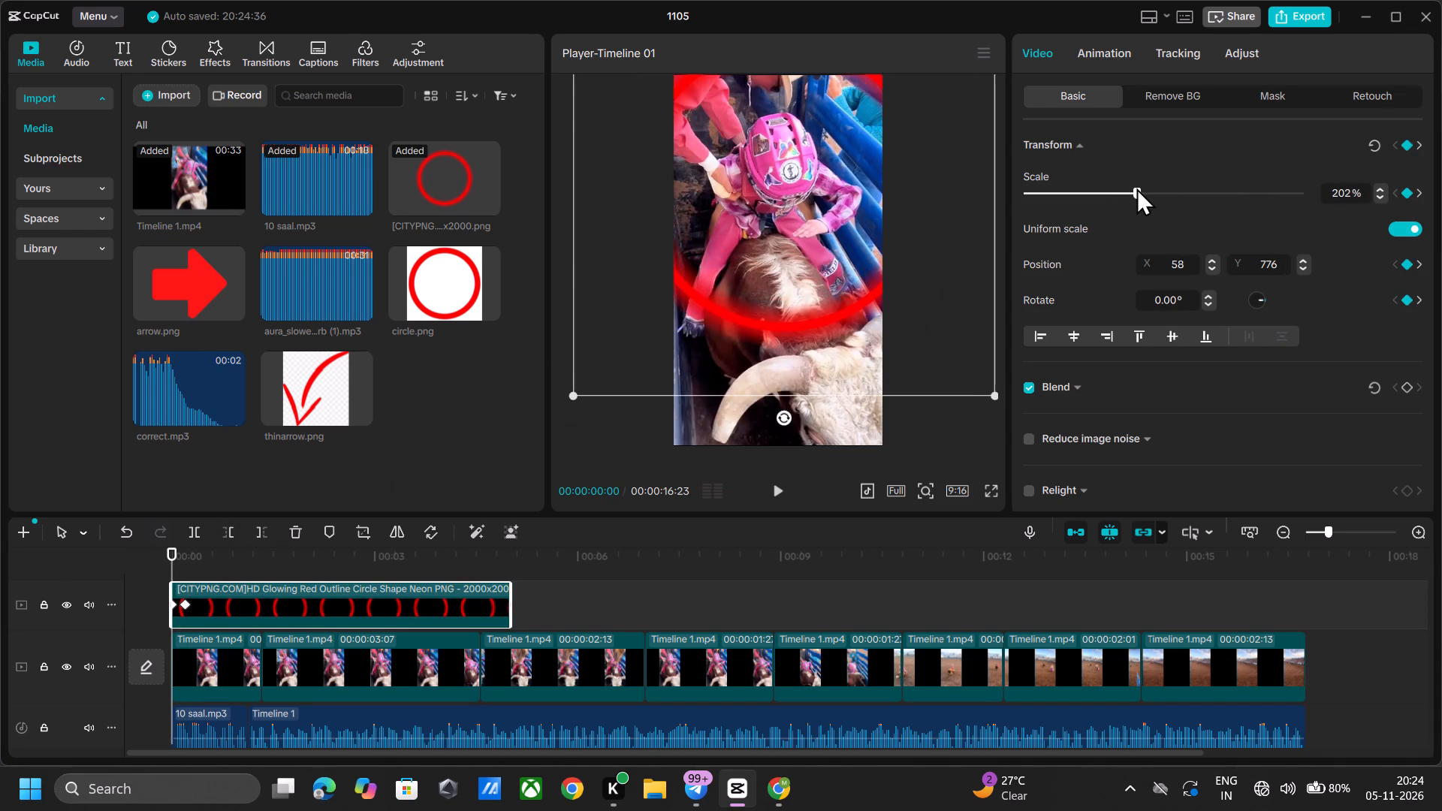
{"action": "left_click_drag", "start_coordinate": [1136, 188], "coordinate": [1123, 200]}
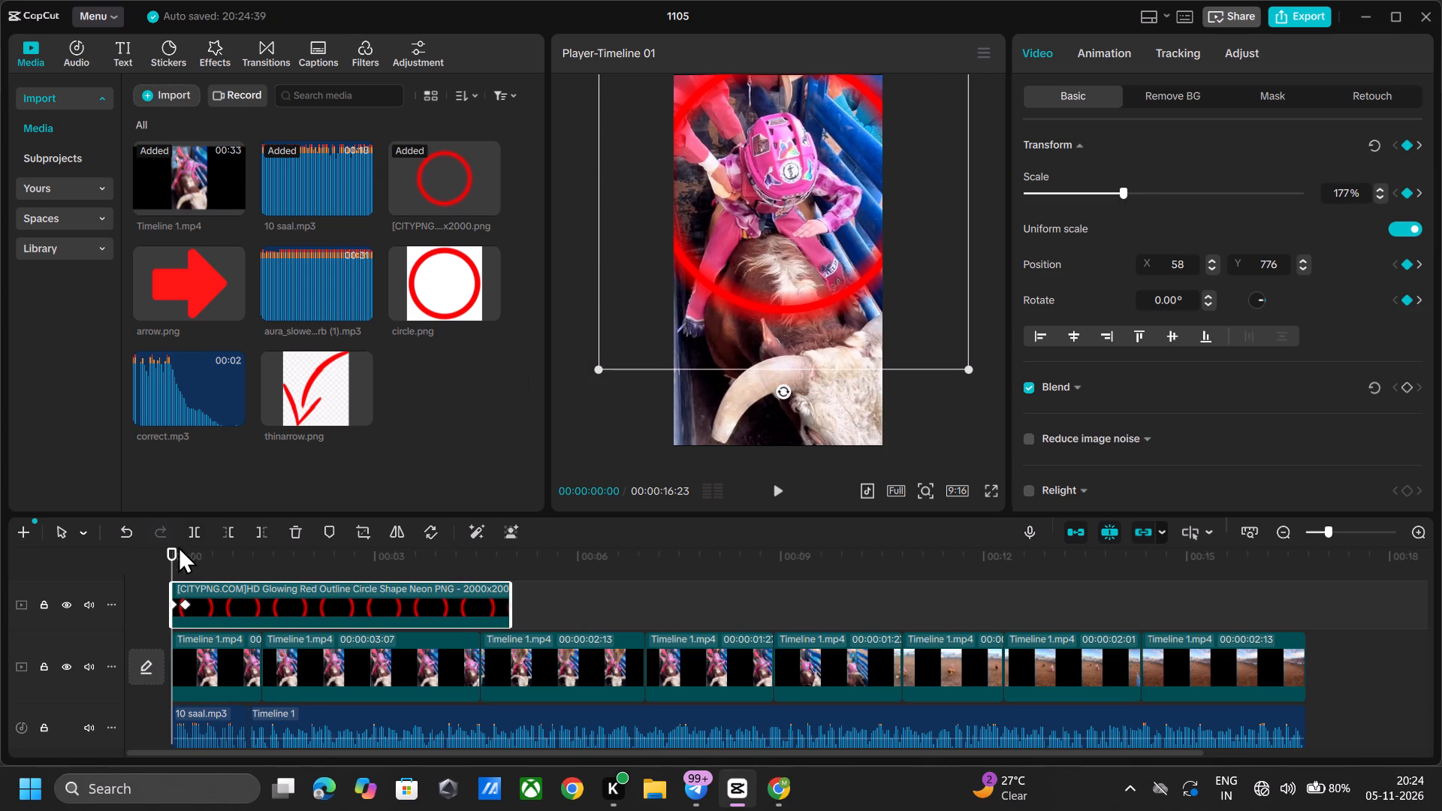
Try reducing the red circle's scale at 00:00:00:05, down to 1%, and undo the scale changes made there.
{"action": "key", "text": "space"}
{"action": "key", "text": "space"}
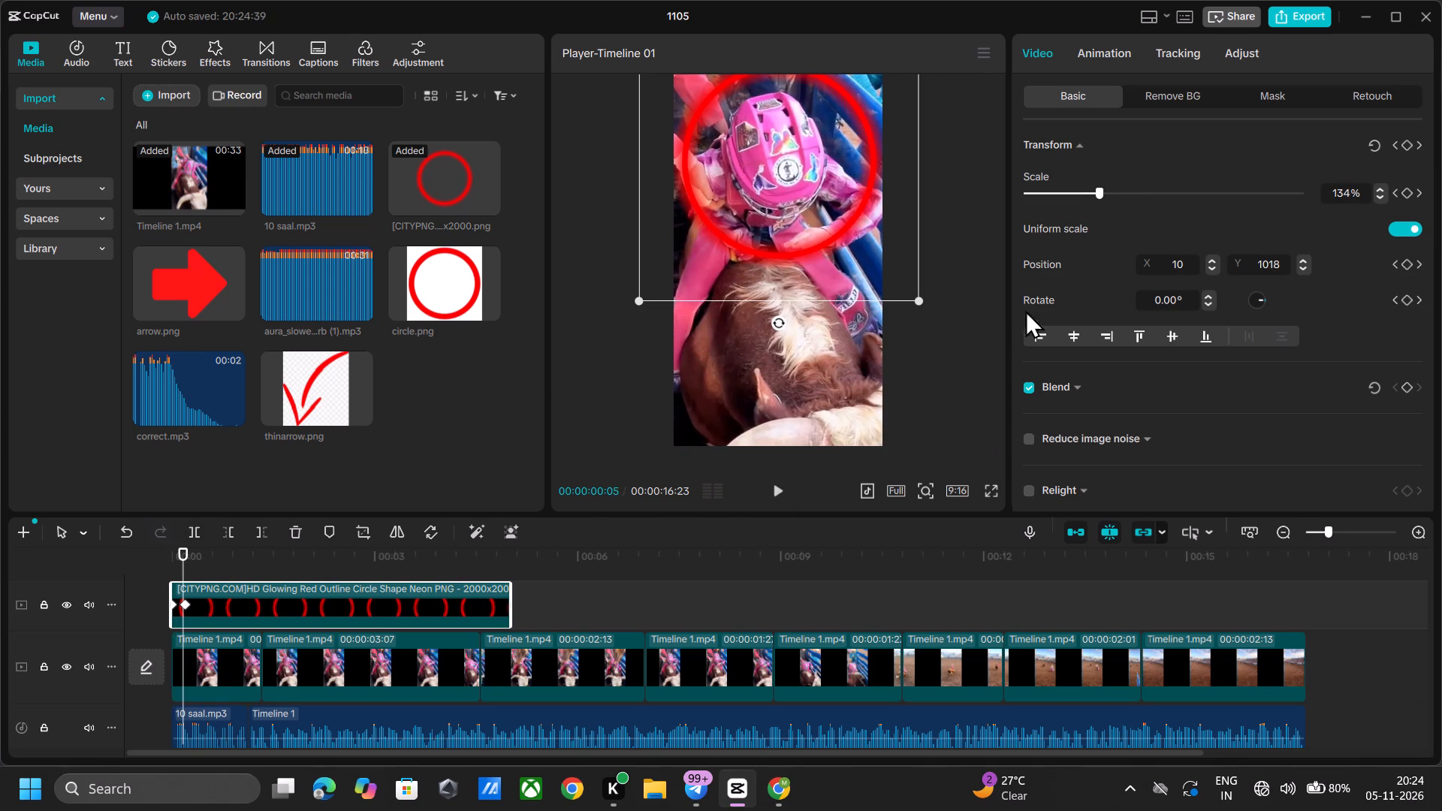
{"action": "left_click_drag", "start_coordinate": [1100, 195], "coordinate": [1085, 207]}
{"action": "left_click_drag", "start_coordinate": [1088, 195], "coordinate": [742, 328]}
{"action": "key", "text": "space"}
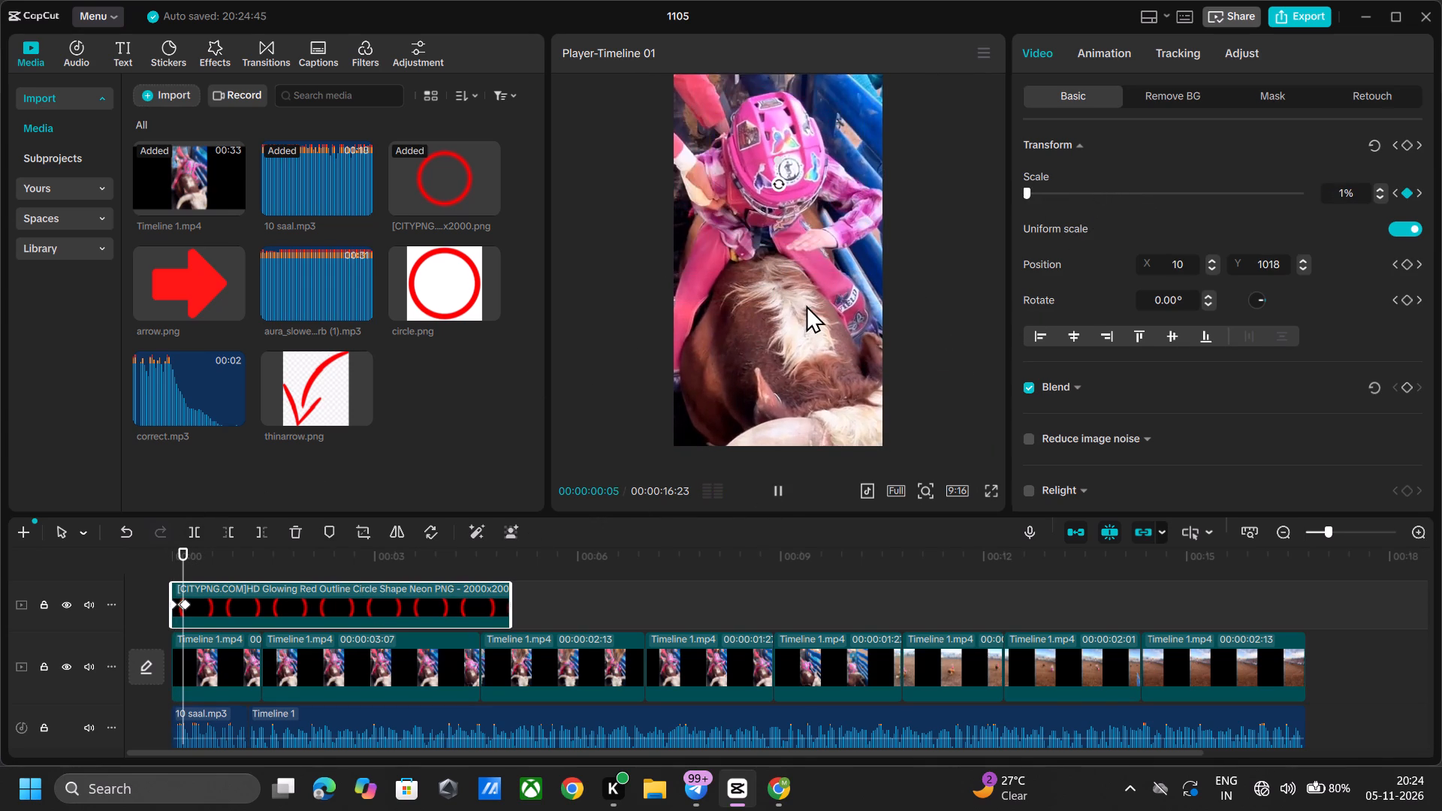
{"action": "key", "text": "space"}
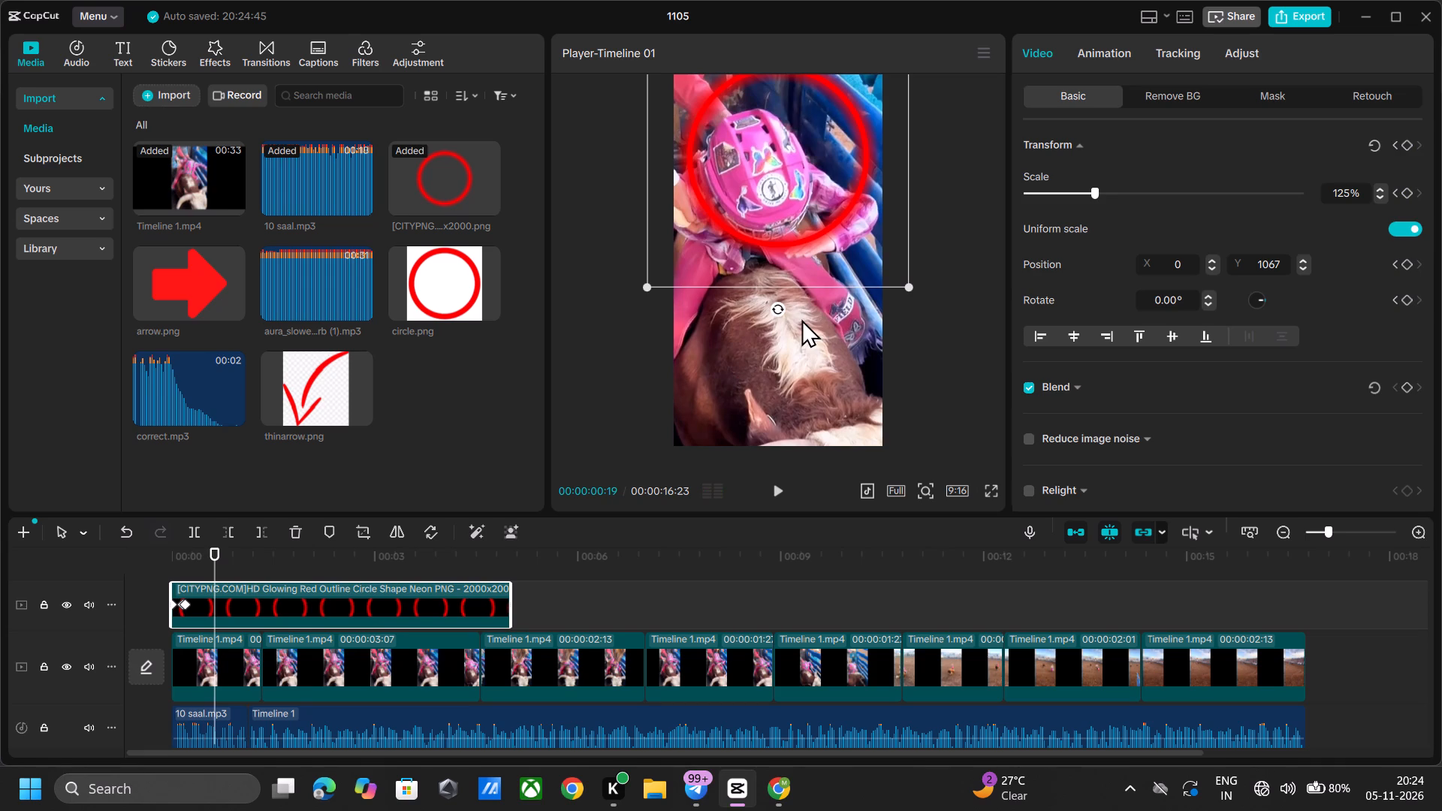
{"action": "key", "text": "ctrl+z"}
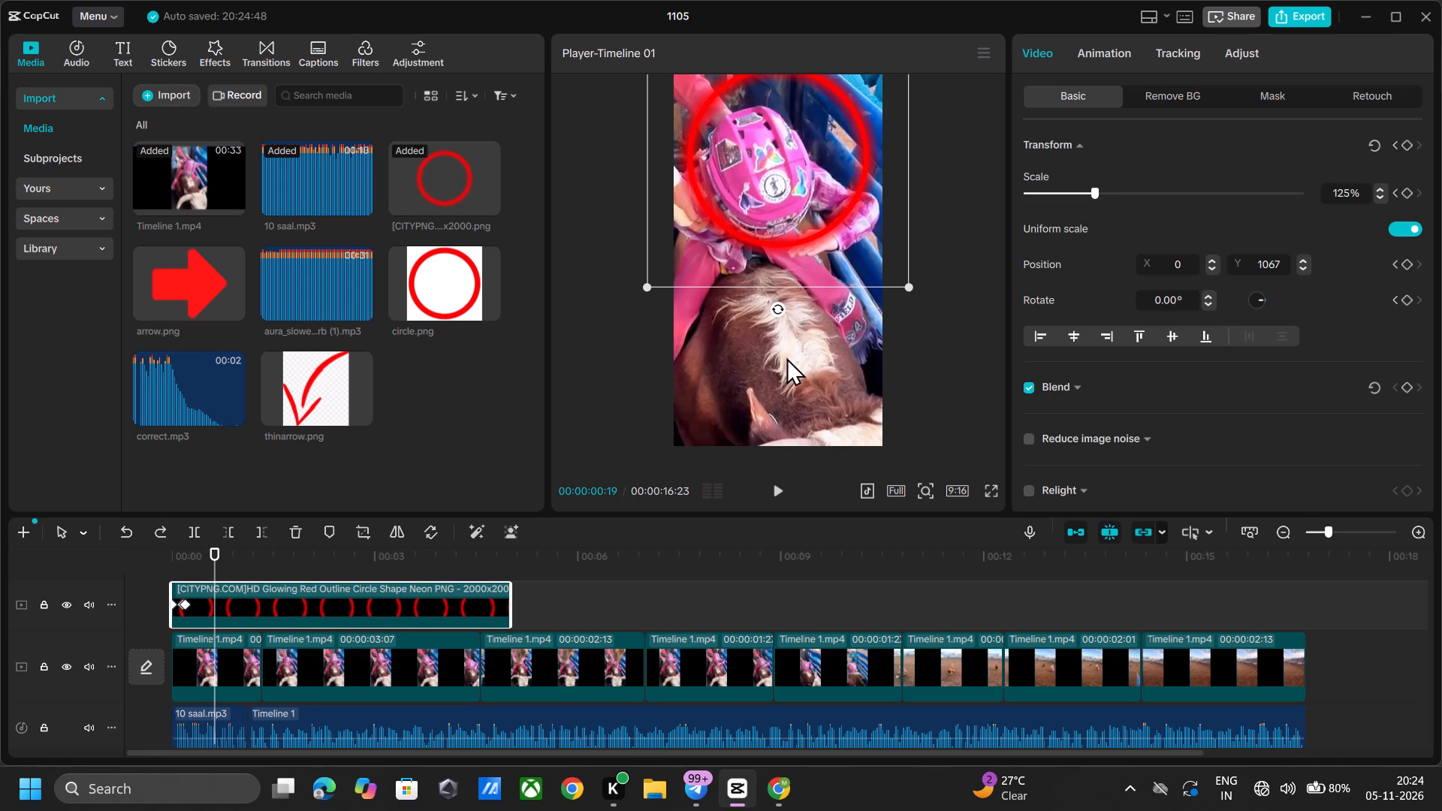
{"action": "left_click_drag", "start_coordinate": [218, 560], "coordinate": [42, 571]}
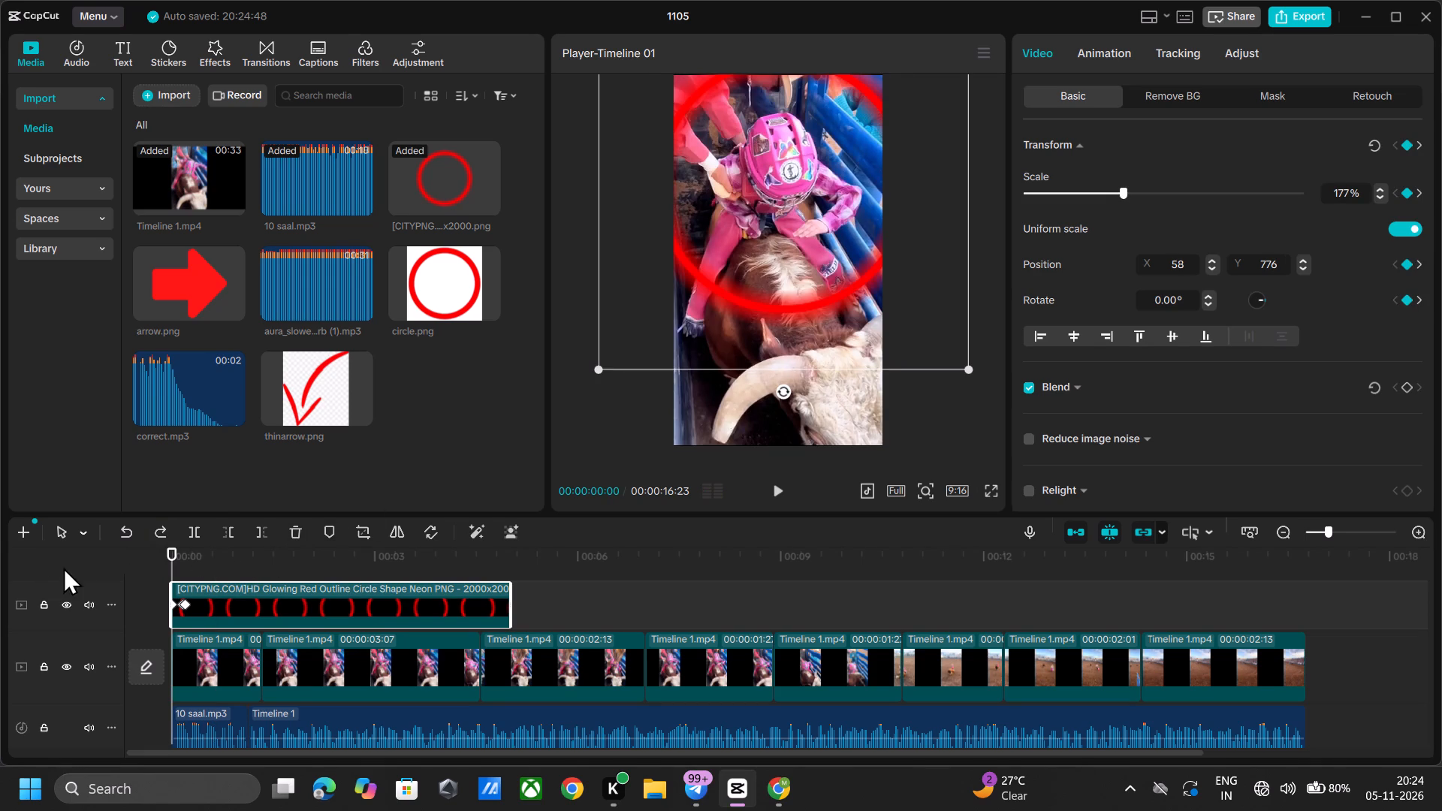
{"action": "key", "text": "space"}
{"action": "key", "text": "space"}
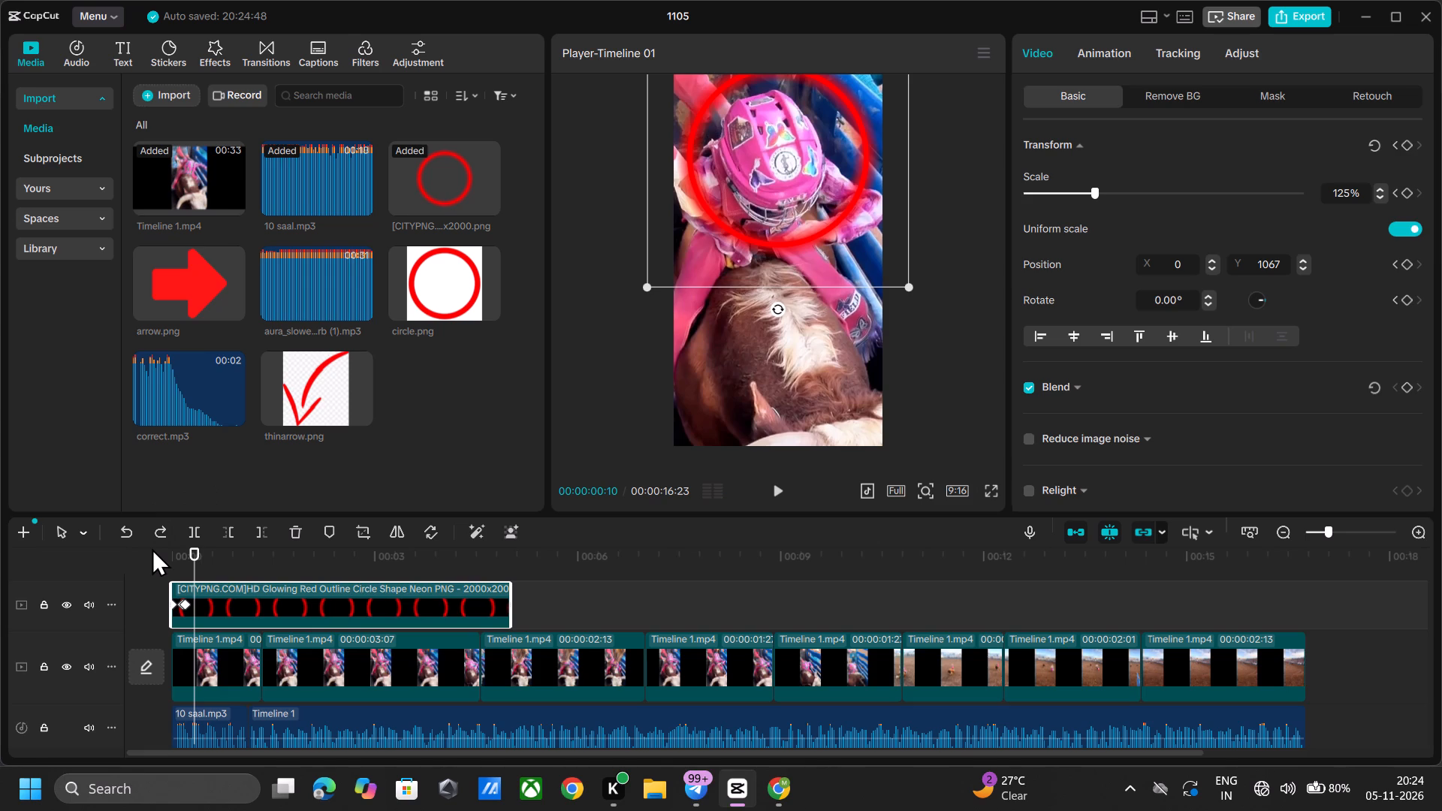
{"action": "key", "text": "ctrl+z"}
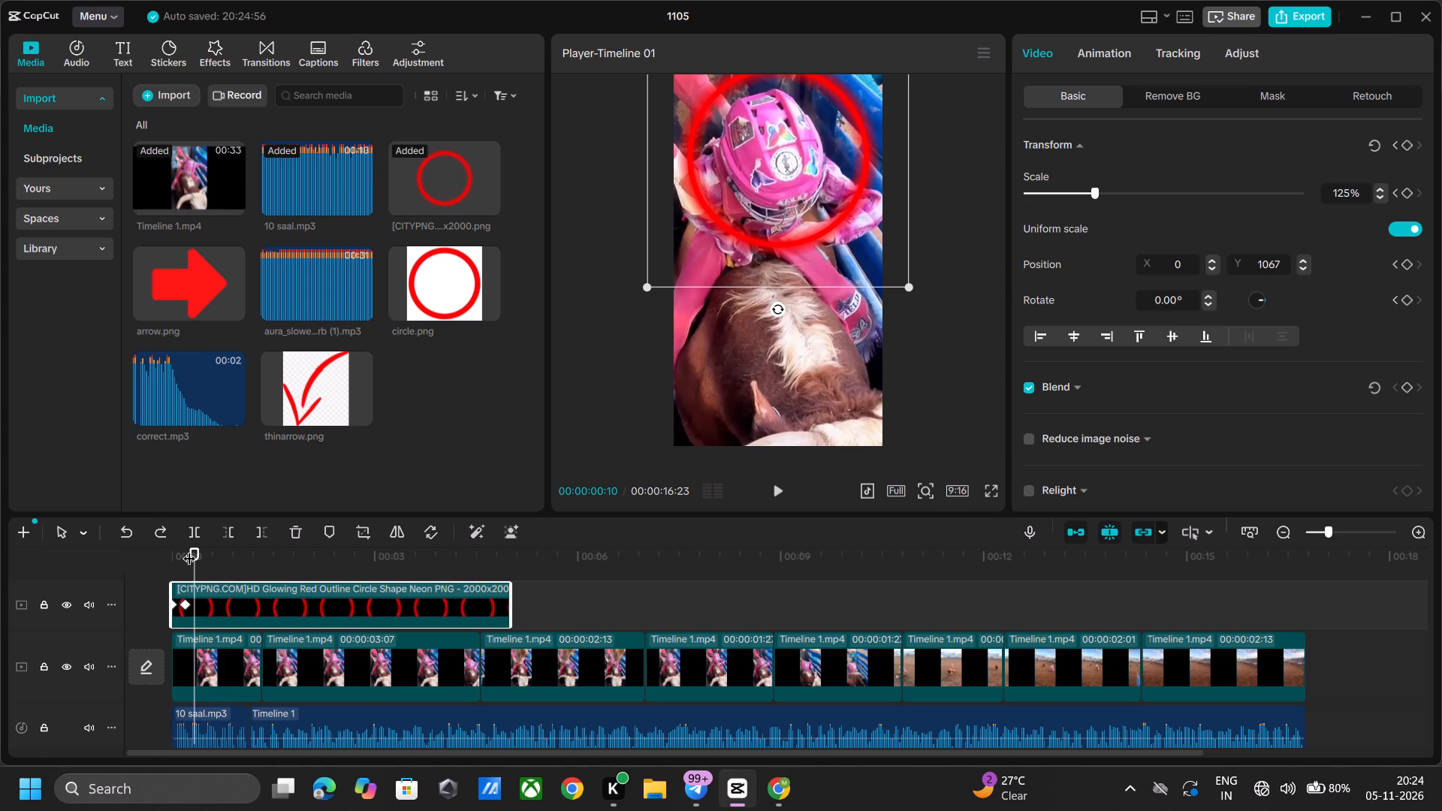
Replay the opening from 00:00:00:00 to check how the red circle shrinks onto the rider's helmet.
{"action": "left_click_drag", "start_coordinate": [189, 549], "coordinate": [0, 583]}
{"action": "key", "text": "space"}
{"action": "key", "text": "space"}
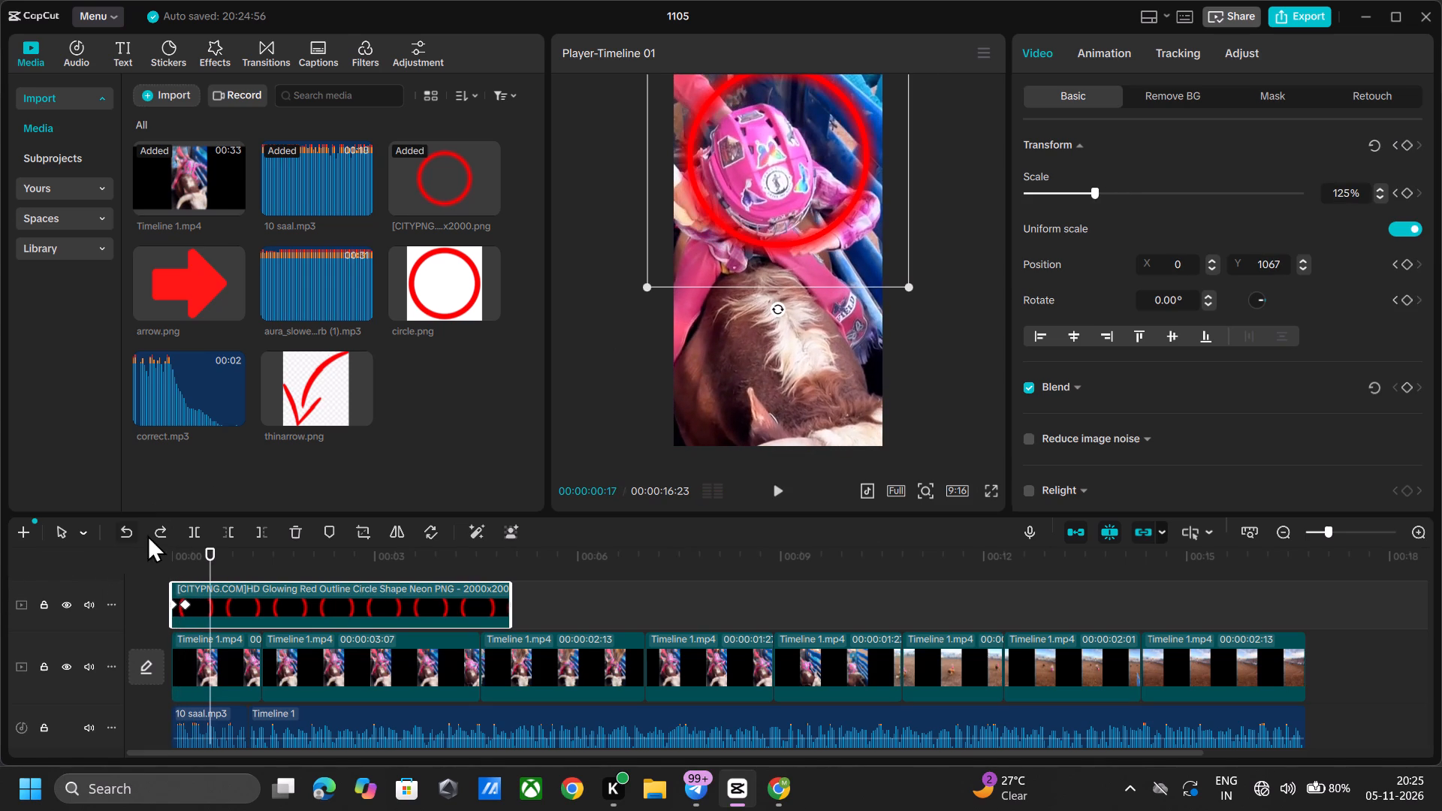
{"action": "left_click_drag", "start_coordinate": [206, 547], "coordinate": [124, 580]}
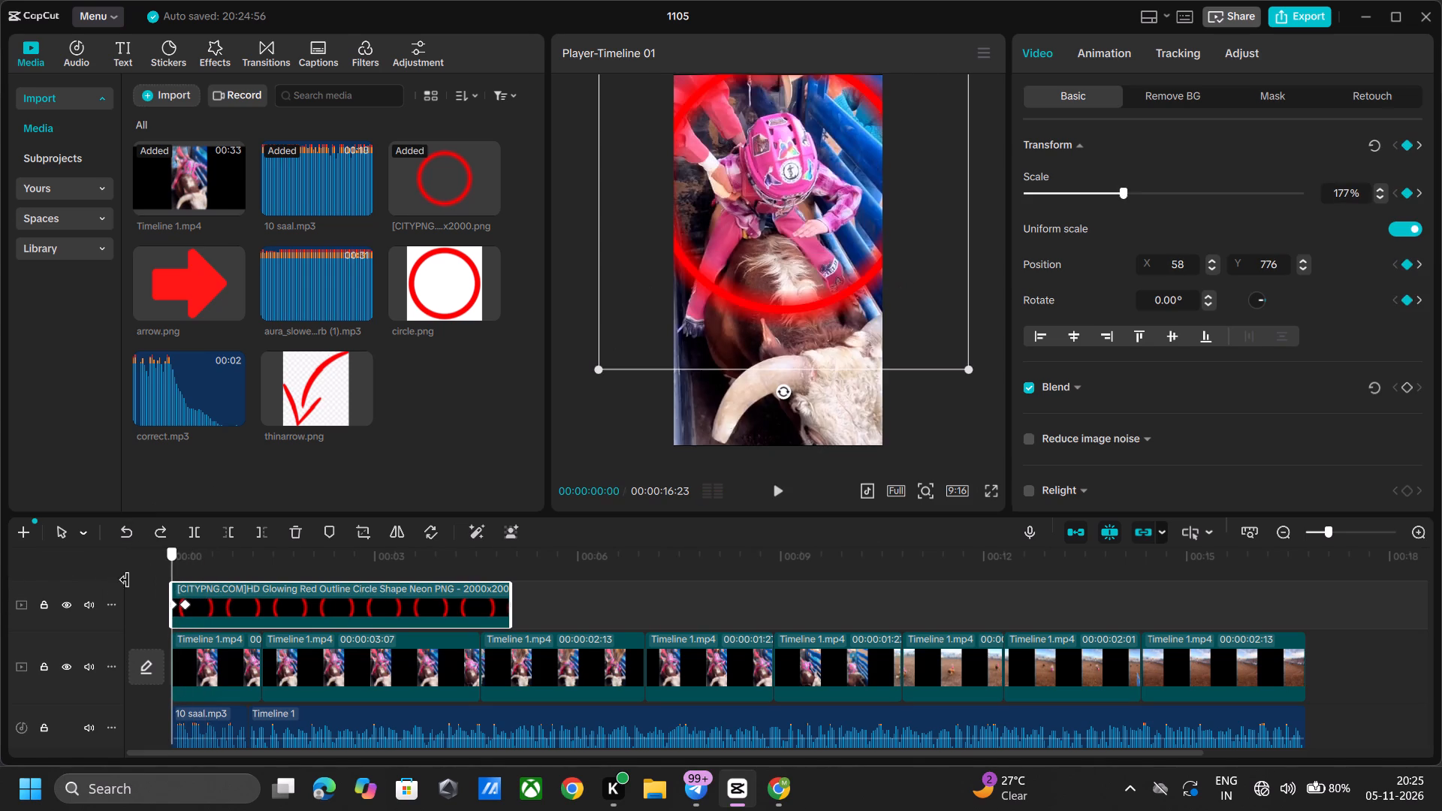
{"action": "left_click_drag", "start_coordinate": [124, 580], "coordinate": [35, 598]}
{"action": "key", "text": "space"}
{"action": "key", "text": "space"}
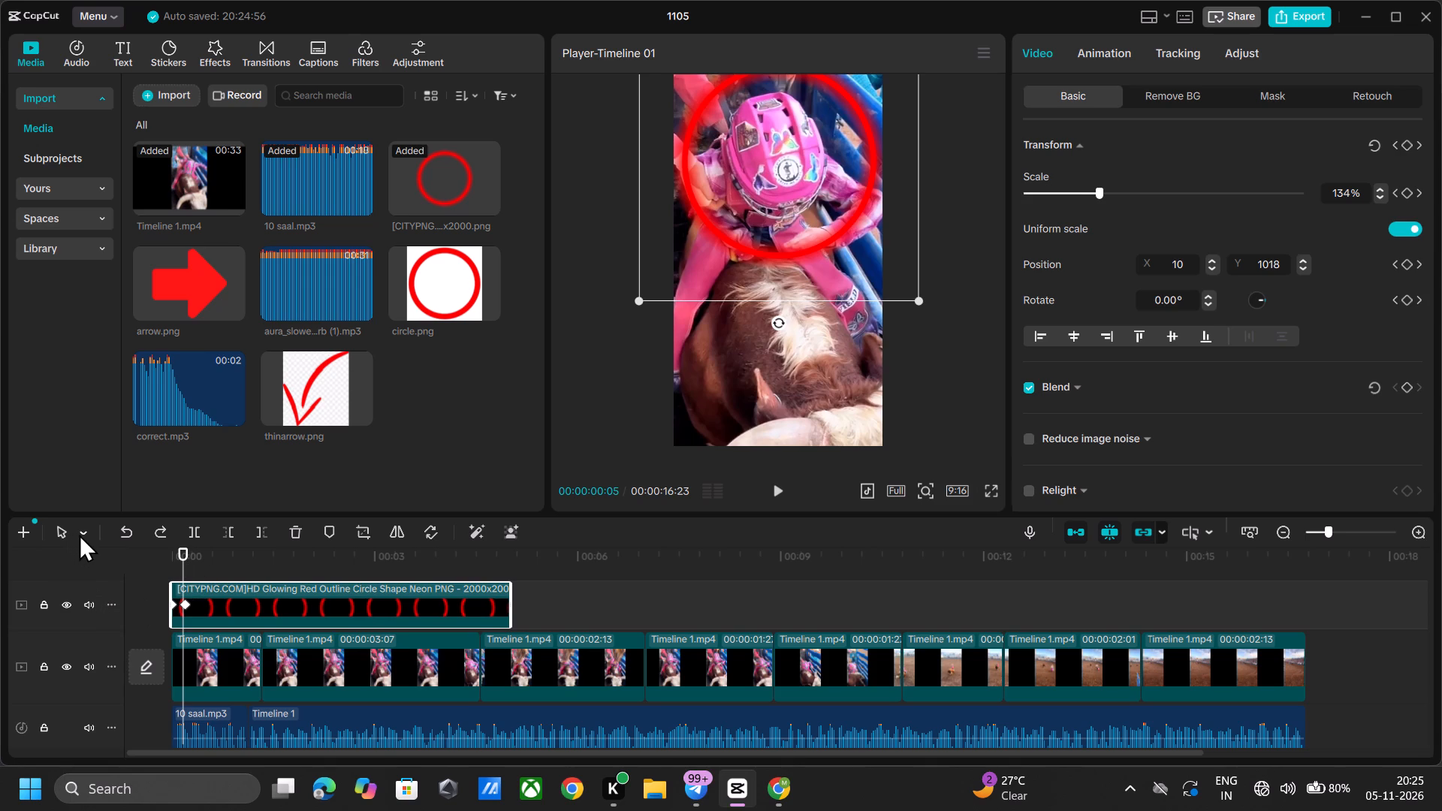
{"action": "key", "text": "space"}
{"action": "key", "text": "space"}
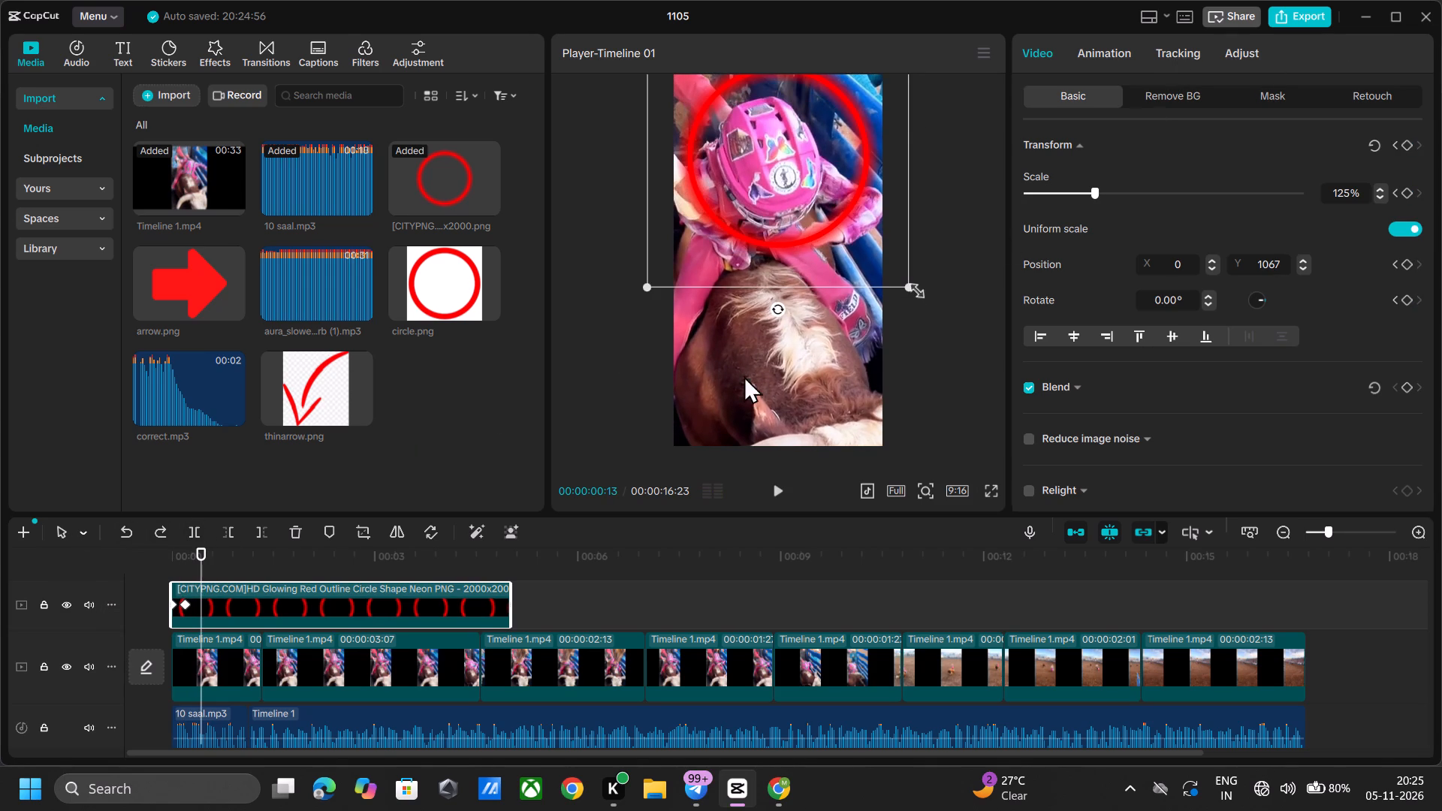
Trim the end of the red circle overlay back to about 00:00:04:14.
{"action": "left_click", "coordinate": [462, 595]}
{"action": "left_click", "coordinate": [1172, 50]}
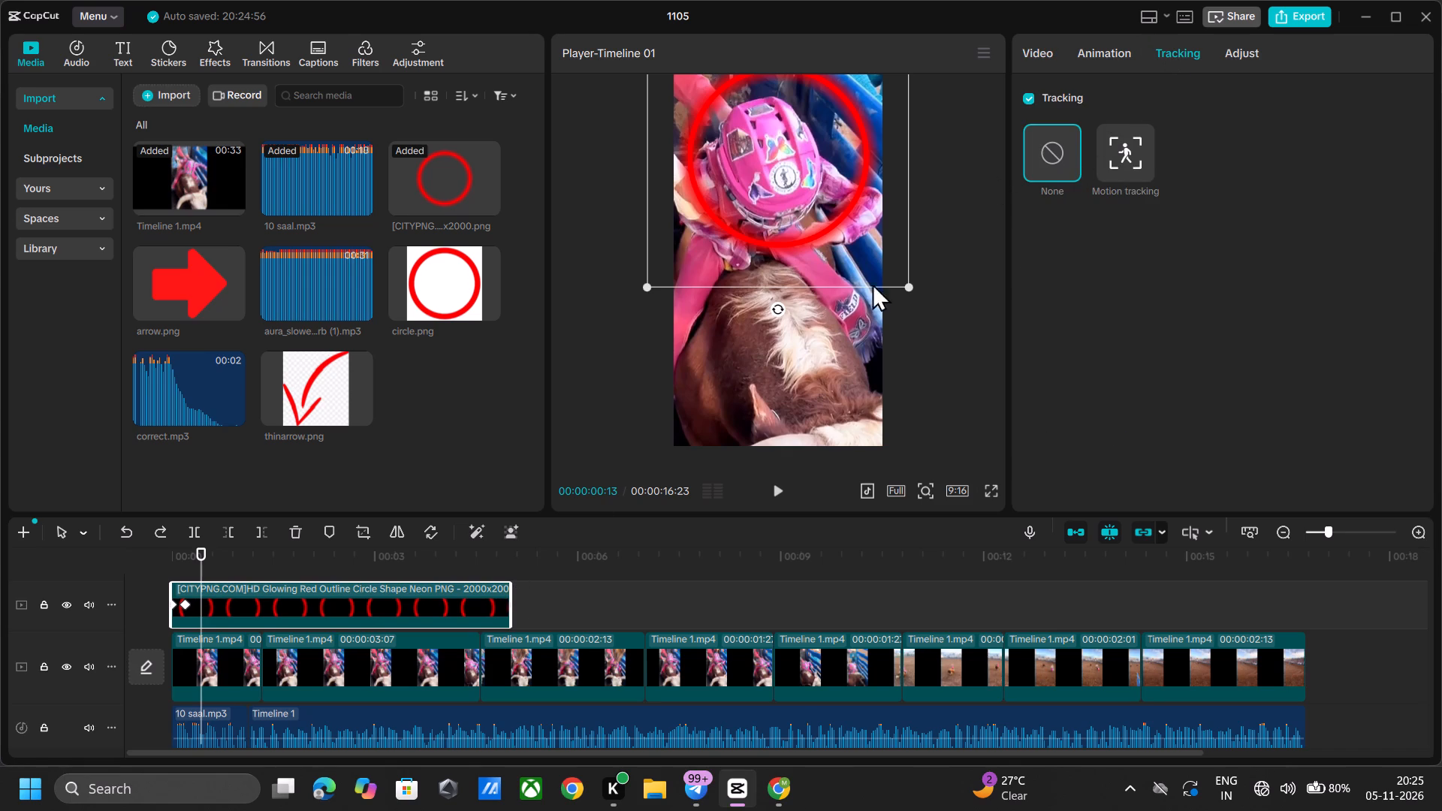
{"action": "left_click_drag", "start_coordinate": [512, 597], "coordinate": [484, 611]}
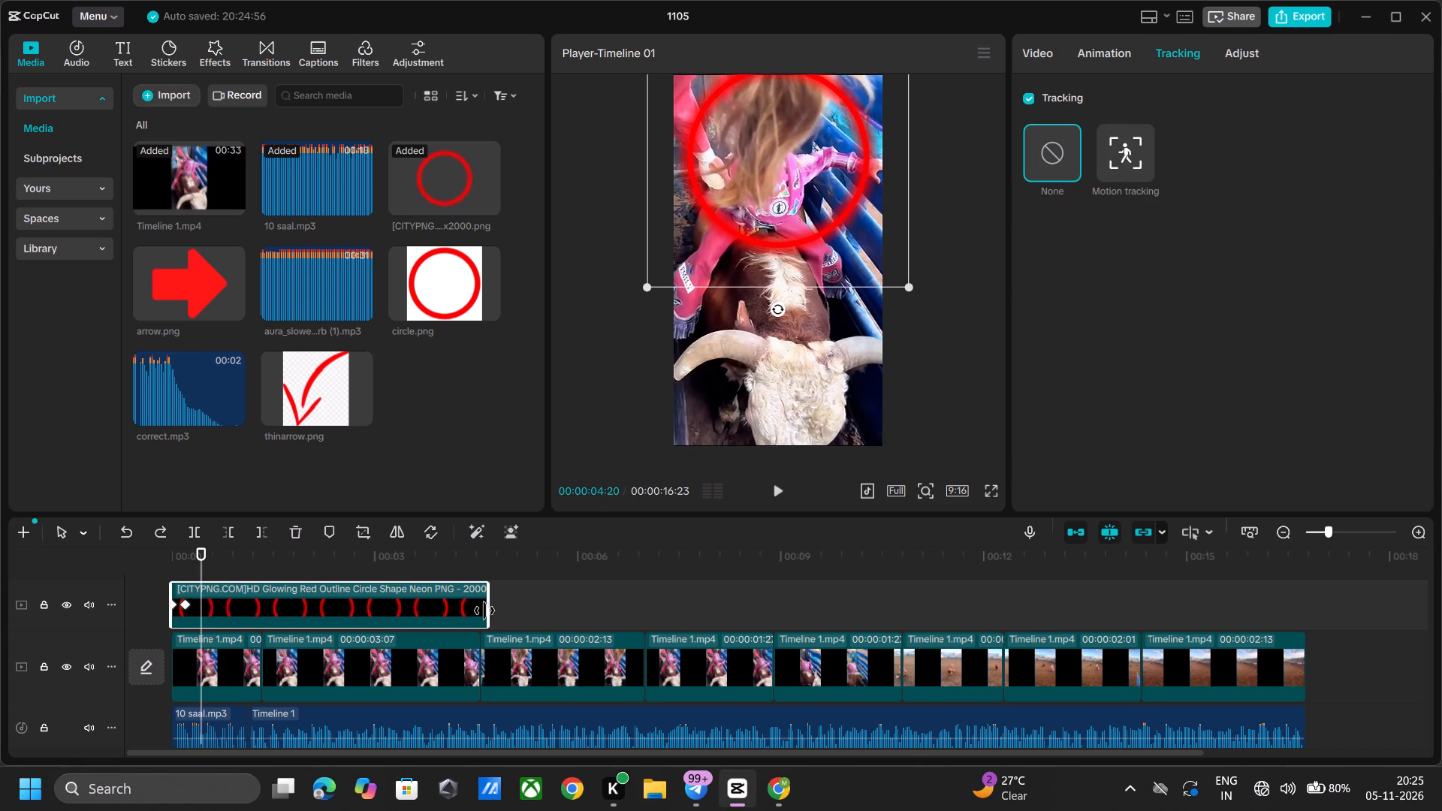
{"action": "left_click_drag", "start_coordinate": [484, 611], "coordinate": [470, 619]}
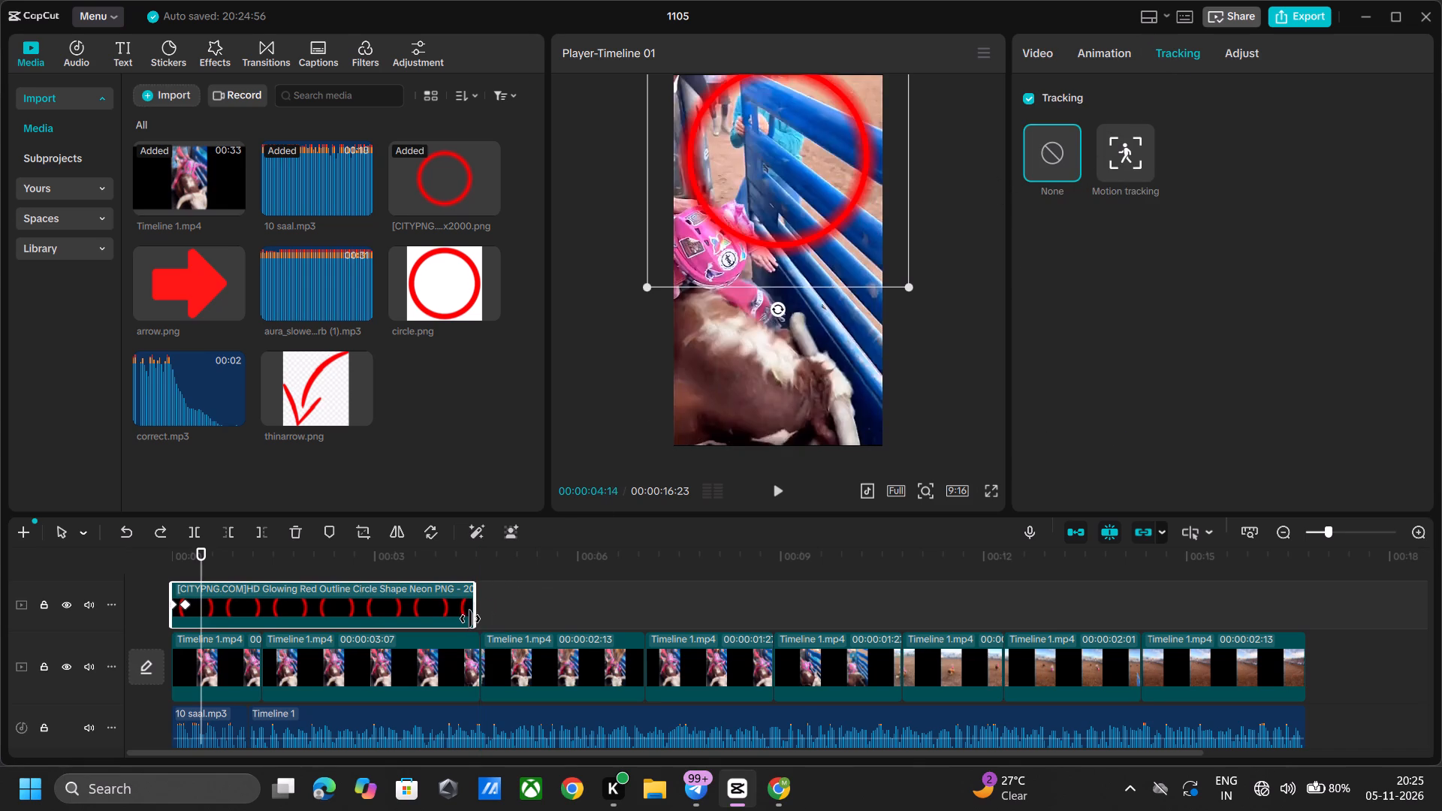
{"action": "left_click_drag", "start_coordinate": [470, 619], "coordinate": [470, 620]}
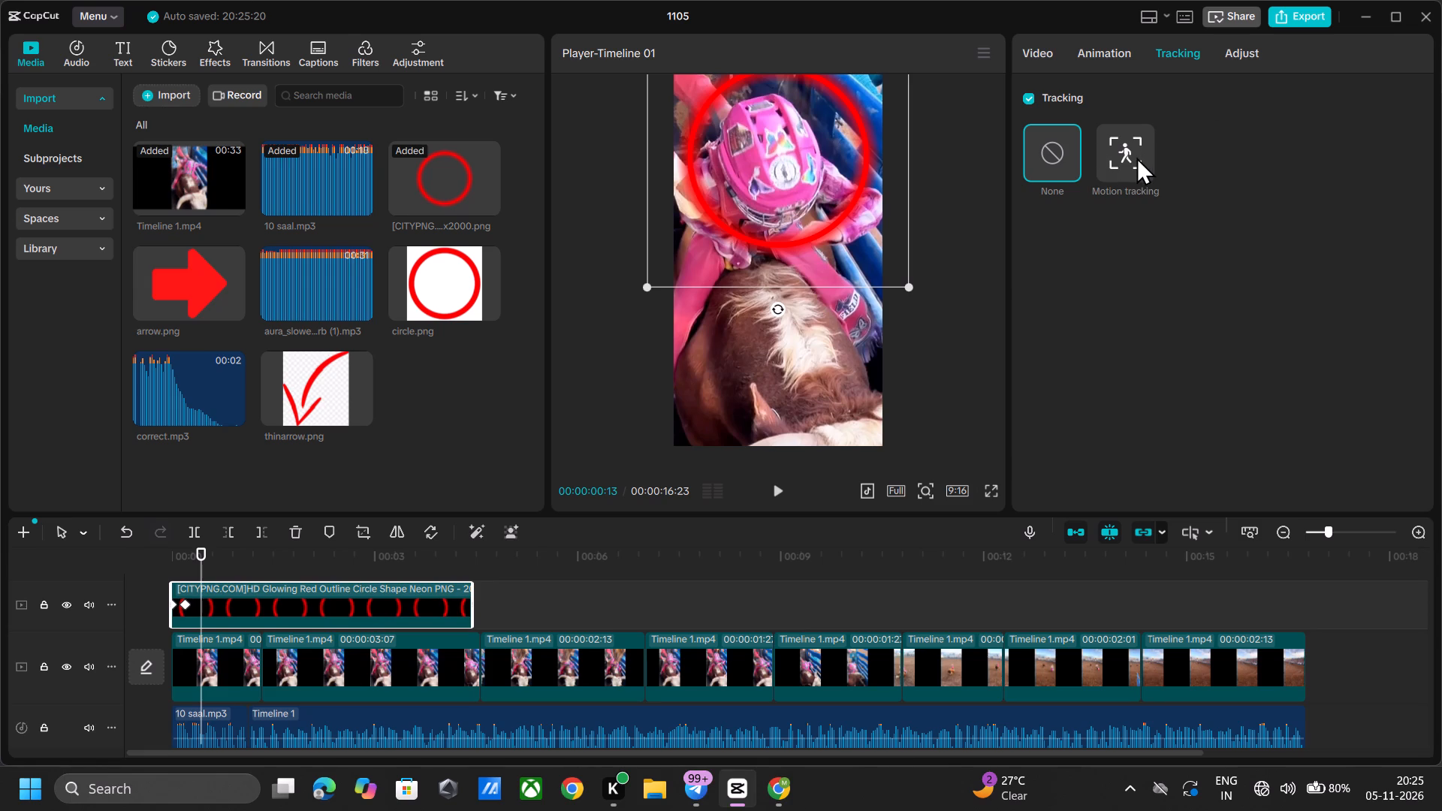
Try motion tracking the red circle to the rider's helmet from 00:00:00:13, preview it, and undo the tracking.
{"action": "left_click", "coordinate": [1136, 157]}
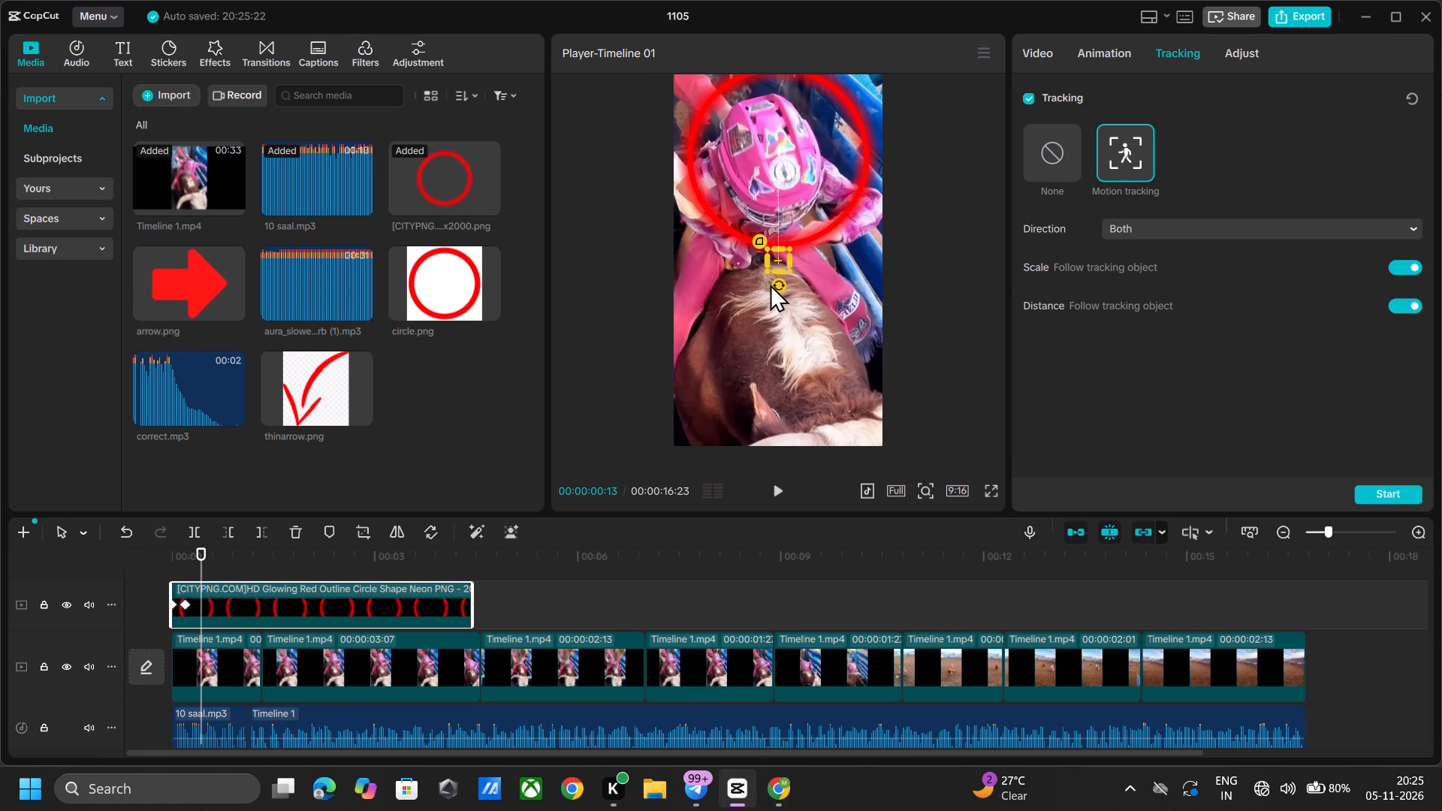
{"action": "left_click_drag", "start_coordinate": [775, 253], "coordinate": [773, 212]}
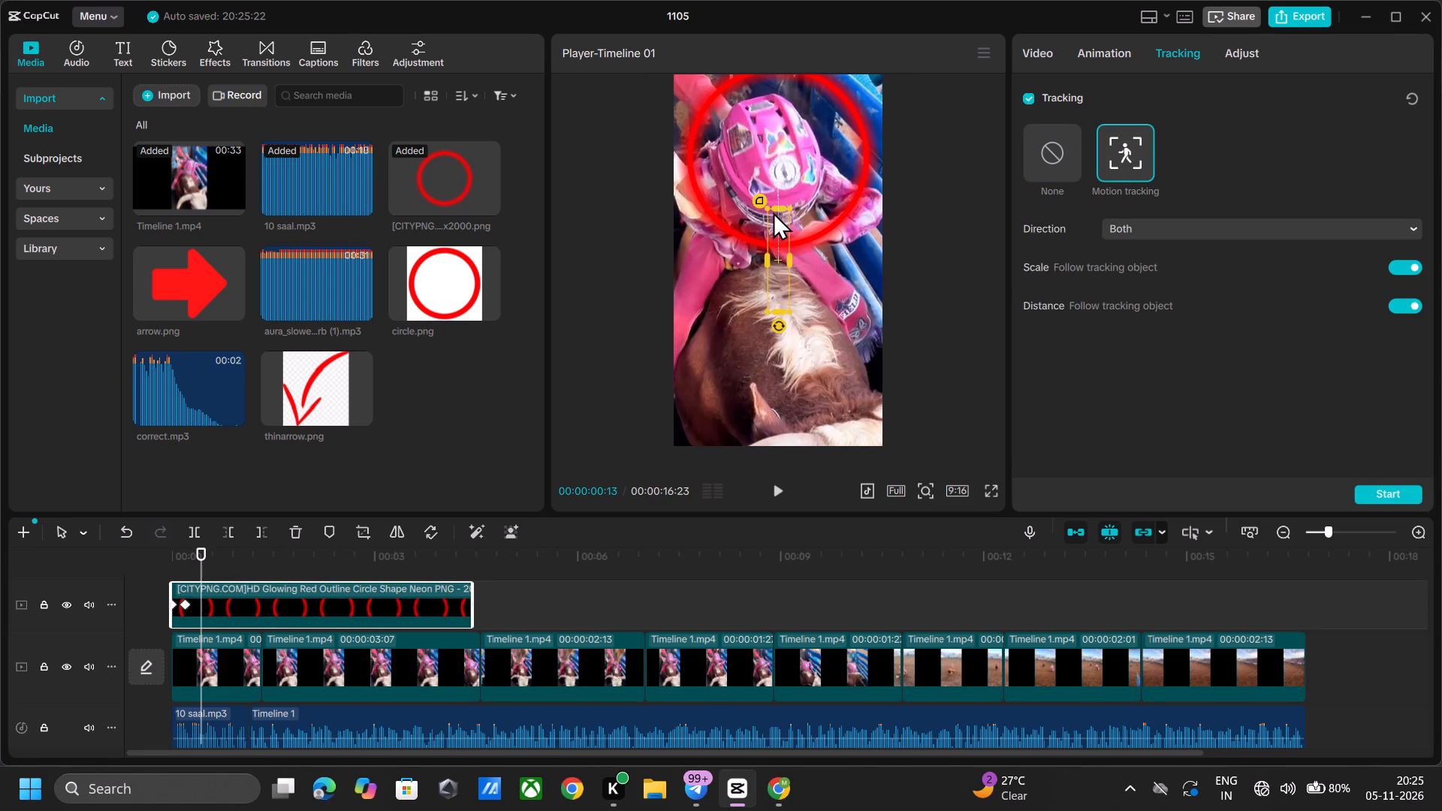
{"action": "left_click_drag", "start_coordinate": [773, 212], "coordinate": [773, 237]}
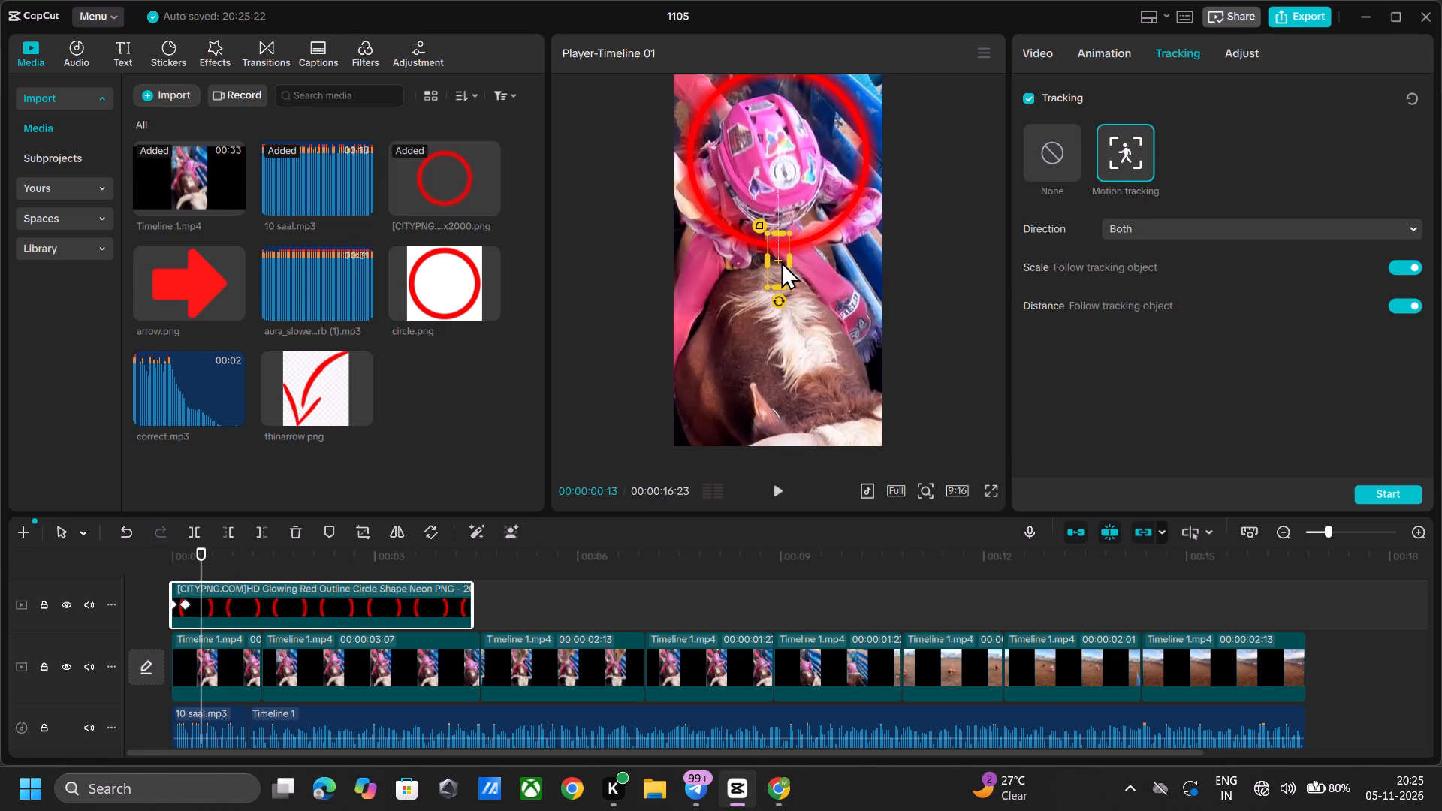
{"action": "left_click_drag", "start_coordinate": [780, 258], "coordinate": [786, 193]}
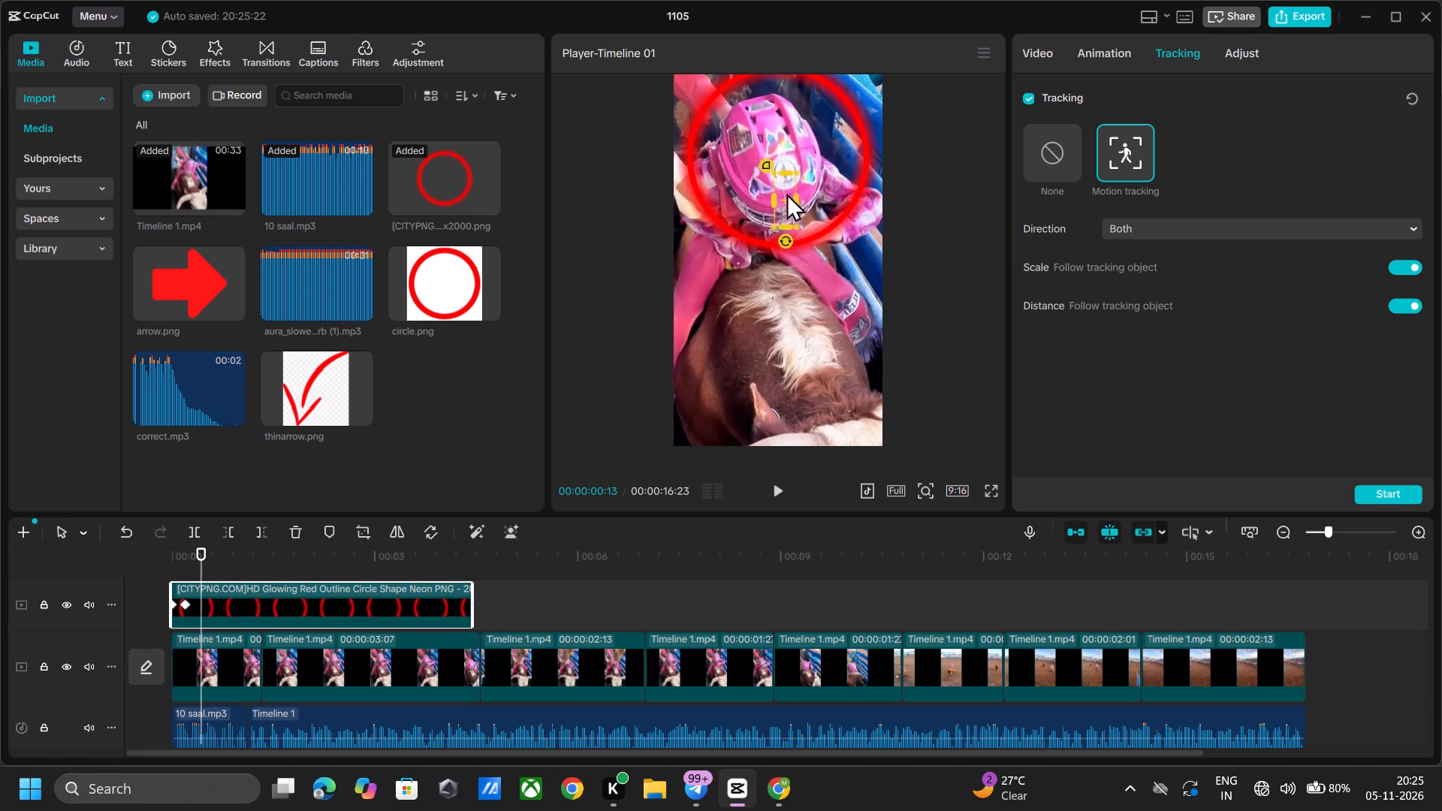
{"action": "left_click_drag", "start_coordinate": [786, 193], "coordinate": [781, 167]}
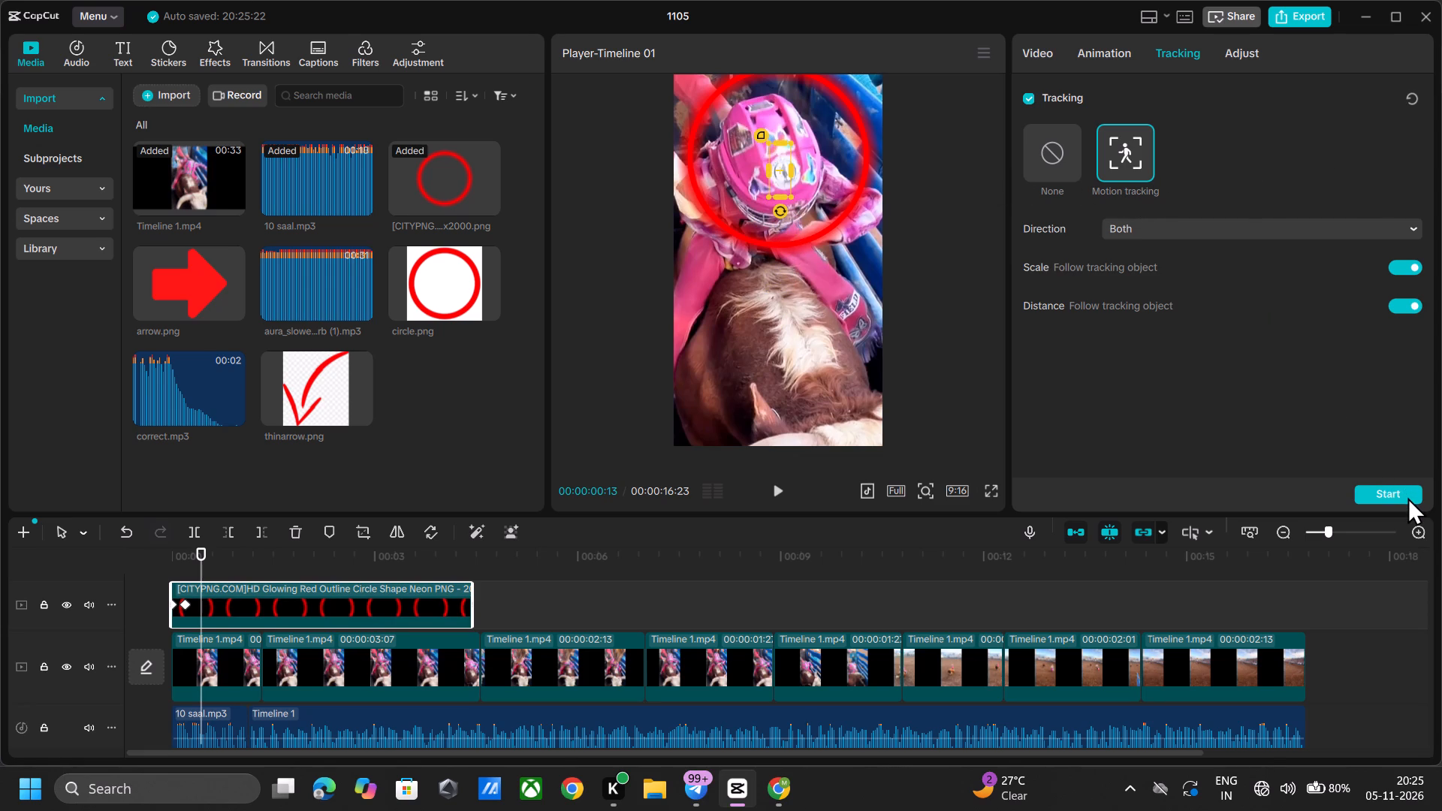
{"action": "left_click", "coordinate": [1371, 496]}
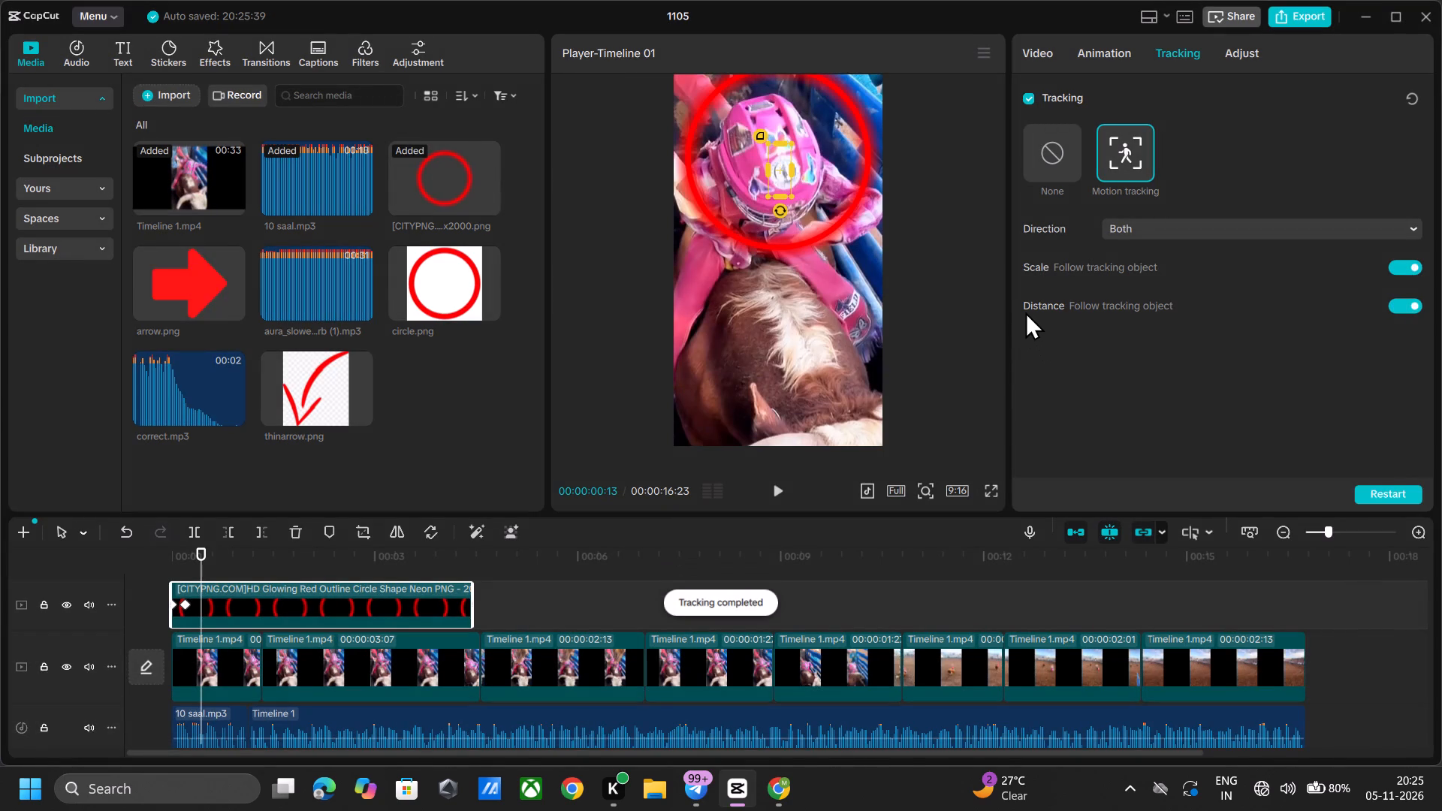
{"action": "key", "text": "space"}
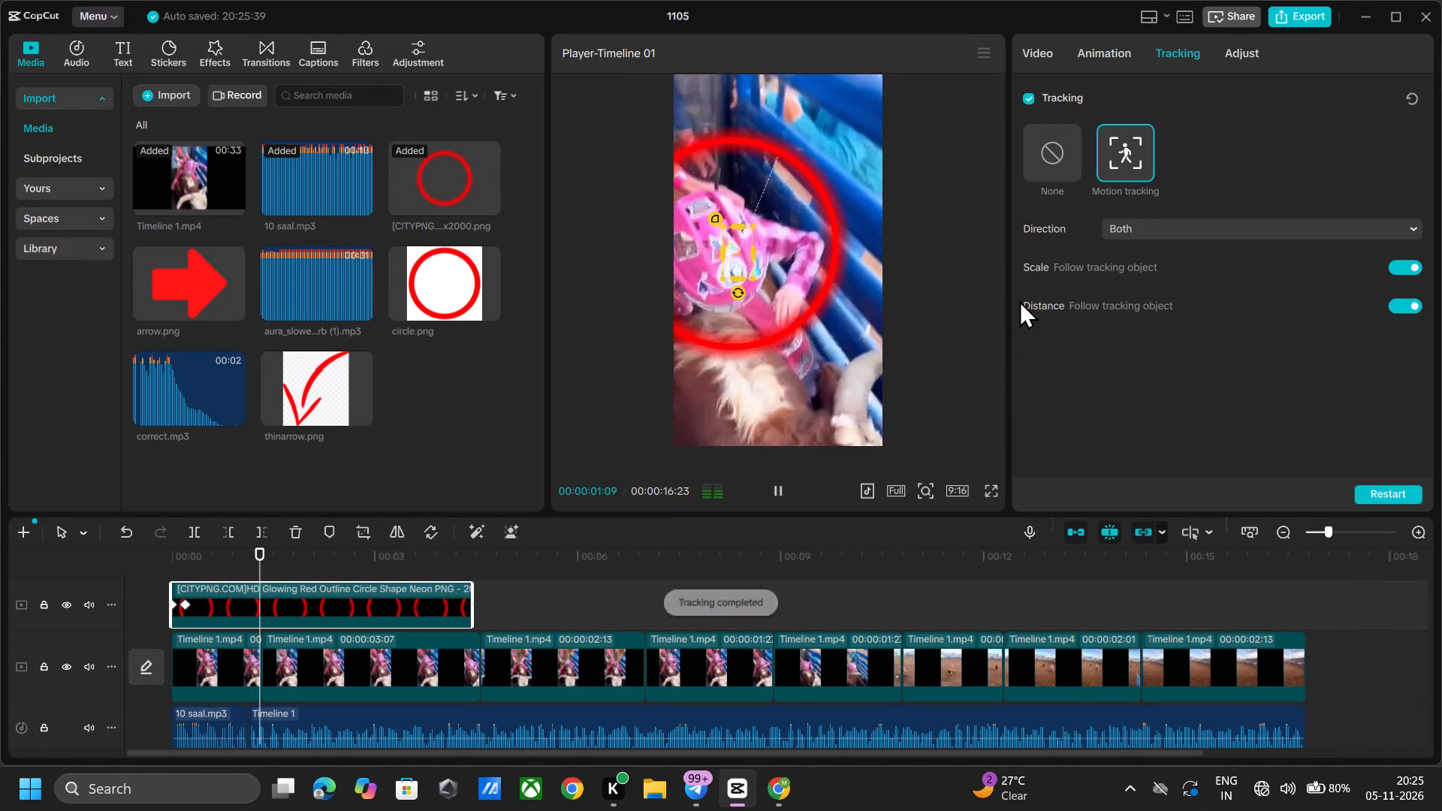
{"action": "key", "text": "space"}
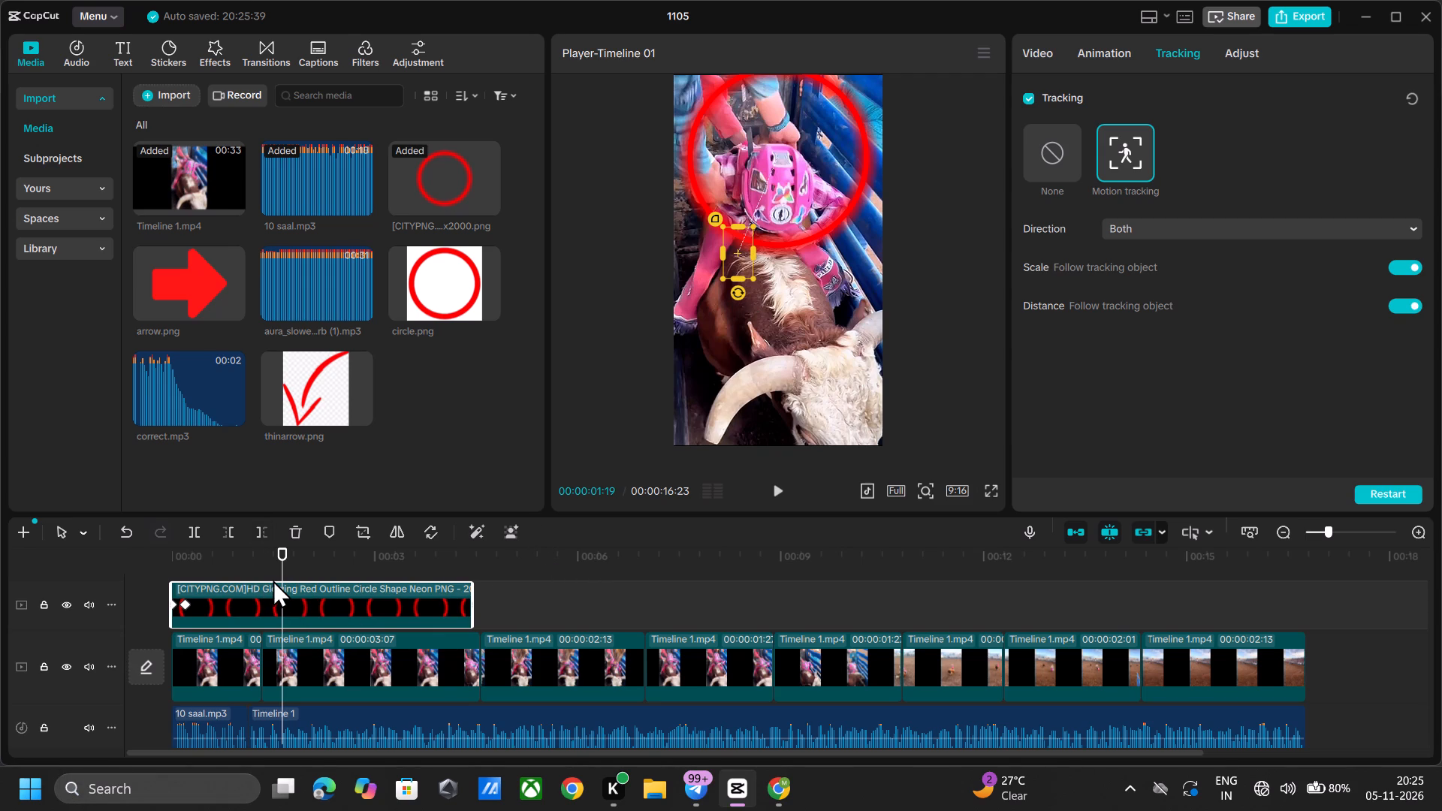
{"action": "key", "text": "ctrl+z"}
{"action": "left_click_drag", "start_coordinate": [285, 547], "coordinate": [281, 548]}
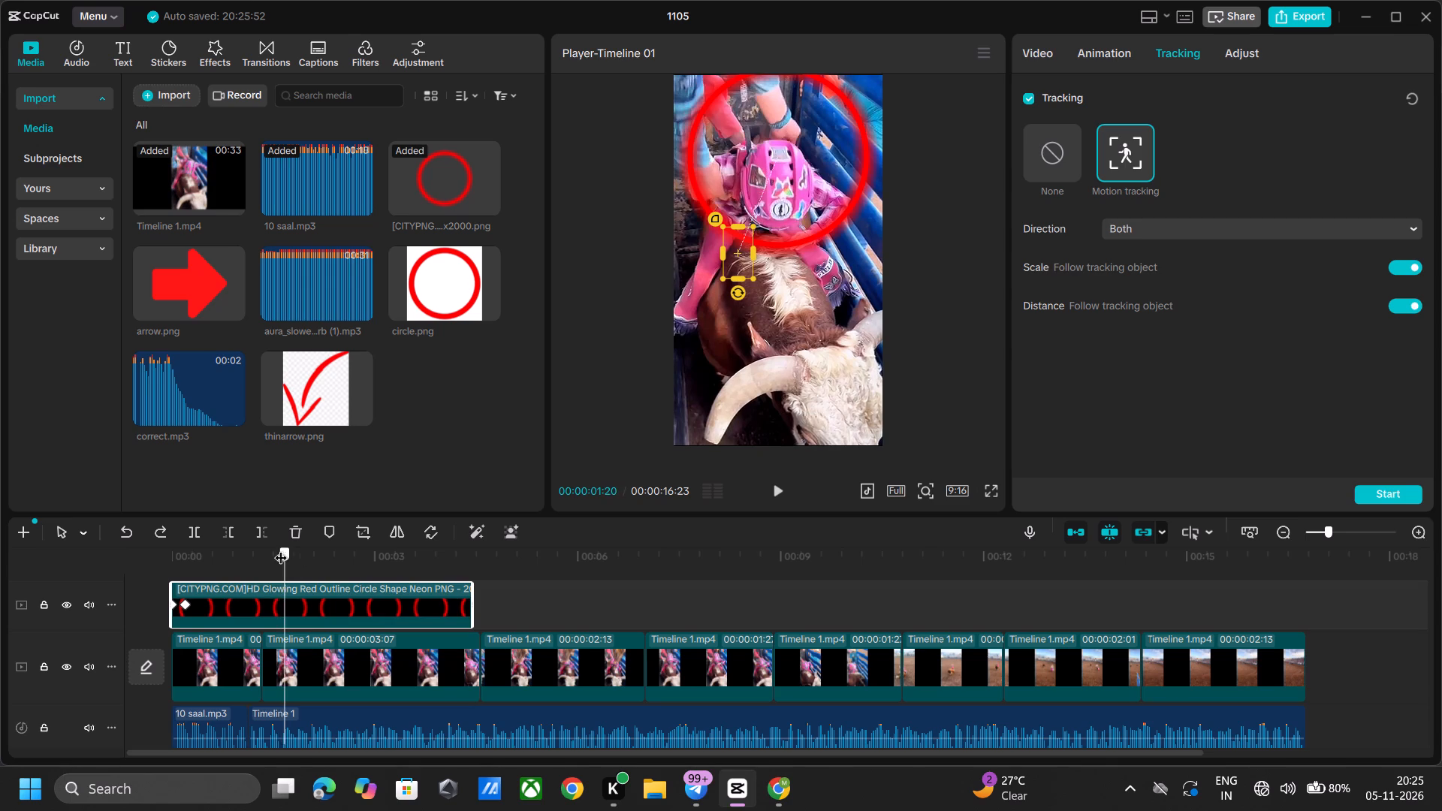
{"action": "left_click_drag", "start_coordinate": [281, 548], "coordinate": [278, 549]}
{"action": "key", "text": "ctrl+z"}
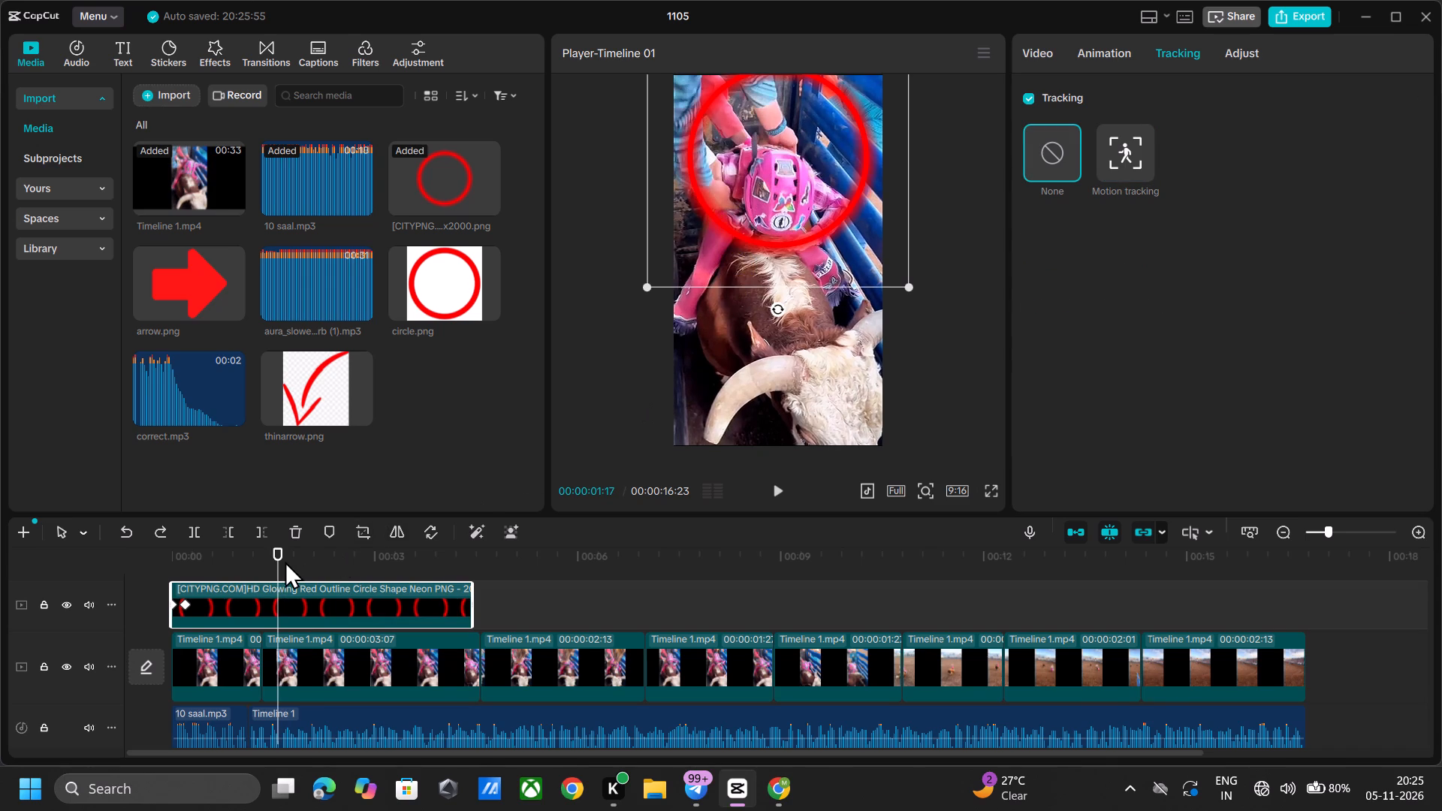
Reposition the red circle around the rider's helmet at 00:00:00:21, adding a position keyframe.
{"action": "left_click_drag", "start_coordinate": [275, 550], "coordinate": [201, 575]}
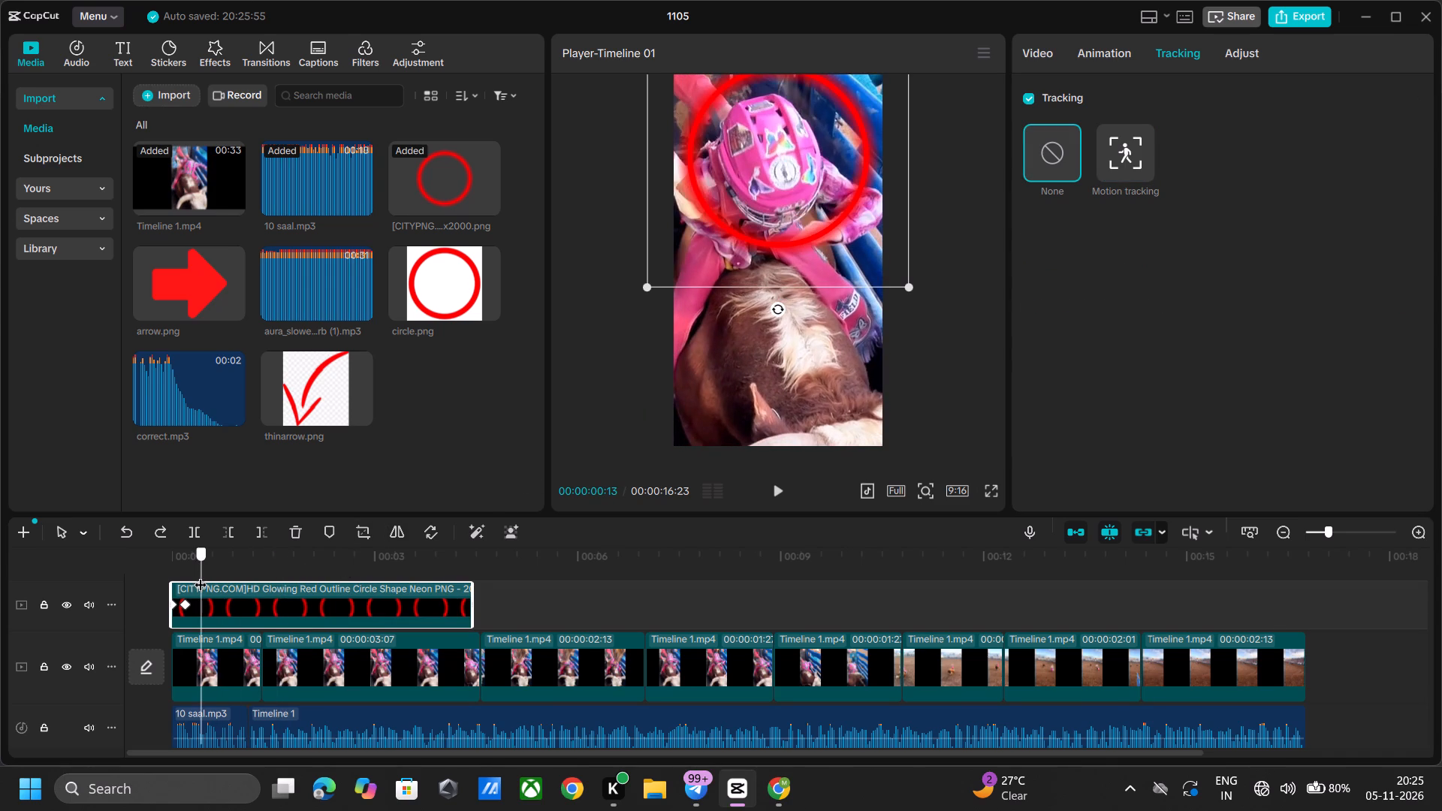
{"action": "left_click_drag", "start_coordinate": [201, 575], "coordinate": [218, 569]}
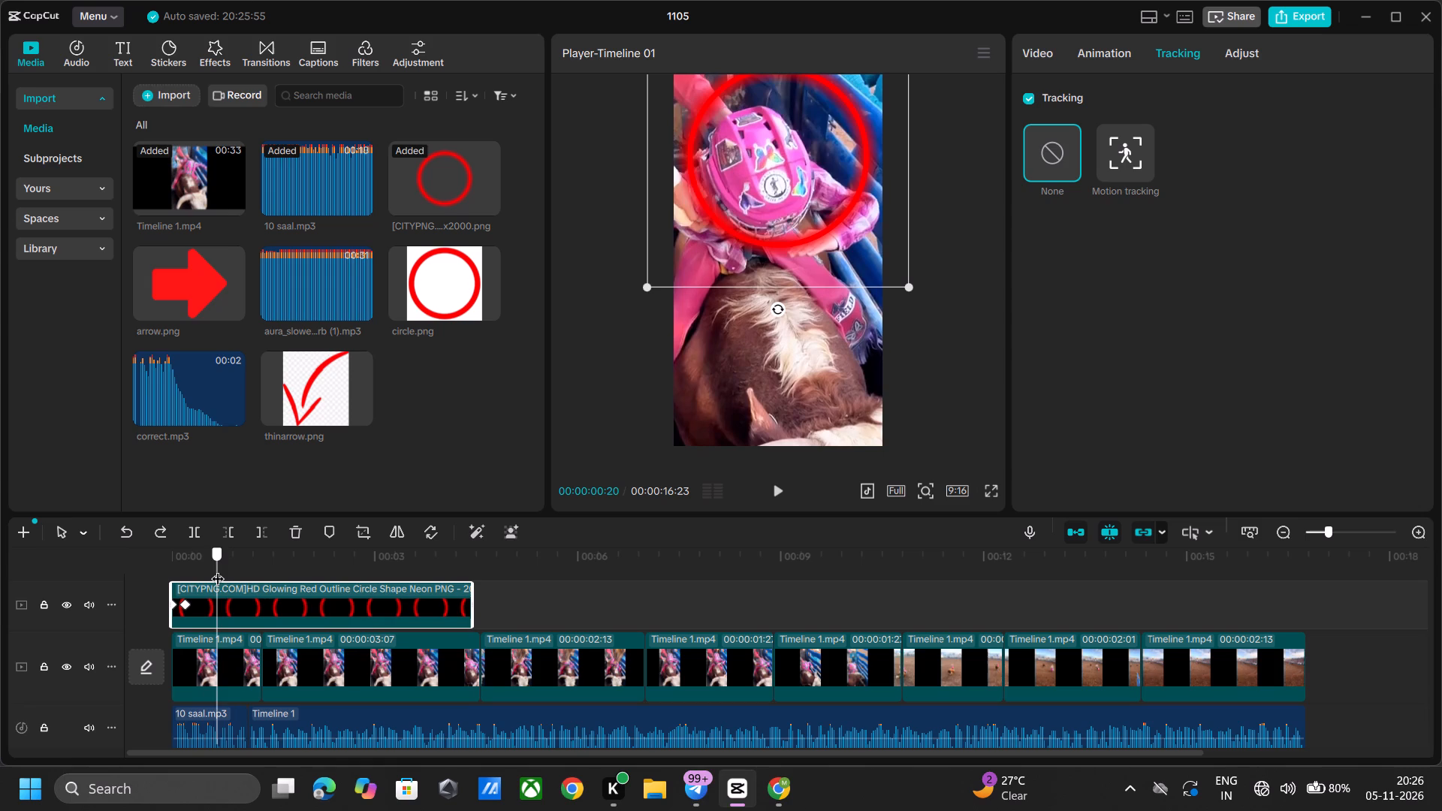
{"action": "left_click_drag", "start_coordinate": [218, 569], "coordinate": [219, 568]}
{"action": "left_click_drag", "start_coordinate": [786, 145], "coordinate": [766, 171]}
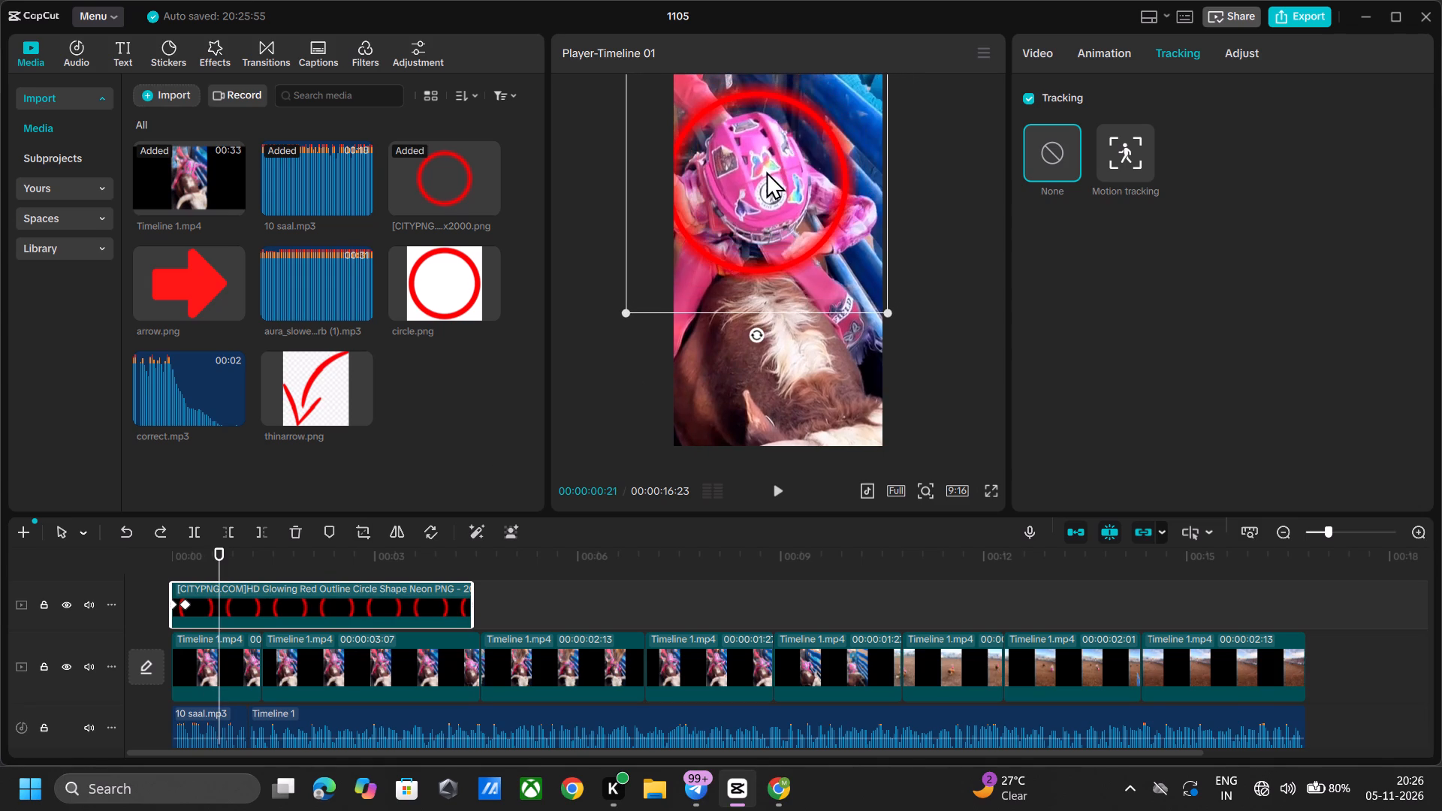
{"action": "left_click_drag", "start_coordinate": [766, 171], "coordinate": [771, 161]}
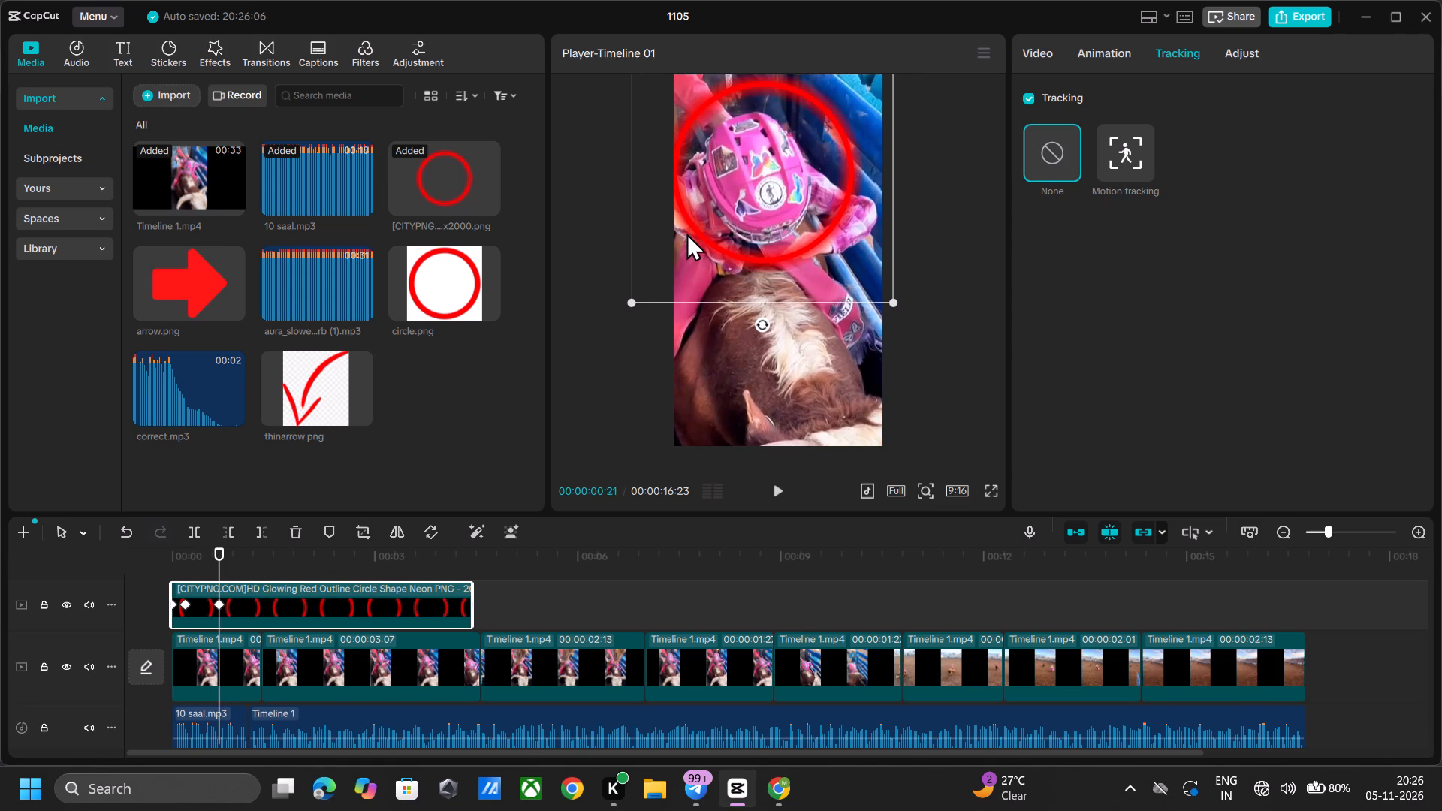
Move the red circle down onto the rider's helmet at 00:00:00:29, adding another keyframe.
{"action": "left_click", "coordinate": [238, 547]}
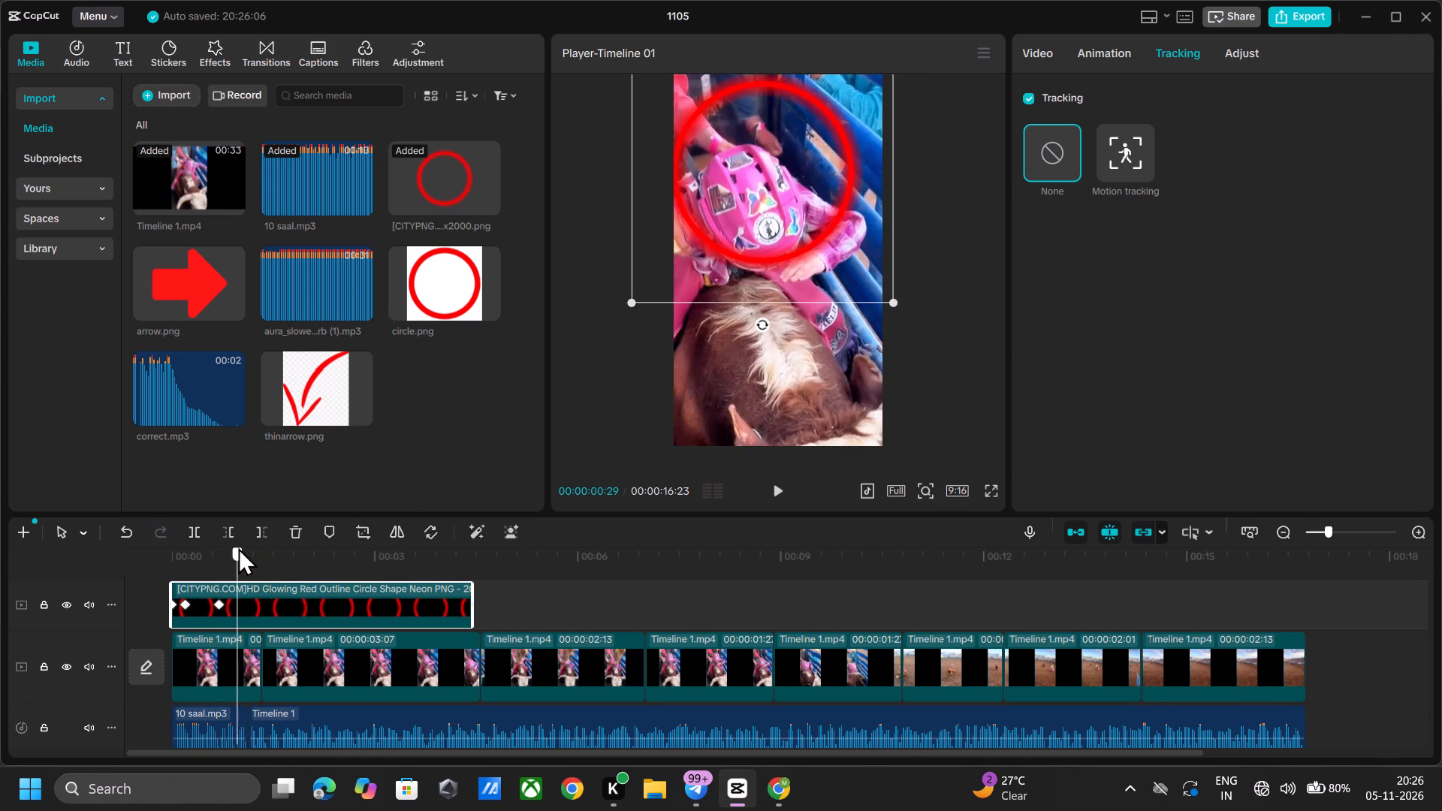
{"action": "left_click_drag", "start_coordinate": [745, 215], "coordinate": [745, 231]}
{"action": "left_click_drag", "start_coordinate": [745, 231], "coordinate": [745, 235]}
{"action": "left_click_drag", "start_coordinate": [780, 161], "coordinate": [775, 195]}
Advance to 00:00:01:04 and keyframe the red circle slightly lower to follow the rider's helmet.
{"action": "key", "text": "Right"}
{"action": "key", "text": "Right"}
{"action": "key", "text": "Right"}
{"action": "key", "text": "Right"}
{"action": "key", "text": "Right"}
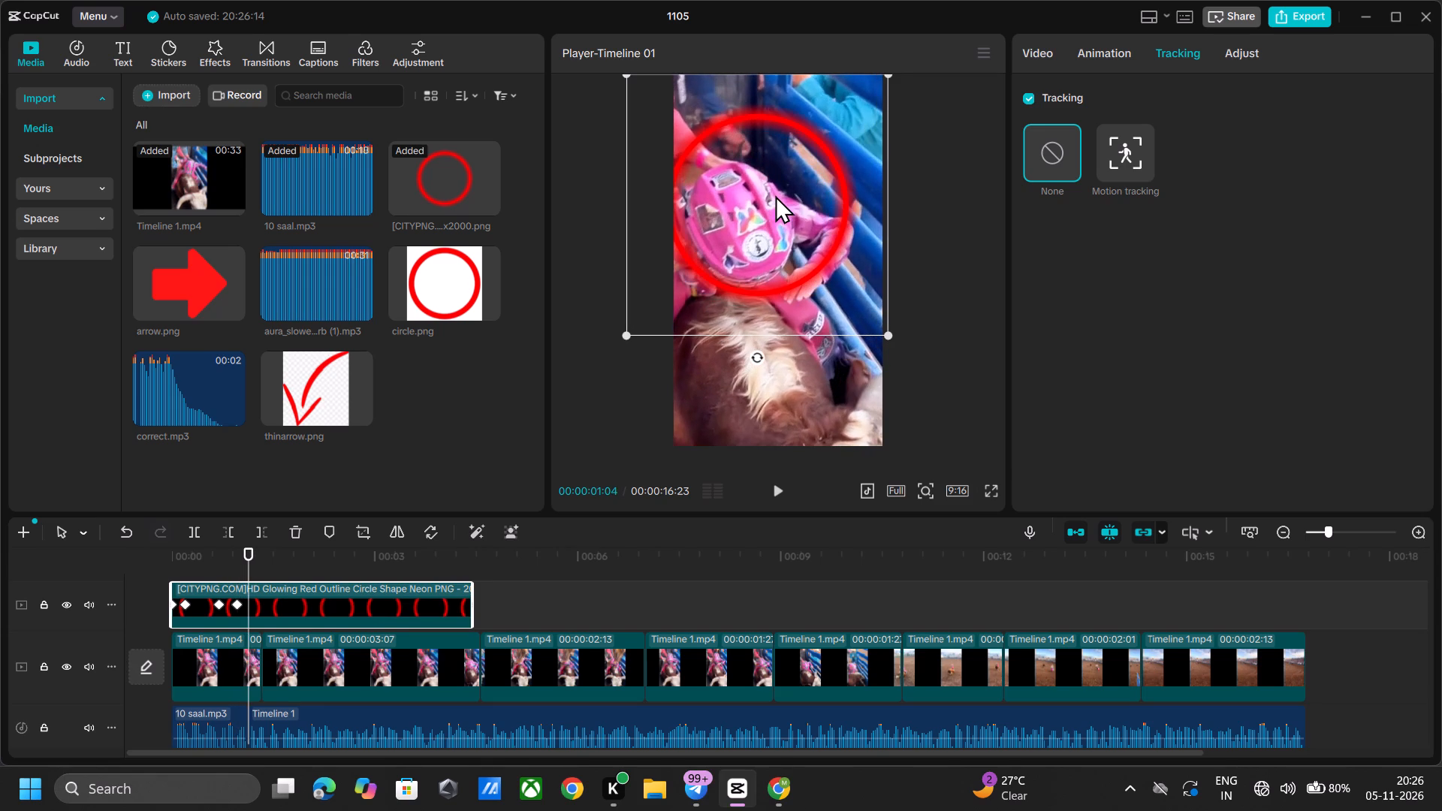
{"action": "left_click_drag", "start_coordinate": [775, 195], "coordinate": [771, 213]}
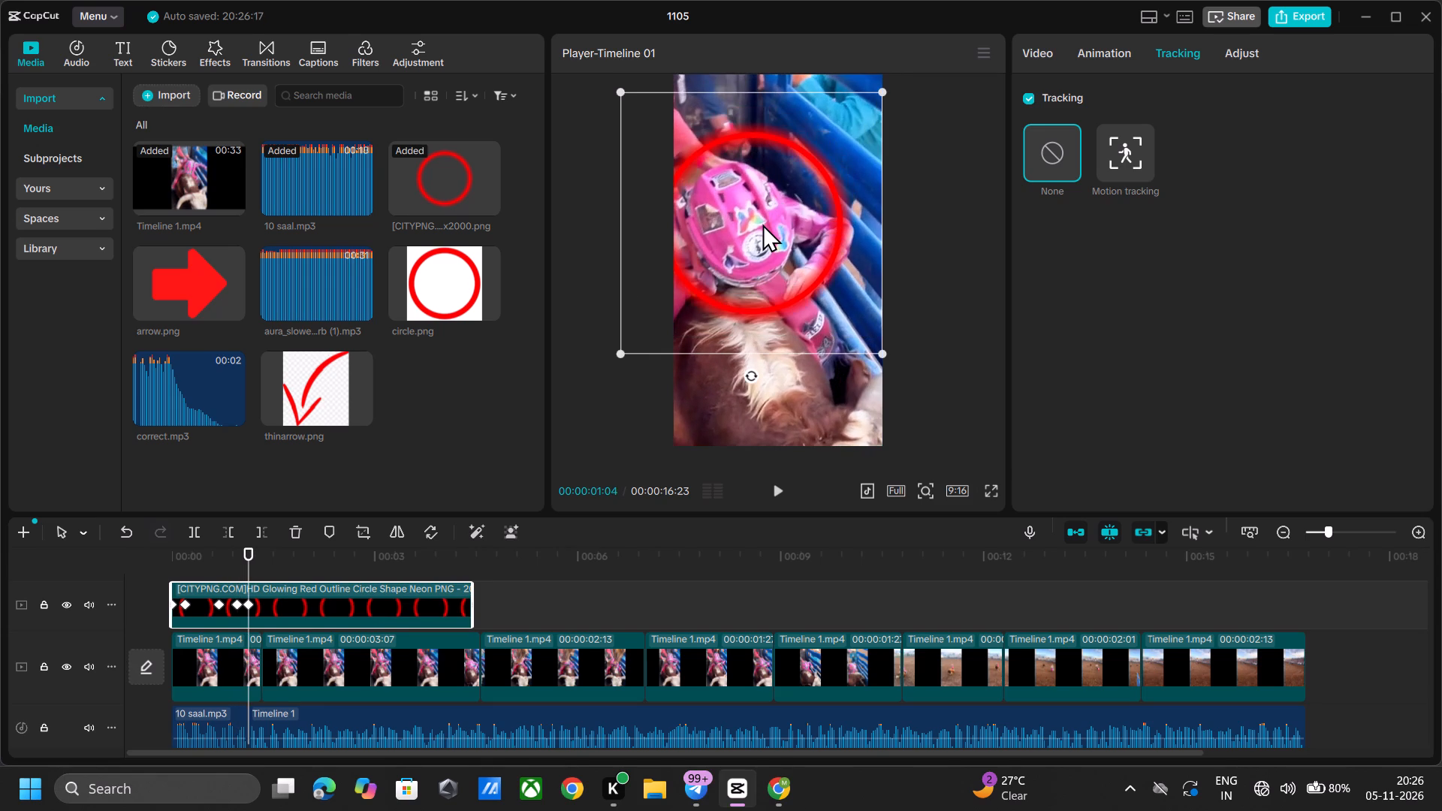
Keyframe the red circle over the rider's helmet at 00:00:01:08, just before the cut to the second clip.
{"action": "key", "text": "Right"}
{"action": "key", "text": "Right"}
{"action": "key", "text": "Right"}
{"action": "key", "text": "Right"}
{"action": "left_click_drag", "start_coordinate": [762, 224], "coordinate": [740, 240]}
{"action": "key", "text": "Right"}
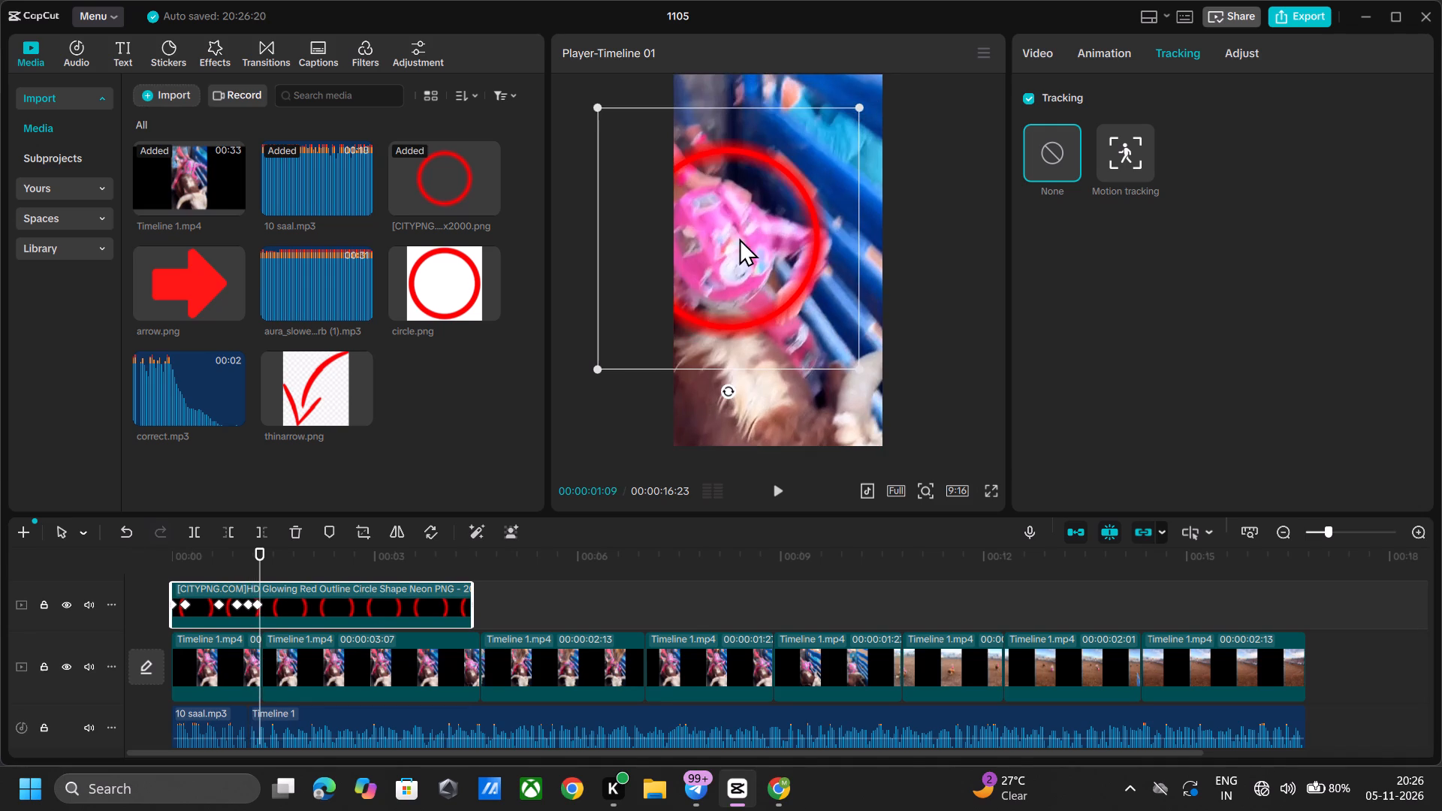
{"action": "key", "text": "Right"}
{"action": "key", "text": "Right"}
{"action": "key", "text": "Left"}
{"action": "key", "text": "Left"}
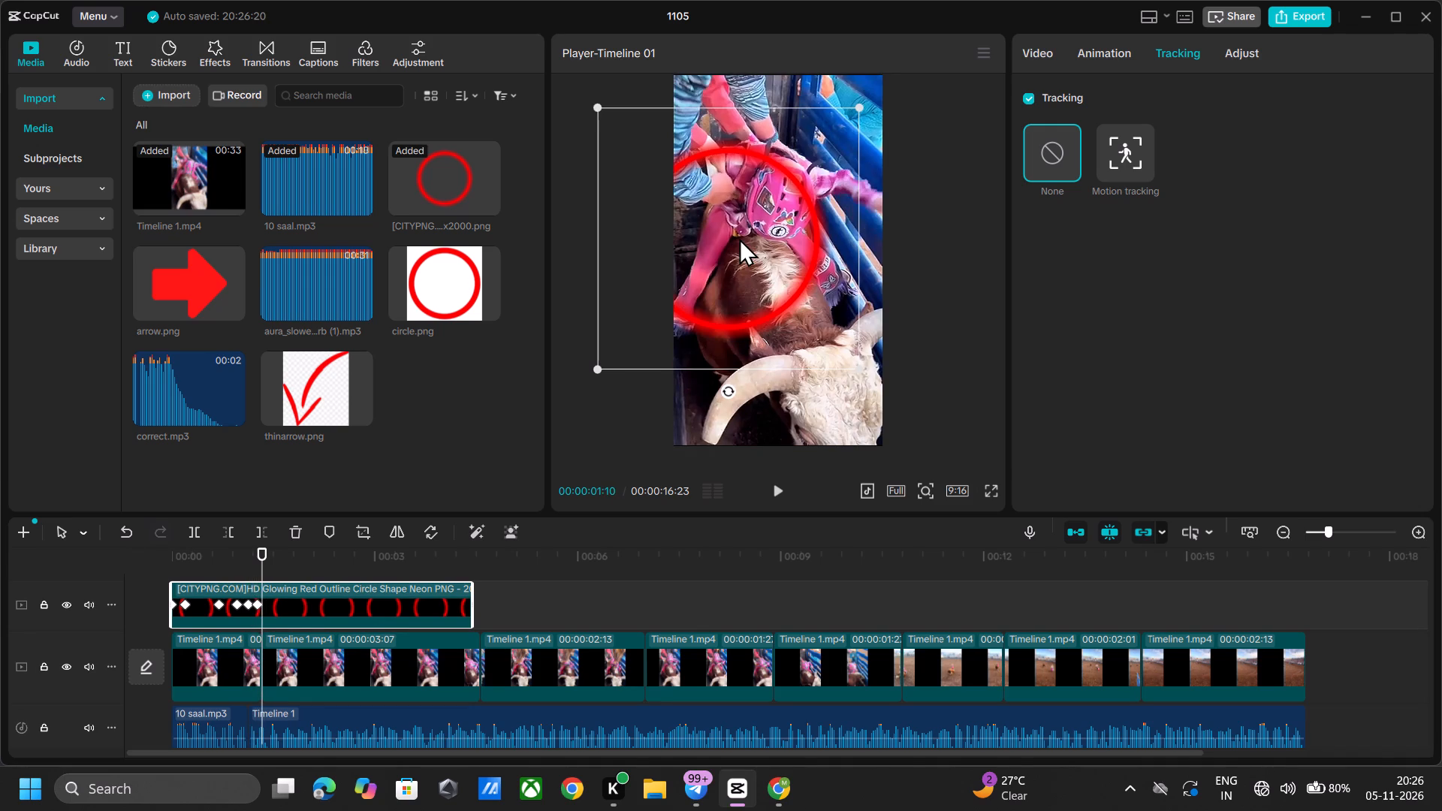
{"action": "key", "text": "Left"}
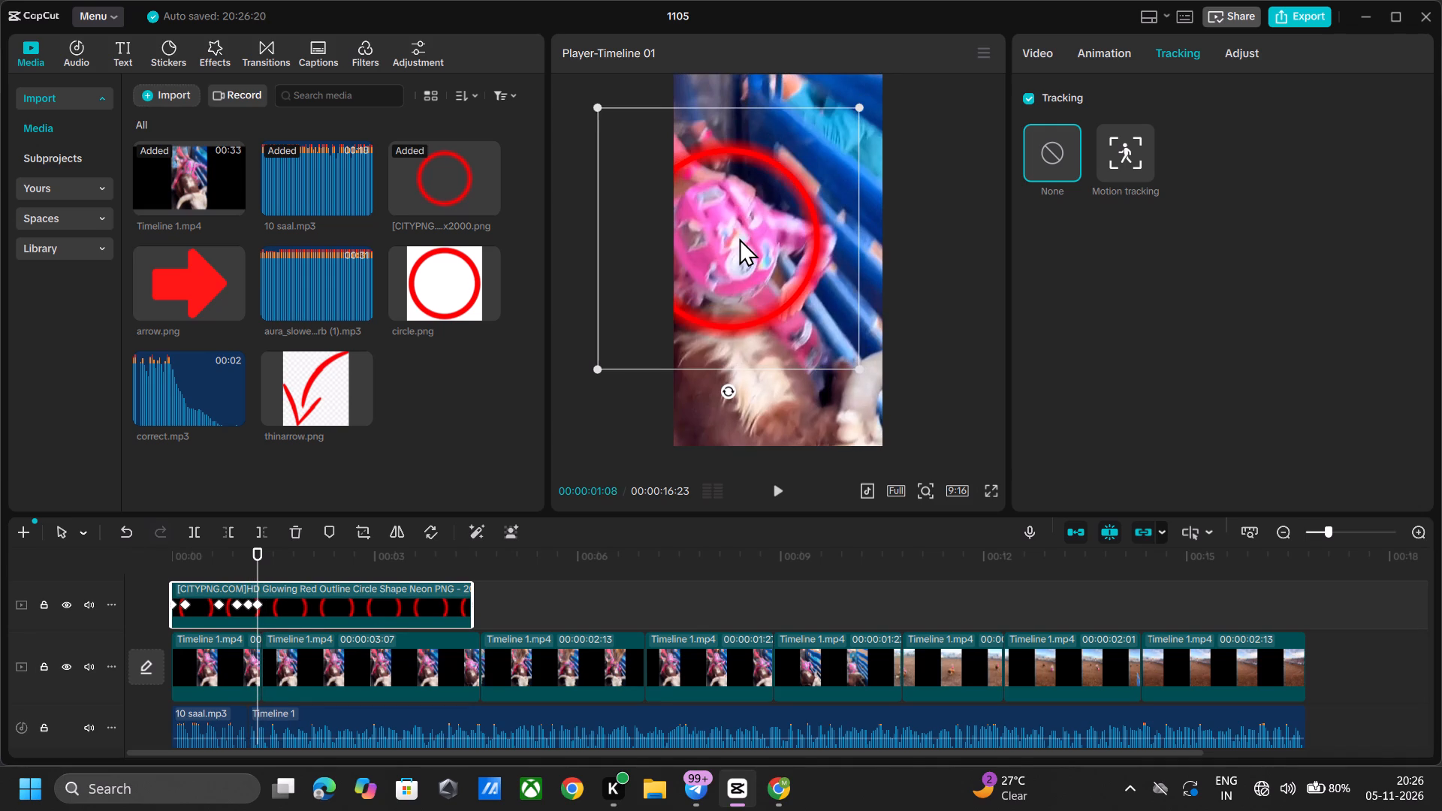
{"action": "left_click_drag", "start_coordinate": [735, 239], "coordinate": [727, 234]}
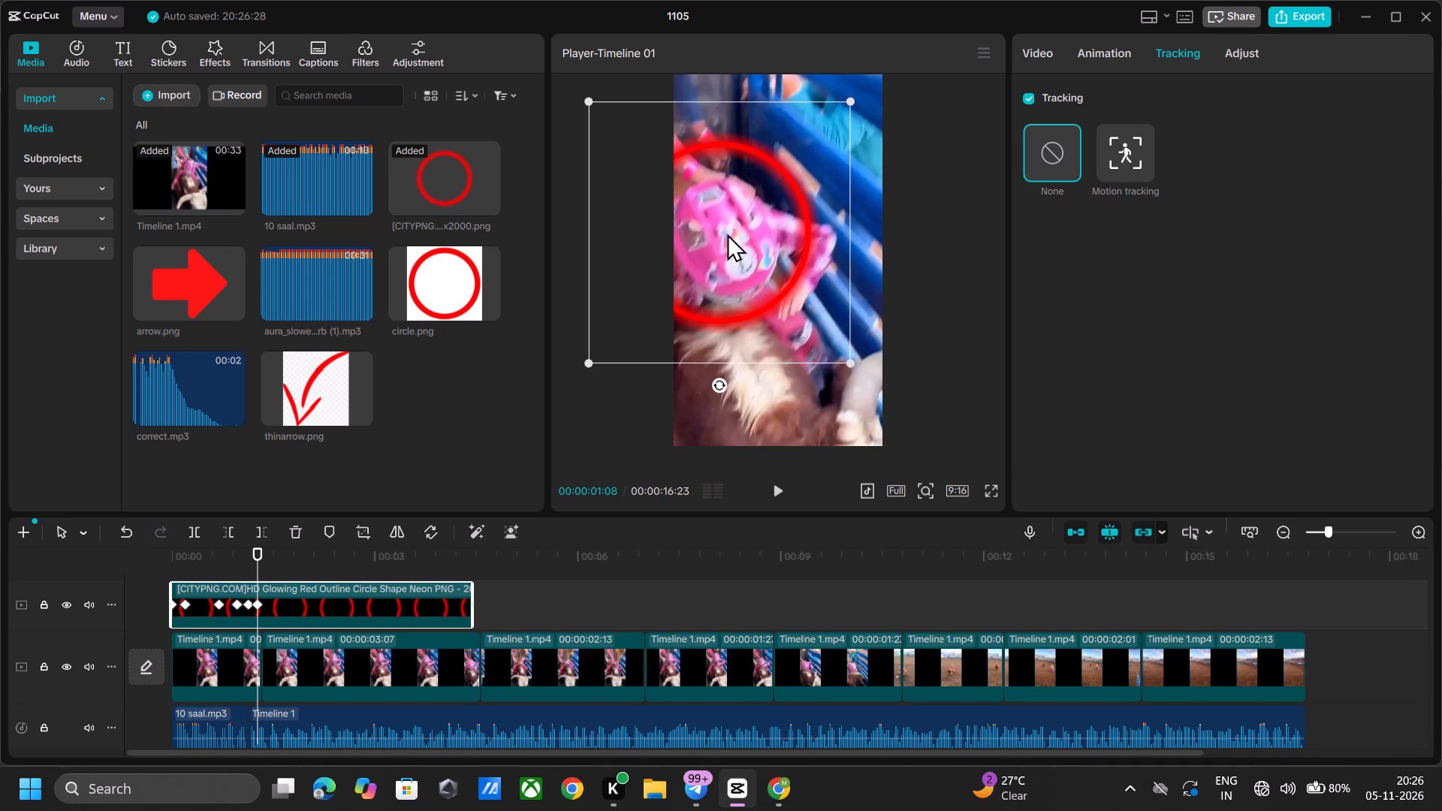
Keyframe the red circle onto the rider's helmet at 00:00:01:10, where the second clip begins.
{"action": "key", "text": "Right"}
{"action": "key", "text": "Right"}
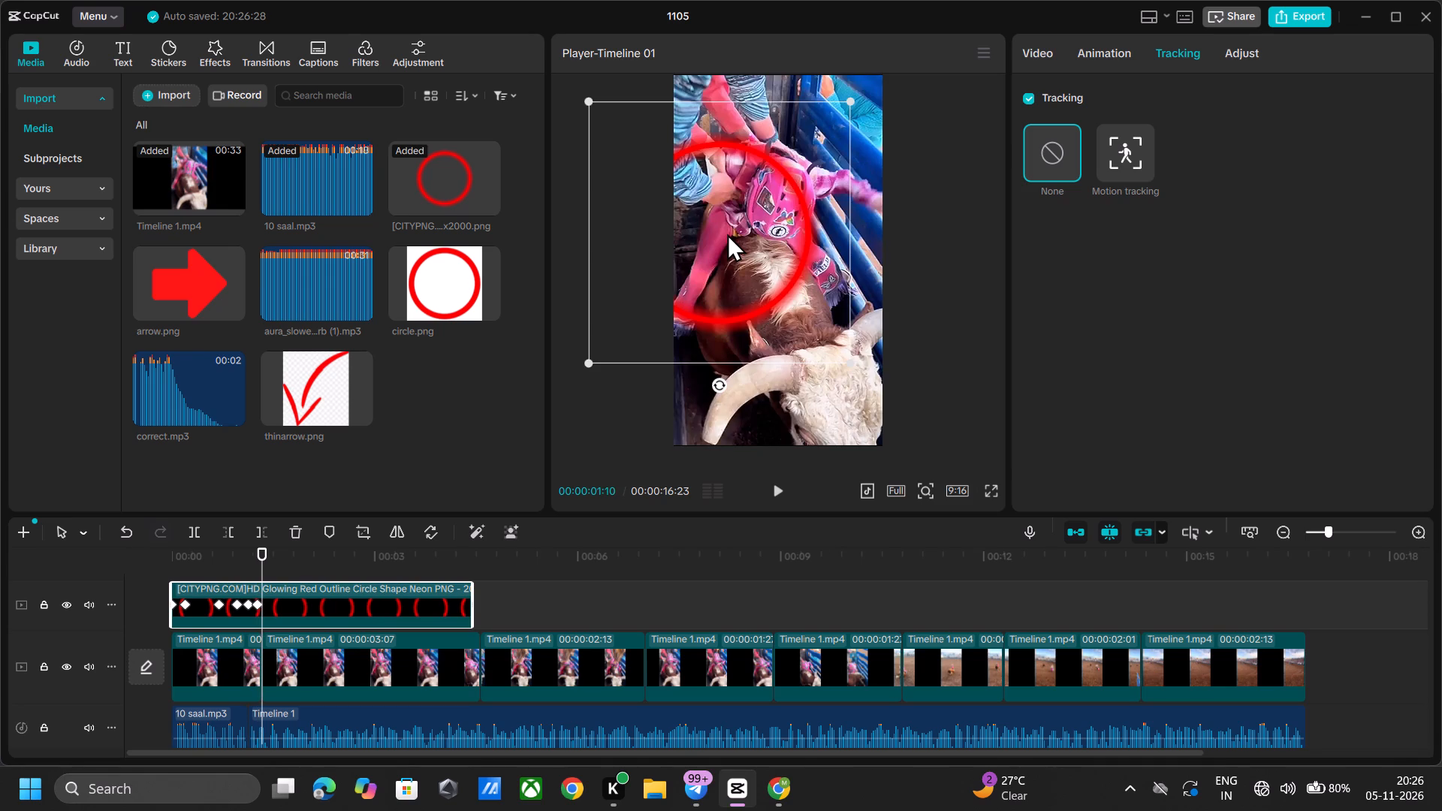
{"action": "left_click_drag", "start_coordinate": [727, 234], "coordinate": [773, 191]}
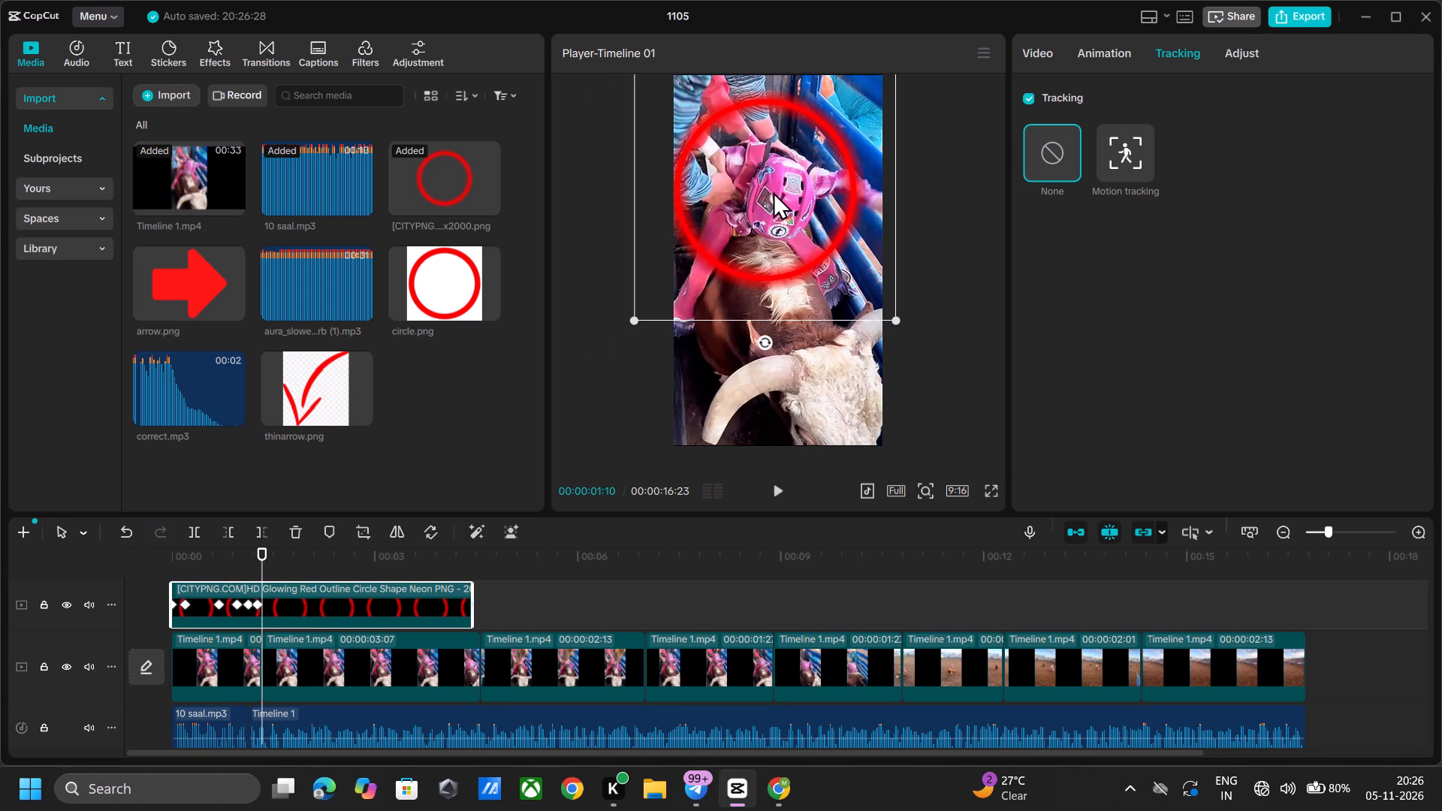
{"action": "left_click_drag", "start_coordinate": [773, 191], "coordinate": [790, 190]}
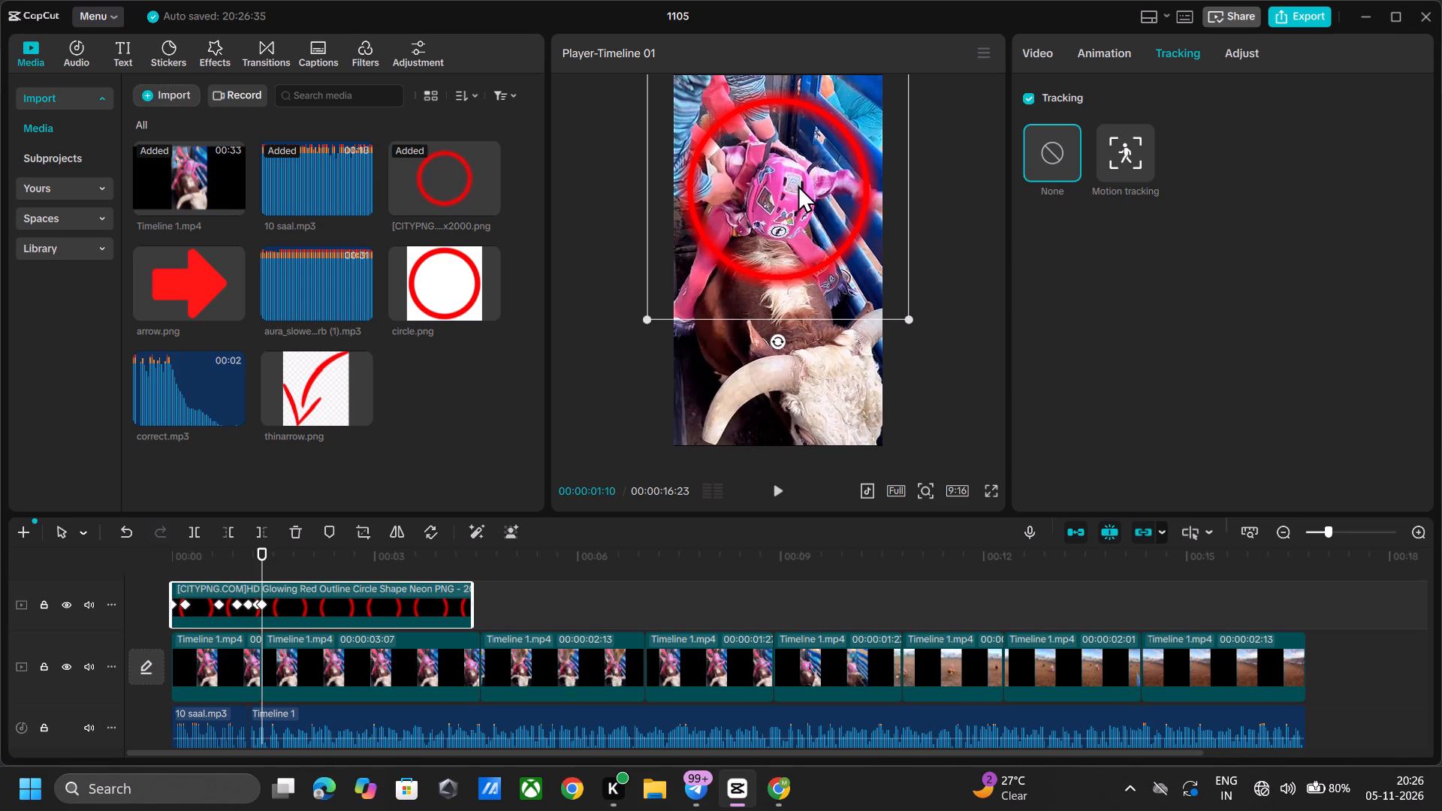
Play back from just after 00:00:01:00 to about 00:00:02:19 to check how the red circle follows the helmet.
{"action": "left_click", "coordinate": [243, 565]}
{"action": "key", "text": "space"}
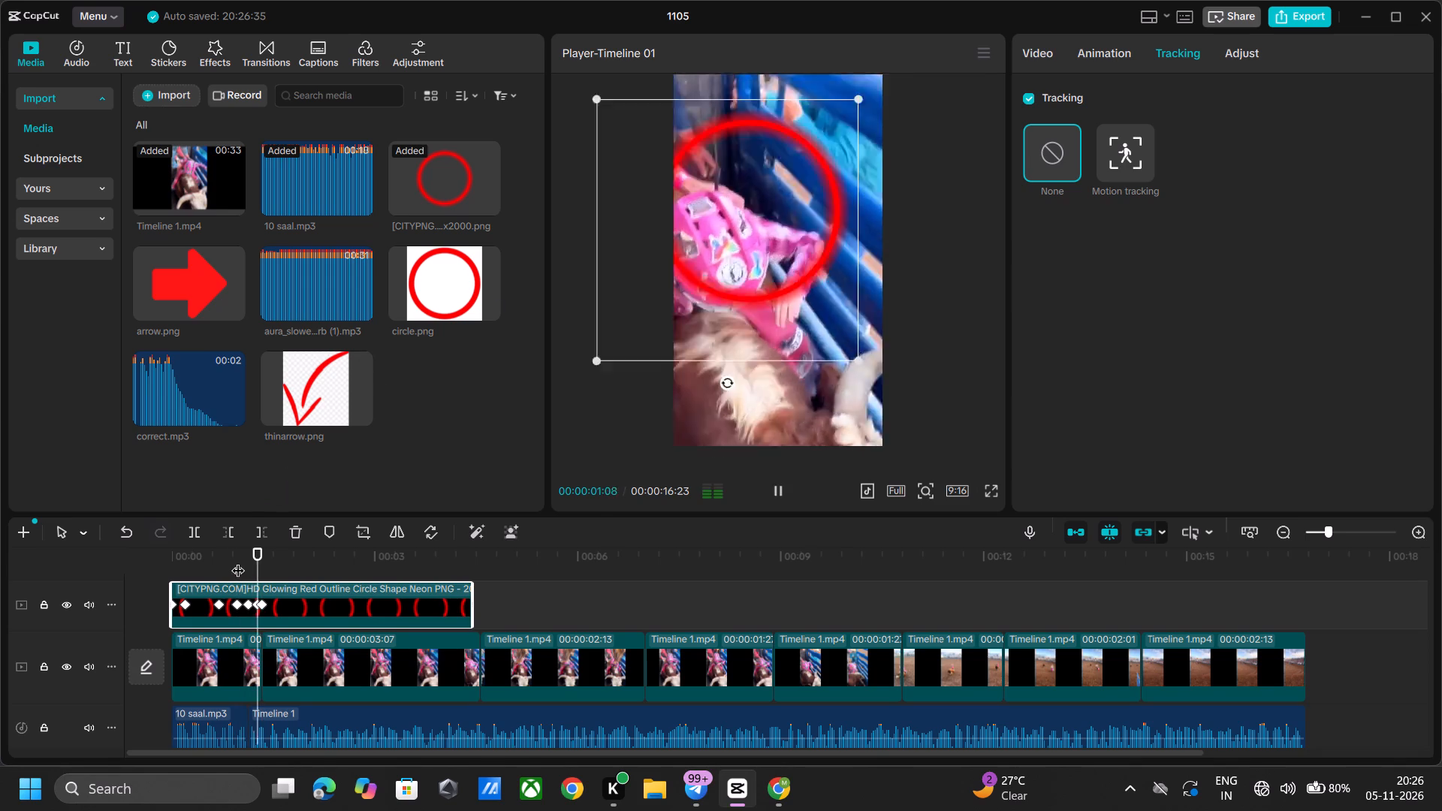
{"action": "key", "text": "space"}
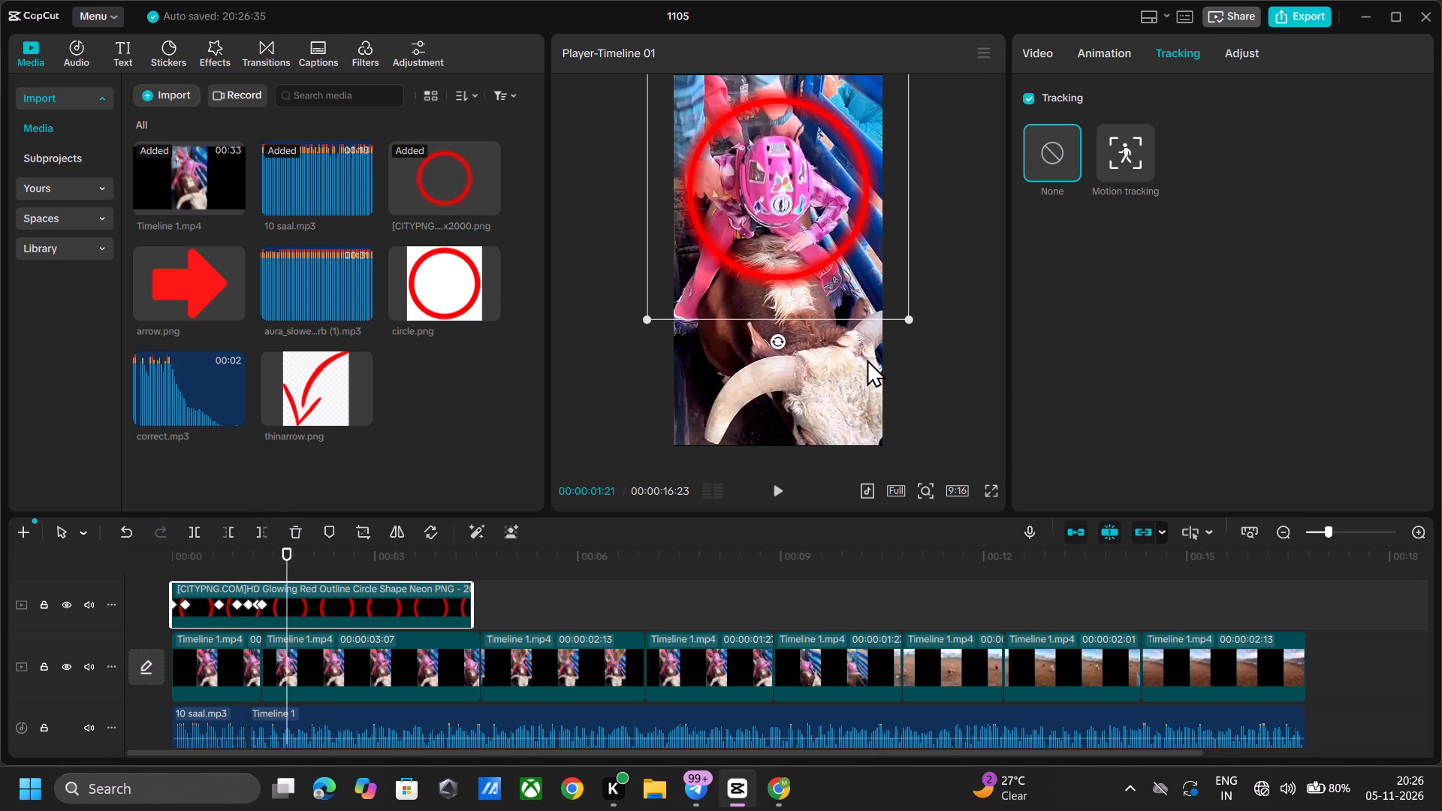
{"action": "key", "text": "space"}
{"action": "key", "text": "space"}
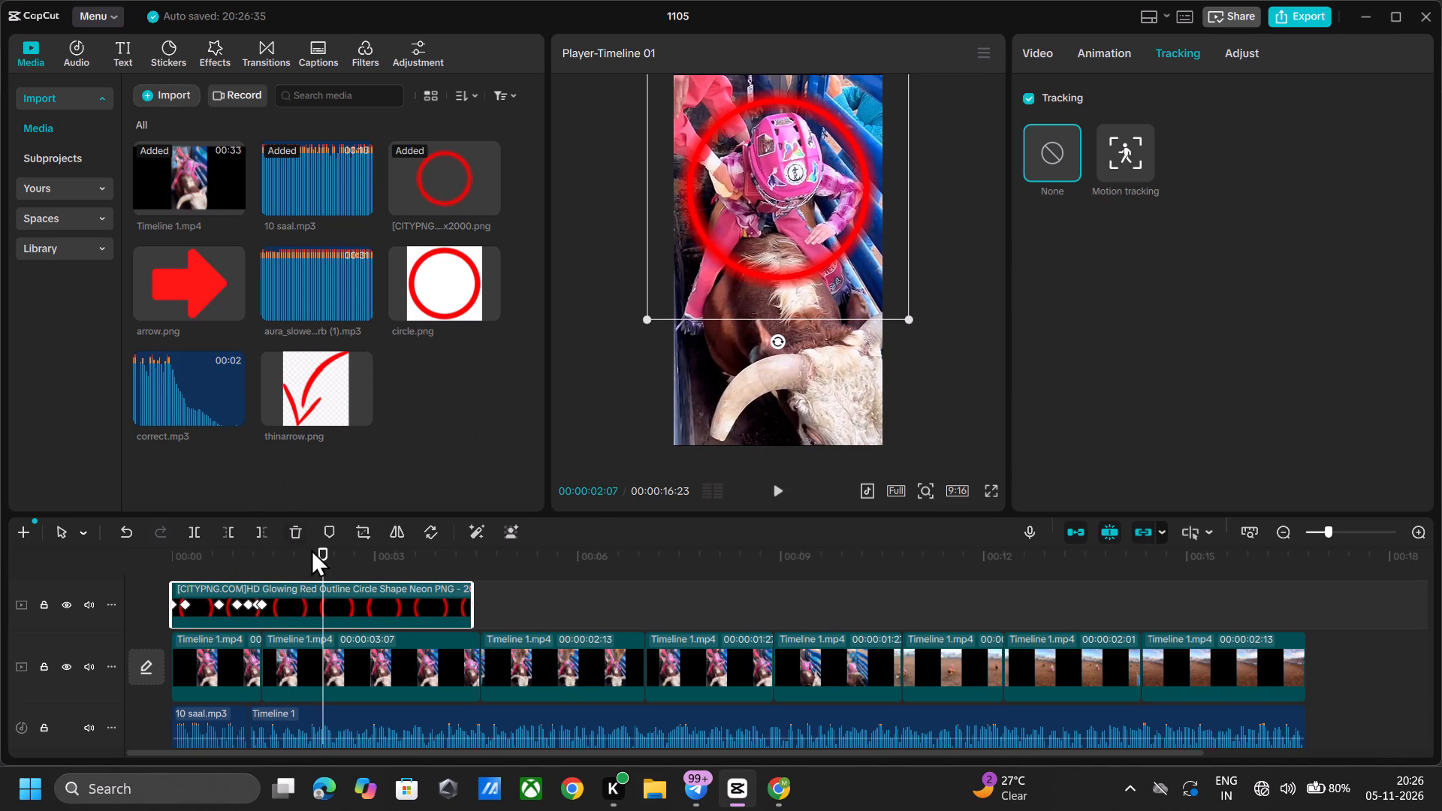
{"action": "key", "text": "space"}
{"action": "key", "text": "space"}
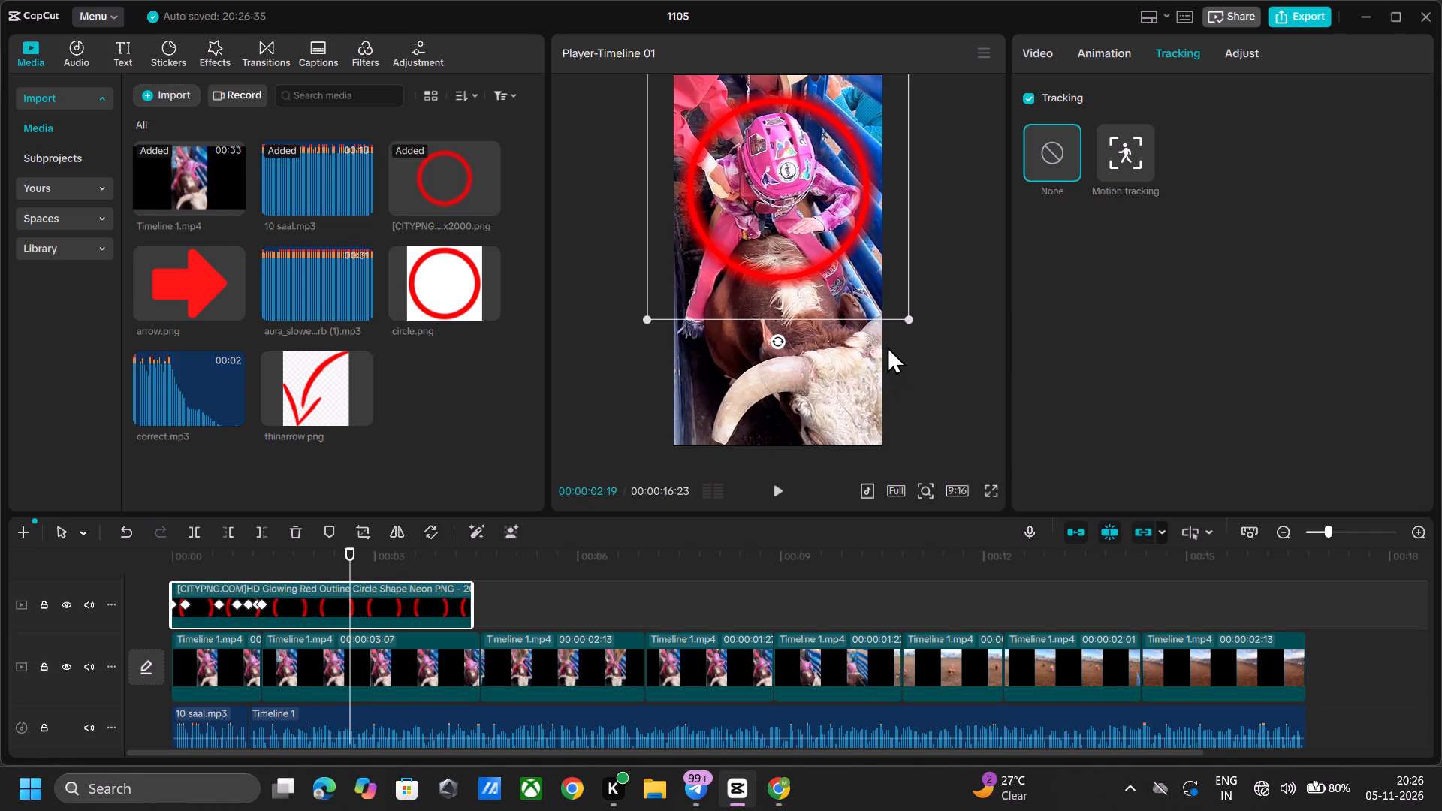
Shrink the red circle slightly and fit it around the rider's helmet at 00:00:01:17, adding a keyframe.
{"action": "left_click", "coordinate": [279, 553]}
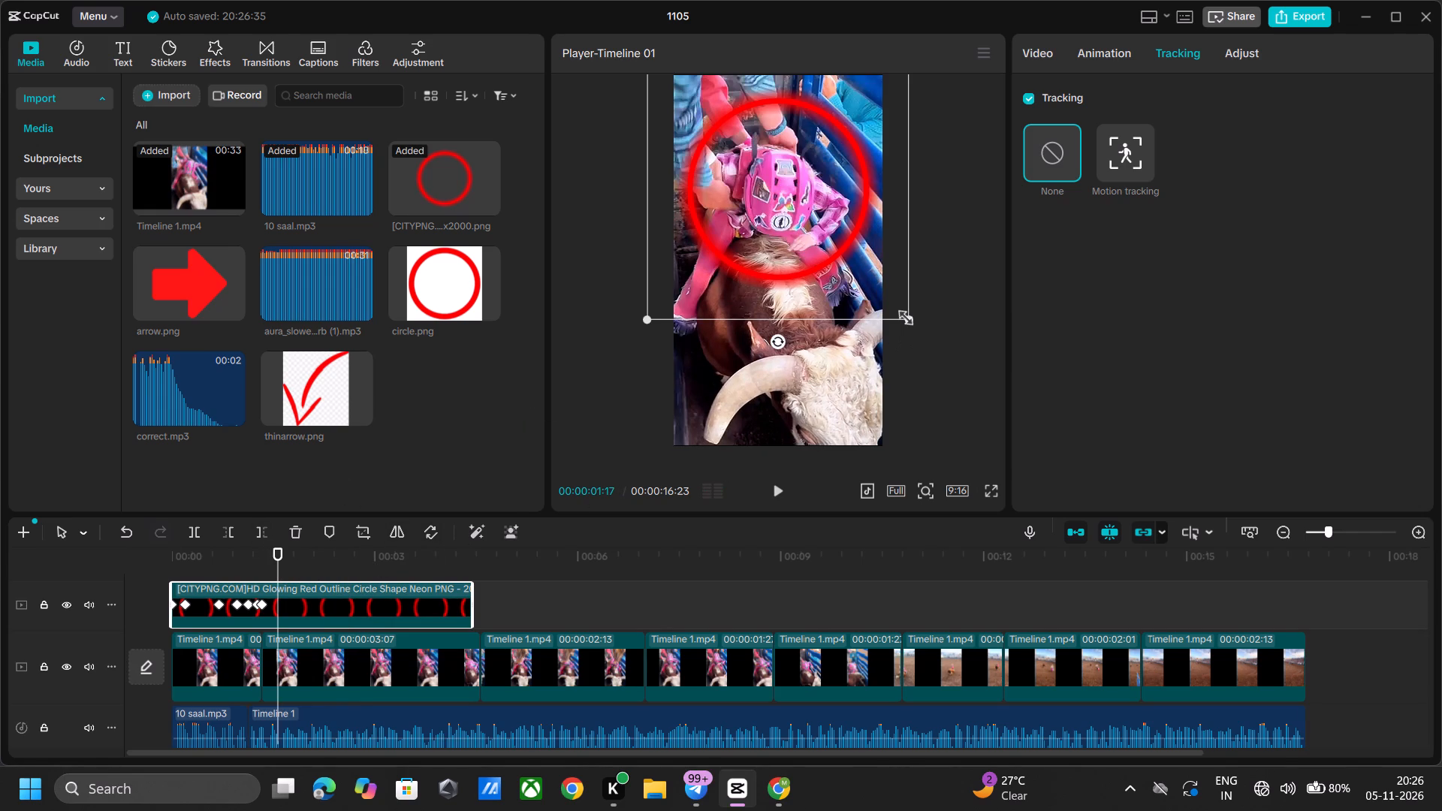
{"action": "left_click_drag", "start_coordinate": [901, 315], "coordinate": [890, 296]}
{"action": "left_click_drag", "start_coordinate": [779, 221], "coordinate": [779, 246]}
{"action": "left_click_drag", "start_coordinate": [765, 191], "coordinate": [765, 208]}
{"action": "left_click_drag", "start_coordinate": [827, 181], "coordinate": [827, 217]}
Raise the red circle onto the rider's helmet at 00:00:01:27, adding a position keyframe.
{"action": "key", "text": "space"}
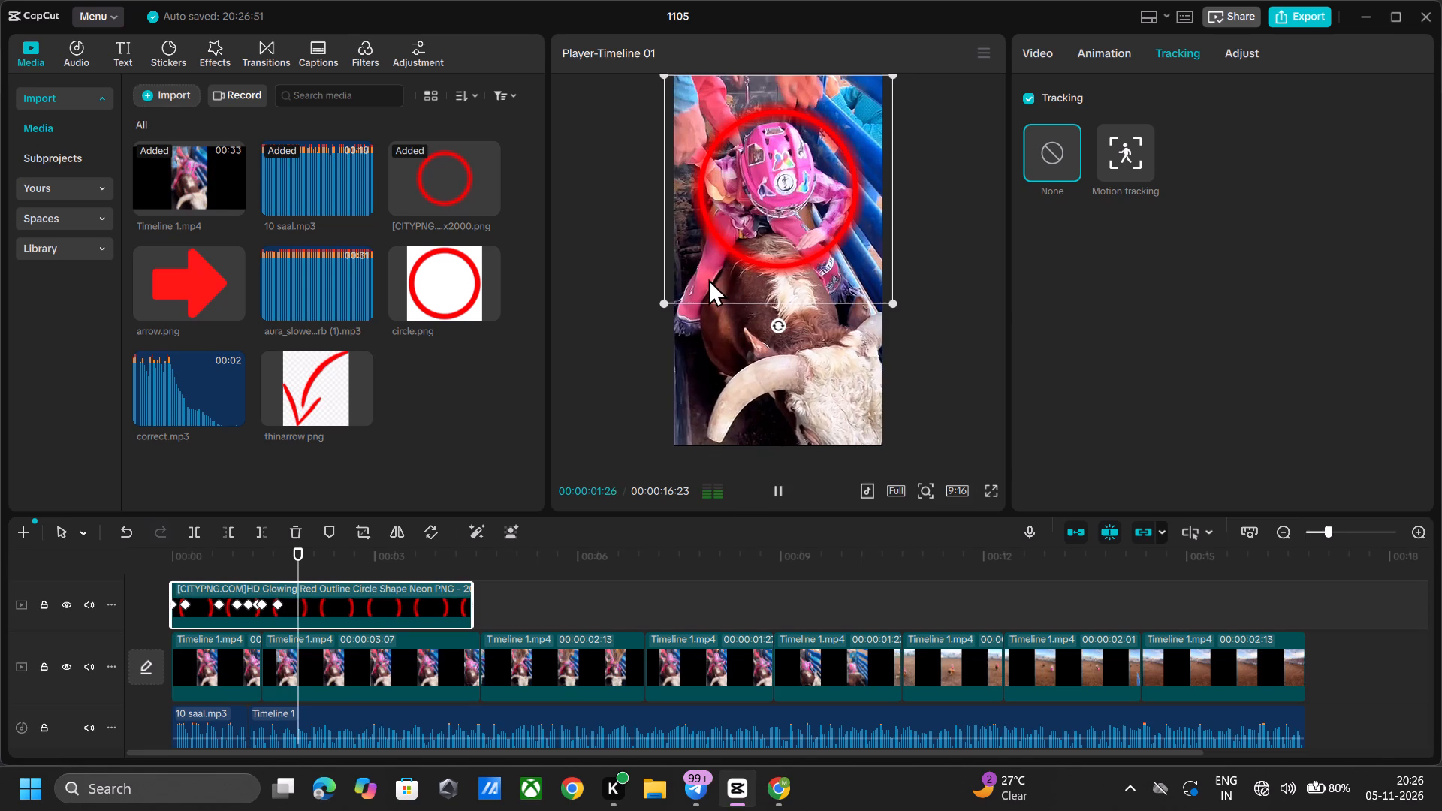
{"action": "key", "text": "space"}
{"action": "left_click_drag", "start_coordinate": [809, 212], "coordinate": [804, 197]}
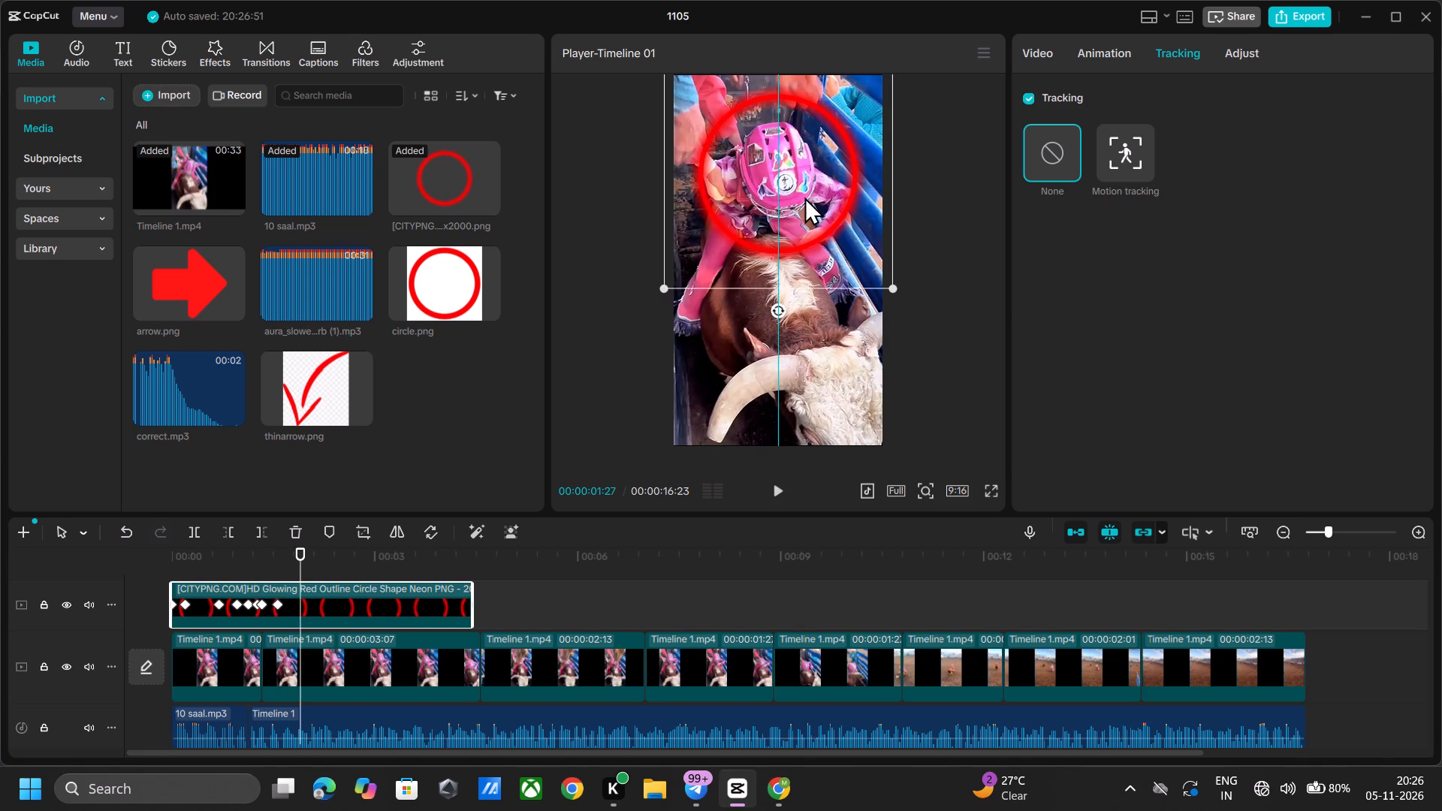
{"action": "left_click_drag", "start_coordinate": [804, 197], "coordinate": [810, 185]}
Move the red circle over the rider's helmet and shrink it at 00:00:02:07, adding a keyframe.
{"action": "key", "text": "space"}
{"action": "key", "text": "space"}
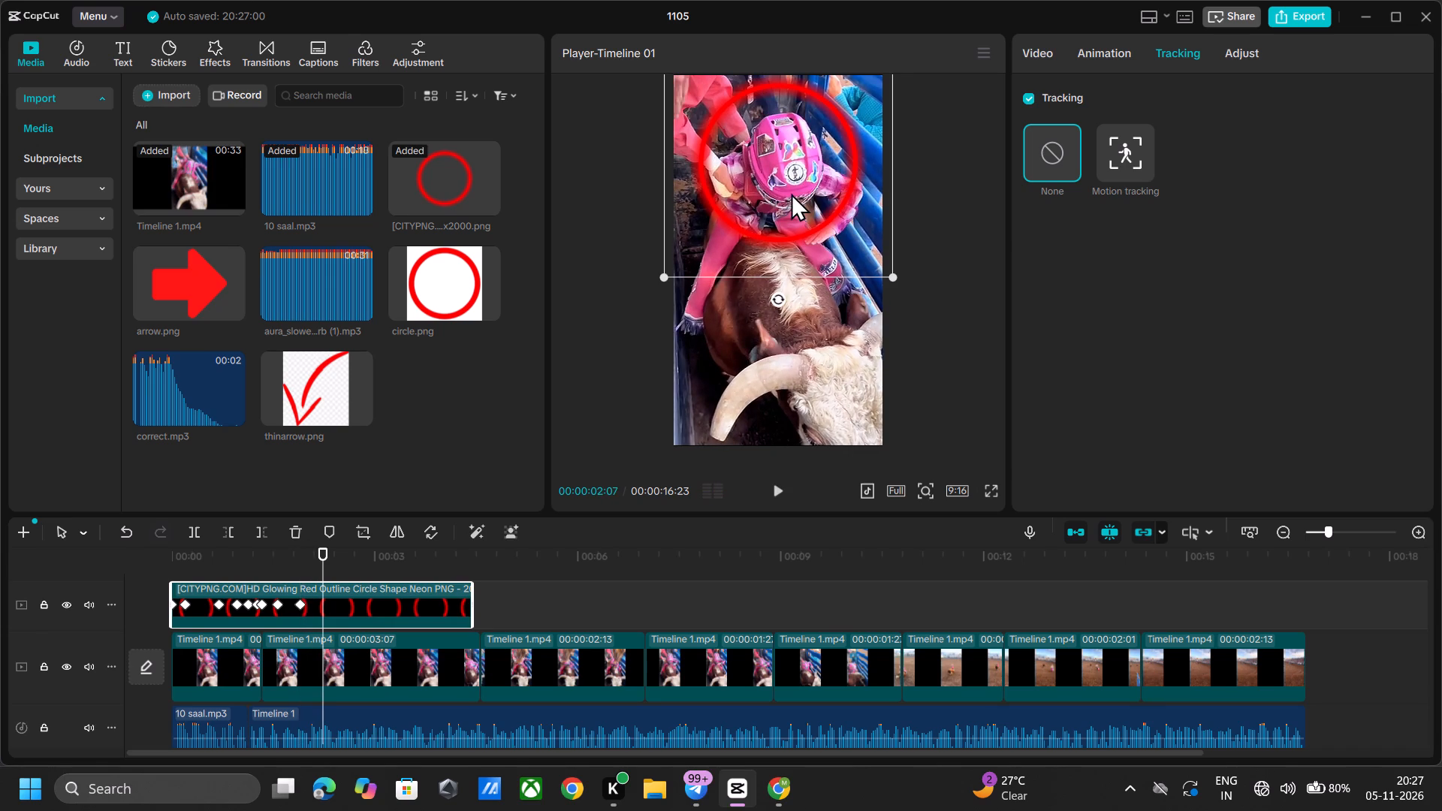
{"action": "left_click_drag", "start_coordinate": [791, 193], "coordinate": [800, 185]}
{"action": "left_click_drag", "start_coordinate": [897, 262], "coordinate": [884, 241]}
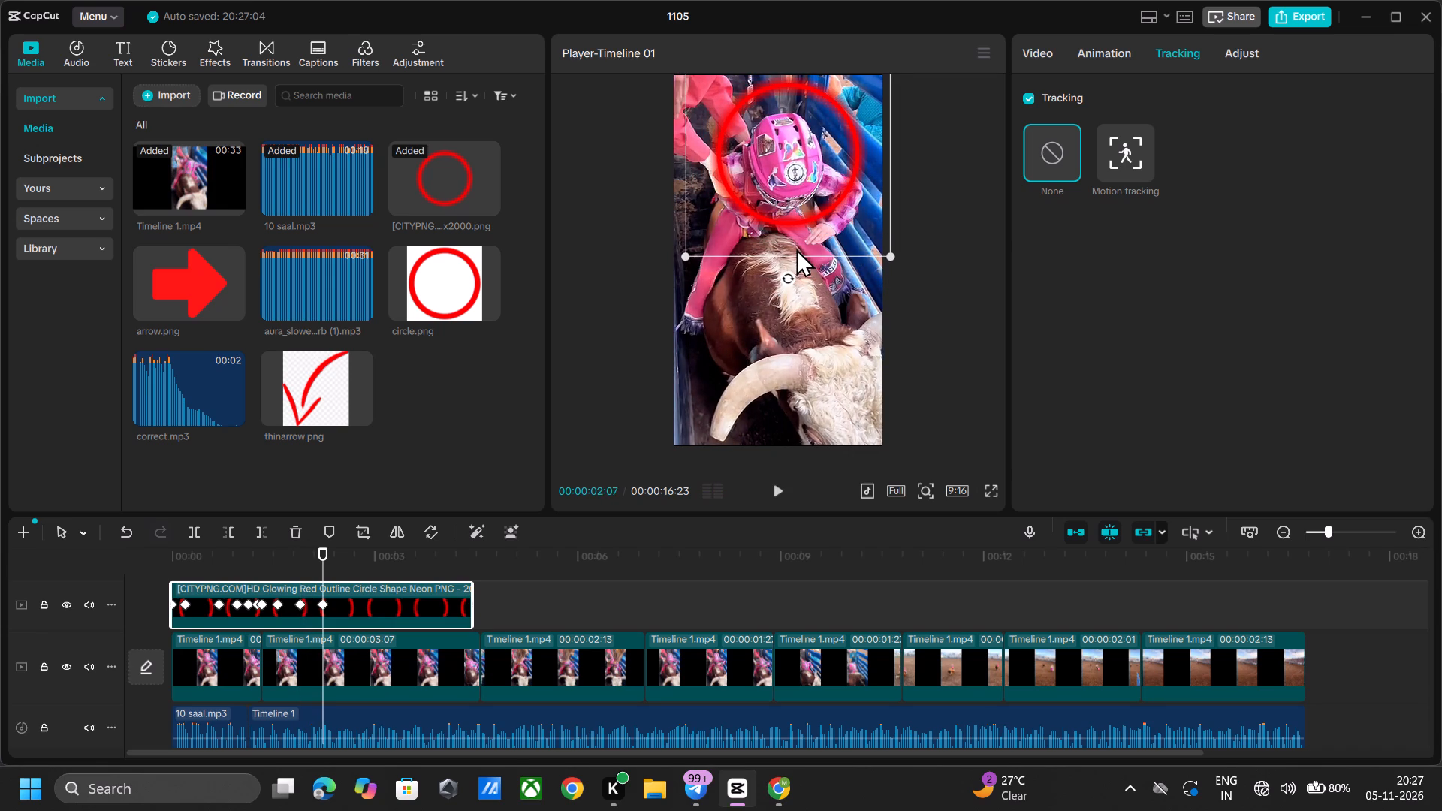
Move the red circle over the rider's helmet at 00:00:02:17 and again at 00:00:02:28, adding a position keyframe each time.
{"action": "key", "text": "space"}
{"action": "key", "text": "space"}
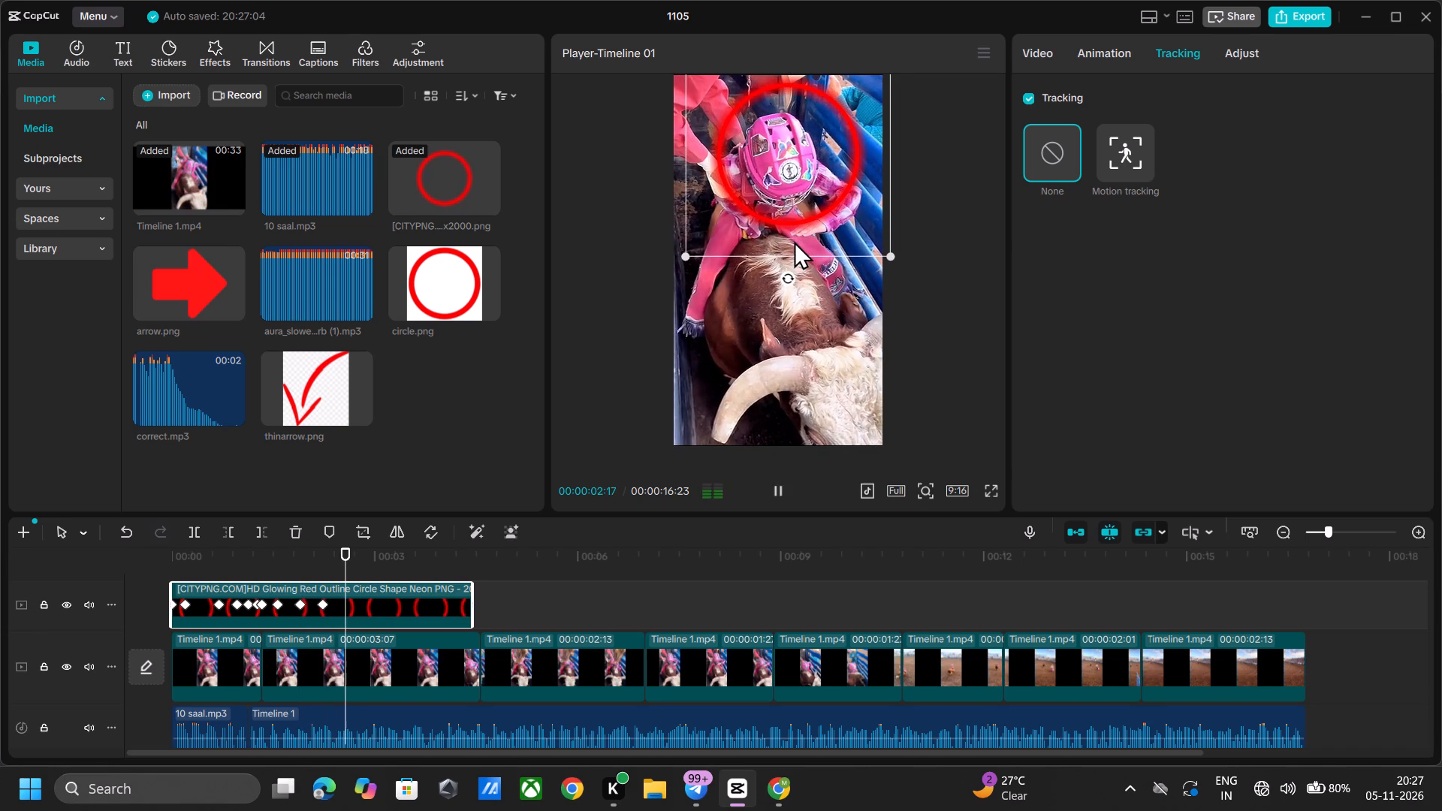
{"action": "left_click_drag", "start_coordinate": [794, 162], "coordinate": [783, 168]}
{"action": "key", "text": "space"}
{"action": "key", "text": "space"}
{"action": "left_click", "coordinate": [795, 162]}
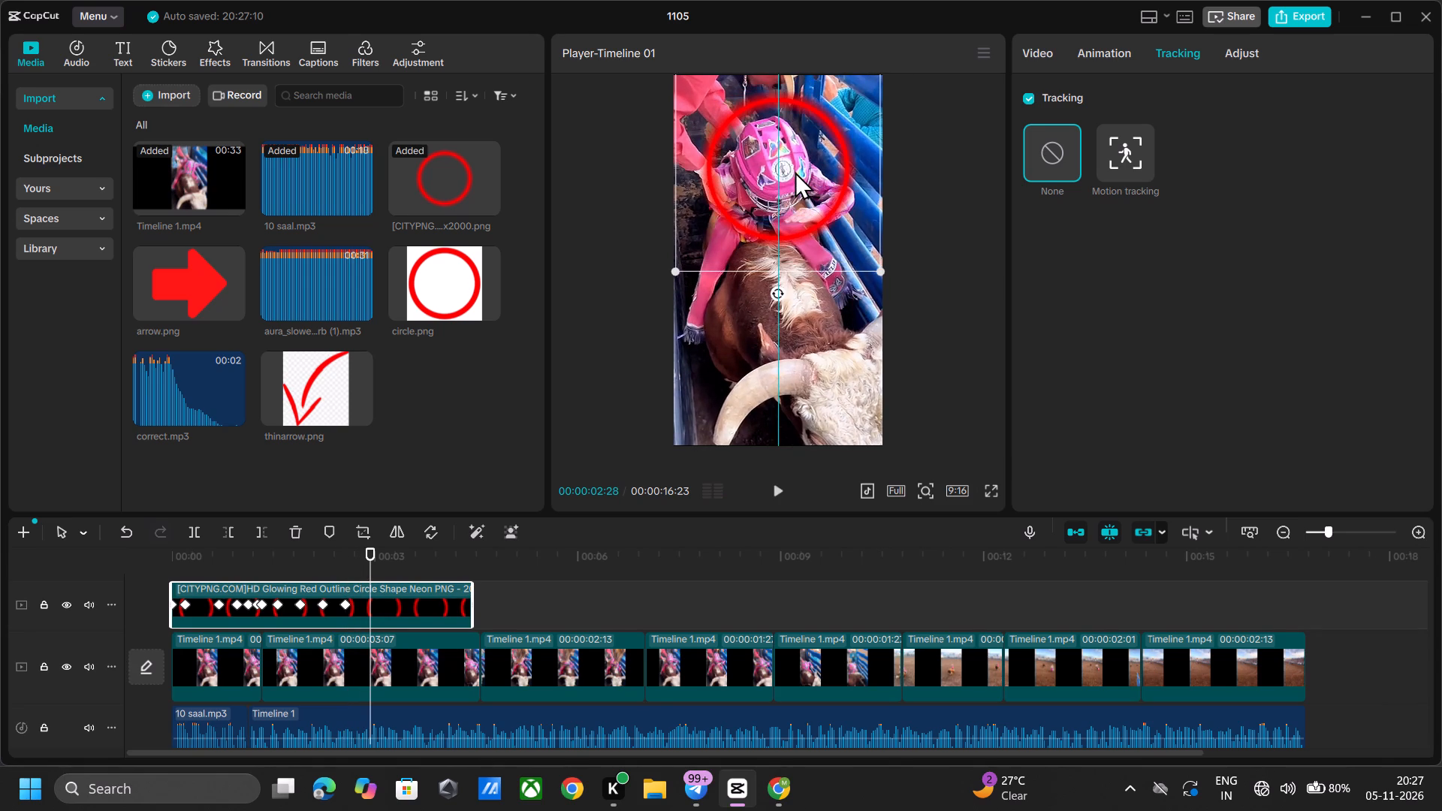
Move the red circle down over the rider's helmet at 00:00:03:12 and 00:00:03:21, adding a position keyframe at each.
{"action": "key", "text": "space"}
{"action": "key", "text": "space"}
{"action": "left_click_drag", "start_coordinate": [807, 158], "coordinate": [791, 174]}
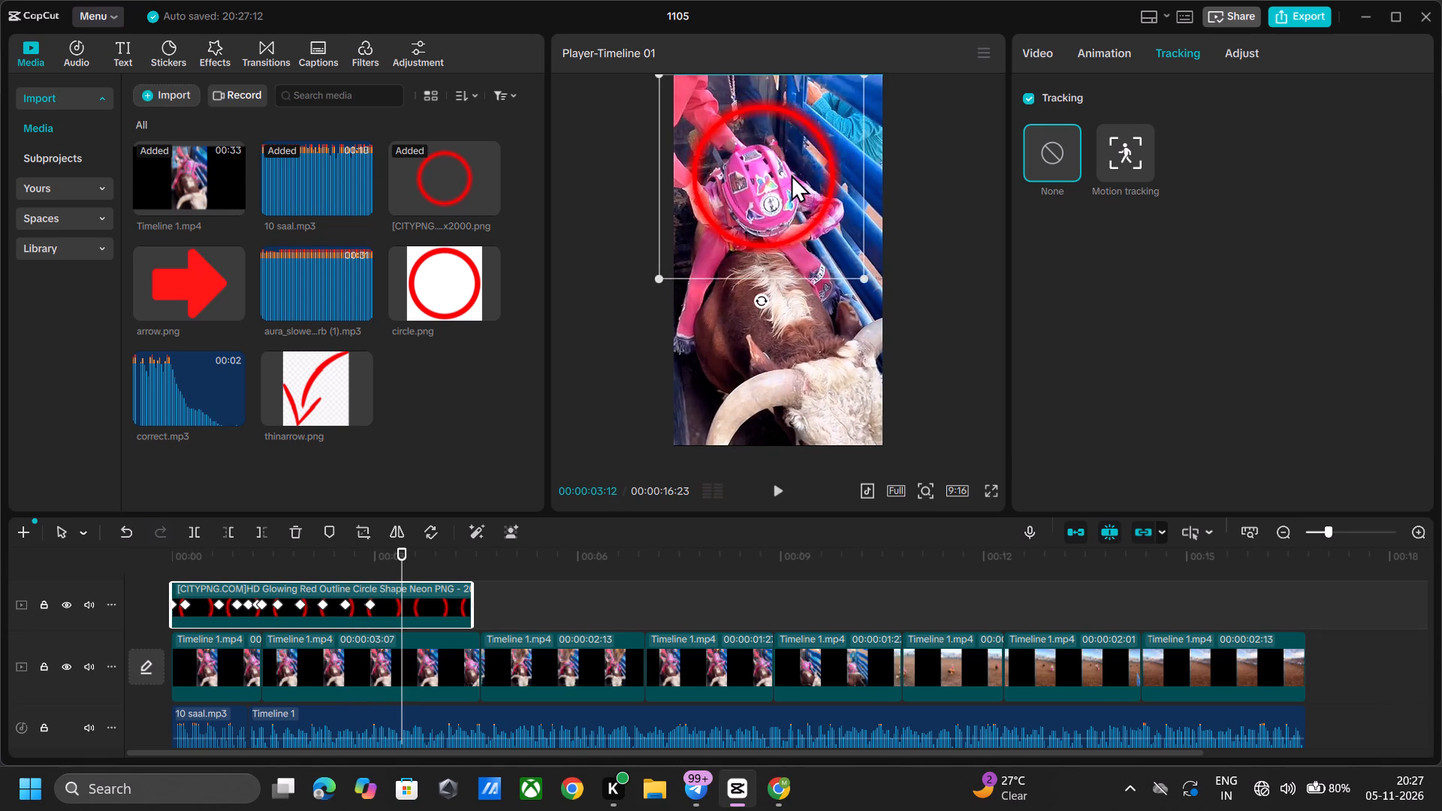
{"action": "left_click_drag", "start_coordinate": [791, 174], "coordinate": [791, 184]}
{"action": "key", "text": "space"}
{"action": "key", "text": "space"}
{"action": "left_click_drag", "start_coordinate": [787, 179], "coordinate": [777, 190]}
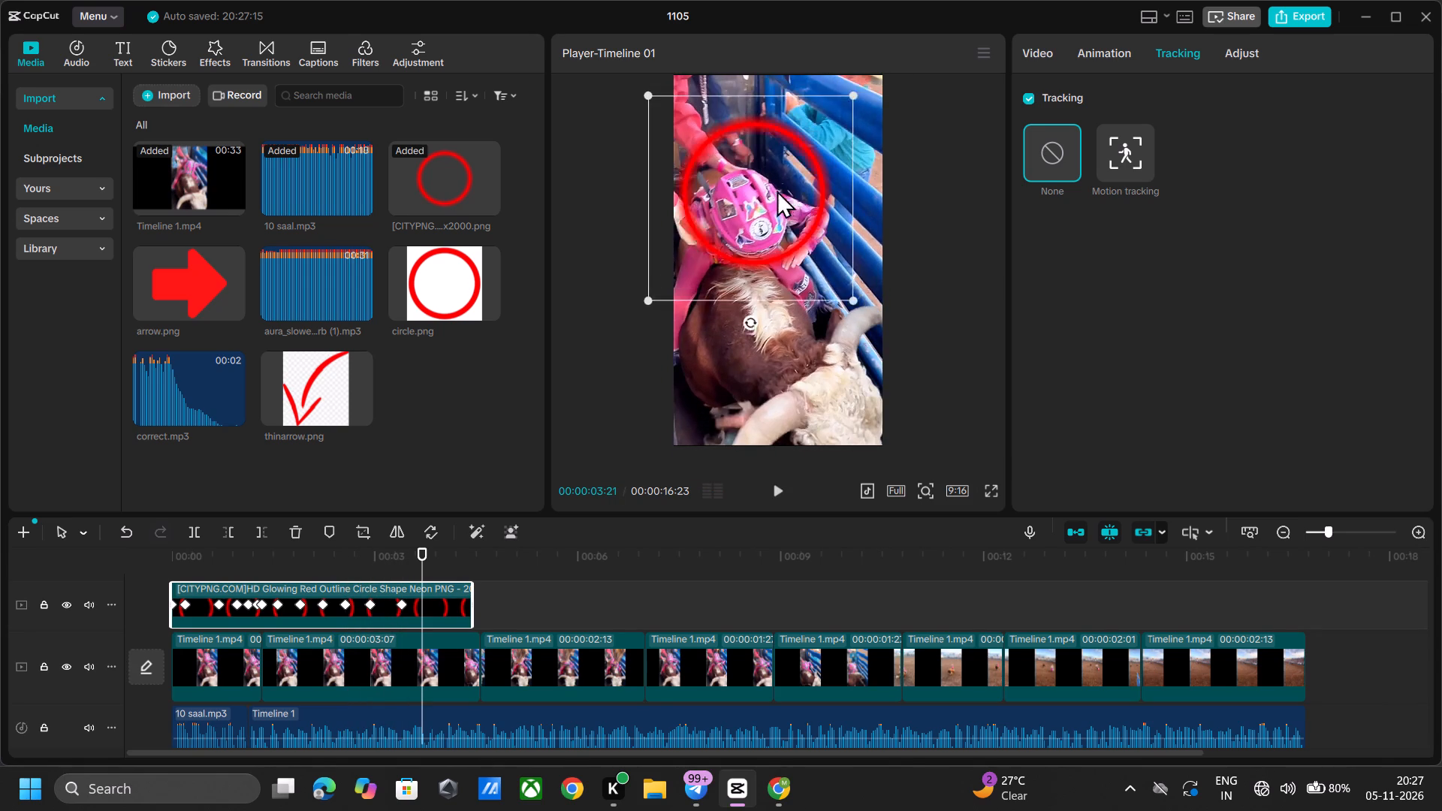
{"action": "left_click_drag", "start_coordinate": [777, 190], "coordinate": [776, 206]}
Move the red circle onto the rider's helmet at 00:00:04:01 and 00:00:04:10, adding a position keyframe at each.
{"action": "key", "text": "space"}
{"action": "key", "text": "space"}
{"action": "left_click_drag", "start_coordinate": [793, 199], "coordinate": [771, 215]}
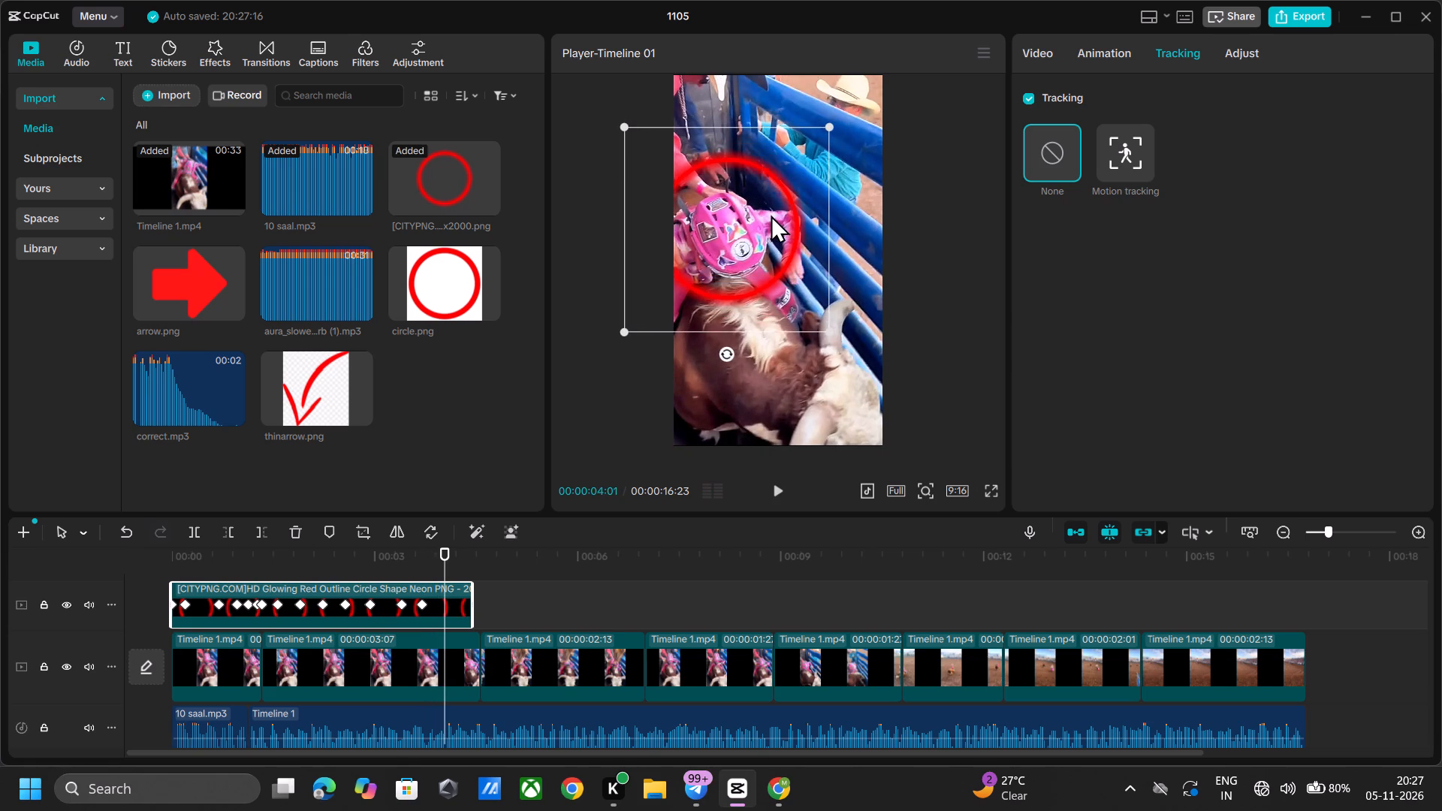
{"action": "left_click_drag", "start_coordinate": [771, 215], "coordinate": [771, 216]}
{"action": "key", "text": "space"}
{"action": "key", "text": "space"}
{"action": "left_click", "coordinate": [753, 226]}
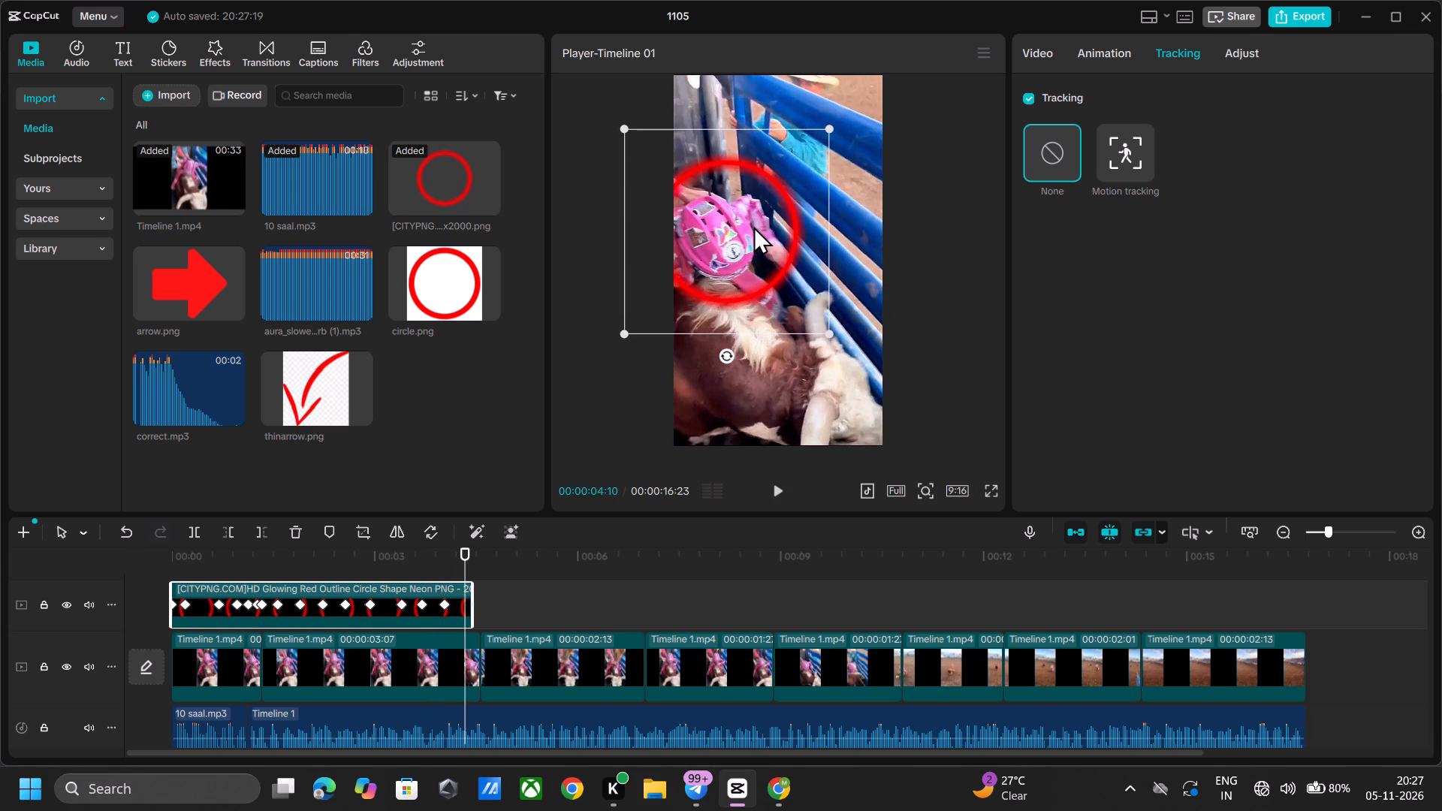
Play the video from the start into the clip after the red circle to check how the circle follows the helmet.
{"action": "key", "text": "space"}
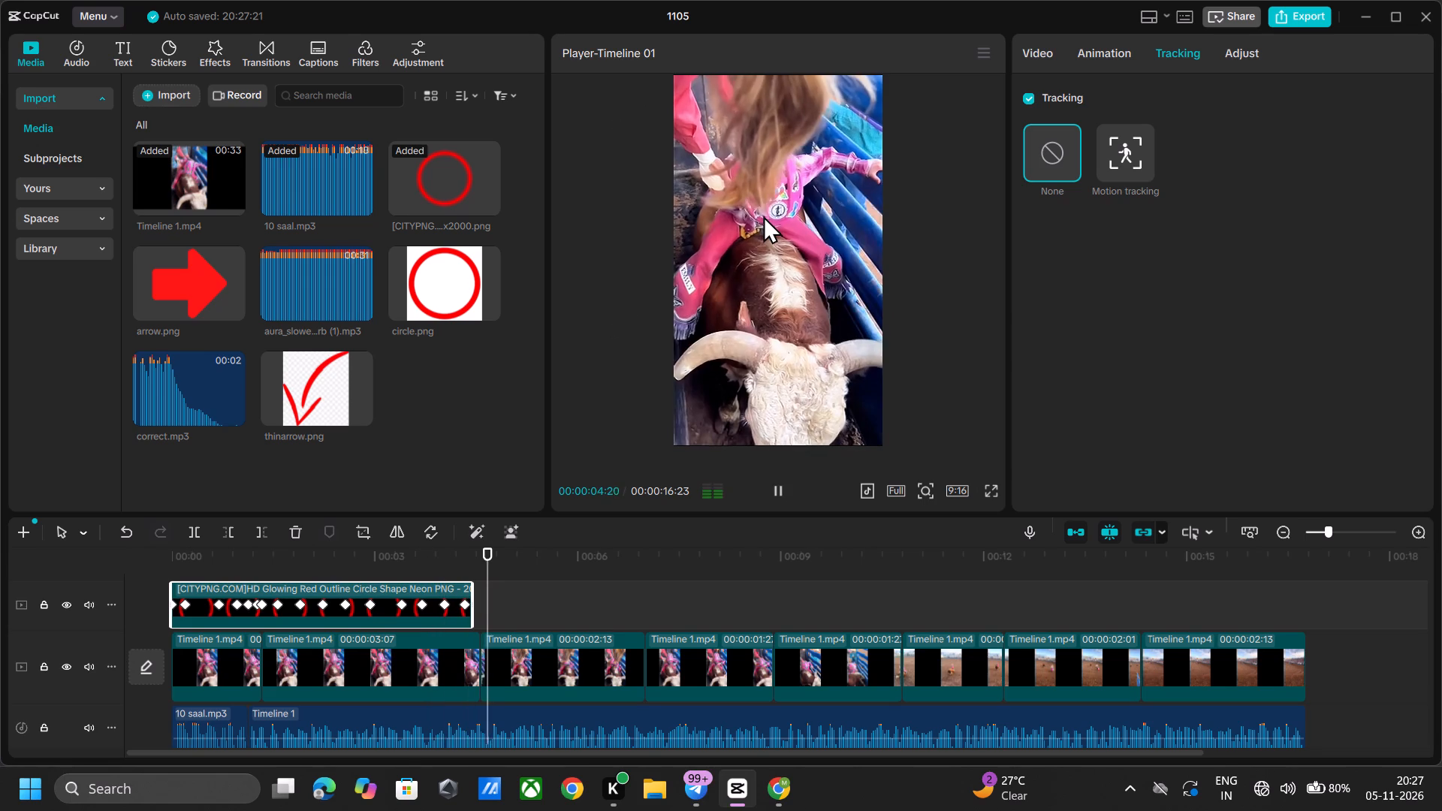
{"action": "key", "text": "space"}
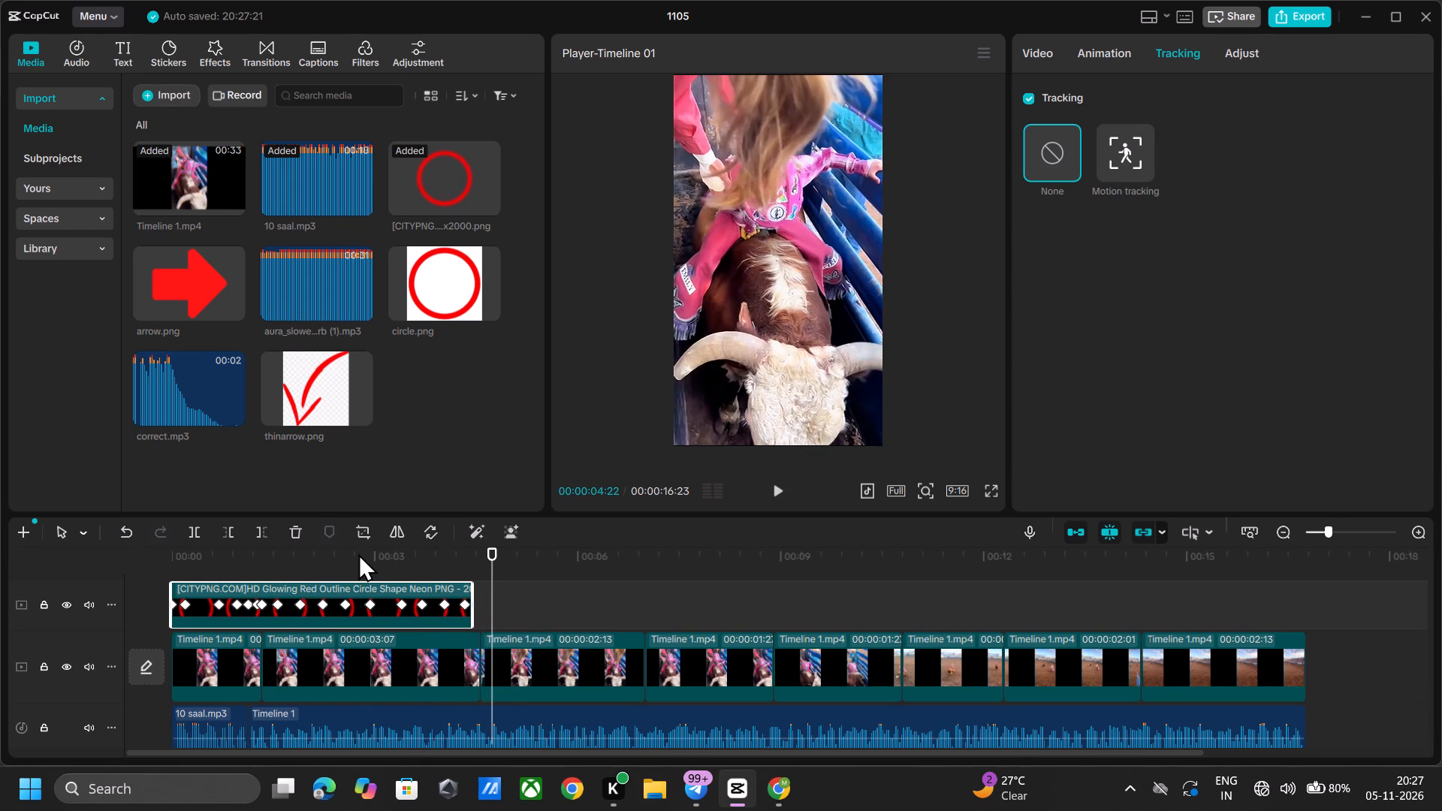
{"action": "left_click_drag", "start_coordinate": [358, 553], "coordinate": [0, 582]}
{"action": "key", "text": "space"}
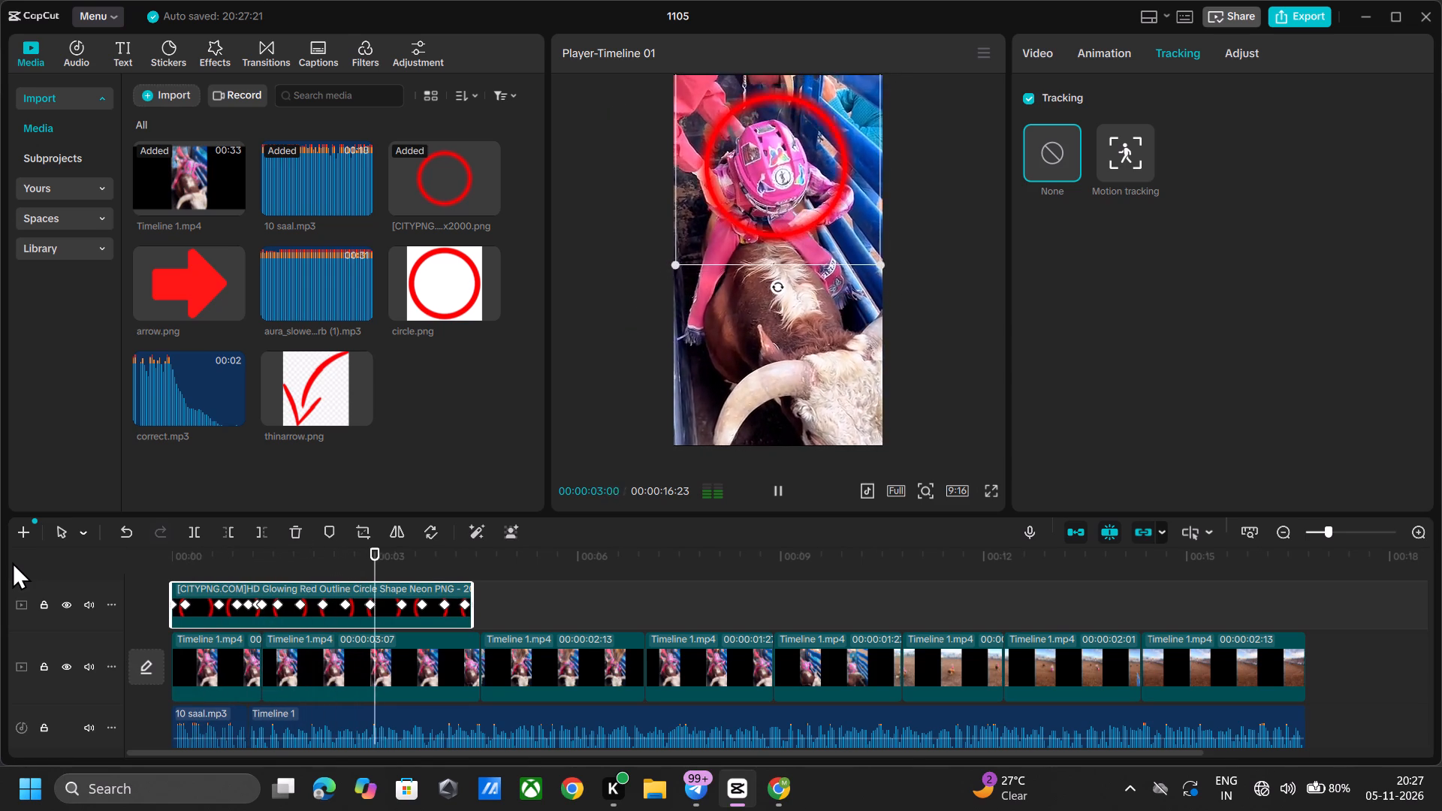
{"action": "key", "text": "space"}
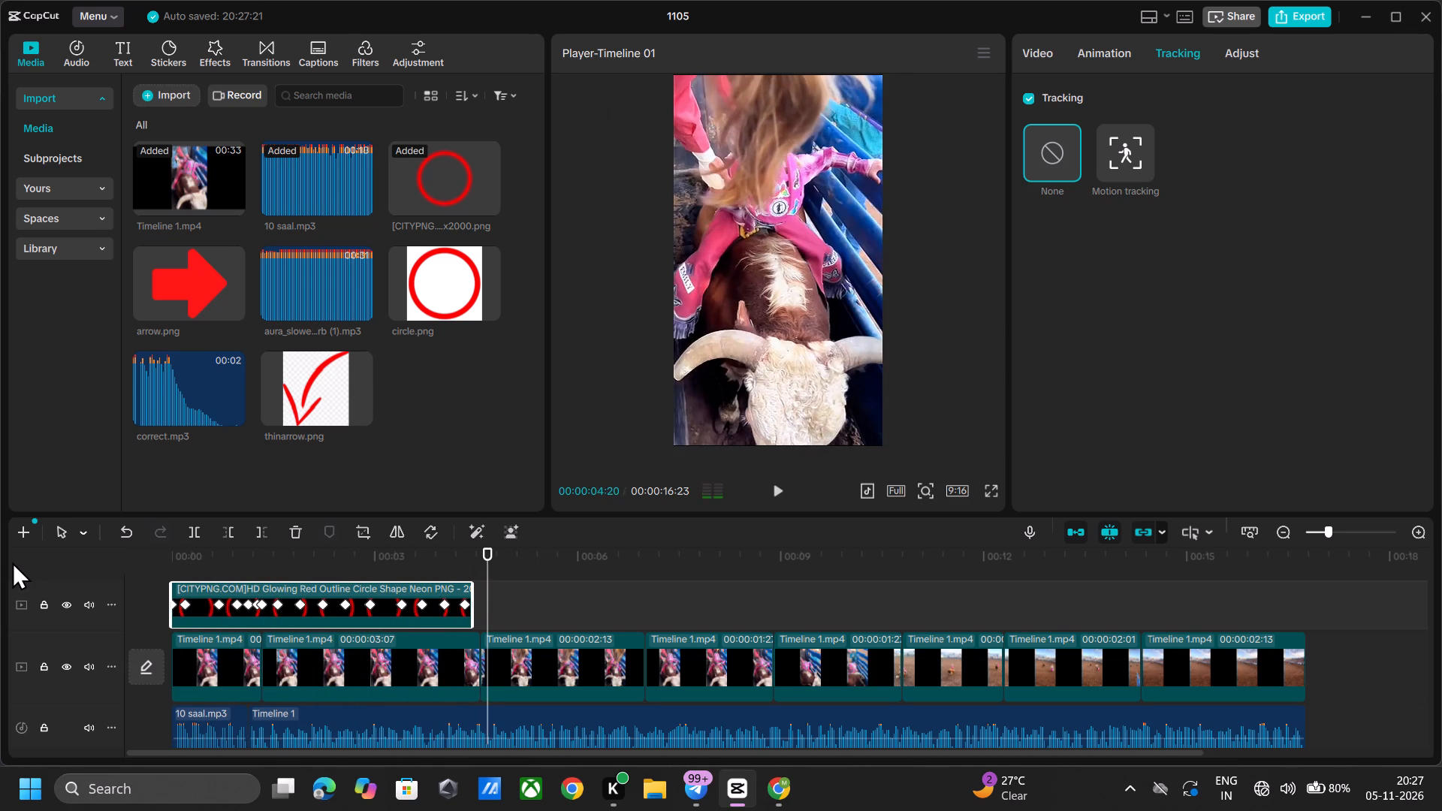
{"action": "key", "text": "space"}
{"action": "key", "text": "space"}
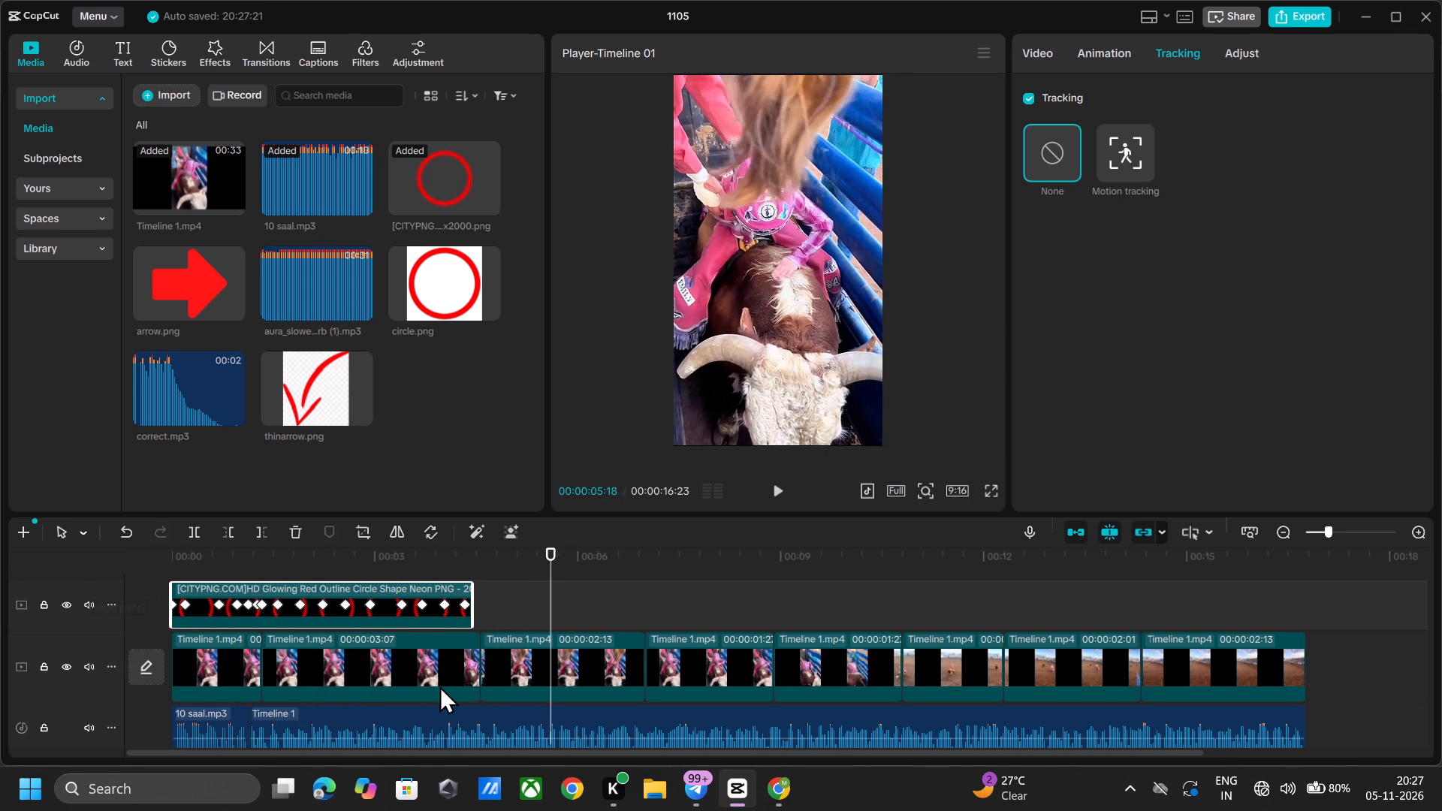
Replay and scrub the section around the cut at about 00:00:04:17 to examine the start of the clip after the circle.
{"action": "left_click_drag", "start_coordinate": [548, 553], "coordinate": [490, 572]}
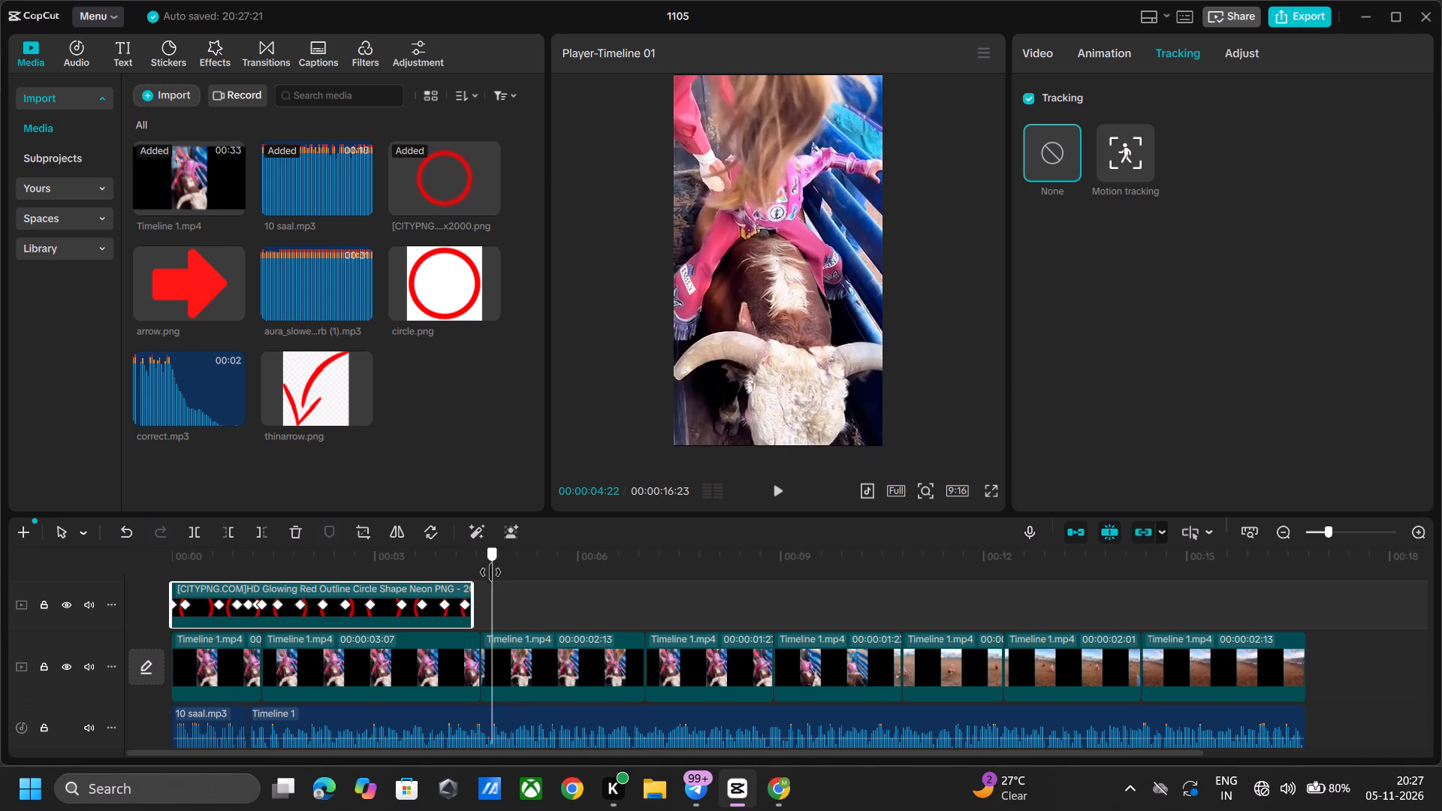
{"action": "left_click_drag", "start_coordinate": [490, 572], "coordinate": [480, 578]}
{"action": "key", "text": "space"}
{"action": "key", "text": "space"}
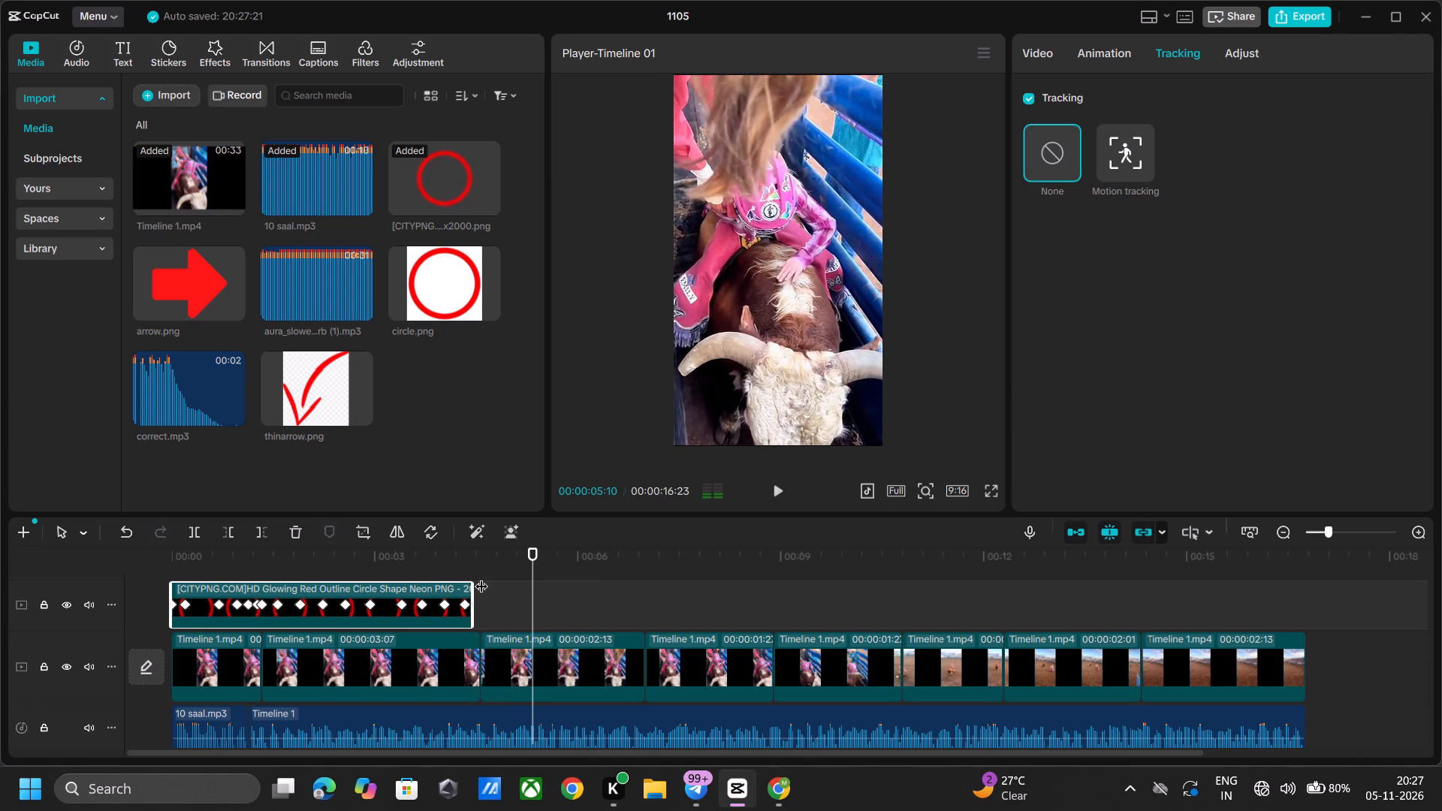
{"action": "left_click_drag", "start_coordinate": [534, 550], "coordinate": [438, 578]}
{"action": "key", "text": "space"}
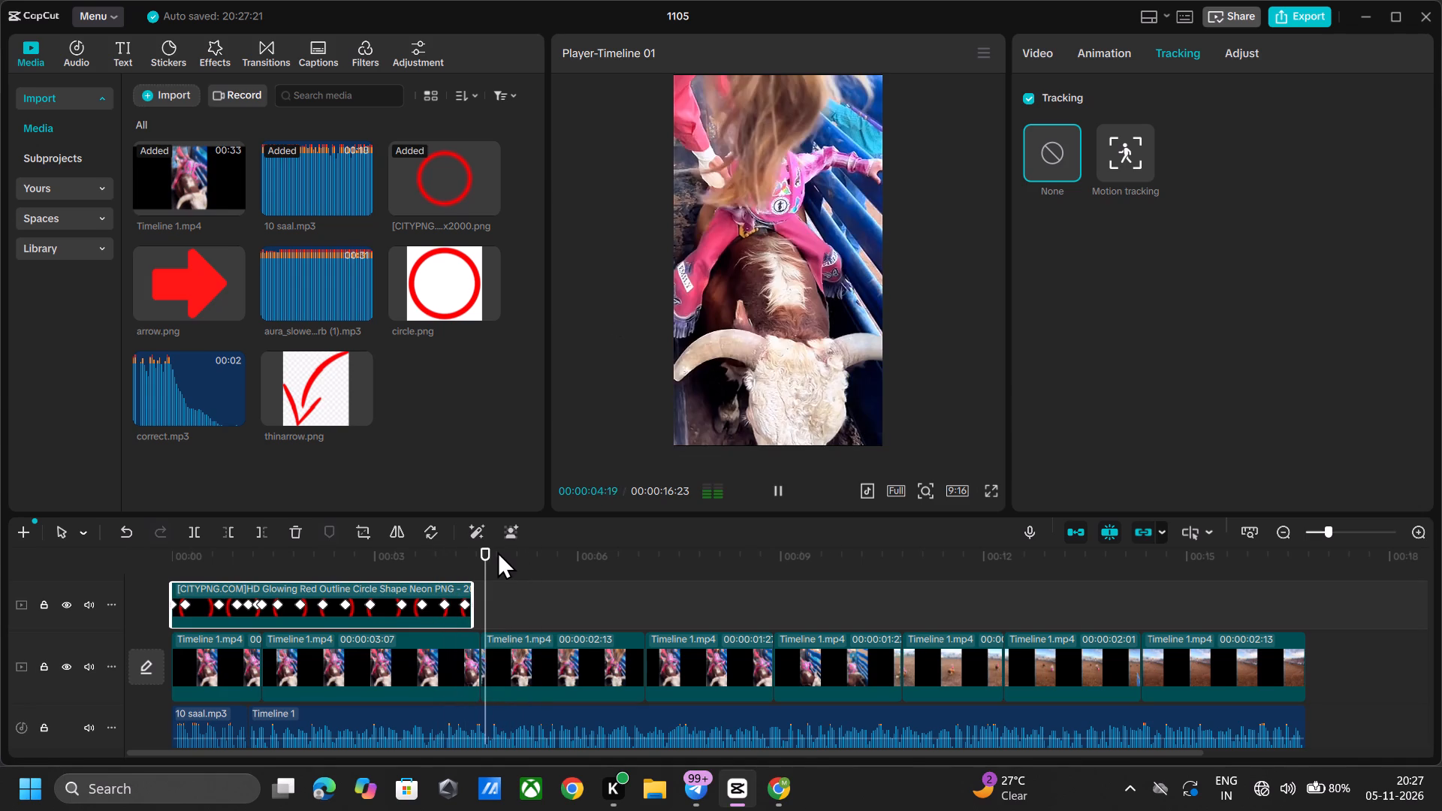
{"action": "key", "text": "space"}
{"action": "key", "text": "space"}
{"action": "key", "text": "space"}
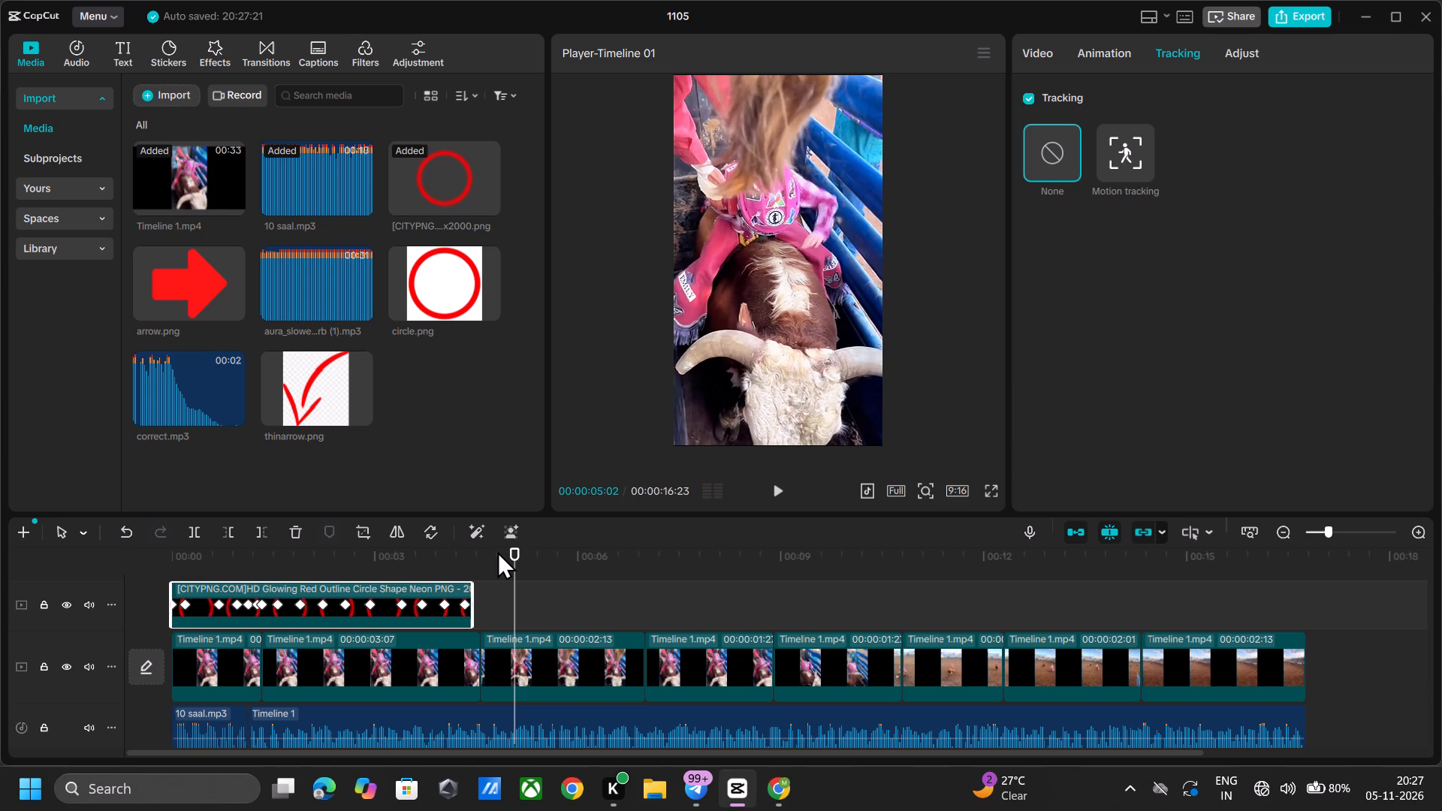
{"action": "left_click_drag", "start_coordinate": [514, 554], "coordinate": [499, 563]}
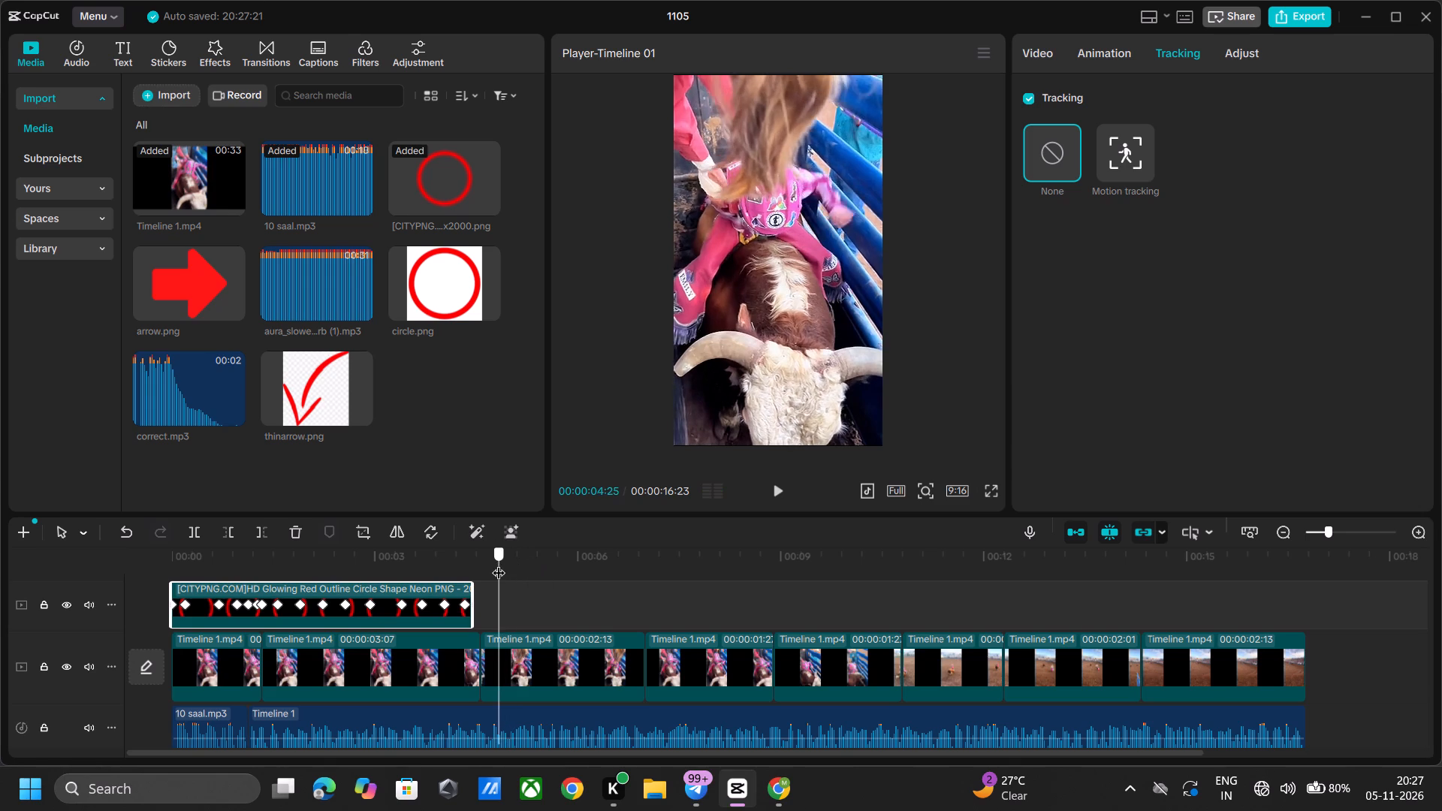
{"action": "left_click_drag", "start_coordinate": [499, 563], "coordinate": [460, 564]}
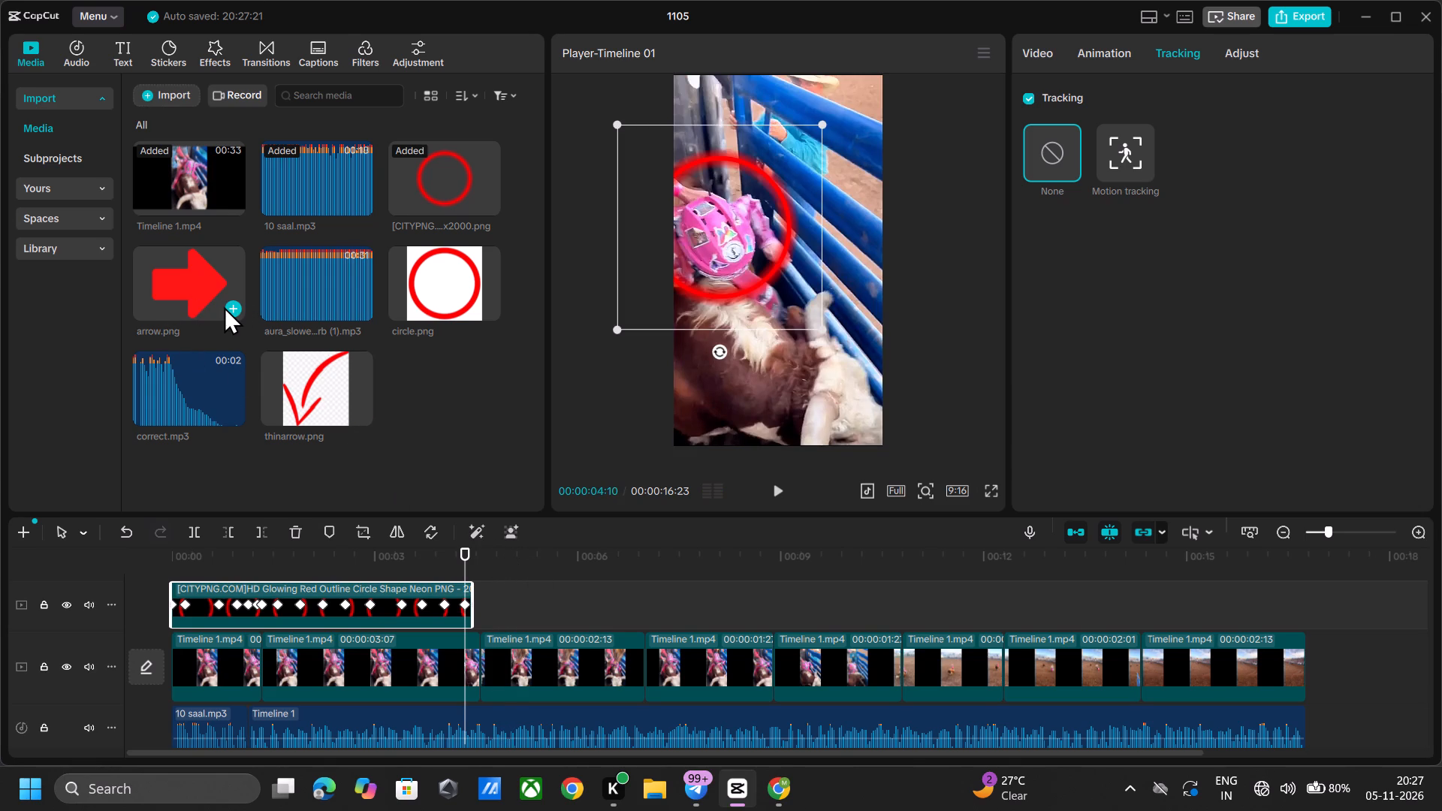
Add arrow.png to the overlay track just after the red circle clip, starting at the cut at about 00:00:04:17.
{"action": "left_click", "coordinate": [231, 306]}
{"action": "left_click_drag", "start_coordinate": [551, 677], "coordinate": [547, 637]}
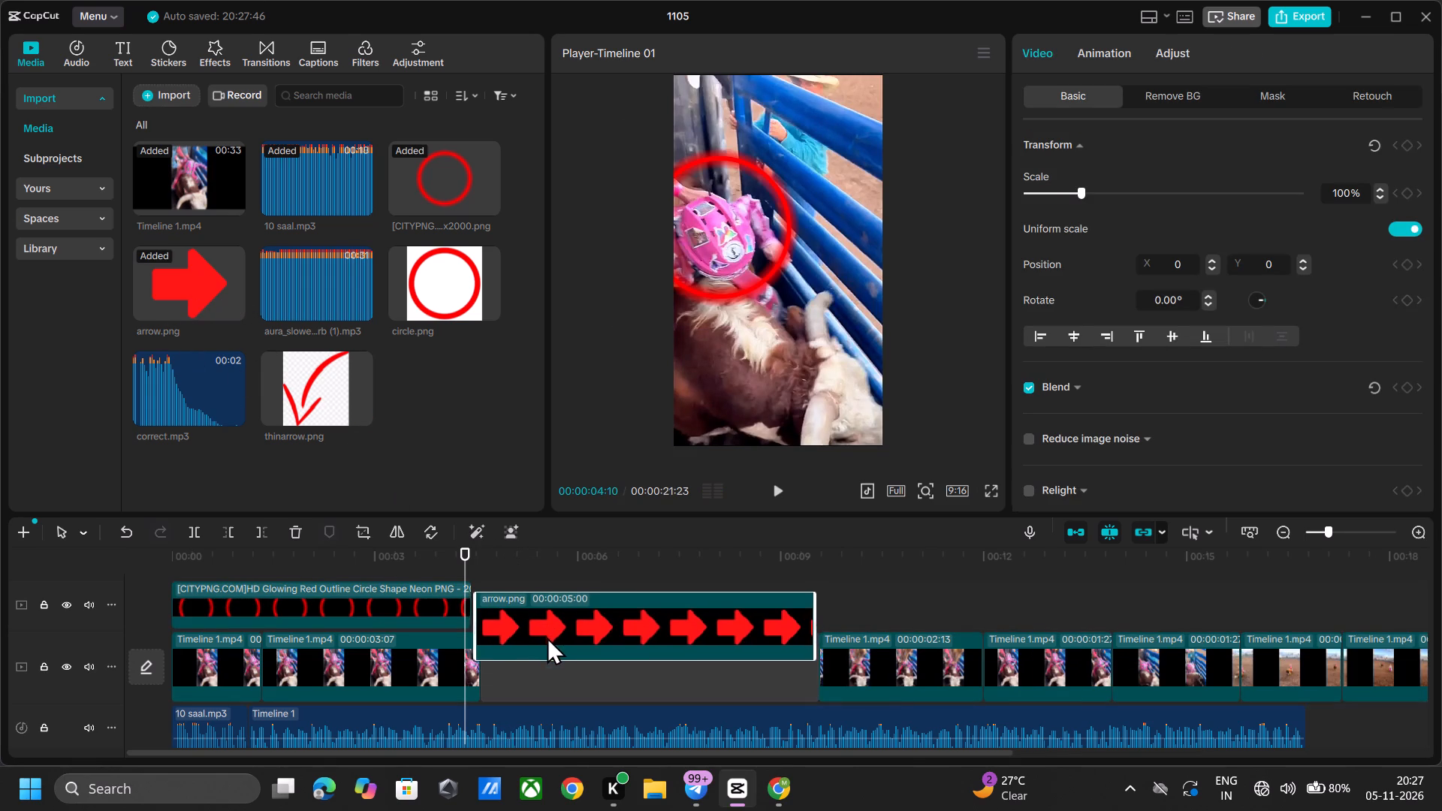
{"action": "left_click_drag", "start_coordinate": [547, 637], "coordinate": [549, 621]}
Scale the arrow down to 52% and rotate it to about -62° so it points up.
{"action": "key", "text": "space"}
{"action": "key", "text": "space"}
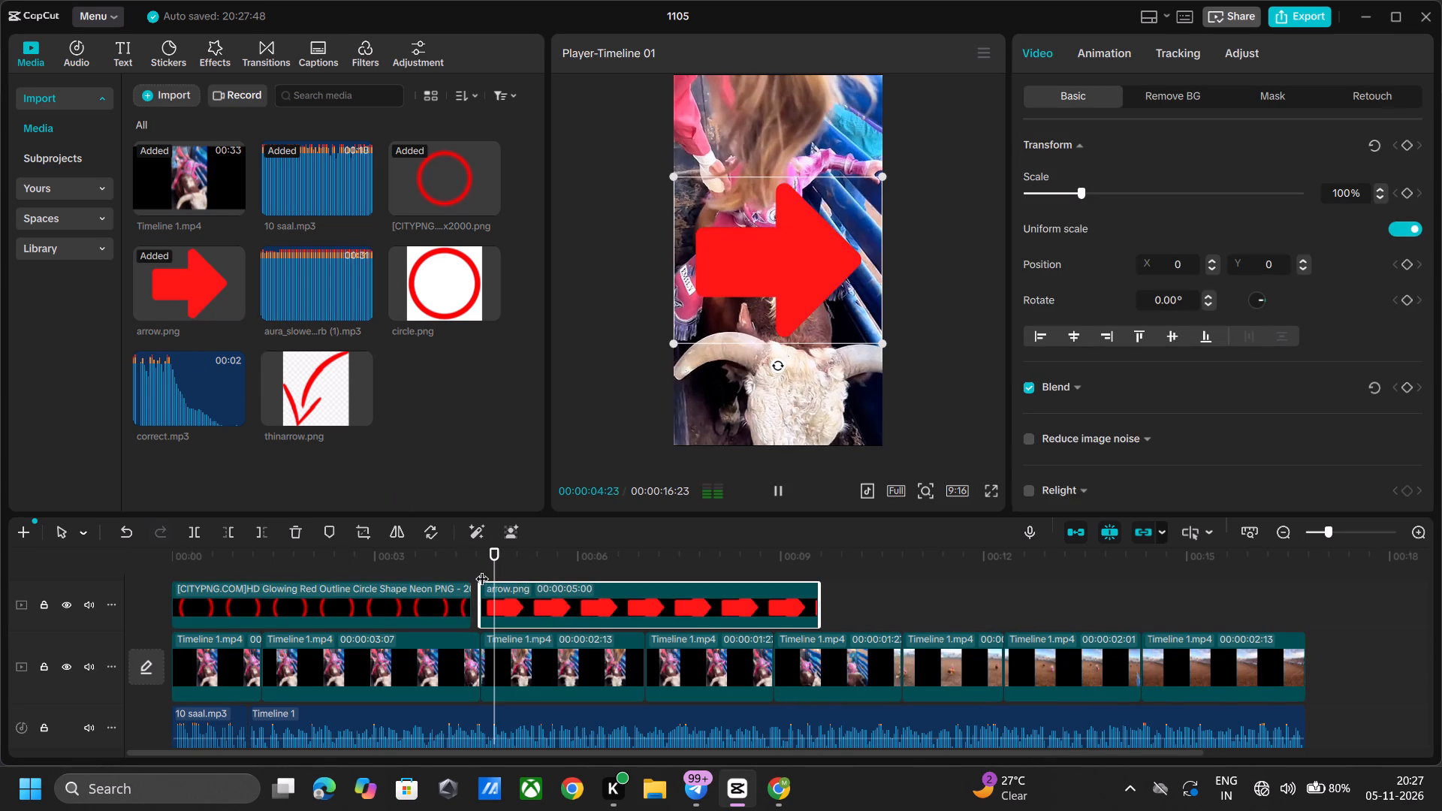
{"action": "left_click_drag", "start_coordinate": [668, 343], "coordinate": [724, 261]}
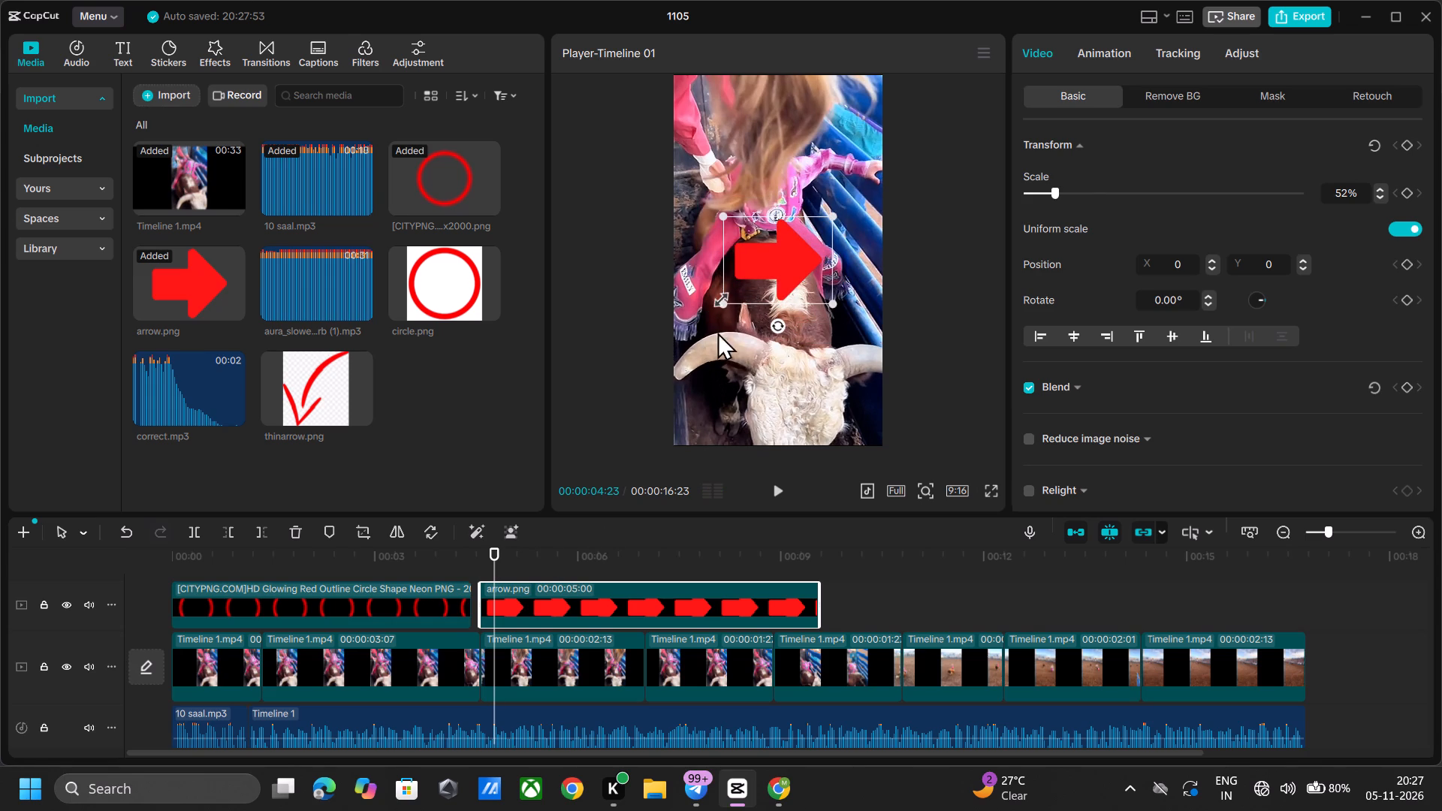
{"action": "left_click_drag", "start_coordinate": [774, 324], "coordinate": [792, 271]}
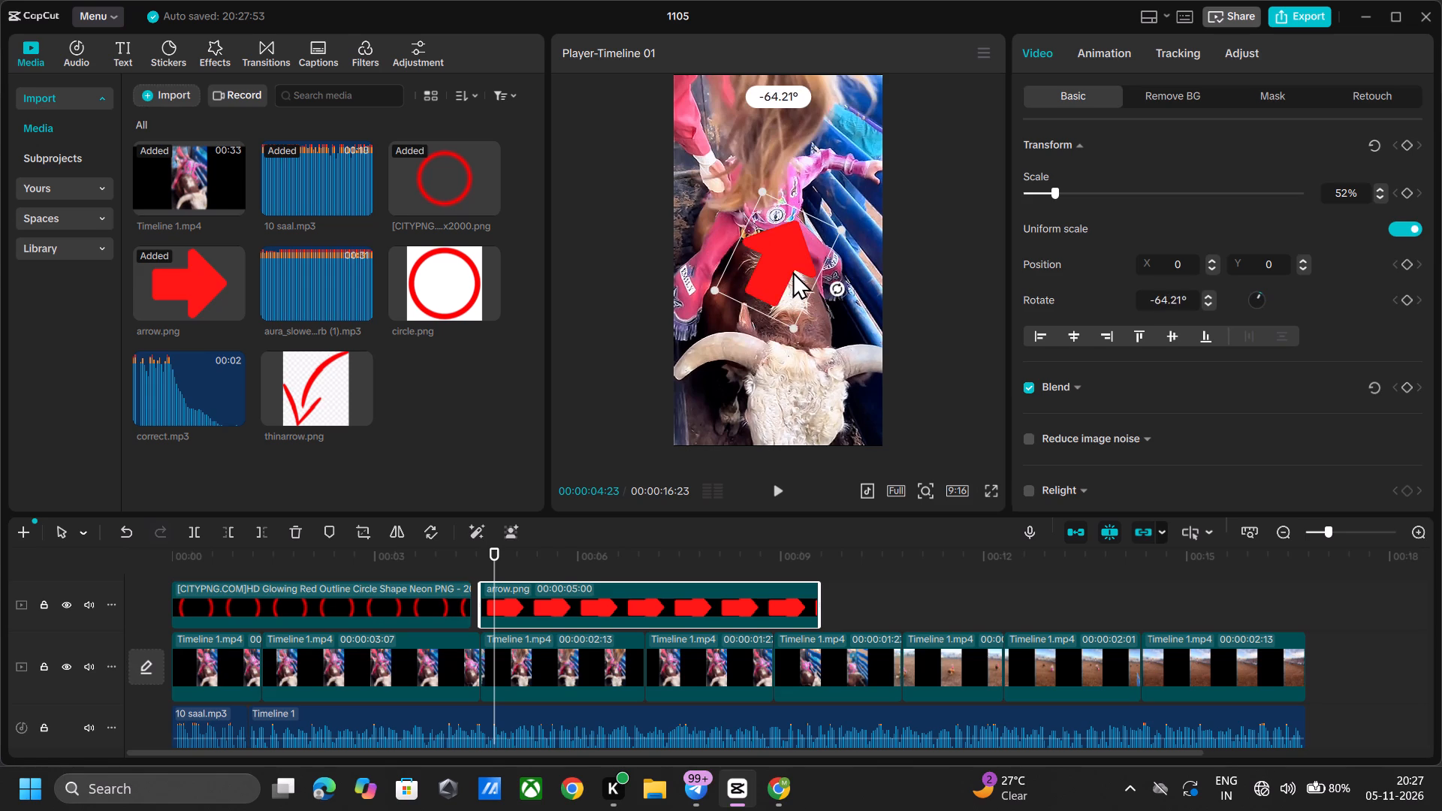
{"action": "left_click_drag", "start_coordinate": [792, 271], "coordinate": [789, 270]}
Place the arrow at about X -539, Y -1493 at 00:00:04:17 and add a transform keyframe there.
{"action": "left_click", "coordinate": [501, 547]}
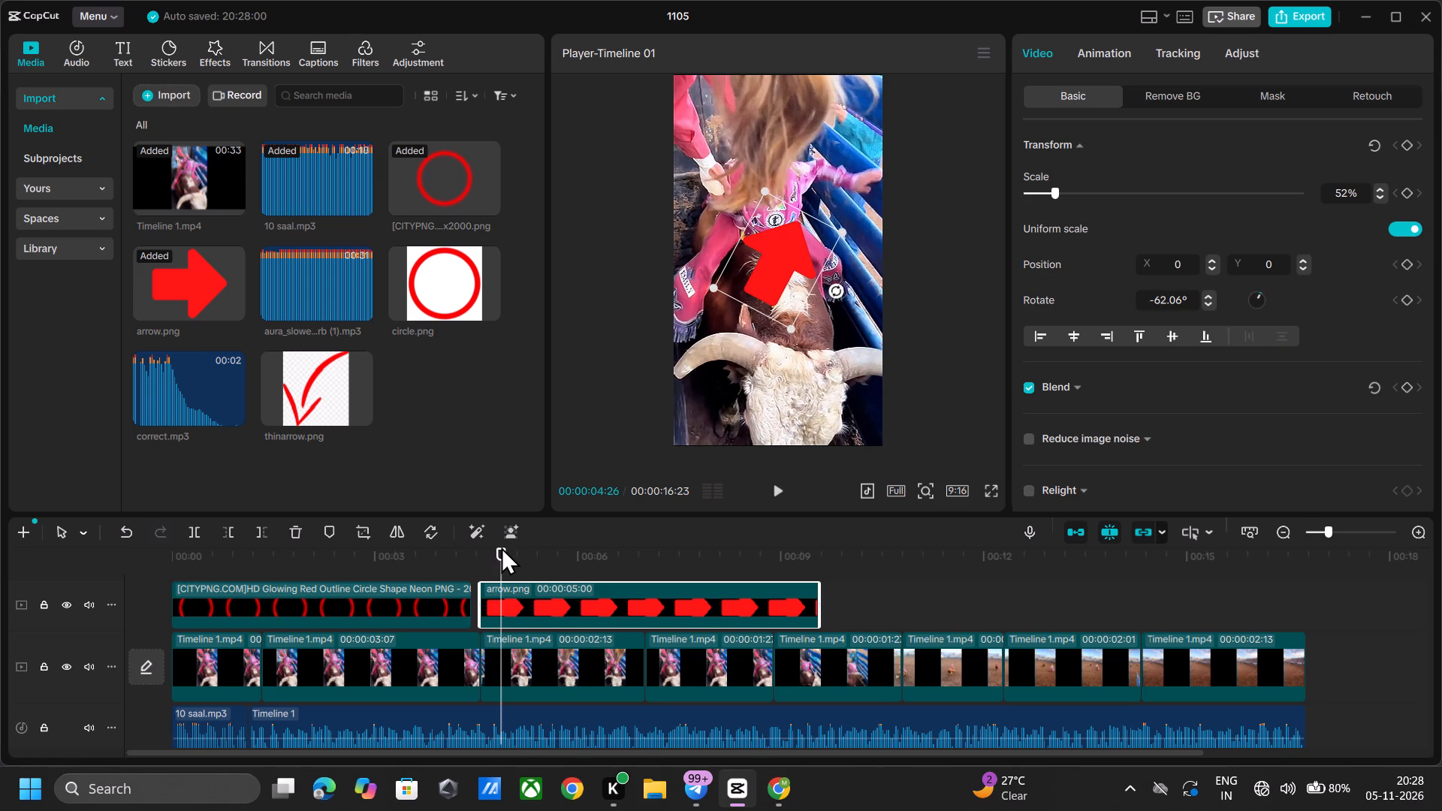
{"action": "left_click_drag", "start_coordinate": [501, 547], "coordinate": [484, 563]}
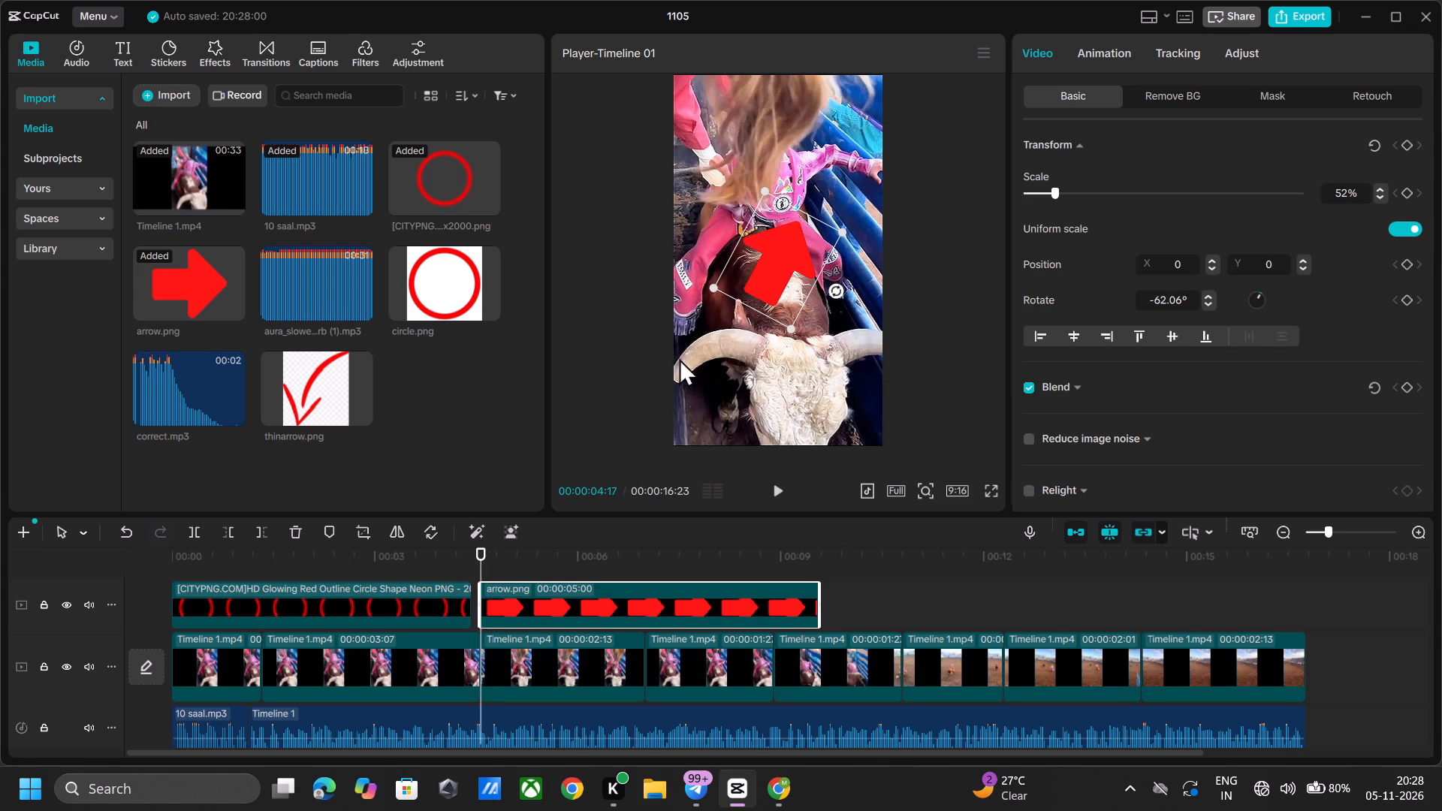
{"action": "left_click_drag", "start_coordinate": [757, 282], "coordinate": [738, 375]}
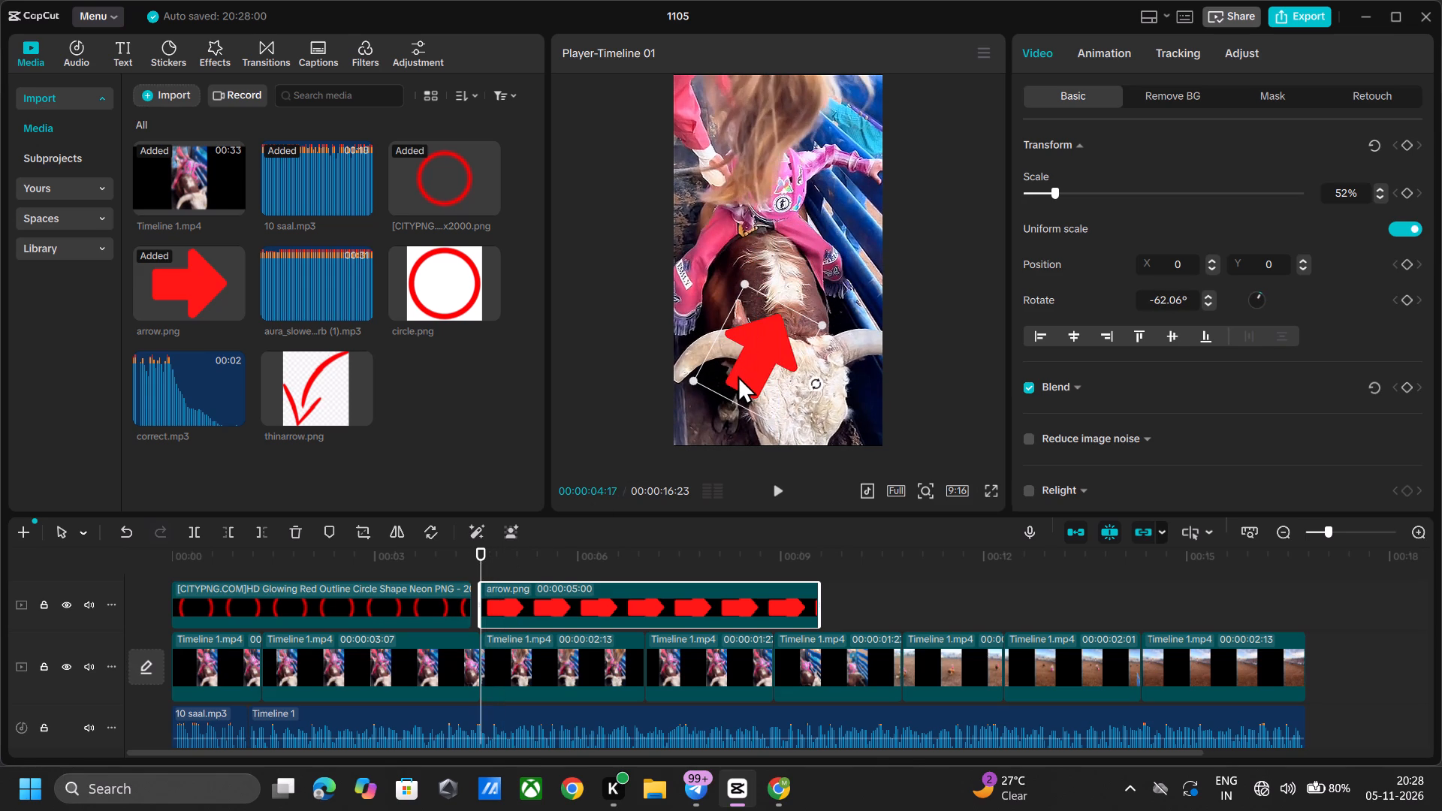
{"action": "left_click_drag", "start_coordinate": [738, 375], "coordinate": [705, 427]}
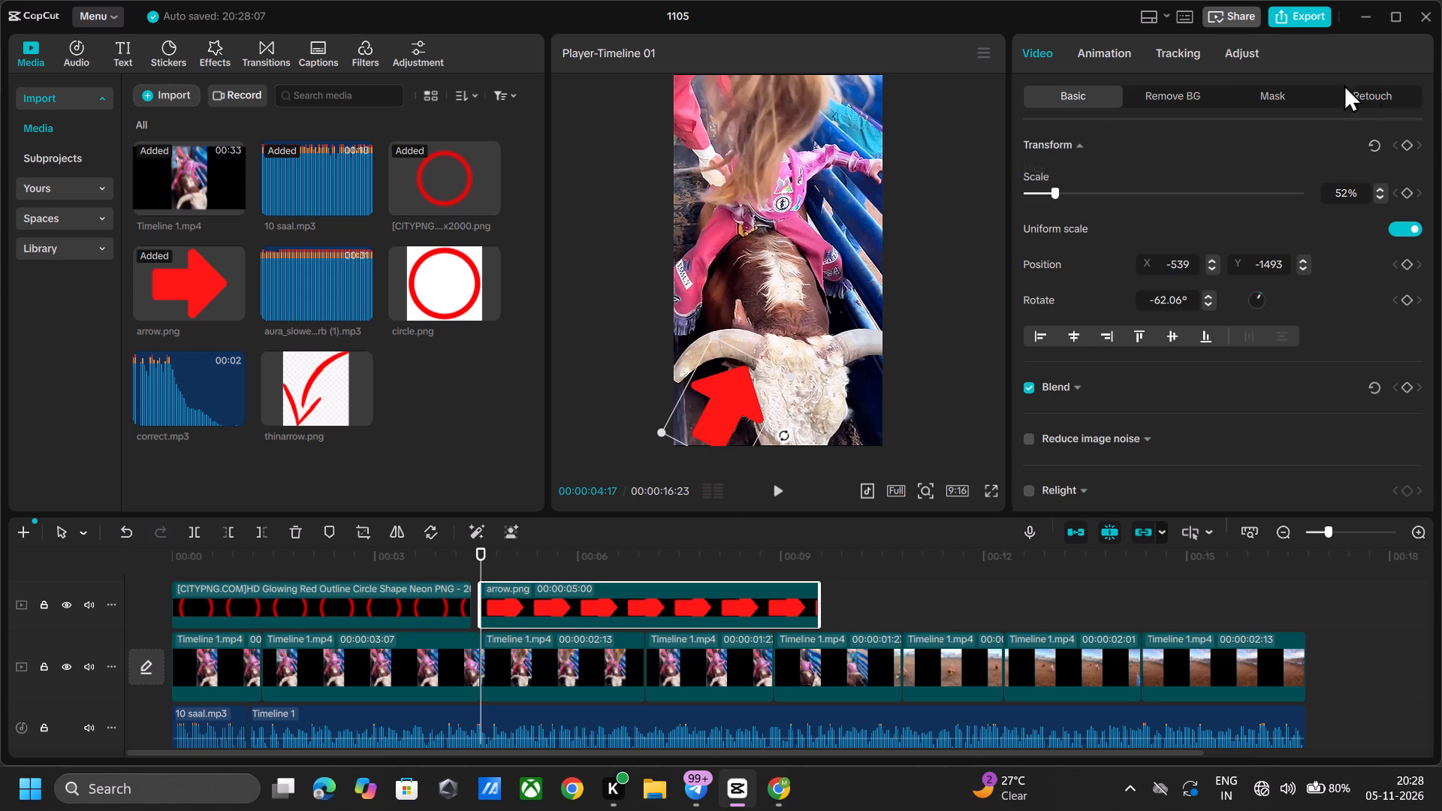
{"action": "left_click", "coordinate": [1407, 150]}
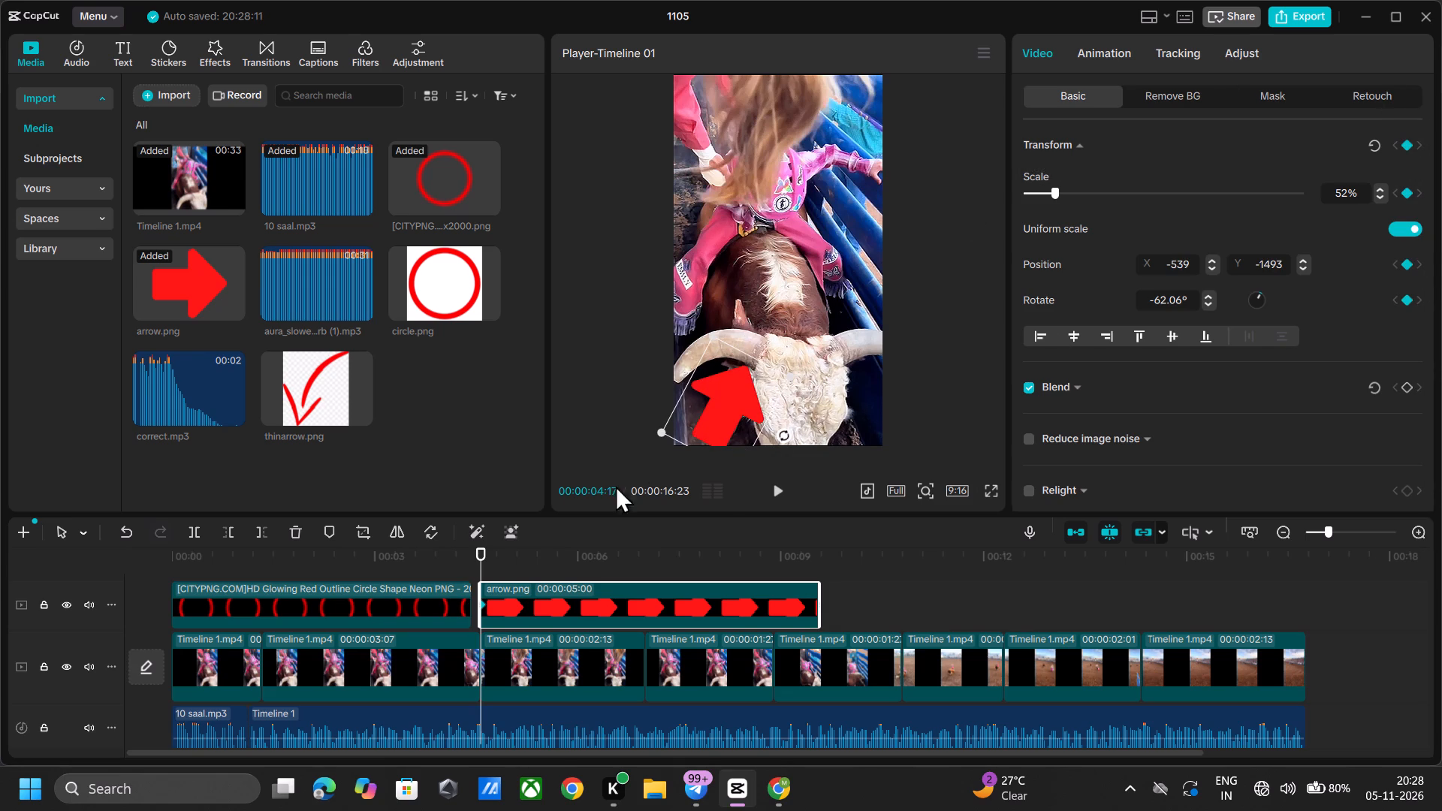
Shrink the arrow to 28% at its 00:00:04:17 keyframe.
{"action": "left_click_drag", "start_coordinate": [659, 433], "coordinate": [671, 424]}
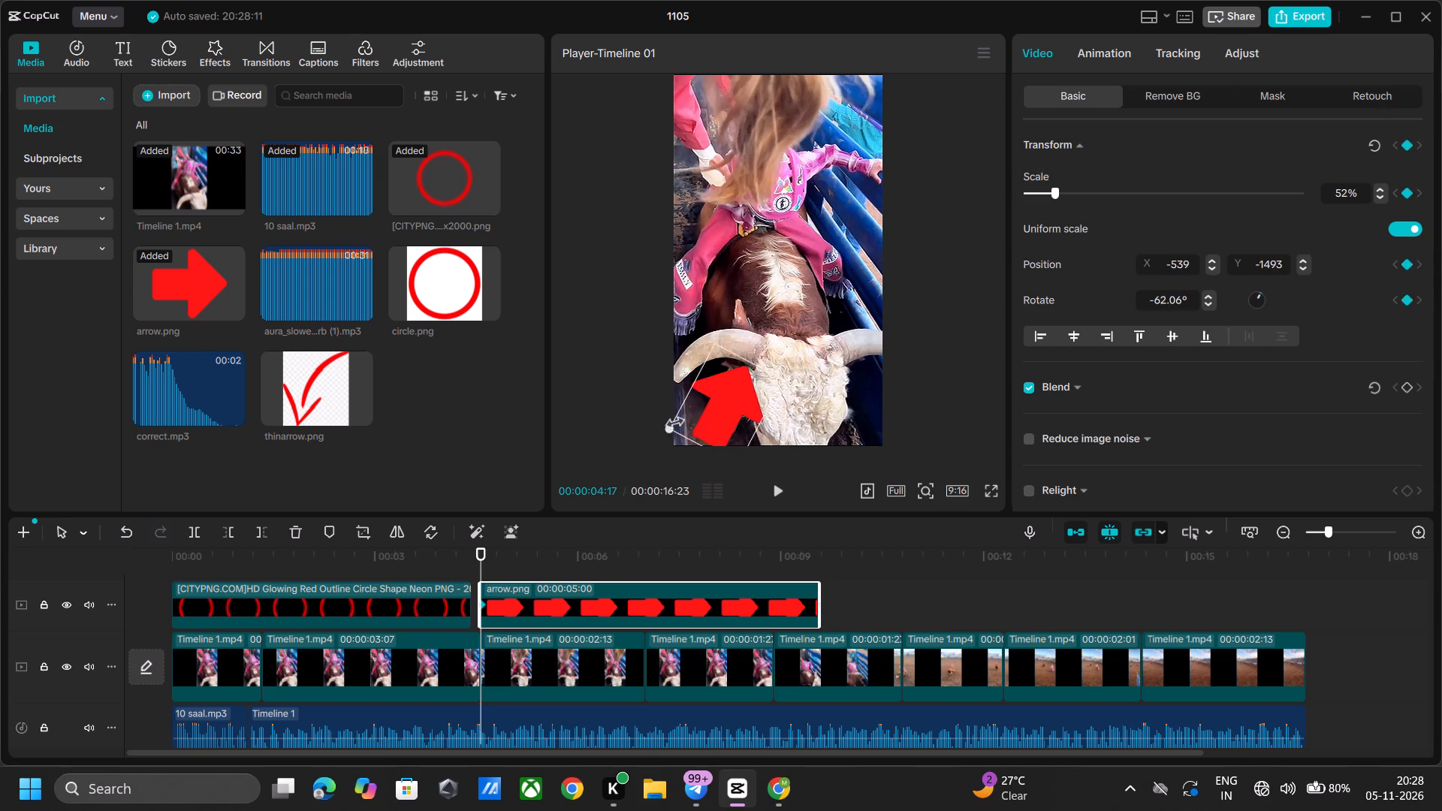
{"action": "left_click_drag", "start_coordinate": [671, 424], "coordinate": [708, 411]}
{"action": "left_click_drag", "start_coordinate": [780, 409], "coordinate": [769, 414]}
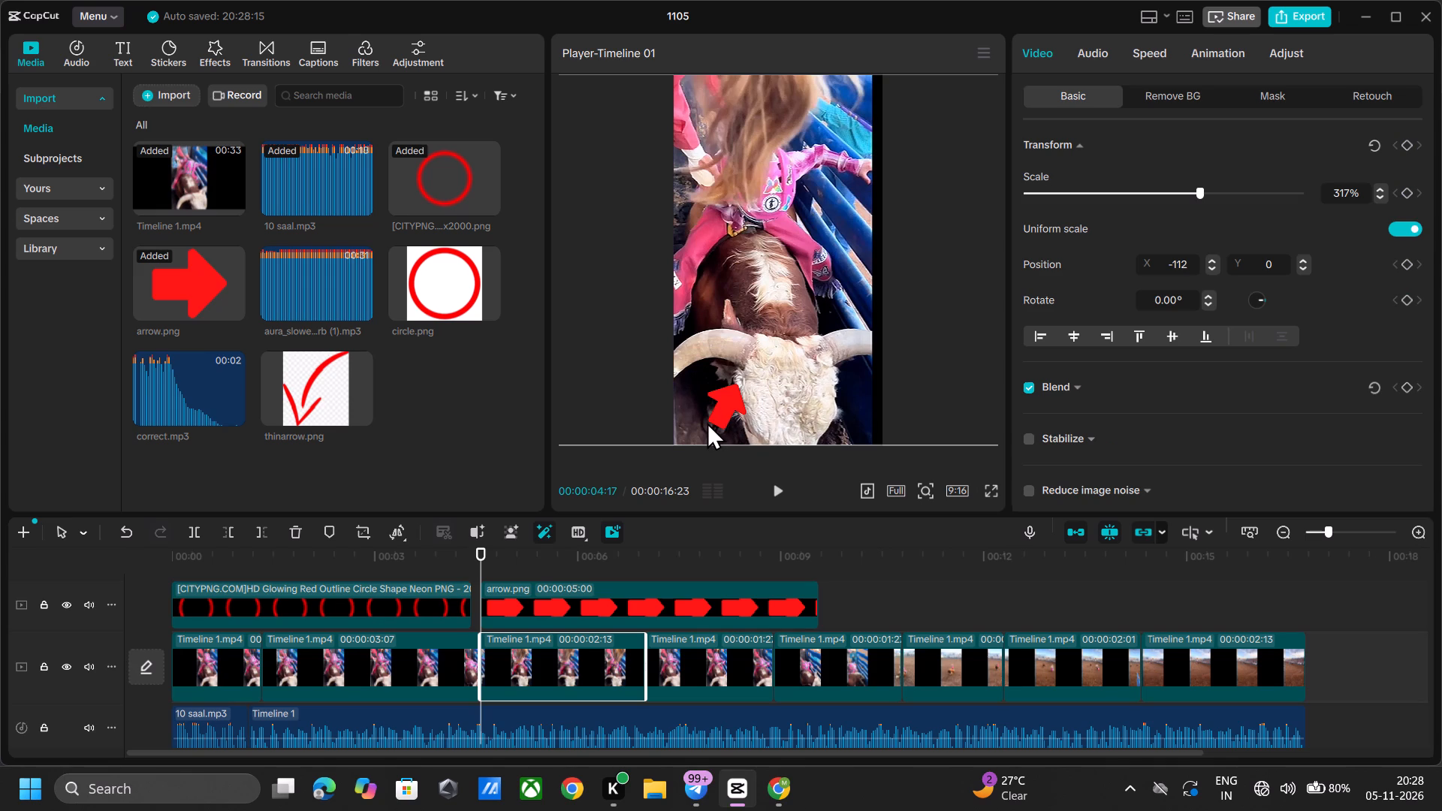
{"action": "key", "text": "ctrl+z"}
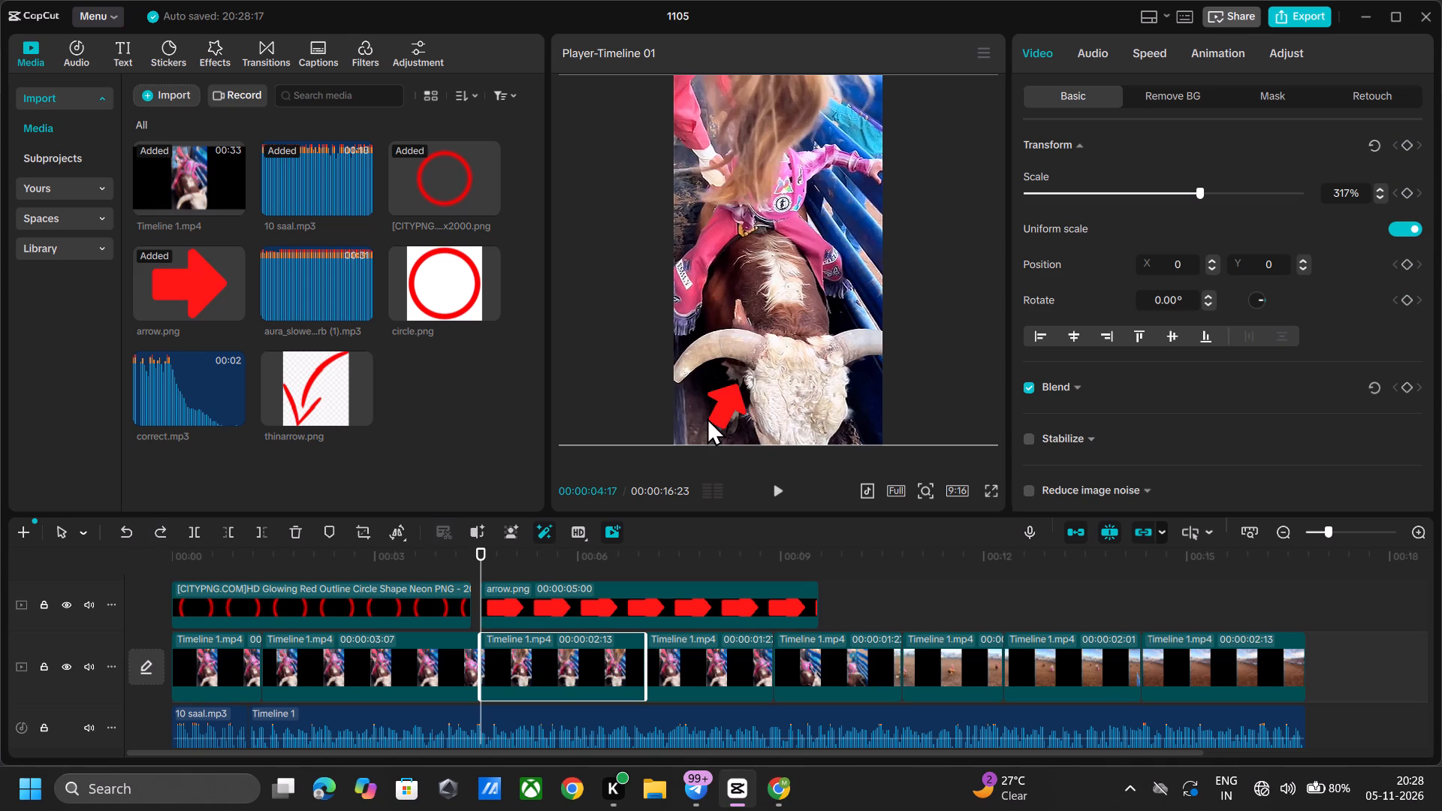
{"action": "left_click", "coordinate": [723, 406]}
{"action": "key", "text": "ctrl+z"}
Move the arrow out of the frame past its bottom edge, to about X -855, Y -2221, at the 00:00:04:17 keyframe.
{"action": "left_click", "coordinate": [719, 408]}
{"action": "left_click", "coordinate": [719, 408]}
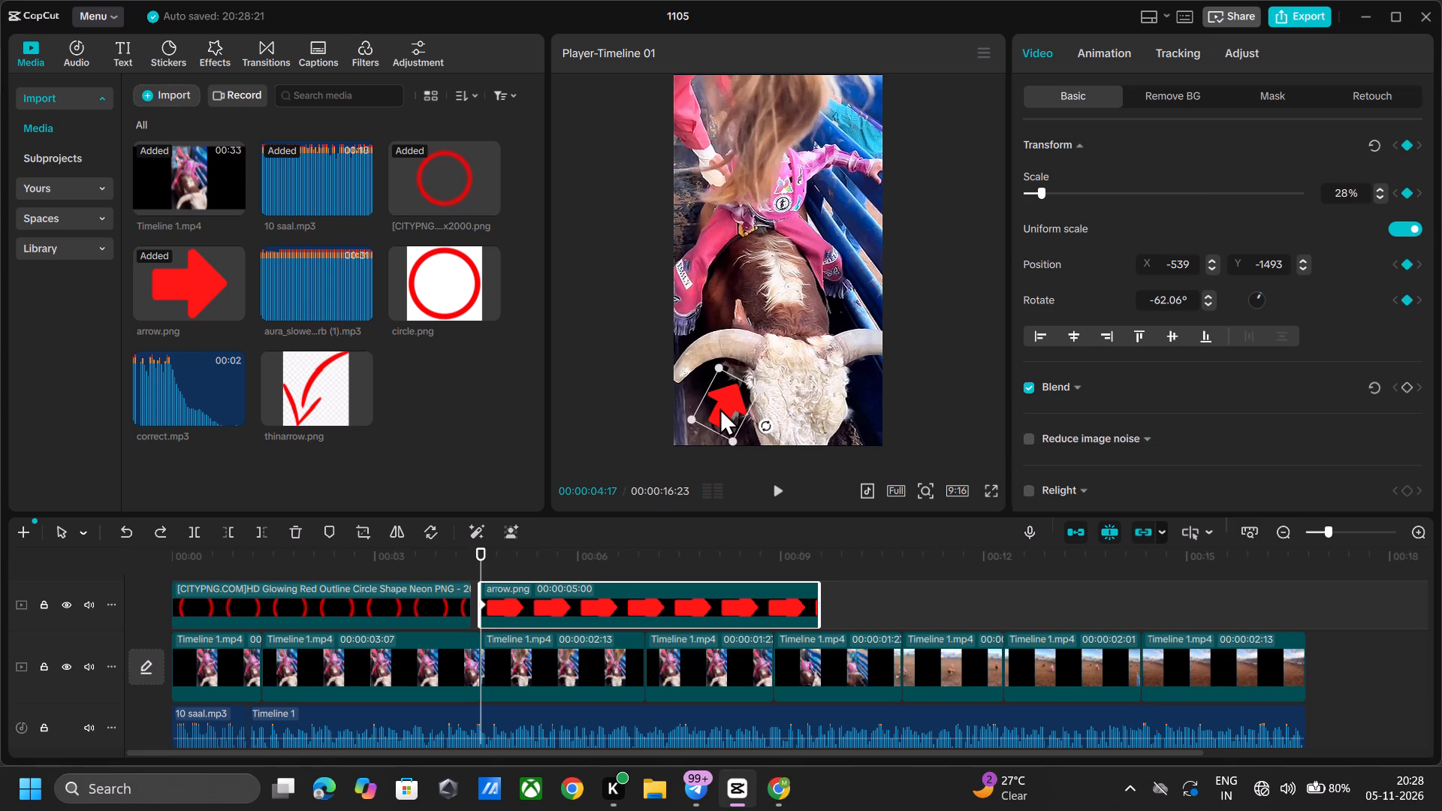
{"action": "left_click_drag", "start_coordinate": [719, 408], "coordinate": [701, 440]}
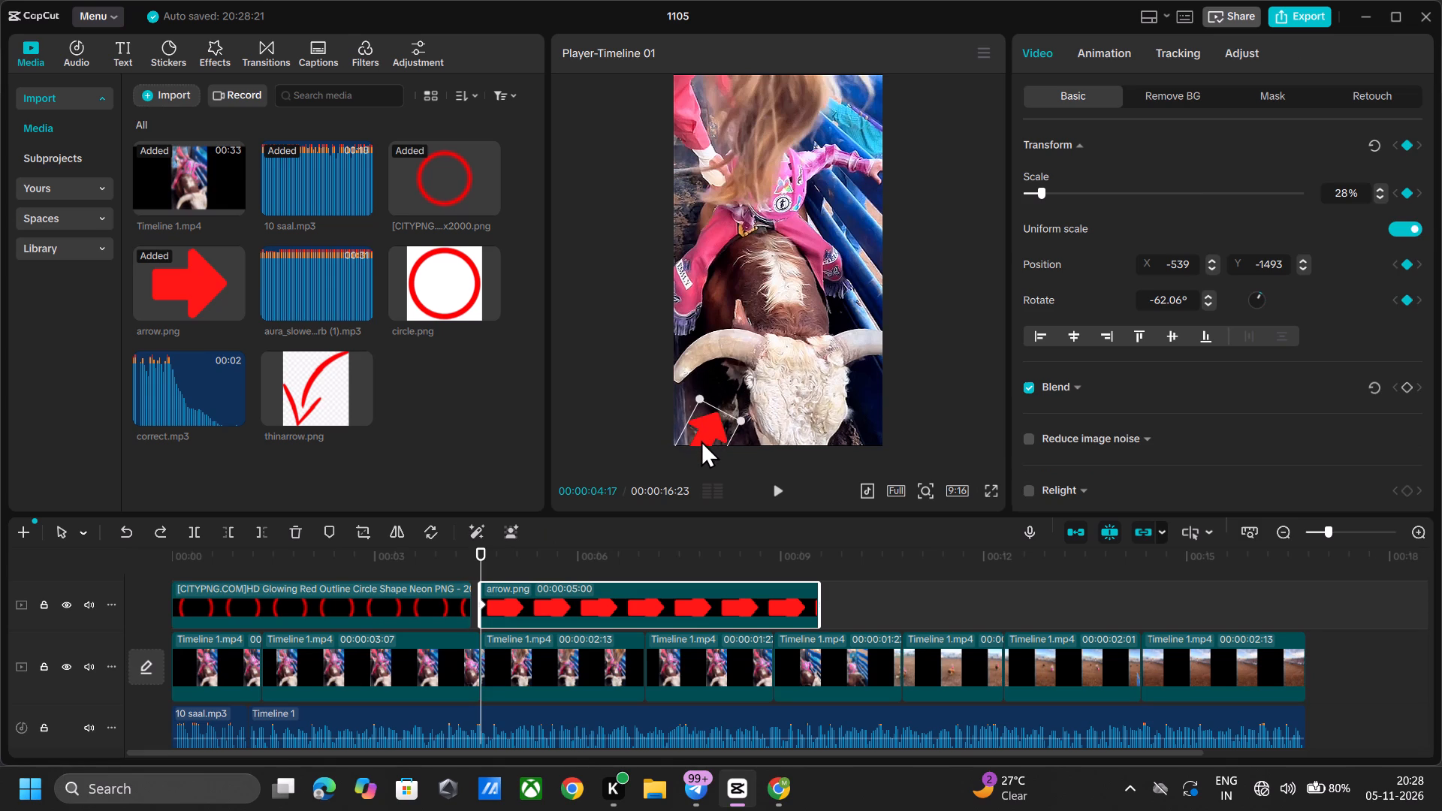
{"action": "left_click_drag", "start_coordinate": [701, 440], "coordinate": [704, 449]}
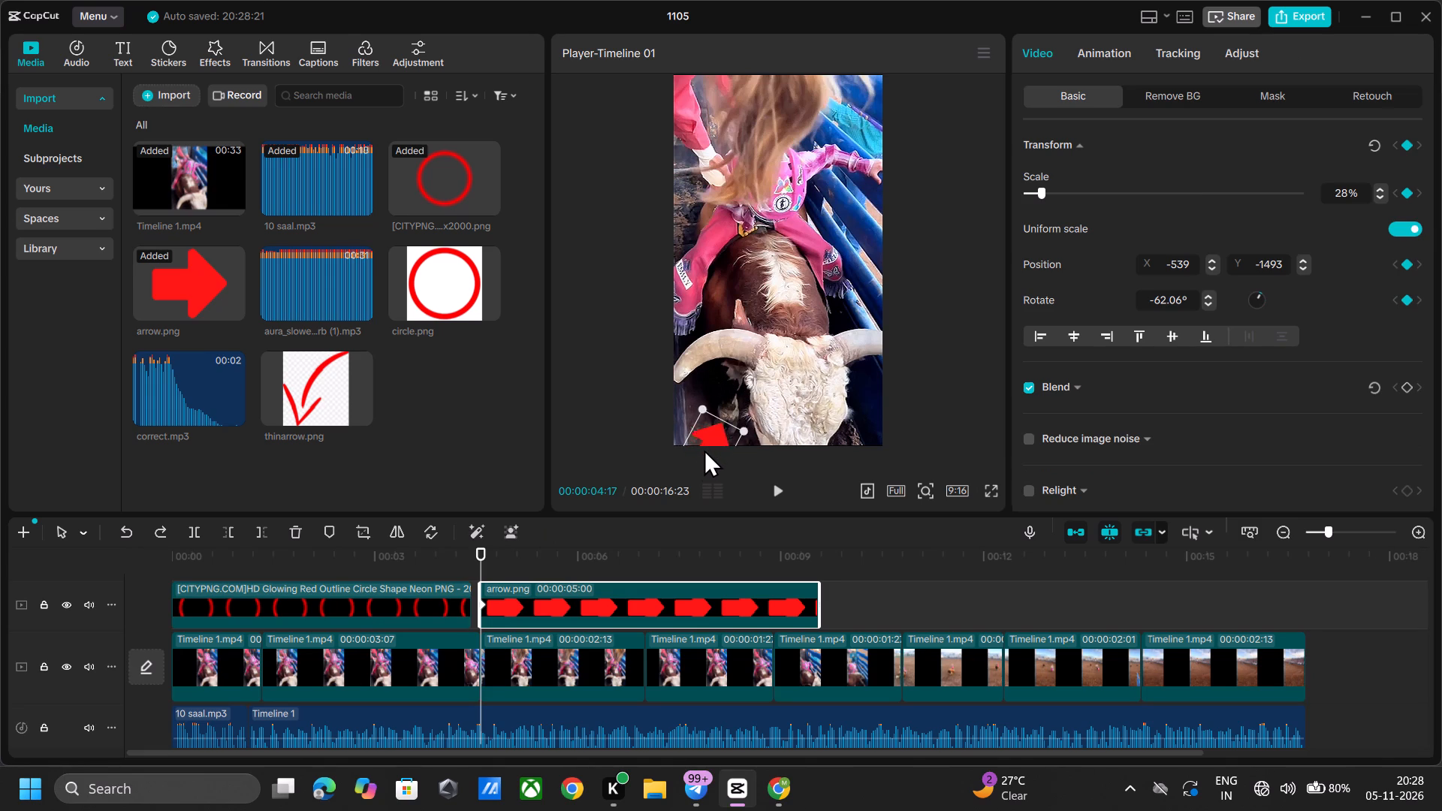
{"action": "left_click_drag", "start_coordinate": [704, 449], "coordinate": [689, 478]}
{"action": "key", "text": "Right"}
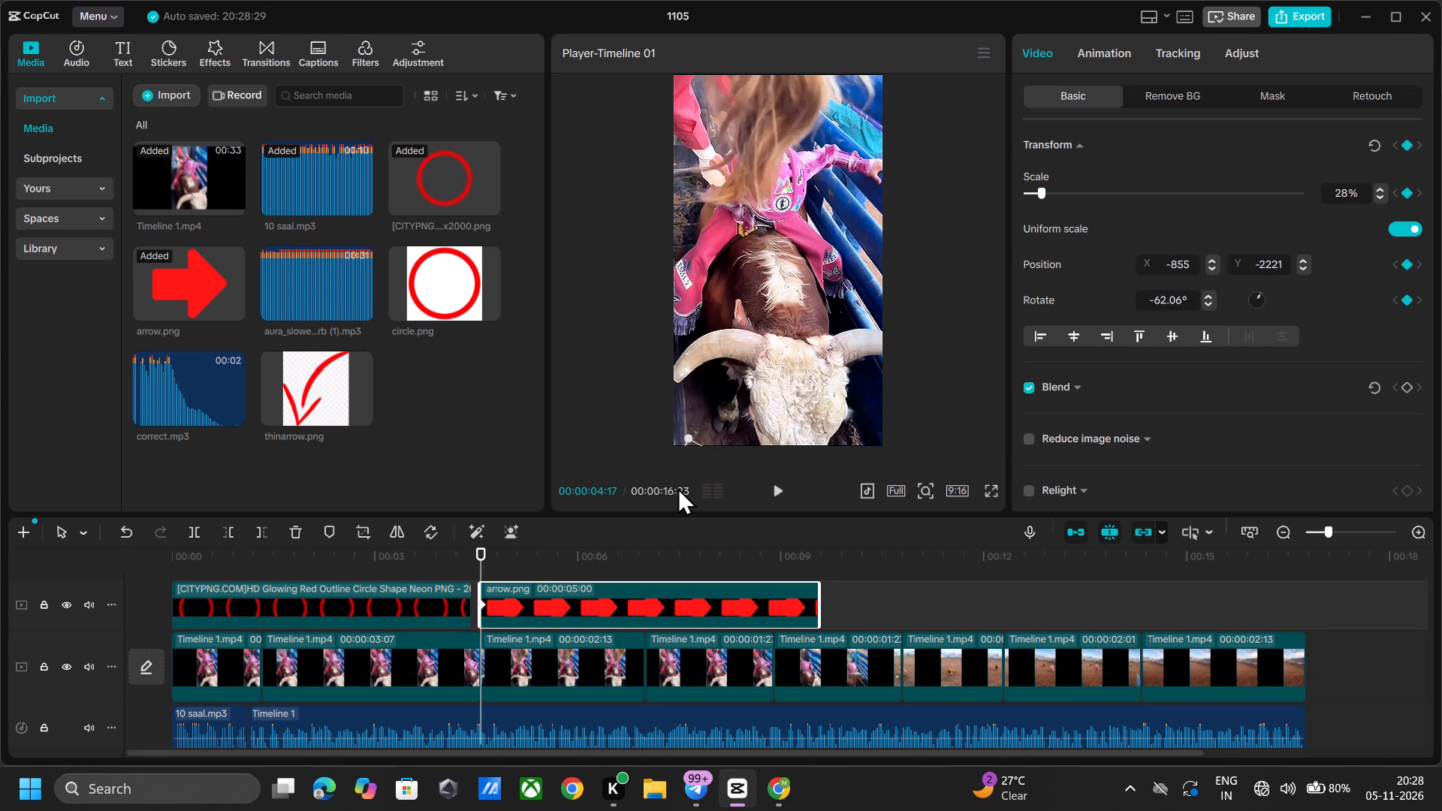
Add a transform keyframe to the off-frame arrow at 00:00:04:27, keeping its 28% scale and position.
{"action": "key", "text": "Right"}
{"action": "key", "text": "Right"}
{"action": "key", "text": "Right"}
{"action": "key", "text": "Right"}
{"action": "key", "text": "Right"}
{"action": "key", "text": "Right"}
{"action": "key", "text": "Right"}
{"action": "key", "text": "Right"}
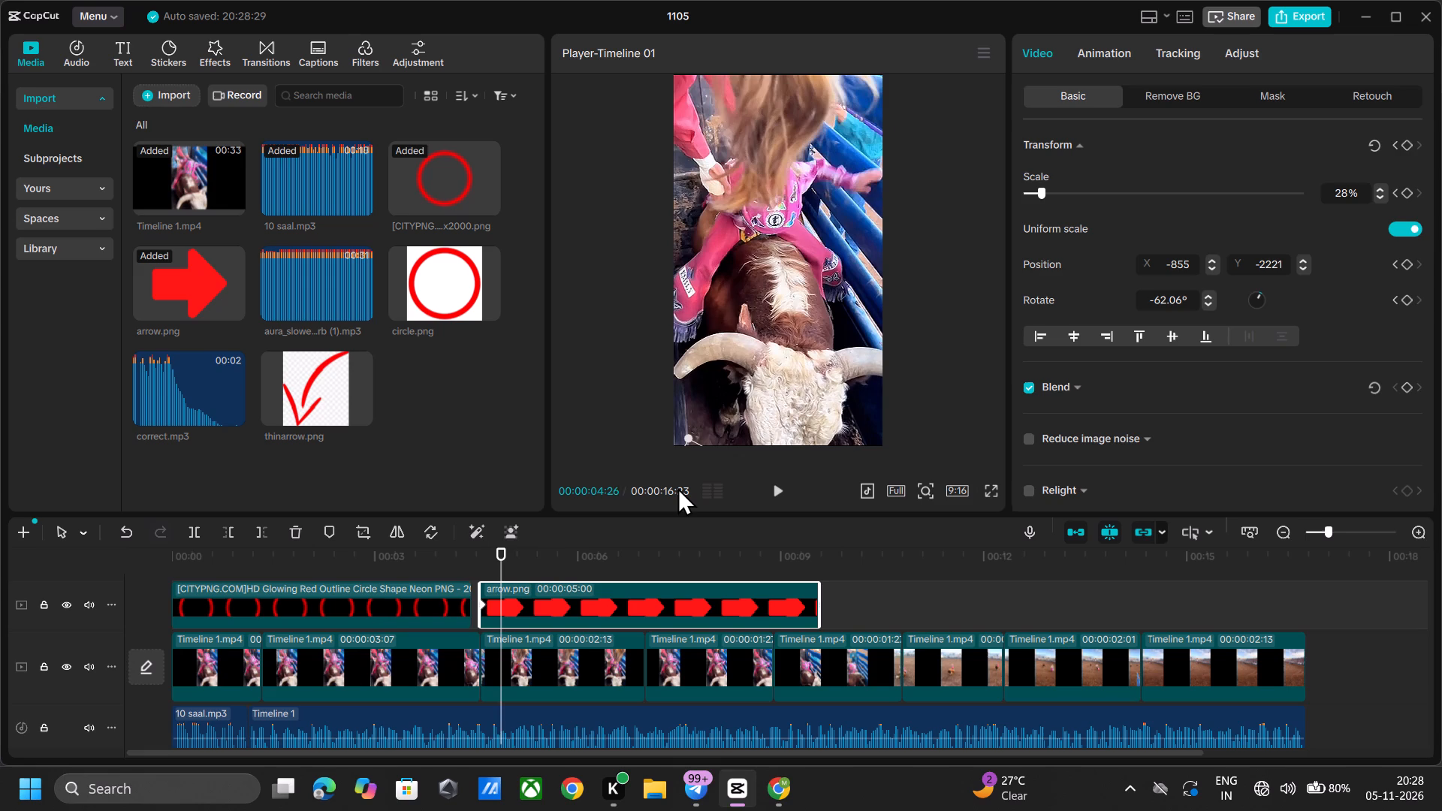
{"action": "key", "text": "Right"}
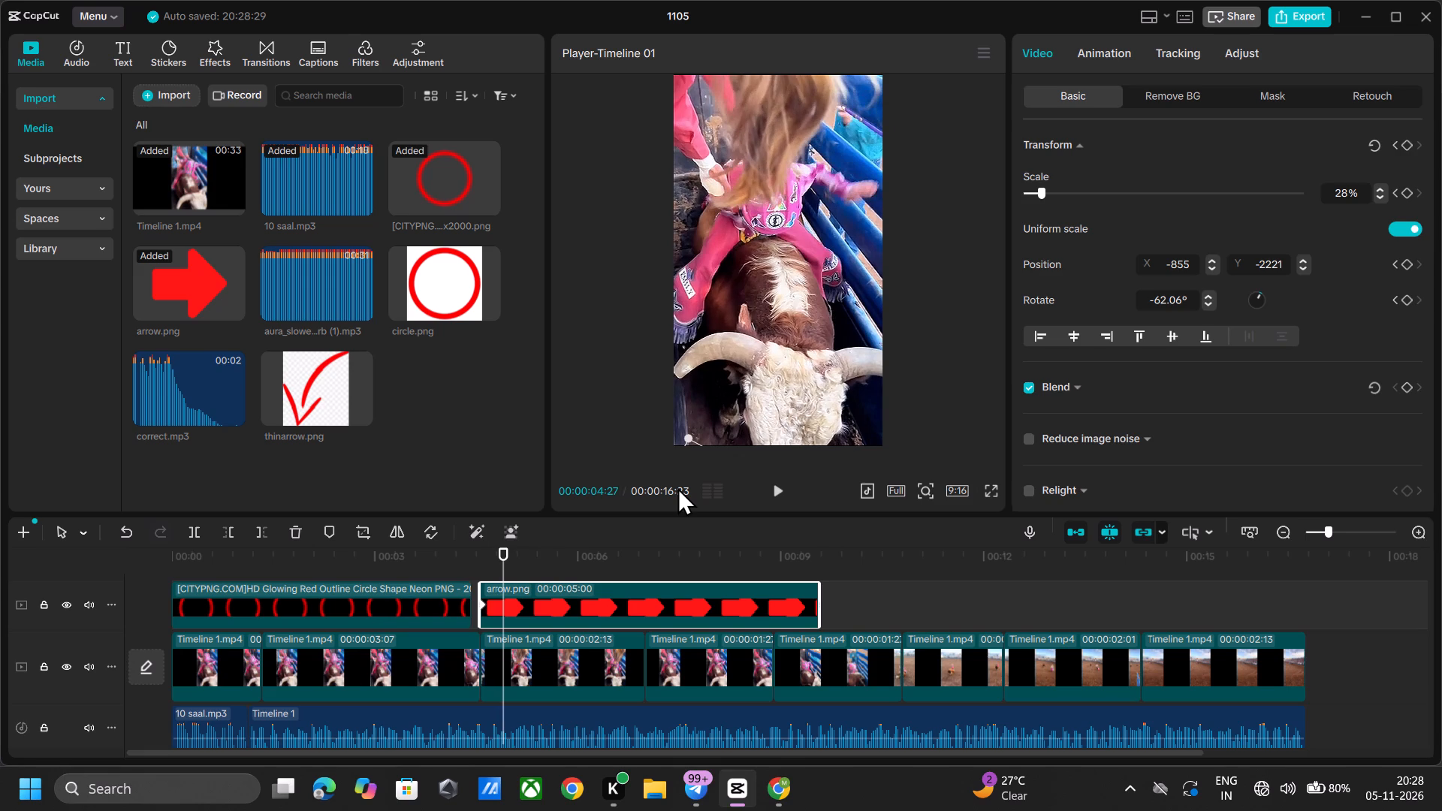
{"action": "left_click", "coordinate": [1407, 143]}
At 00:00:05:04, bring the arrow onto the bull's head at about X -175, Y -393 and enlarge it to 40%.
{"action": "key", "text": "Right"}
{"action": "key", "text": "Right"}
{"action": "key", "text": "Right"}
{"action": "key", "text": "Right"}
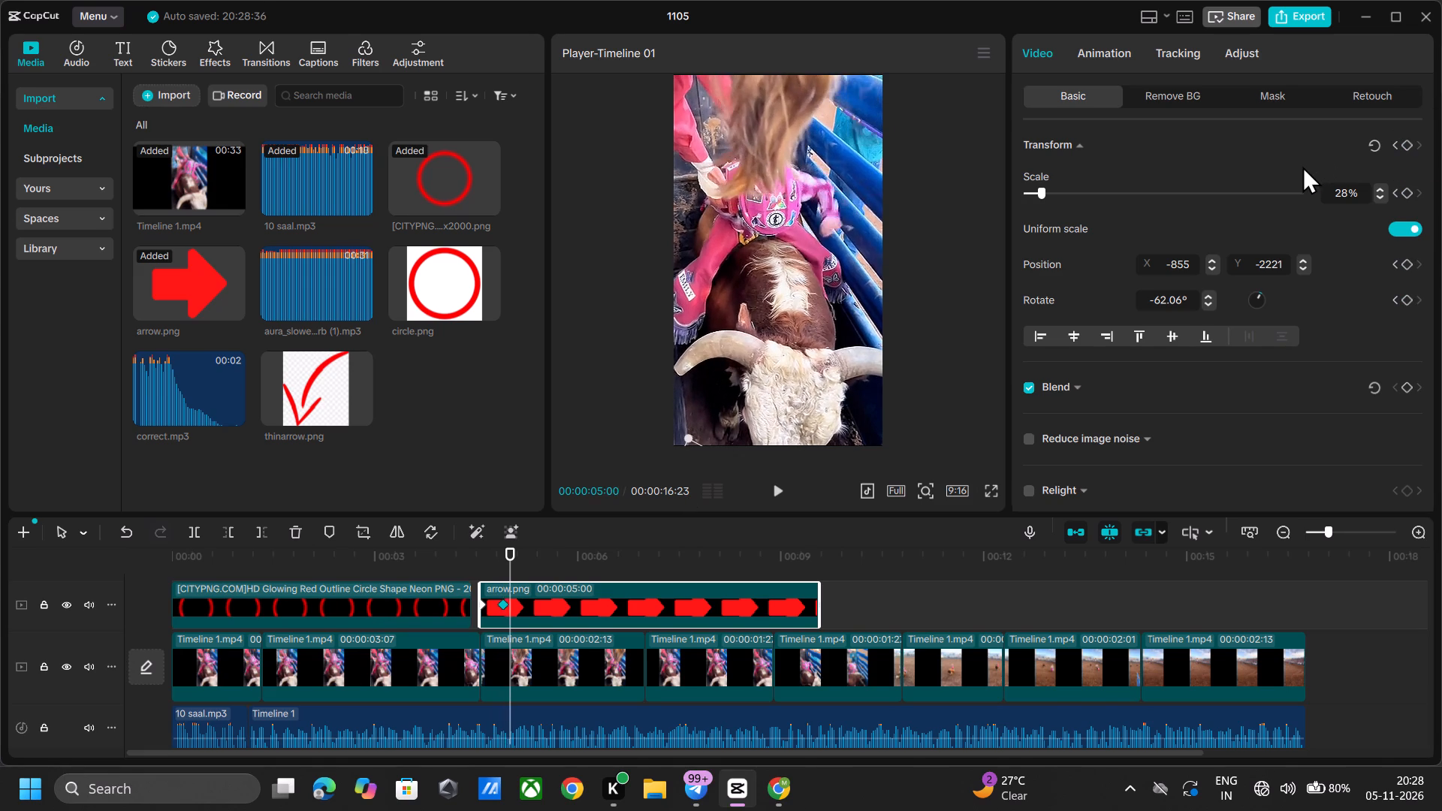
{"action": "key", "text": "Right"}
{"action": "key", "text": "Right"}
{"action": "key", "text": "Right"}
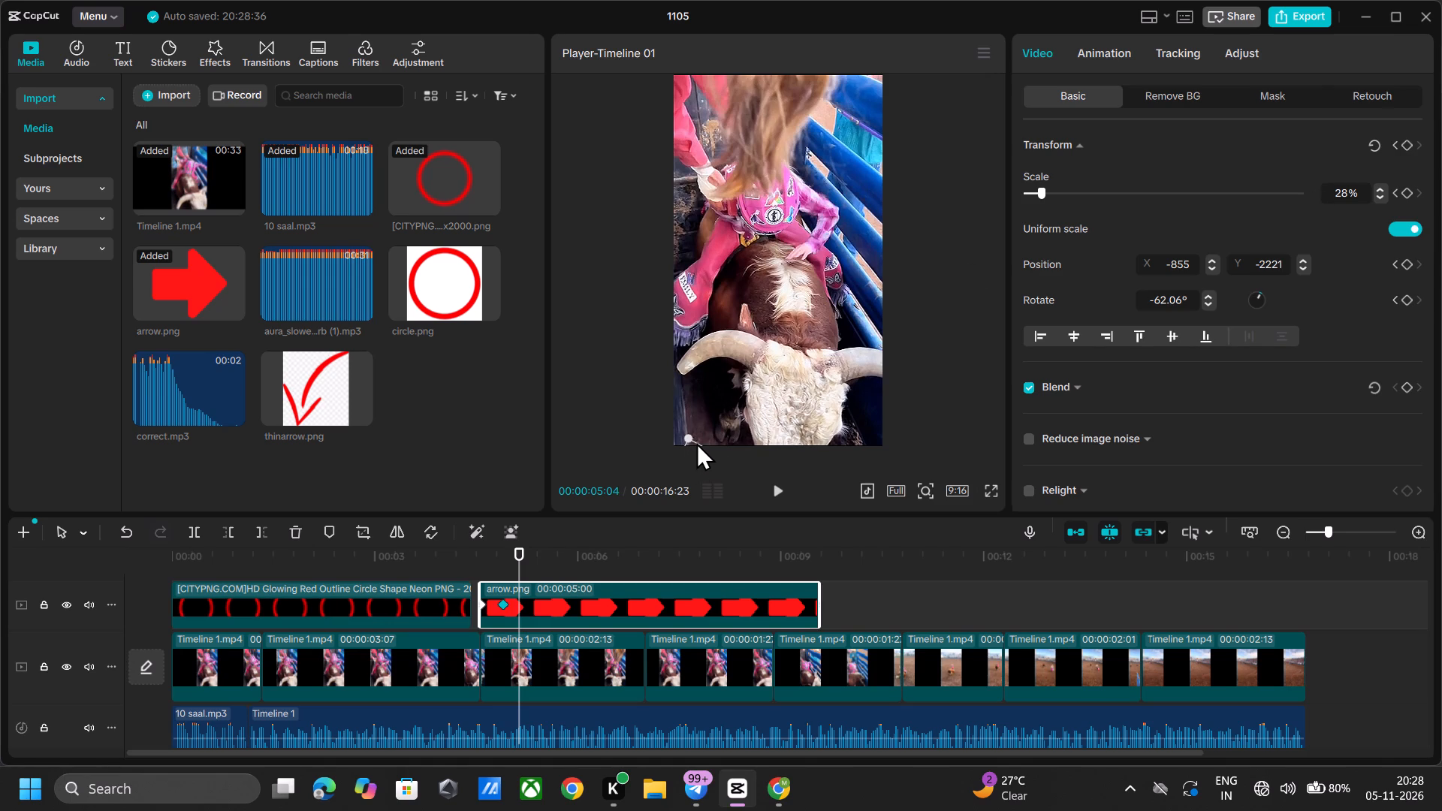
{"action": "left_click_drag", "start_coordinate": [696, 442], "coordinate": [774, 288]}
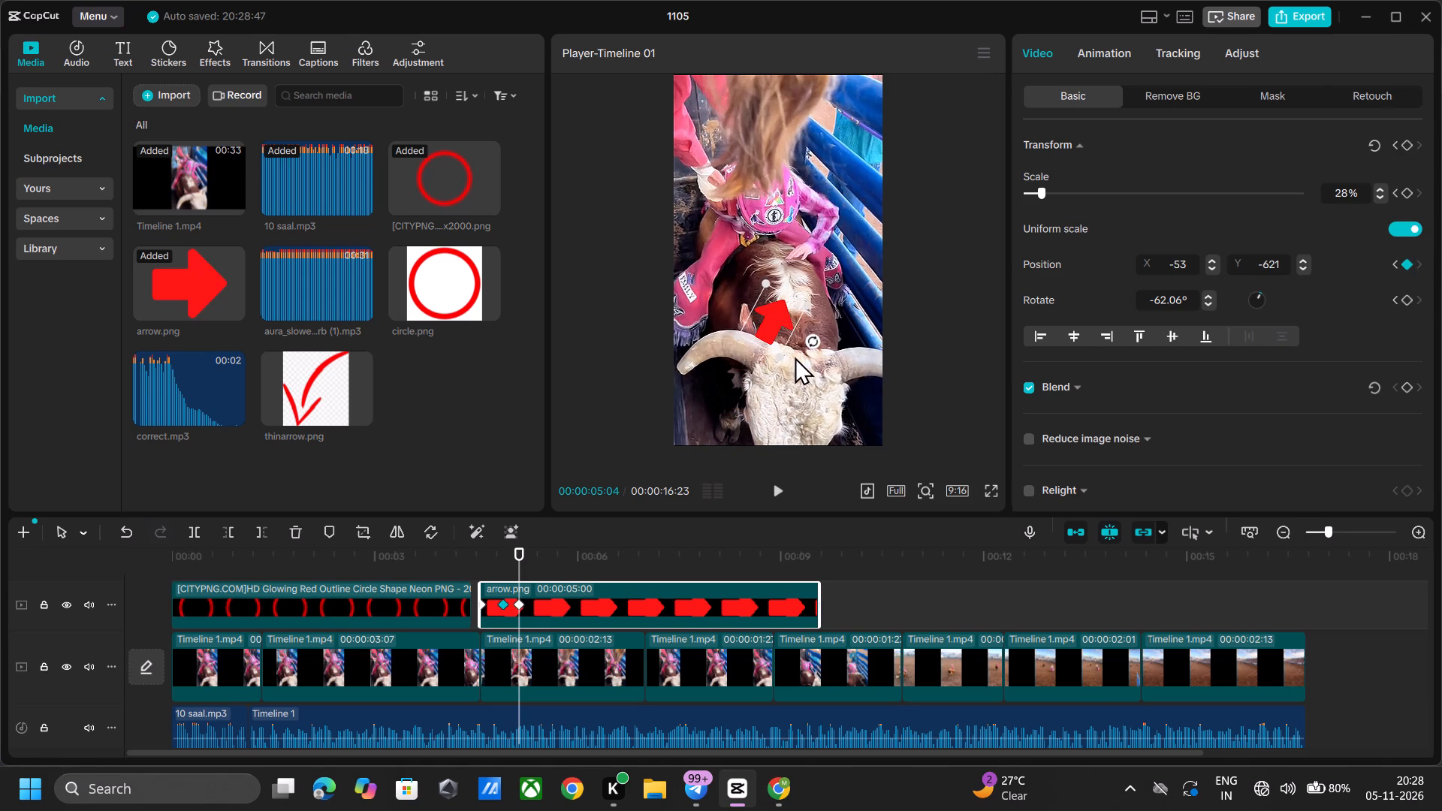
{"action": "left_click_drag", "start_coordinate": [781, 358], "coordinate": [786, 384]}
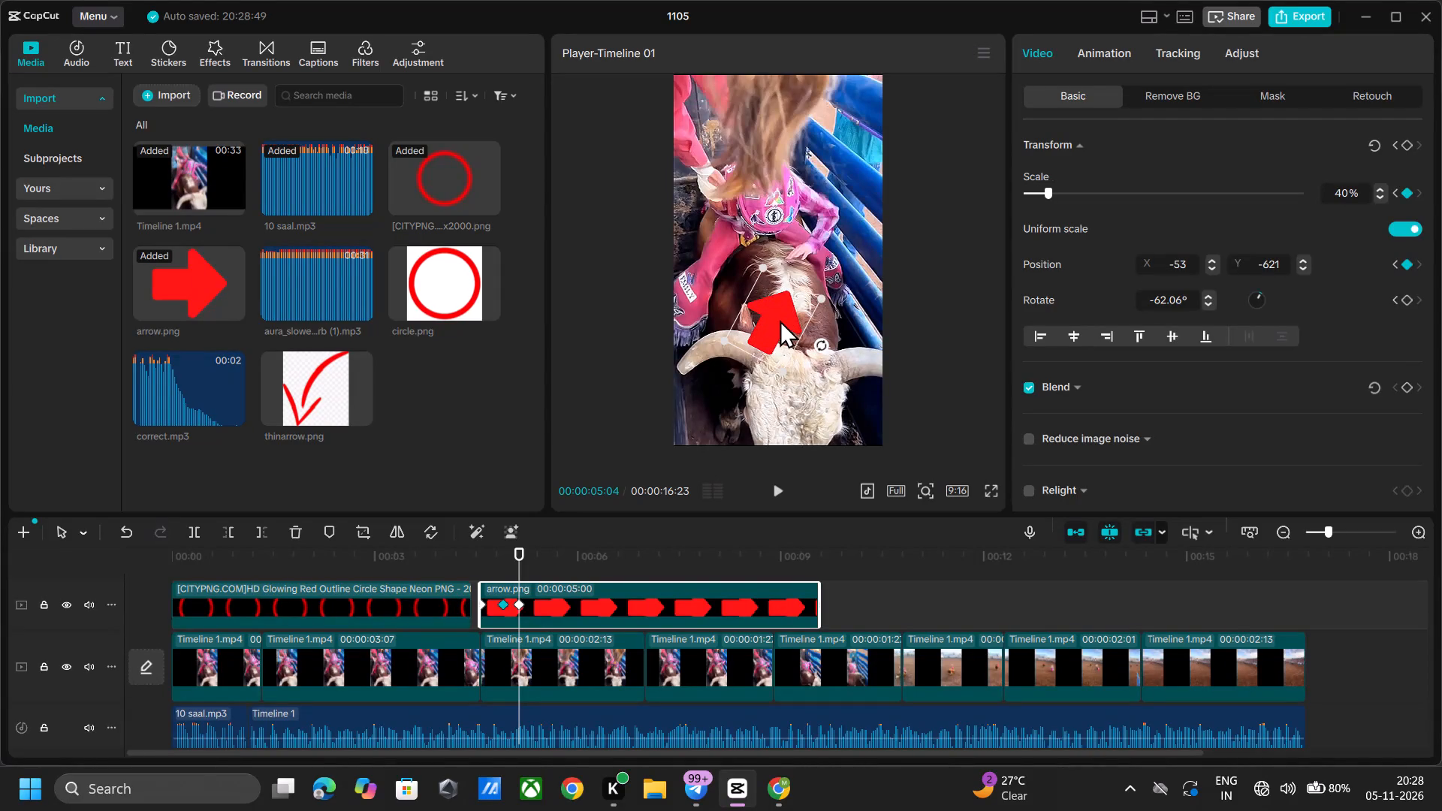
{"action": "left_click_drag", "start_coordinate": [765, 321], "coordinate": [764, 308]}
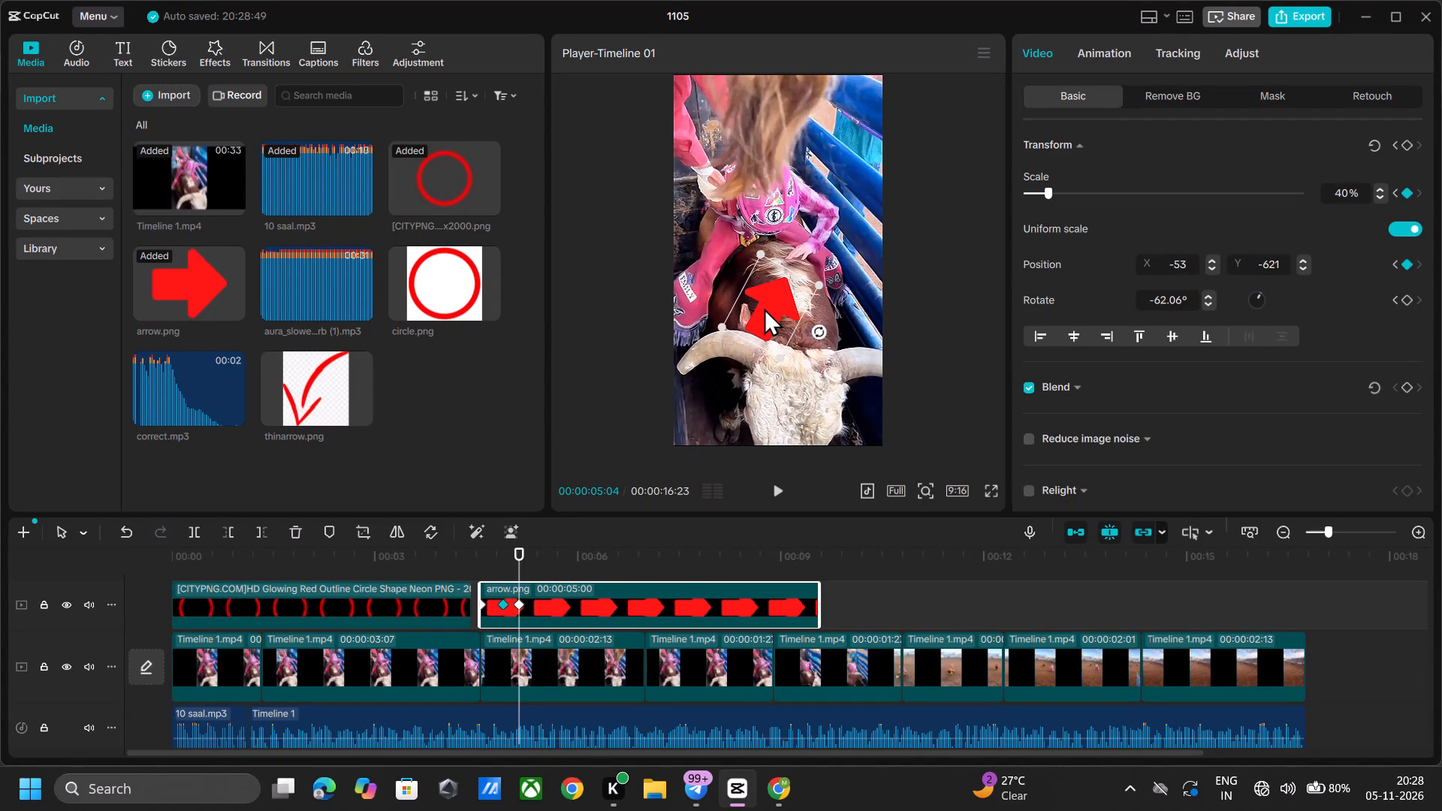
{"action": "left_click_drag", "start_coordinate": [764, 308], "coordinate": [747, 302]}
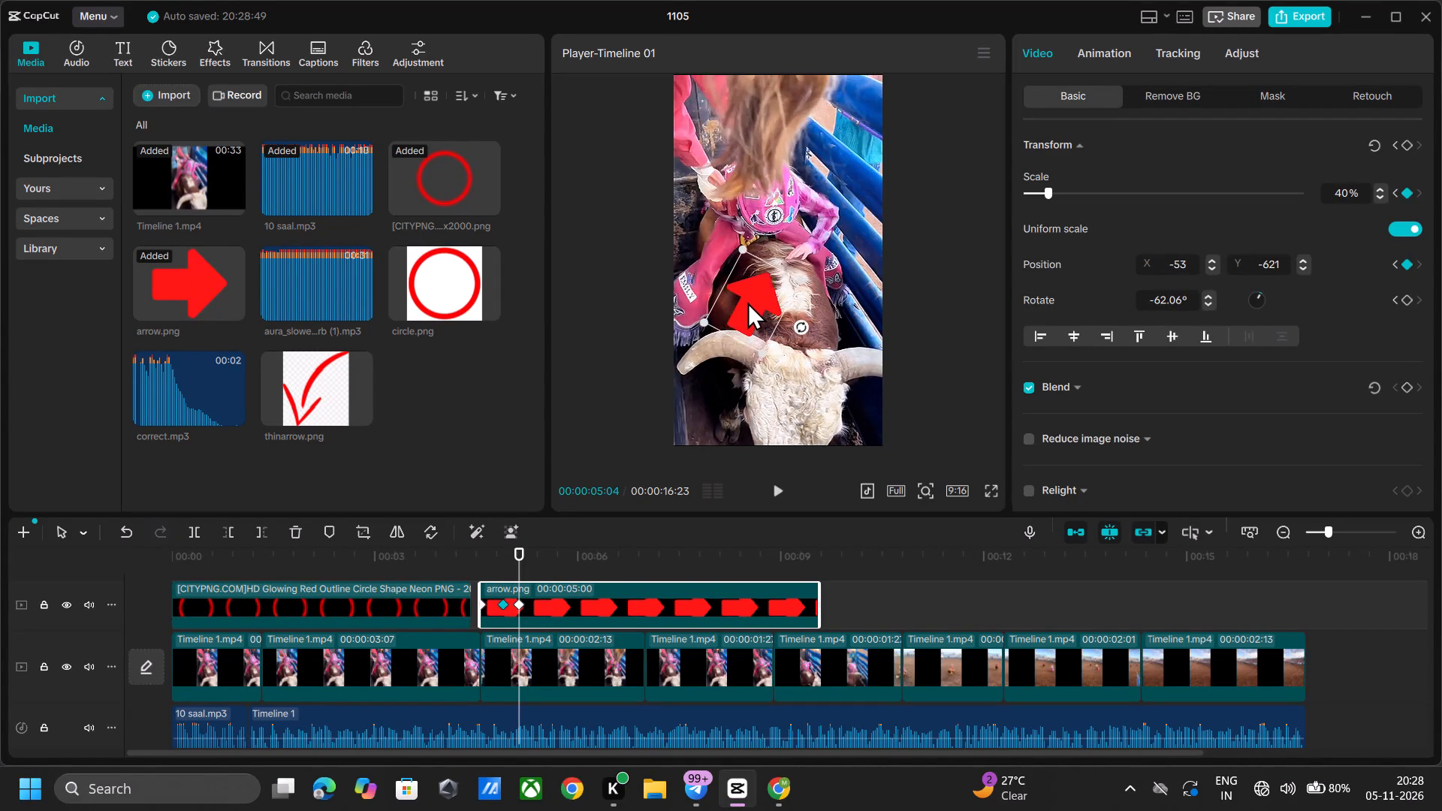
{"action": "left_click_drag", "start_coordinate": [747, 302], "coordinate": [754, 299]}
At 00:00:05:08, move the arrow down along the bull's head to about X -121, Y -582.
{"action": "key", "text": "Right"}
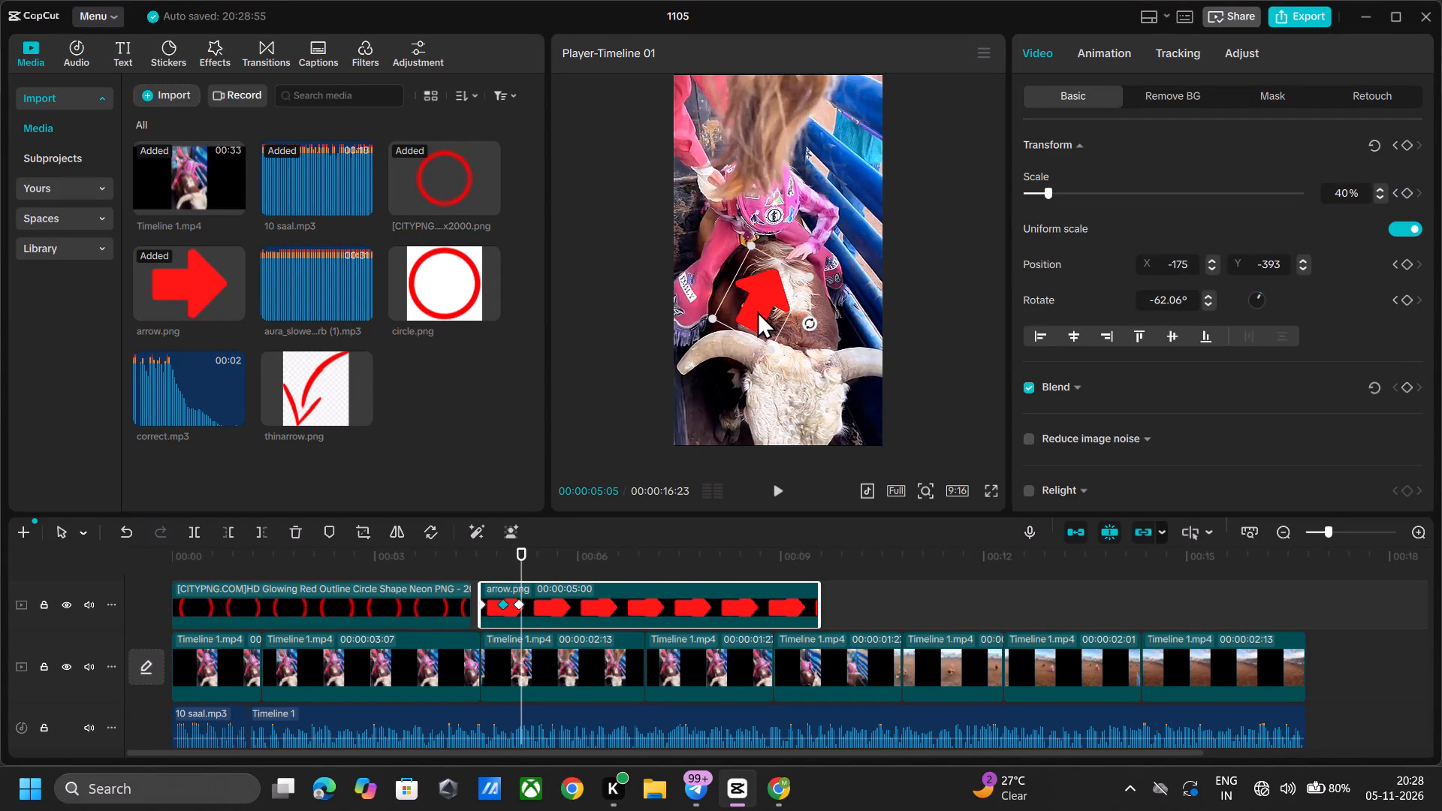
{"action": "key", "text": "Right"}
{"action": "key", "text": "Right"}
{"action": "key", "text": "Right"}
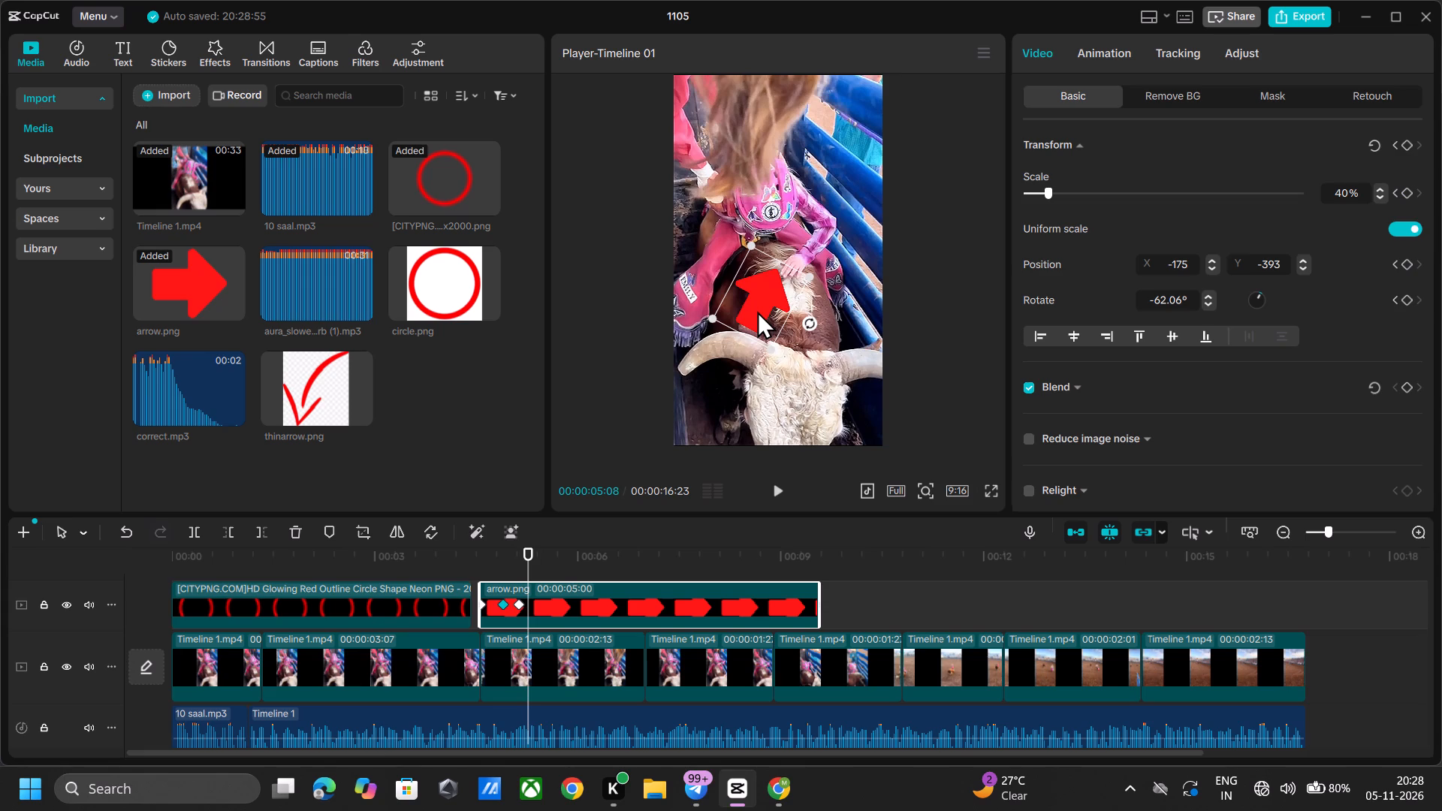
{"action": "left_click_drag", "start_coordinate": [757, 311], "coordinate": [754, 331]}
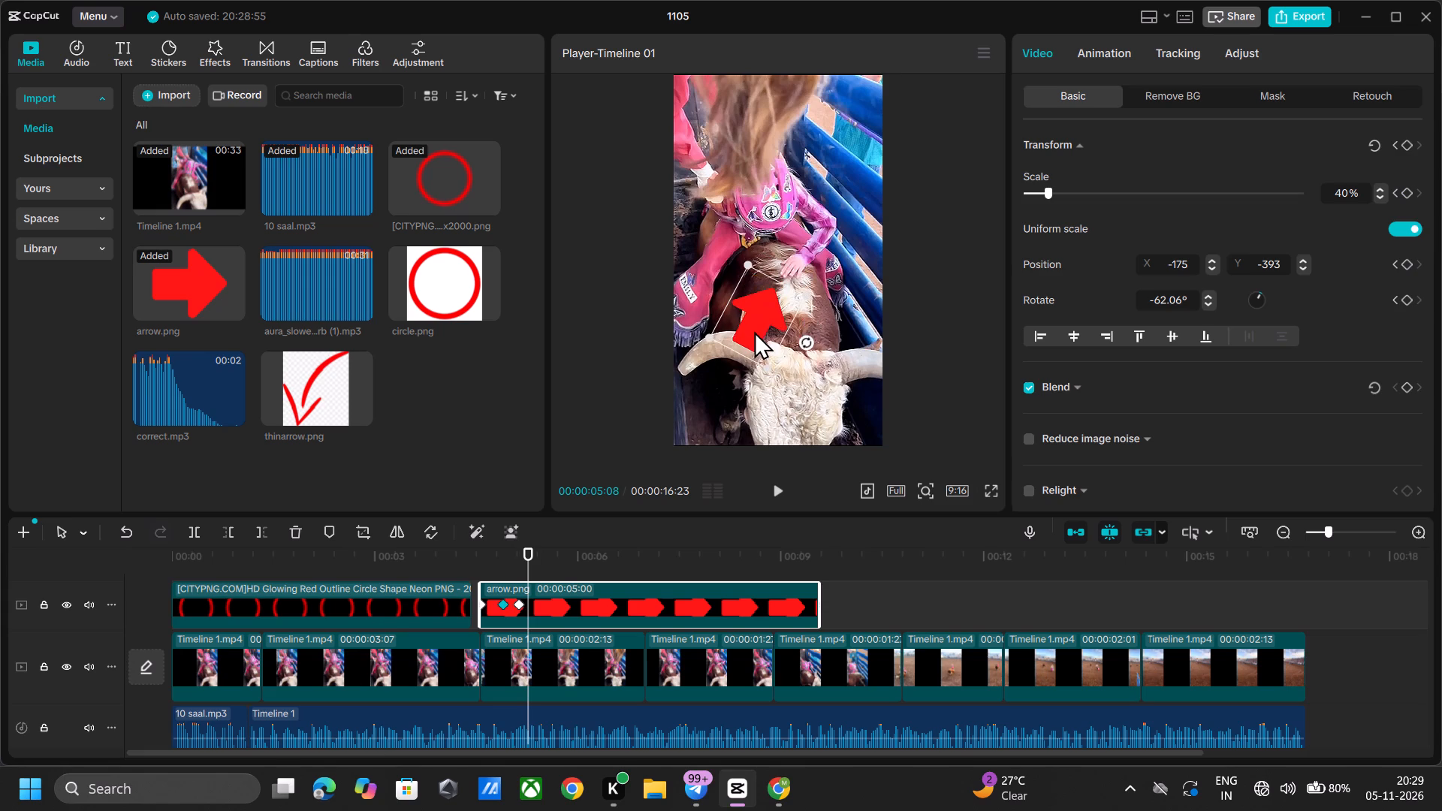
{"action": "left_click_drag", "start_coordinate": [754, 331], "coordinate": [763, 330]}
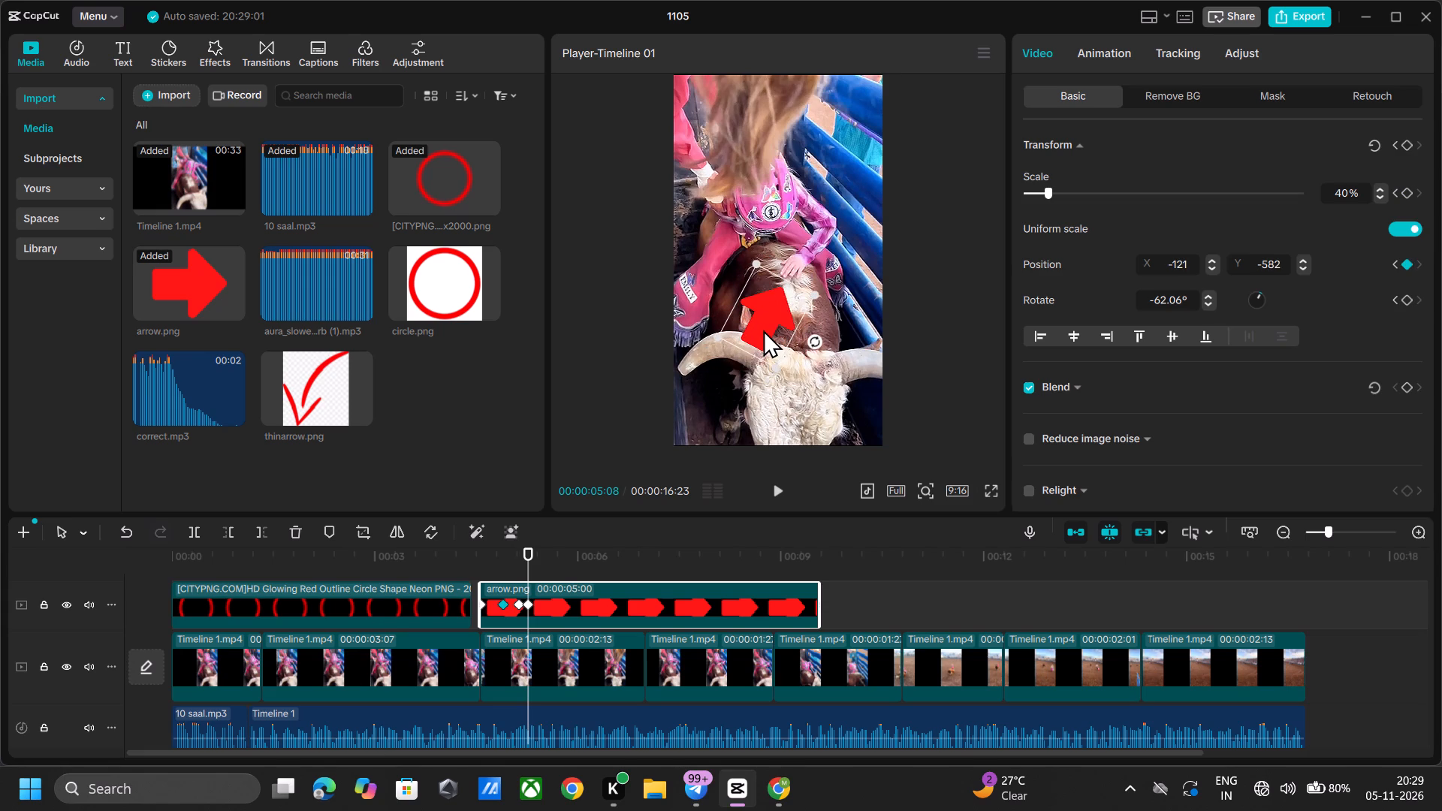
At 00:00:05:11, nudge the arrow to about X -136, Y -606.
{"action": "key", "text": "Right"}
{"action": "key", "text": "Right"}
{"action": "key", "text": "Right"}
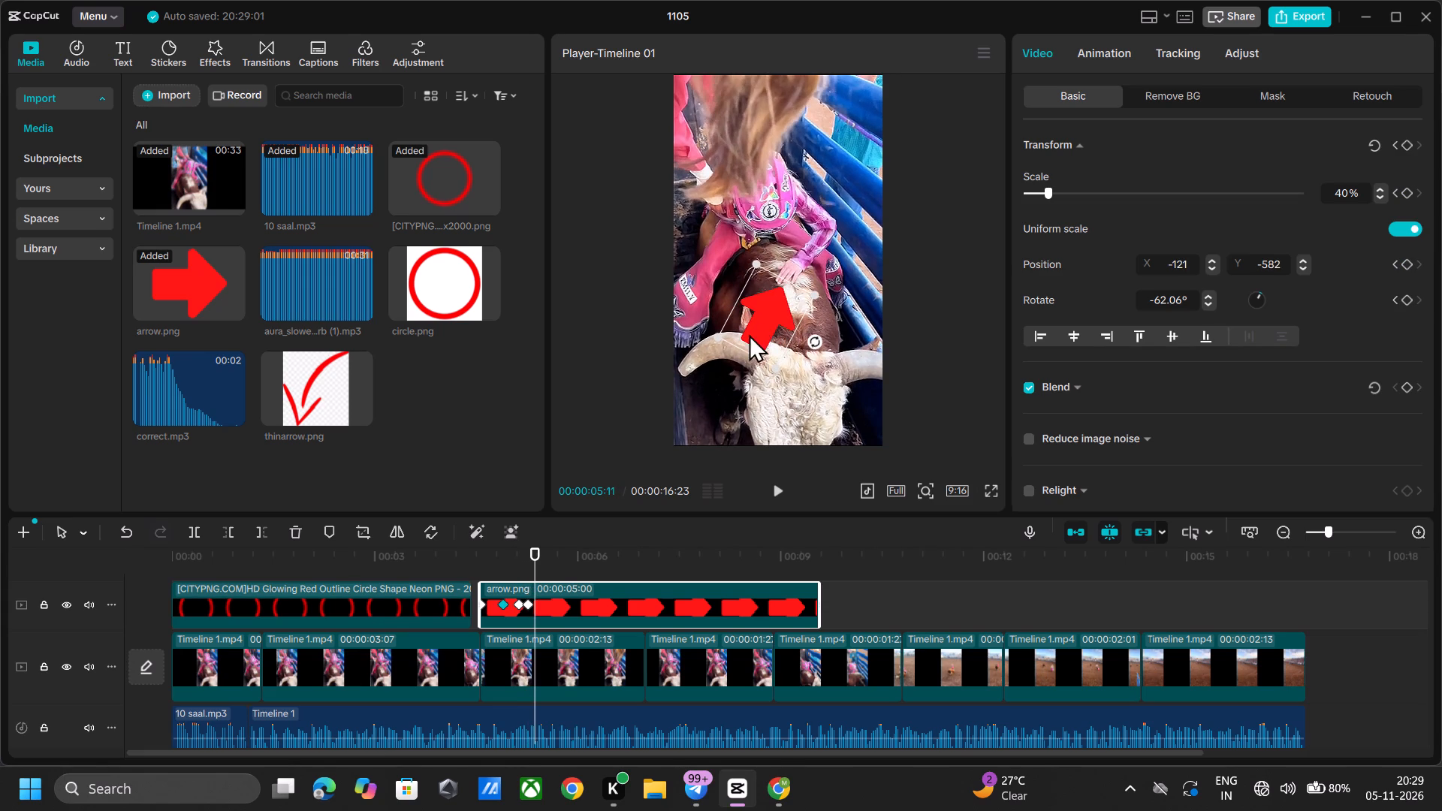
{"action": "left_click", "coordinate": [765, 319]}
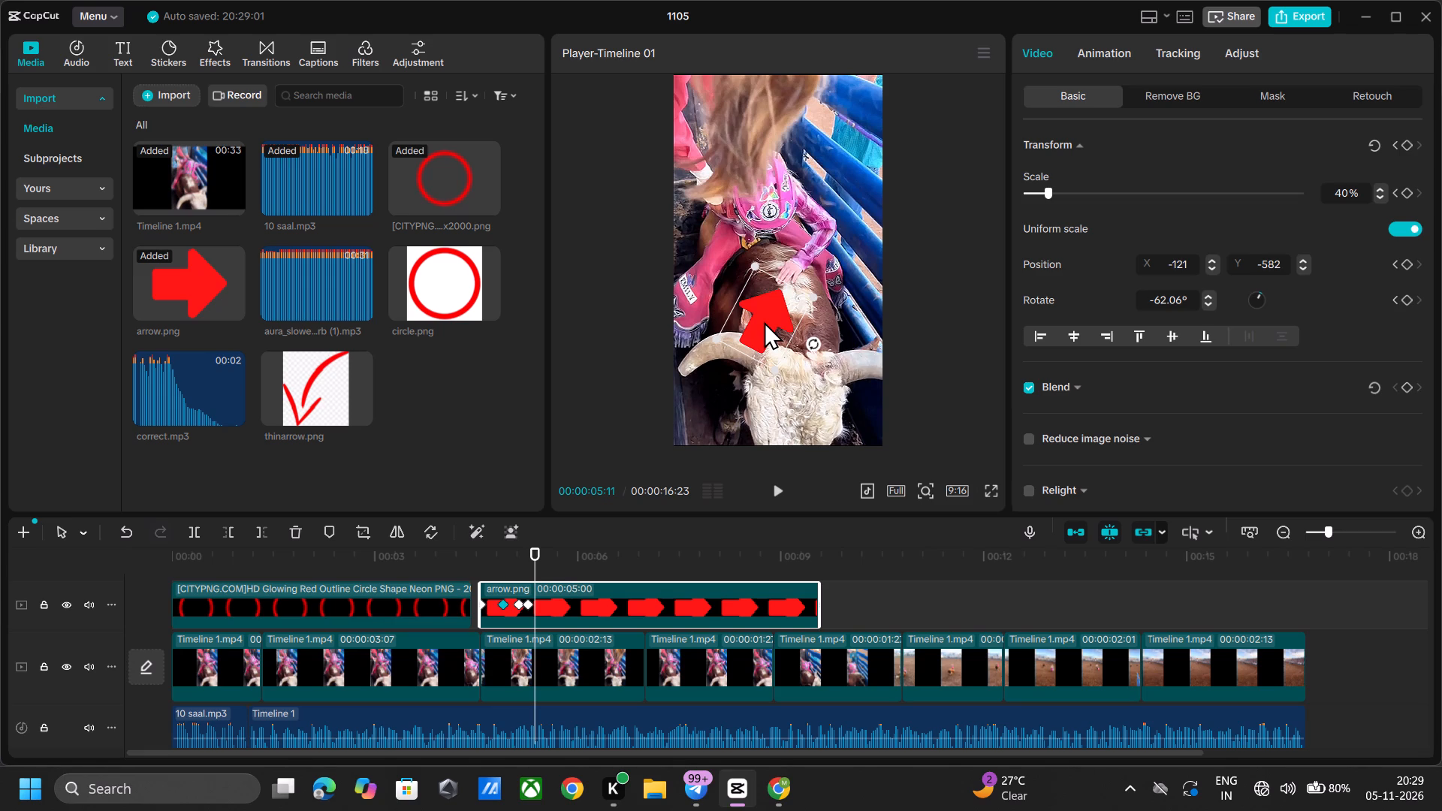
At 00:00:05:14, rotate the arrow to about -97° and move it to about X 165, Y -703.
{"action": "key", "text": "Right"}
{"action": "key", "text": "Right"}
{"action": "key", "text": "Right"}
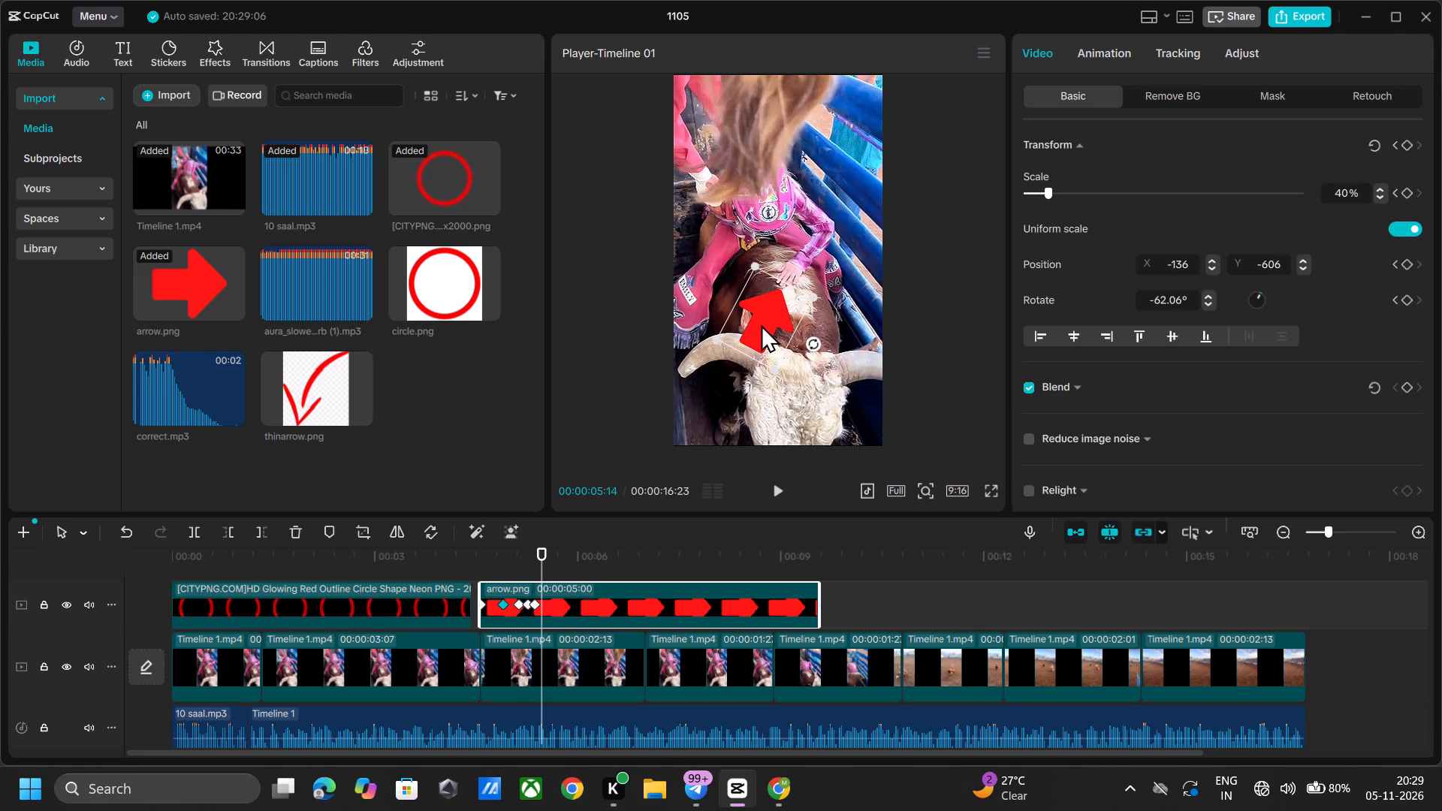
{"action": "left_click_drag", "start_coordinate": [811, 337], "coordinate": [817, 325]}
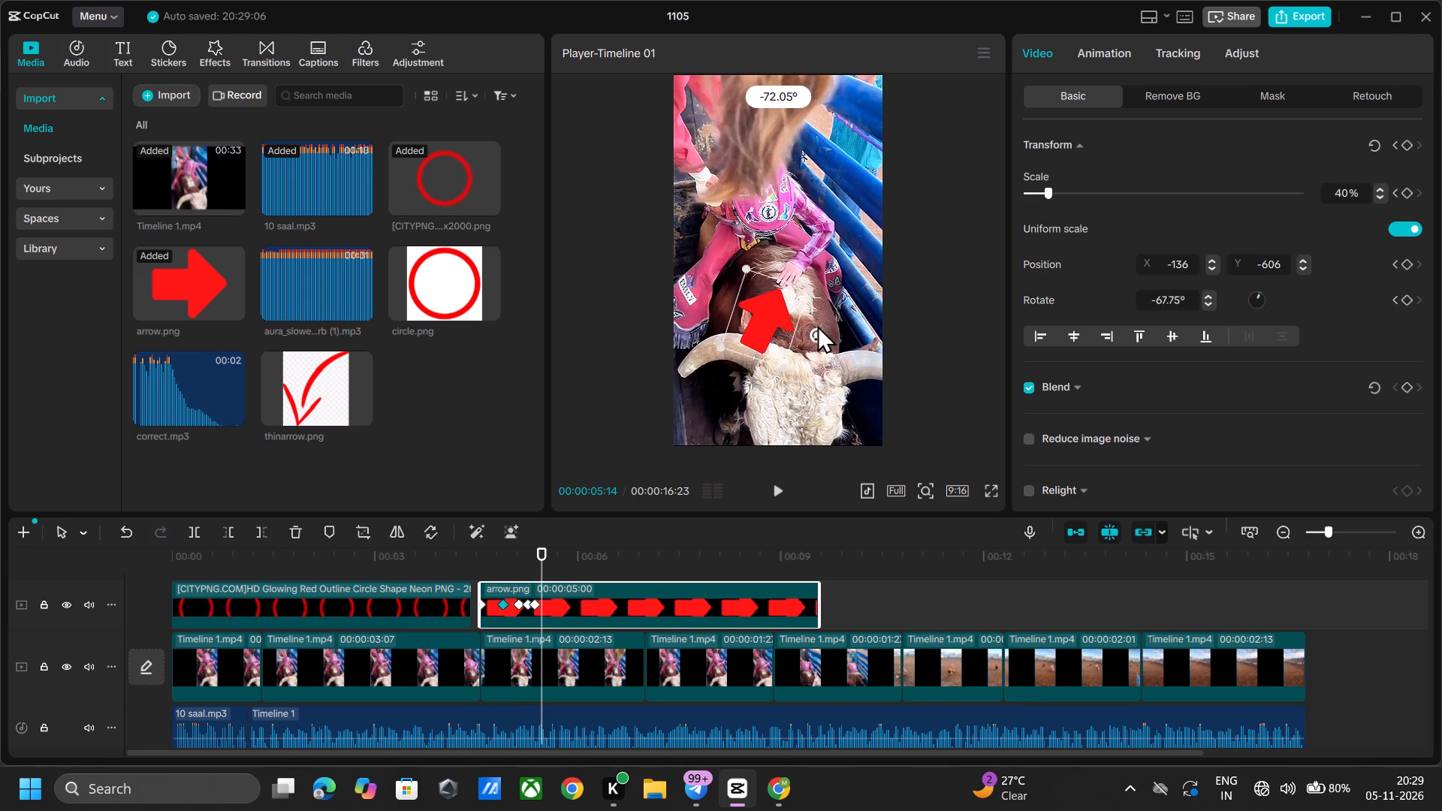
{"action": "left_click_drag", "start_coordinate": [817, 325], "coordinate": [818, 318]}
{"action": "left_click_drag", "start_coordinate": [751, 317], "coordinate": [775, 325]}
{"action": "left_click_drag", "start_coordinate": [844, 325], "coordinate": [844, 319]}
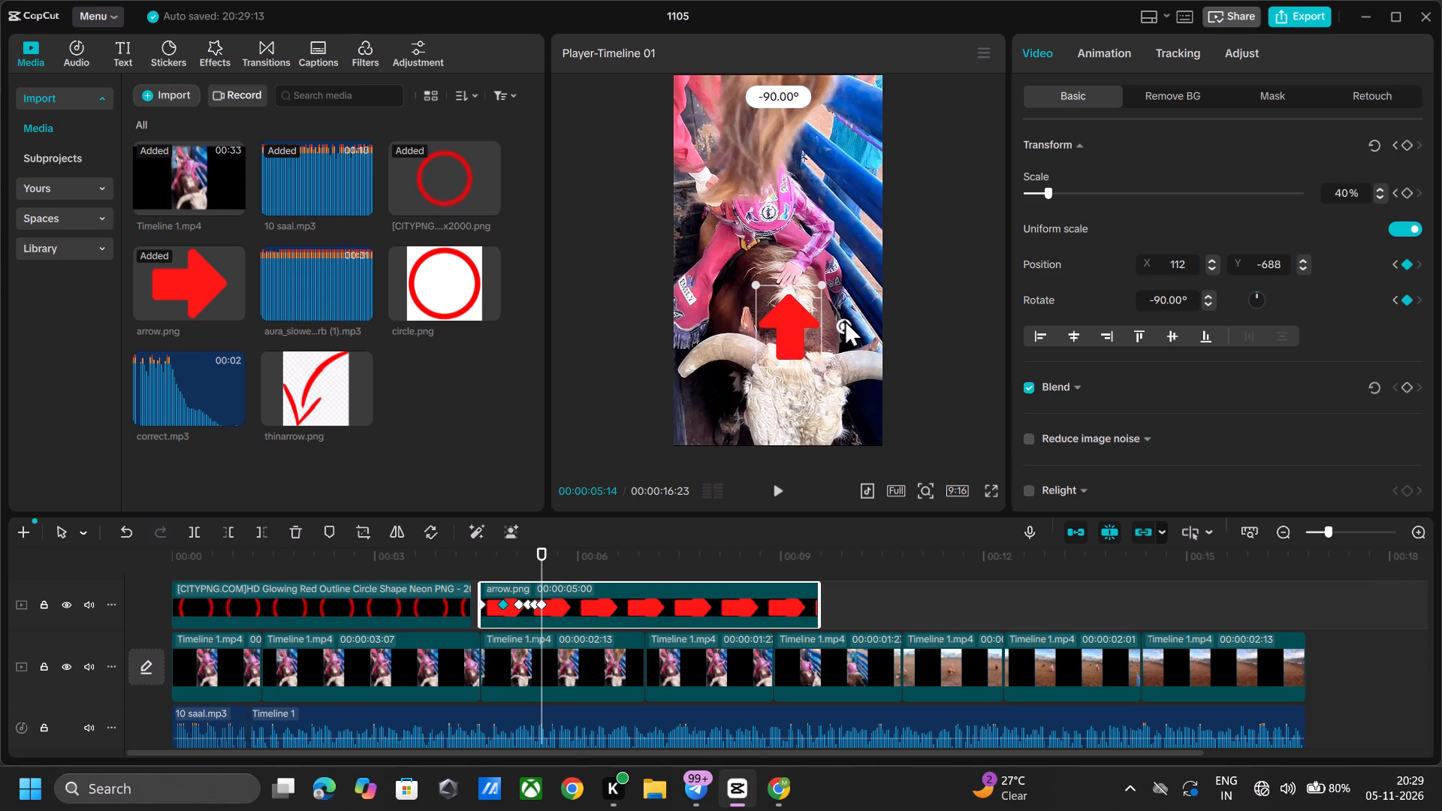
{"action": "left_click_drag", "start_coordinate": [844, 319], "coordinate": [844, 317]}
{"action": "left_click", "coordinate": [803, 333]}
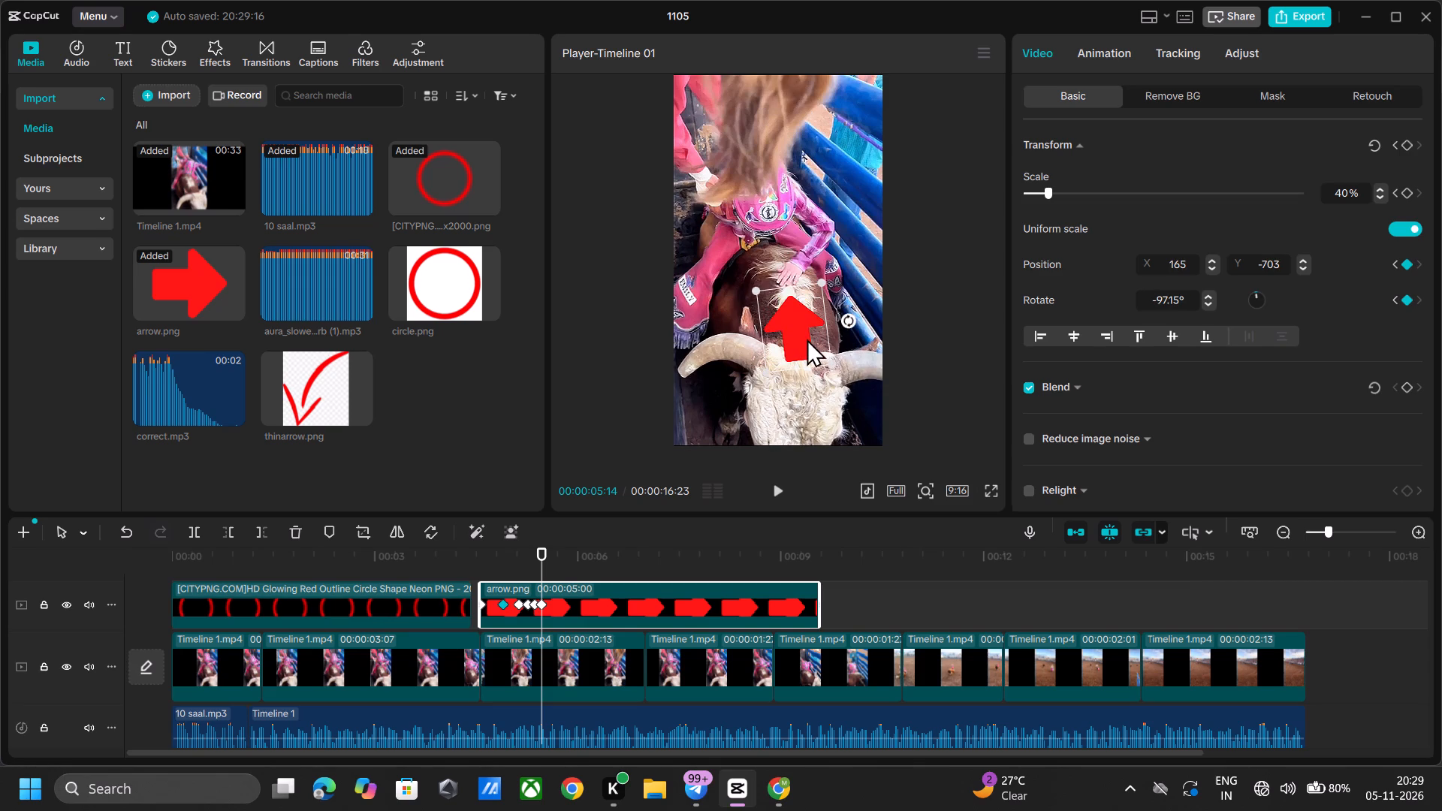
At 00:00:05:19, rotate the arrow to about -128° and move it to about X 359, Y -490, aimed at the rider's hand.
{"action": "key", "text": "Right"}
{"action": "key", "text": "Right"}
{"action": "key", "text": "Right"}
{"action": "key", "text": "Right"}
{"action": "key", "text": "Right"}
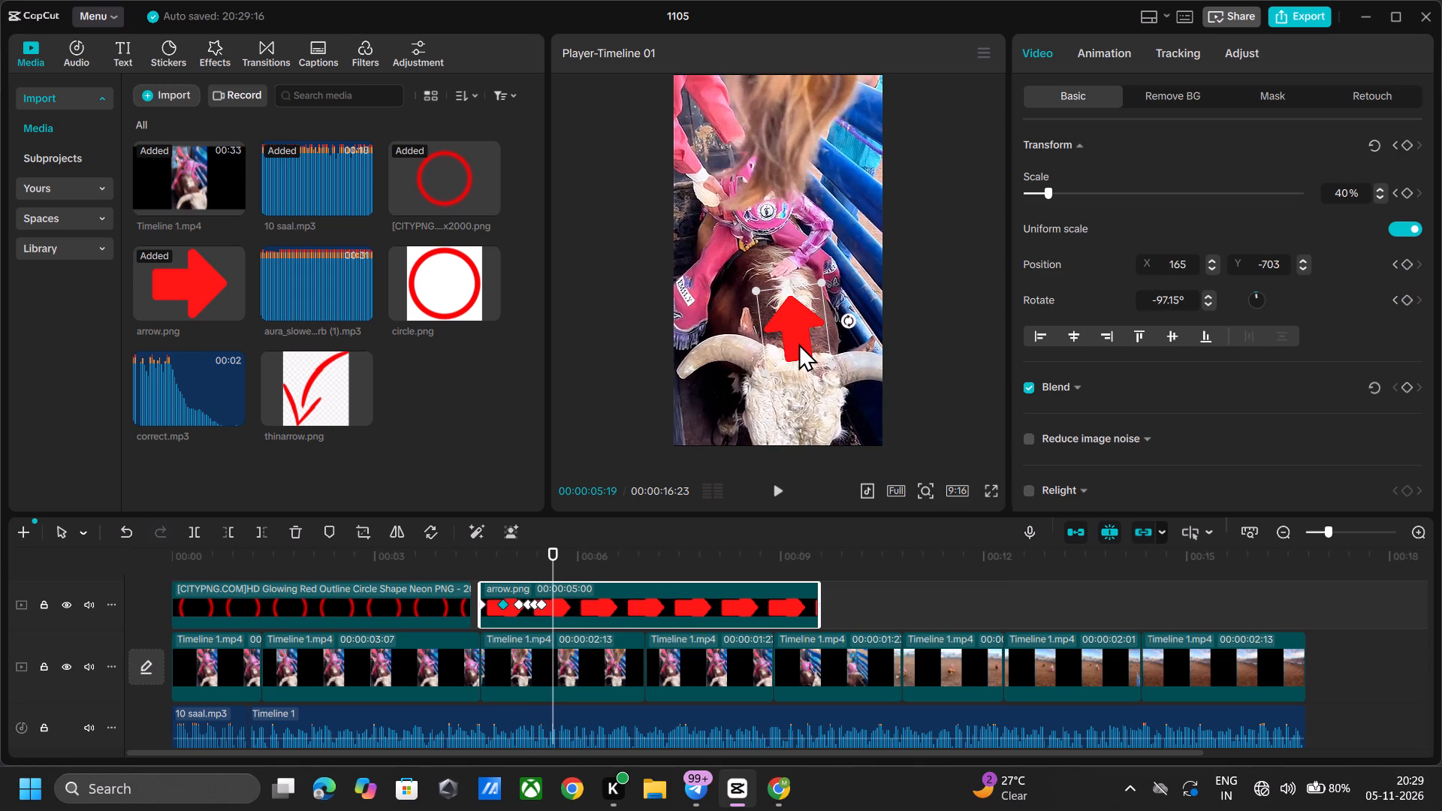
{"action": "left_click_drag", "start_coordinate": [847, 321], "coordinate": [856, 303]}
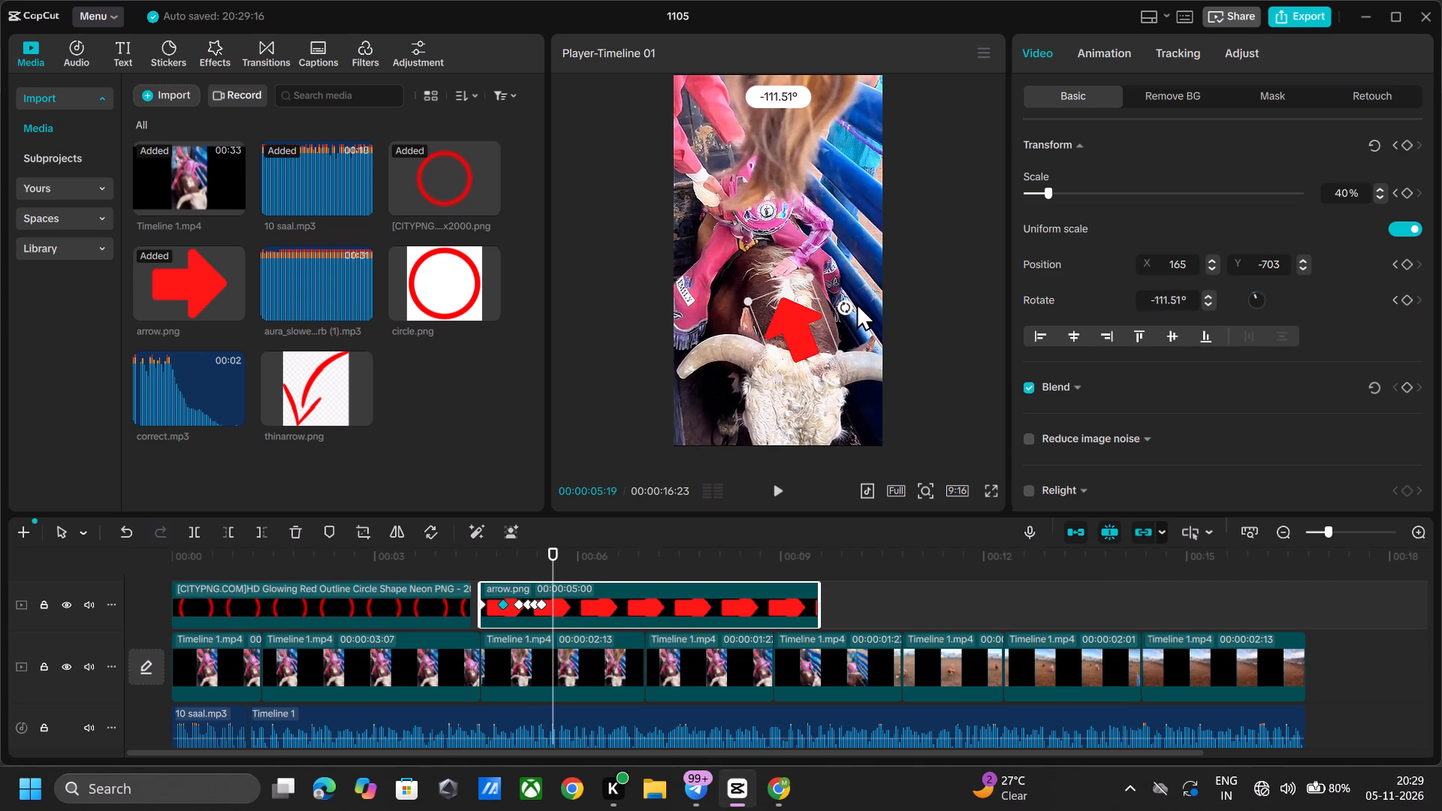
{"action": "left_click_drag", "start_coordinate": [856, 303], "coordinate": [859, 303]}
{"action": "left_click_drag", "start_coordinate": [804, 339], "coordinate": [814, 325]}
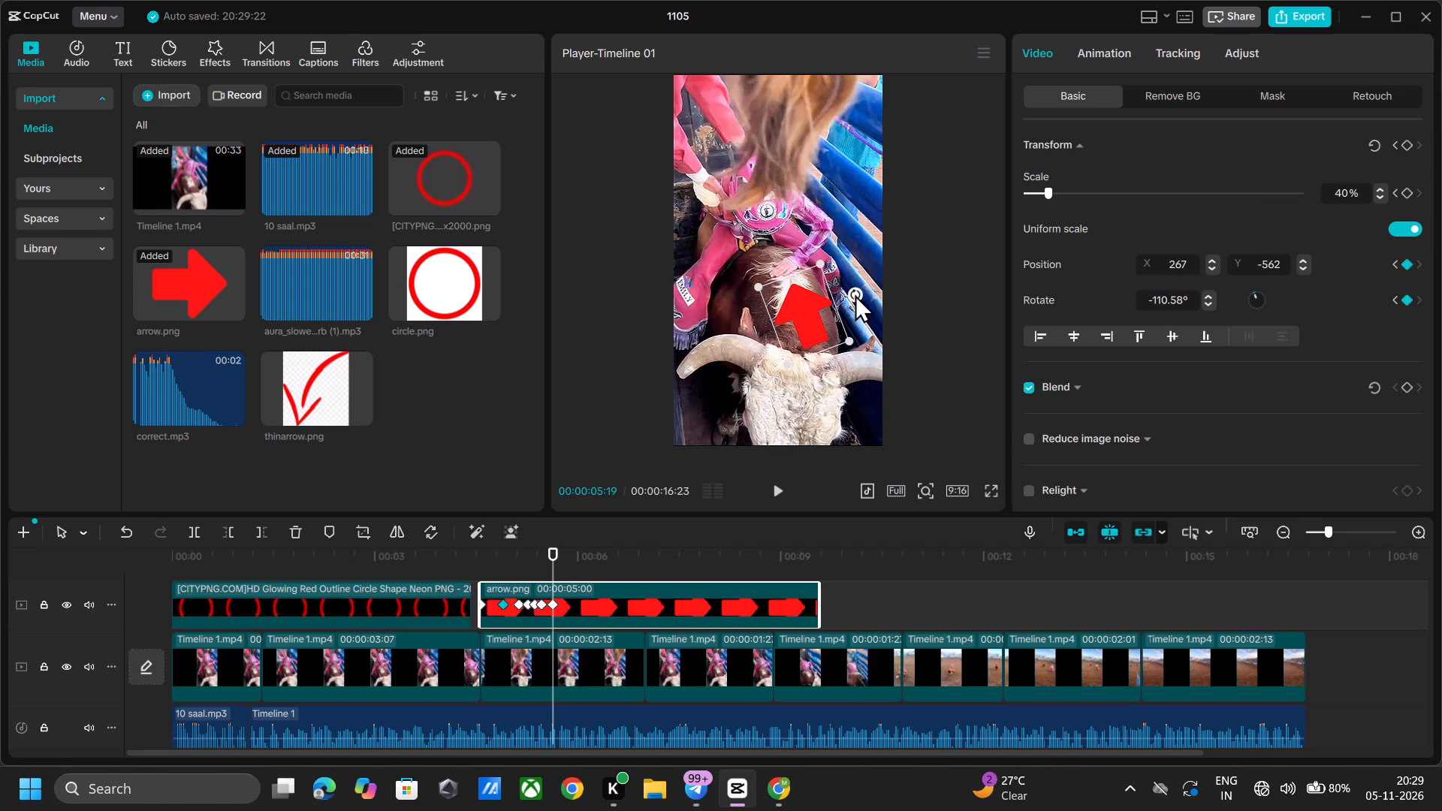
{"action": "left_click_drag", "start_coordinate": [855, 294], "coordinate": [853, 273]}
{"action": "left_click_drag", "start_coordinate": [818, 310], "coordinate": [824, 301]}
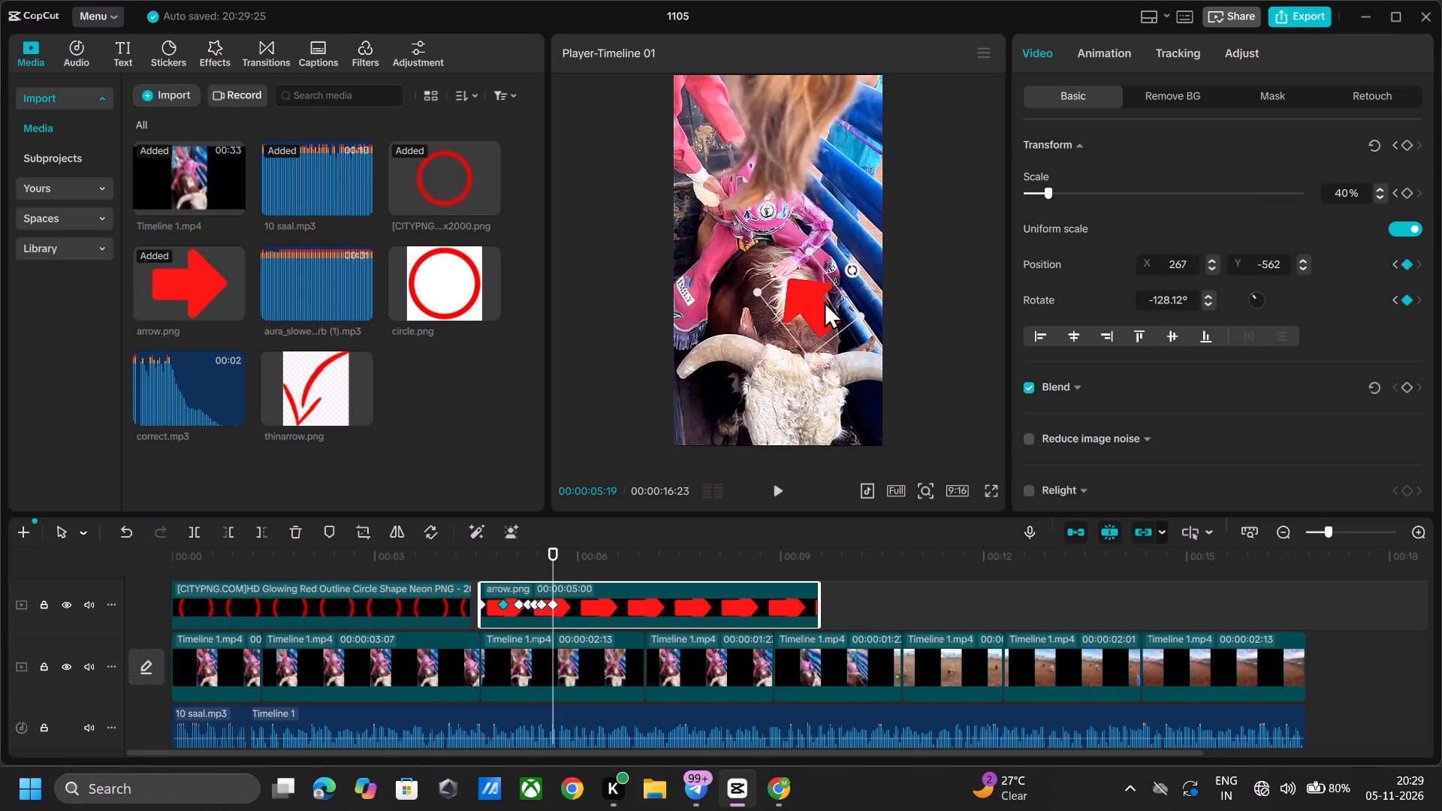
{"action": "left_click_drag", "start_coordinate": [824, 301], "coordinate": [828, 304]}
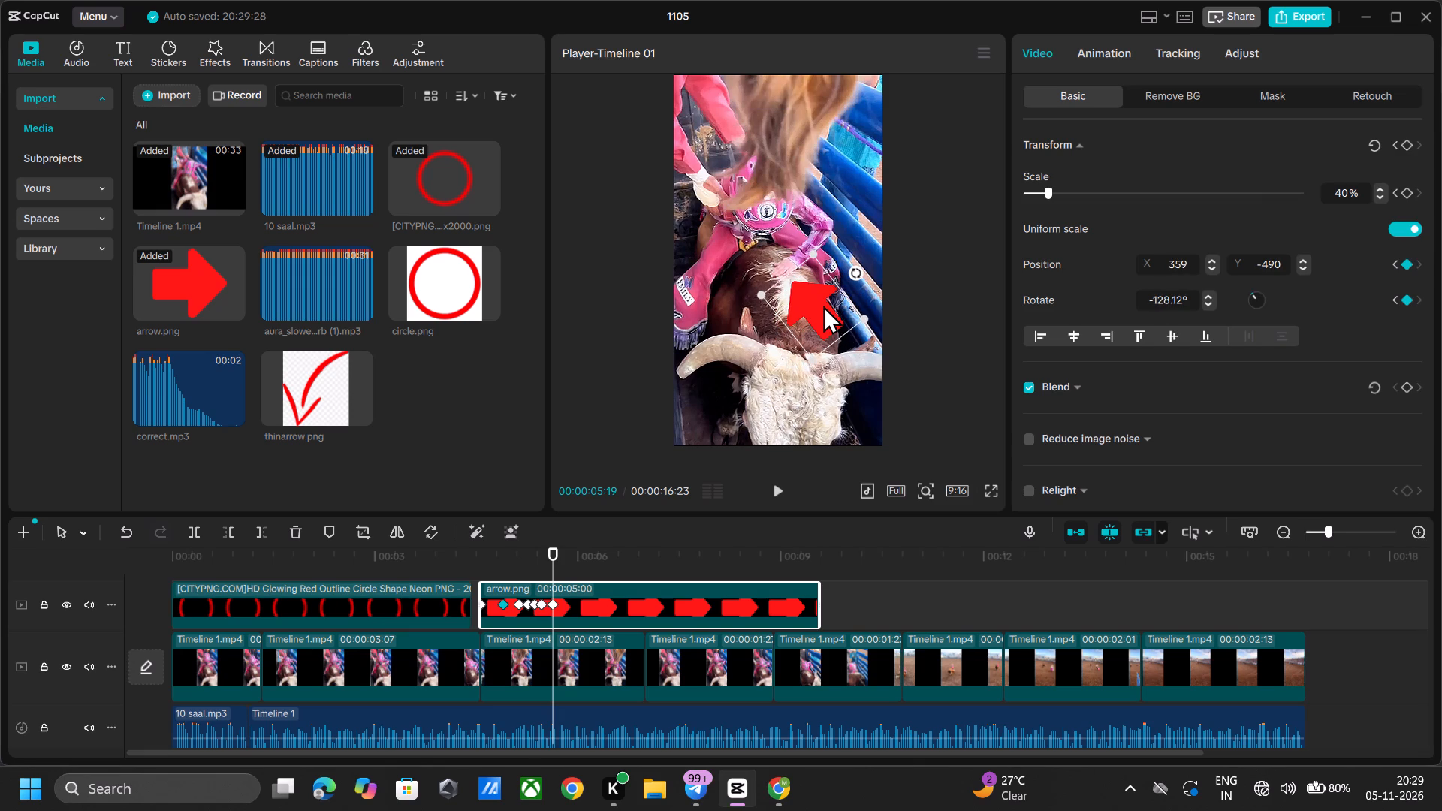
At 00:00:05:22, move the arrow to about X 539, Y -718, beside the rider's hand.
{"action": "key", "text": "Right"}
{"action": "key", "text": "Right"}
{"action": "key", "text": "Right"}
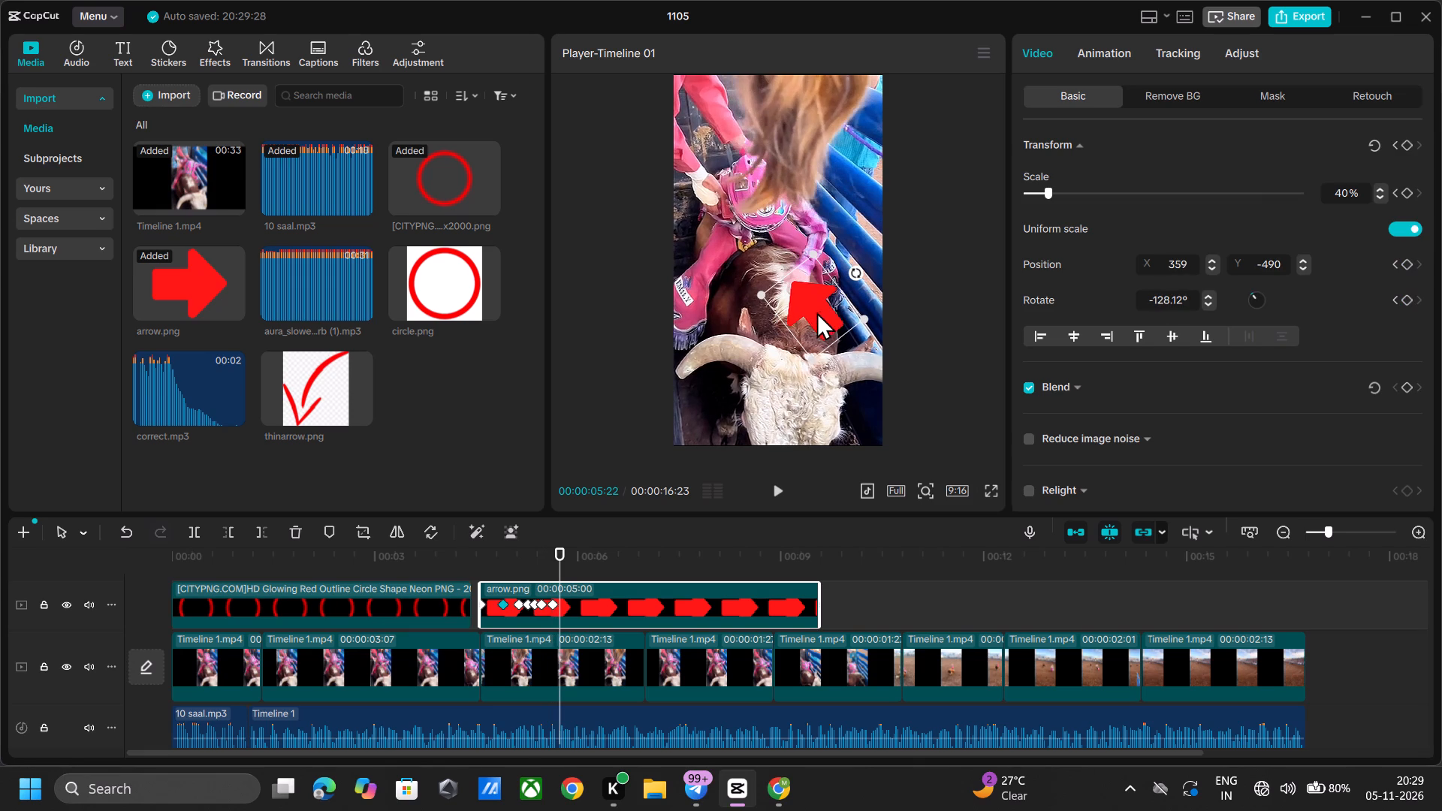
{"action": "left_click_drag", "start_coordinate": [801, 315], "coordinate": [824, 327]}
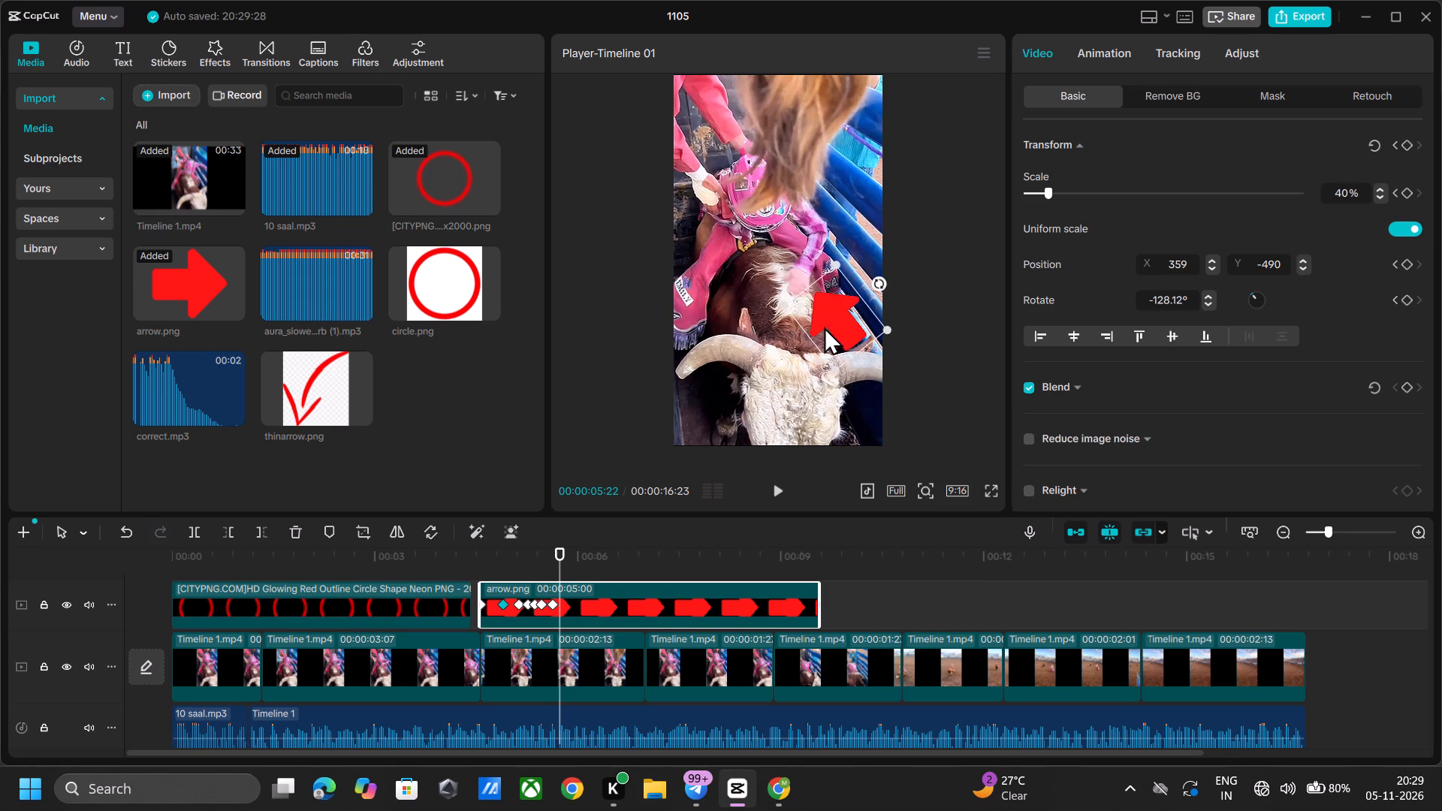
{"action": "left_click_drag", "start_coordinate": [824, 327], "coordinate": [819, 337]}
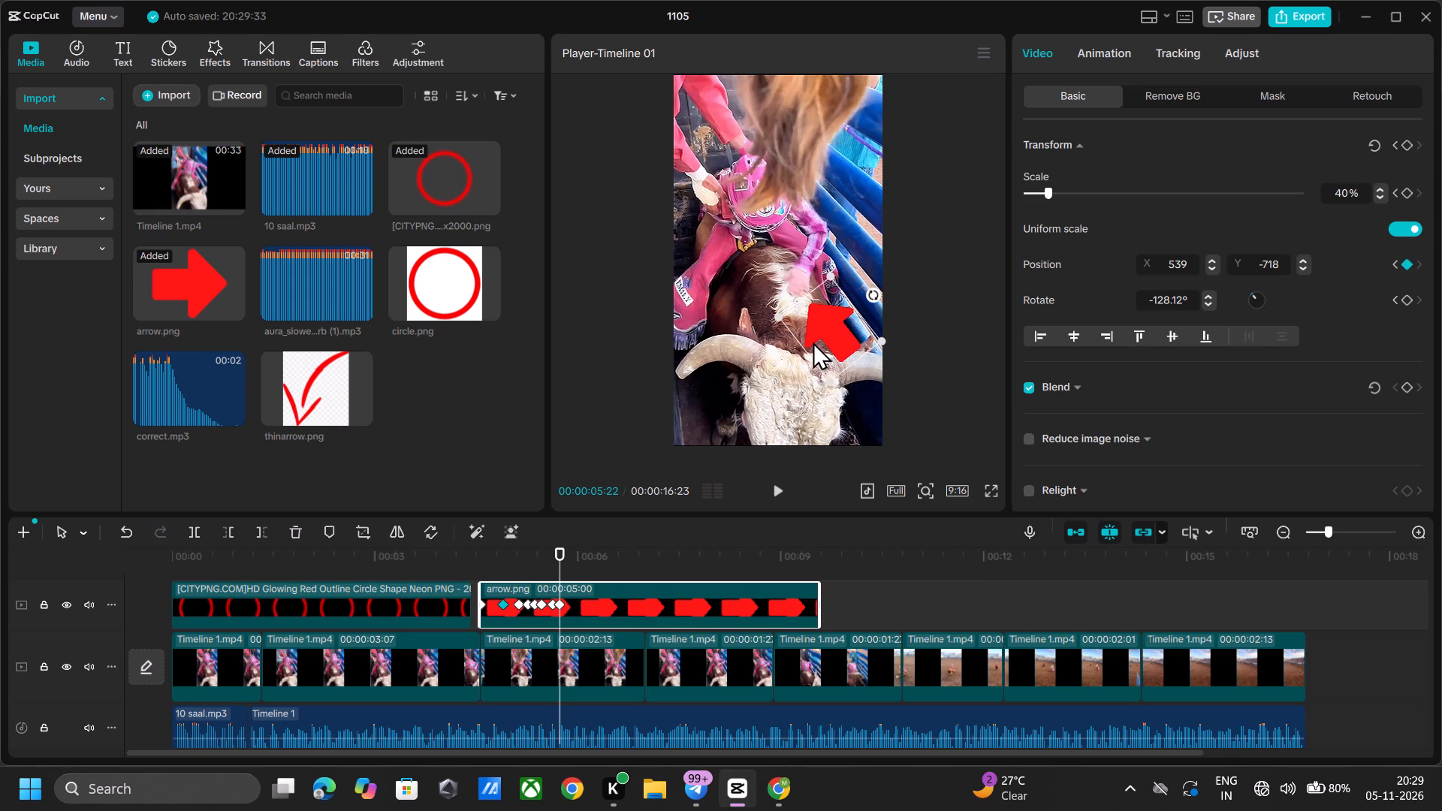
At 00:00:05:24, rotate the arrow to about -137° and move it to about X 641, Y -645.
{"action": "key", "text": "Right"}
{"action": "key", "text": "Right"}
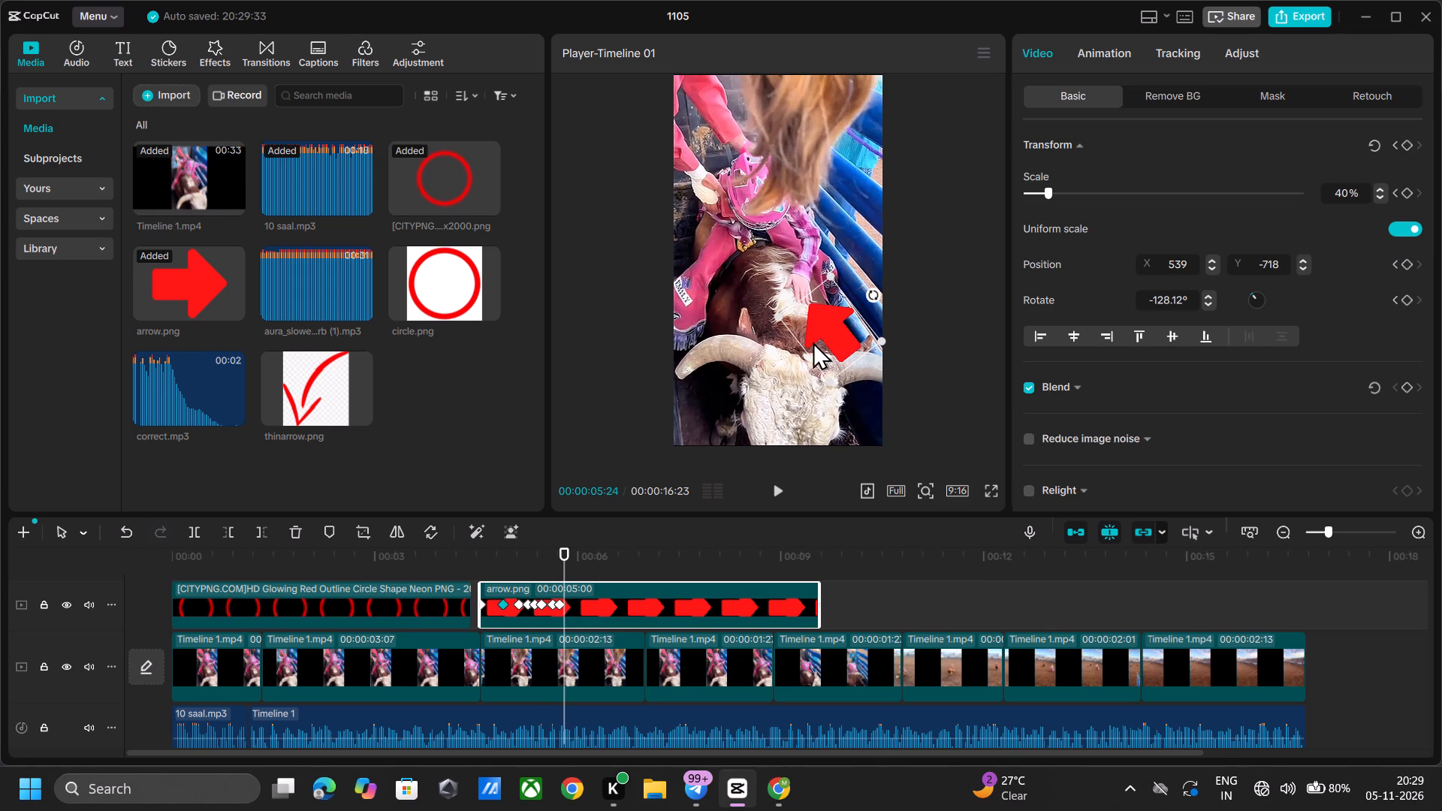
{"action": "left_click_drag", "start_coordinate": [876, 291], "coordinate": [878, 272]}
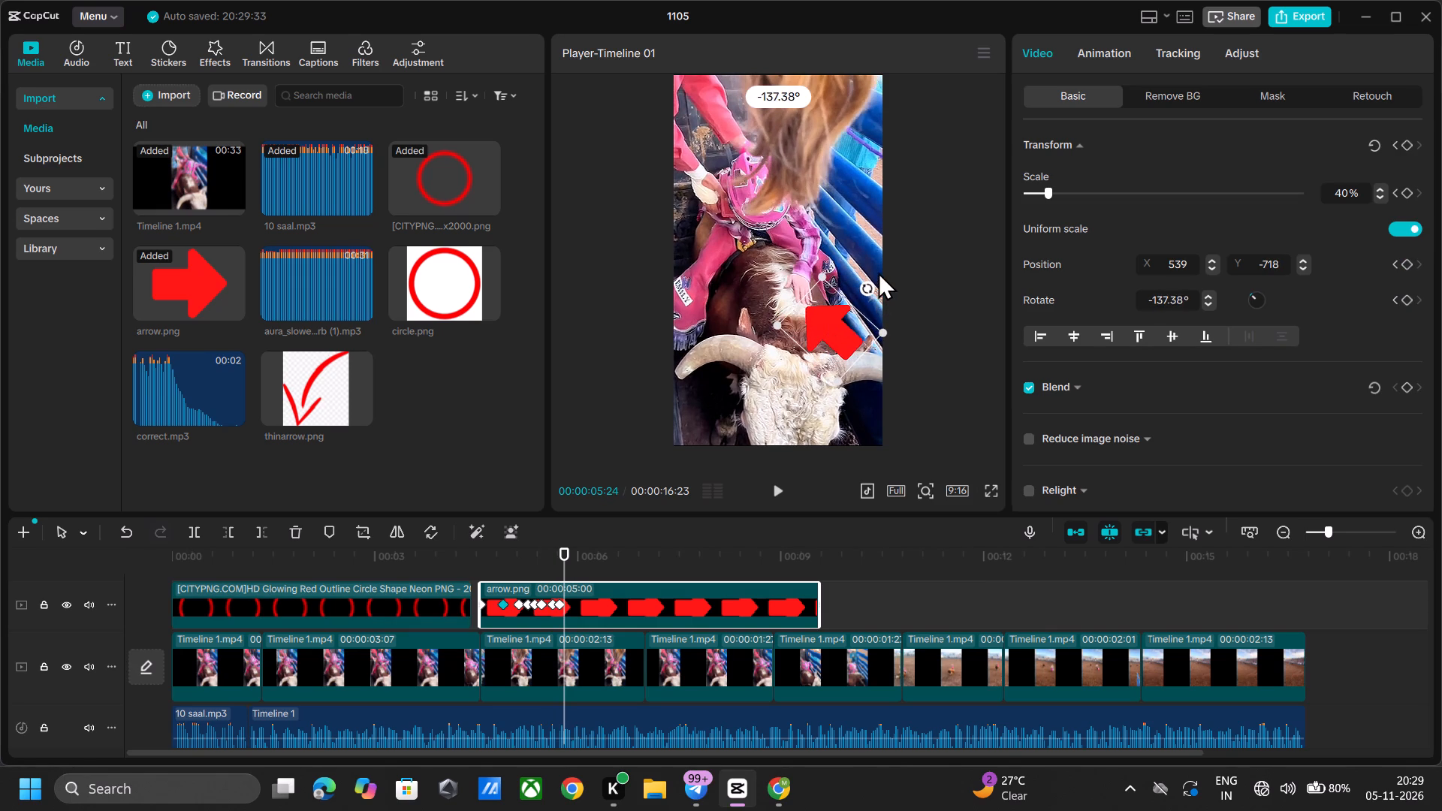
{"action": "left_click_drag", "start_coordinate": [878, 272], "coordinate": [876, 275]}
{"action": "left_click_drag", "start_coordinate": [831, 321], "coordinate": [842, 315]}
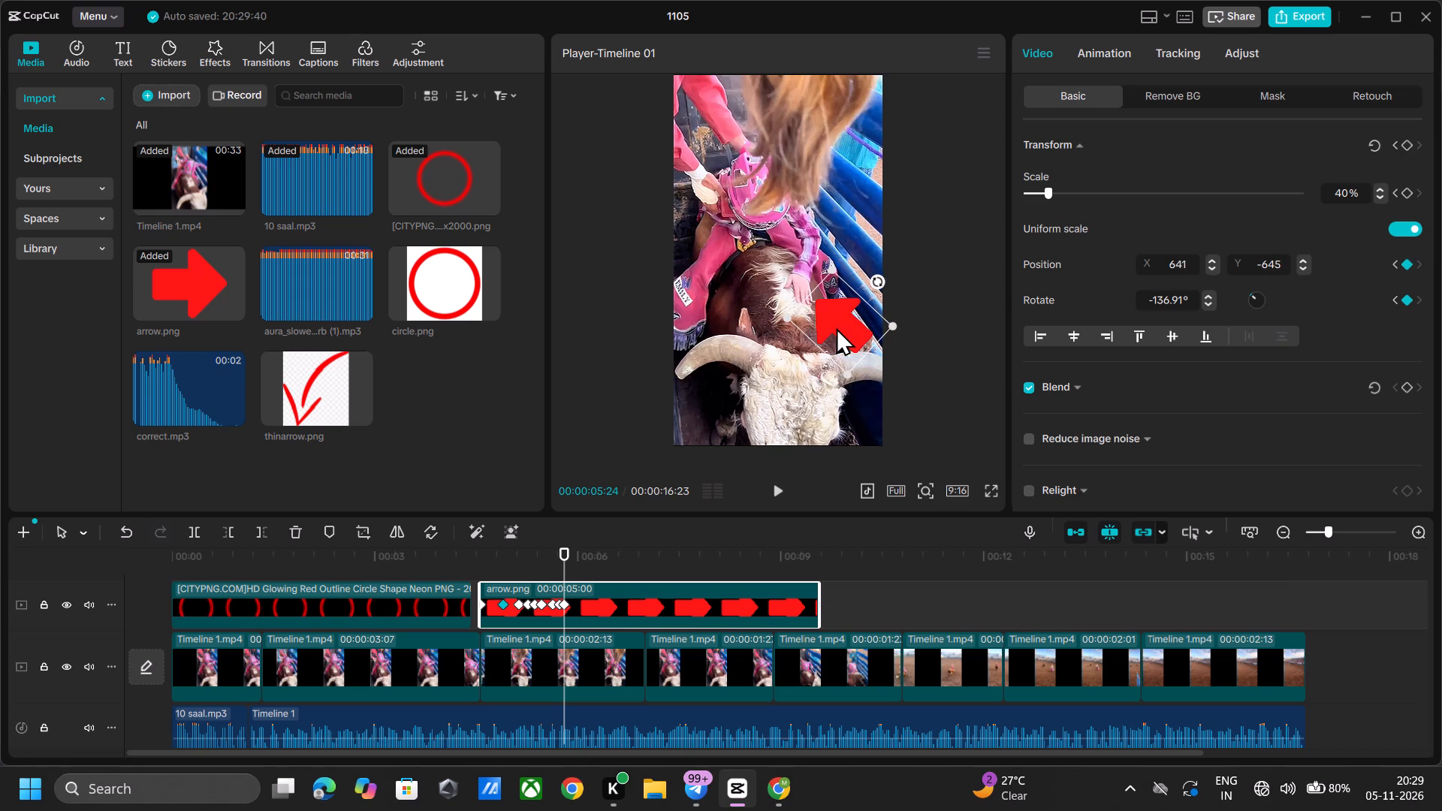
At 00:00:05:26, rotate the arrow to about -110° and move it to about X 321, Y -752, below the rider's hand.
{"action": "key", "text": "Right"}
{"action": "key", "text": "Right"}
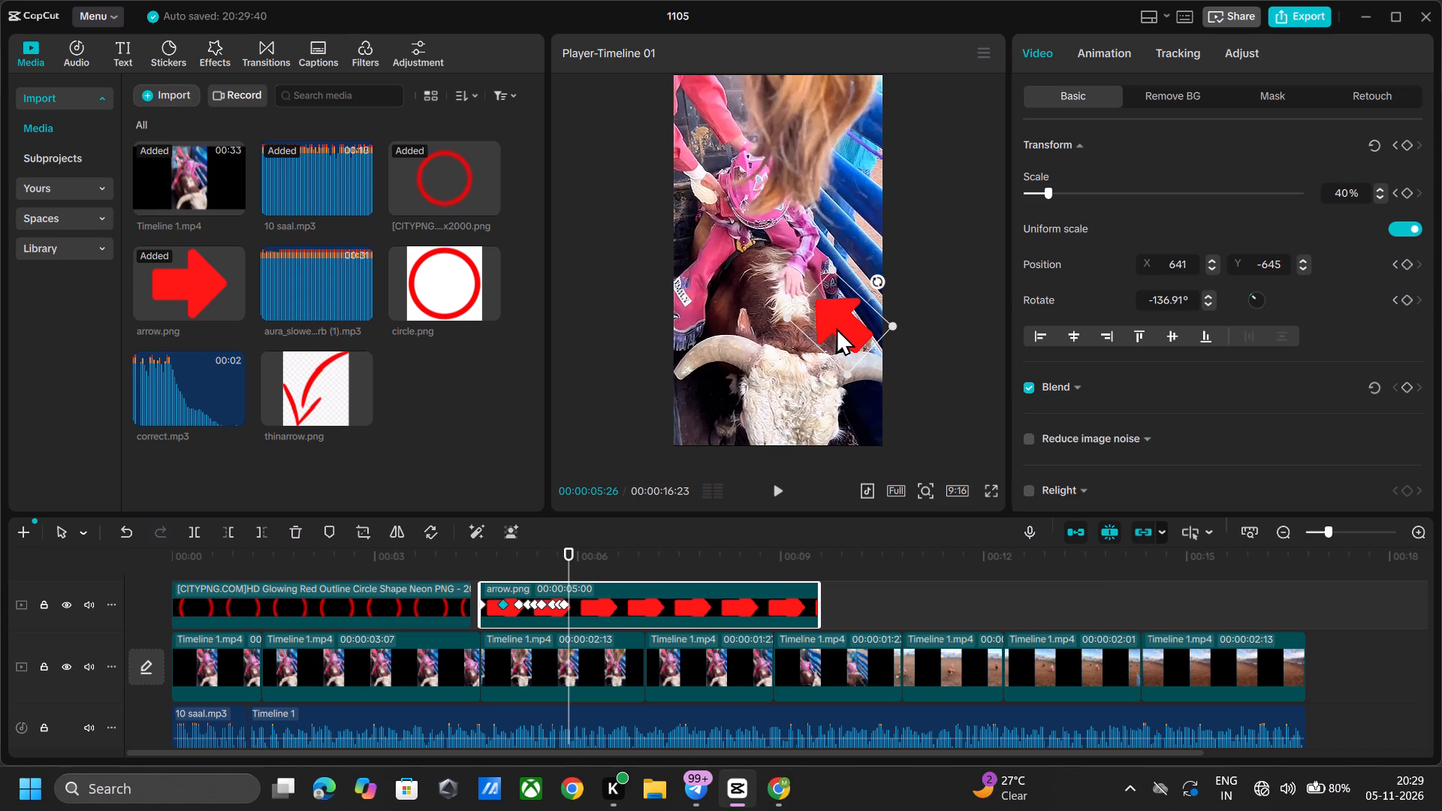
{"action": "left_click_drag", "start_coordinate": [879, 278], "coordinate": [883, 293]}
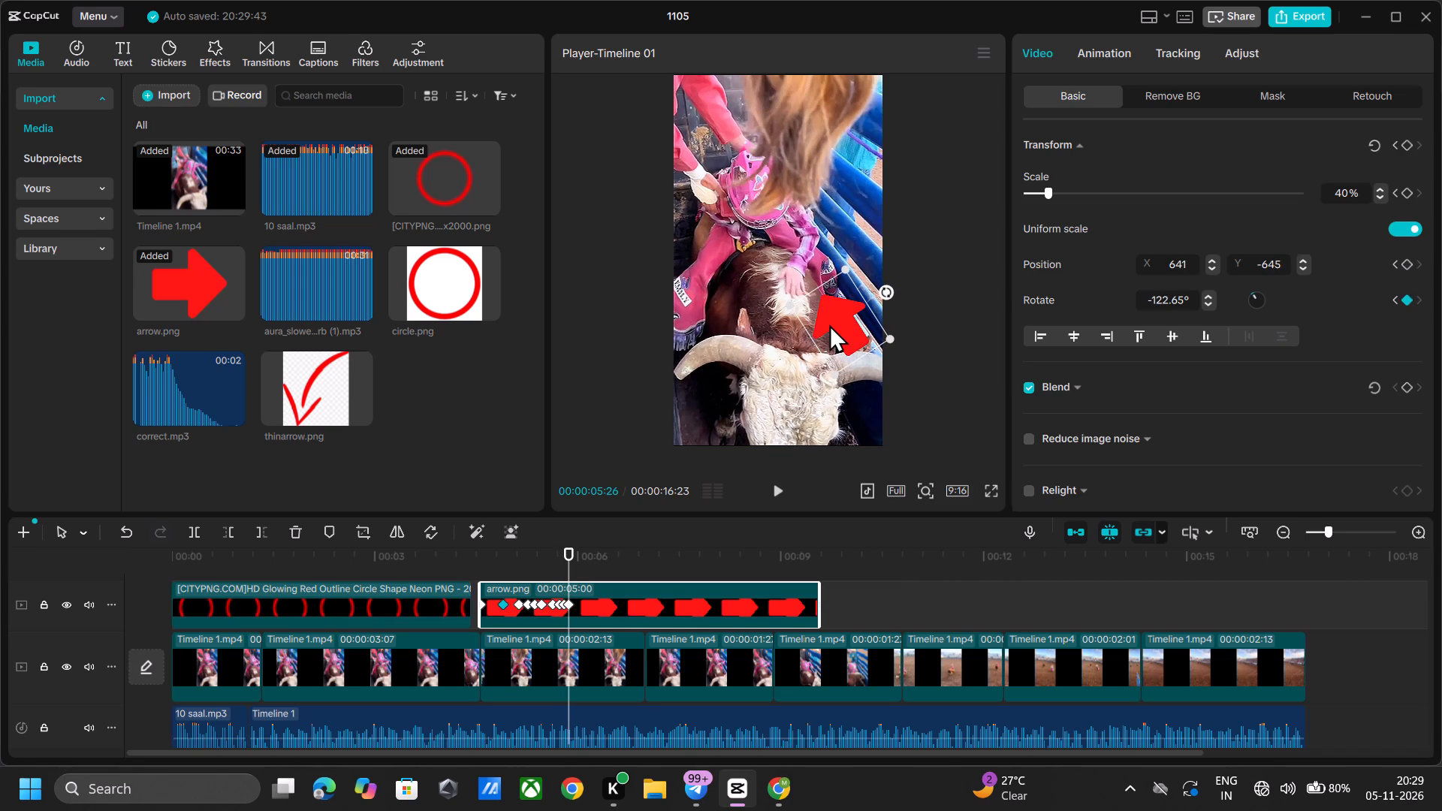
{"action": "left_click_drag", "start_coordinate": [829, 324], "coordinate": [812, 330]}
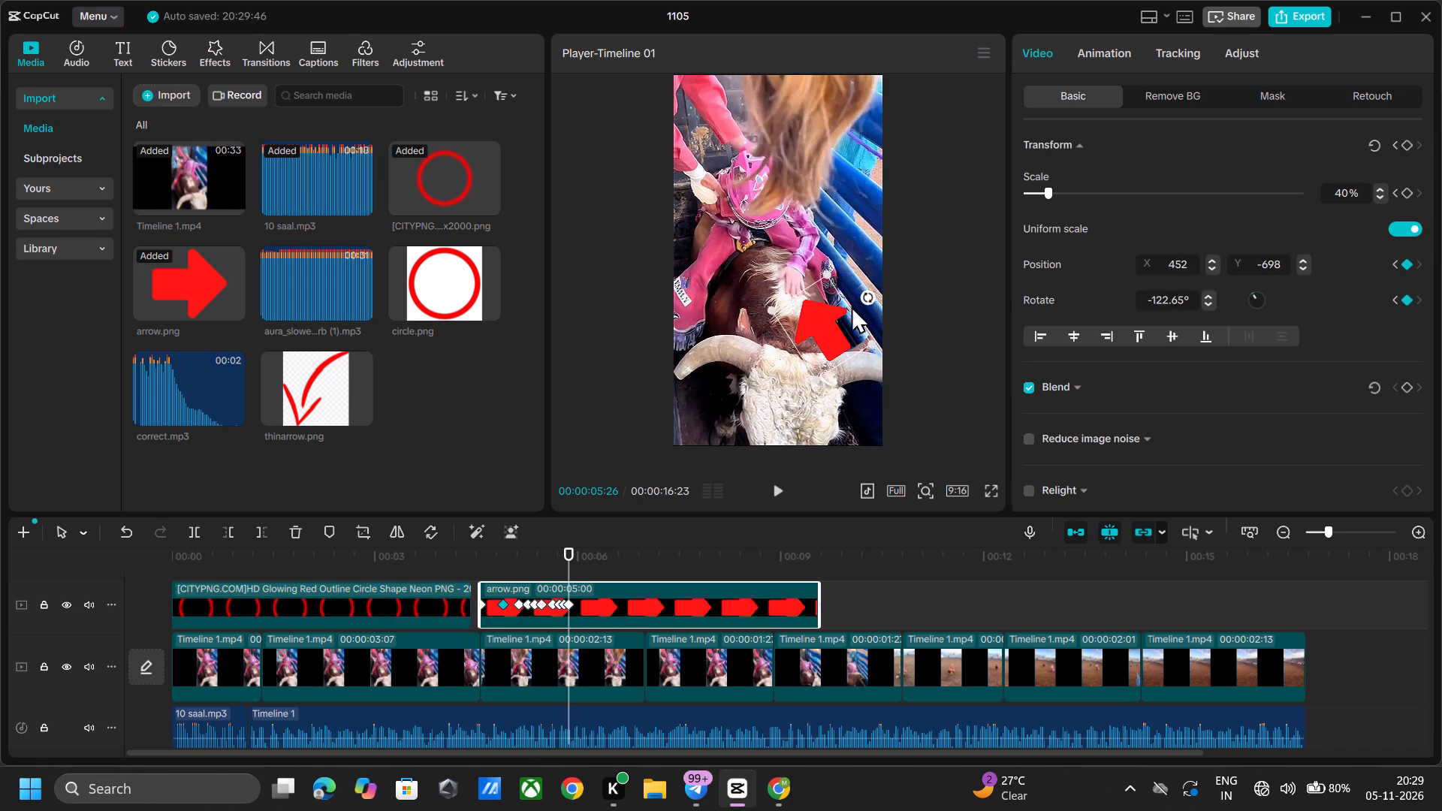
{"action": "left_click_drag", "start_coordinate": [867, 293], "coordinate": [867, 307]}
{"action": "left_click_drag", "start_coordinate": [829, 324], "coordinate": [819, 330]}
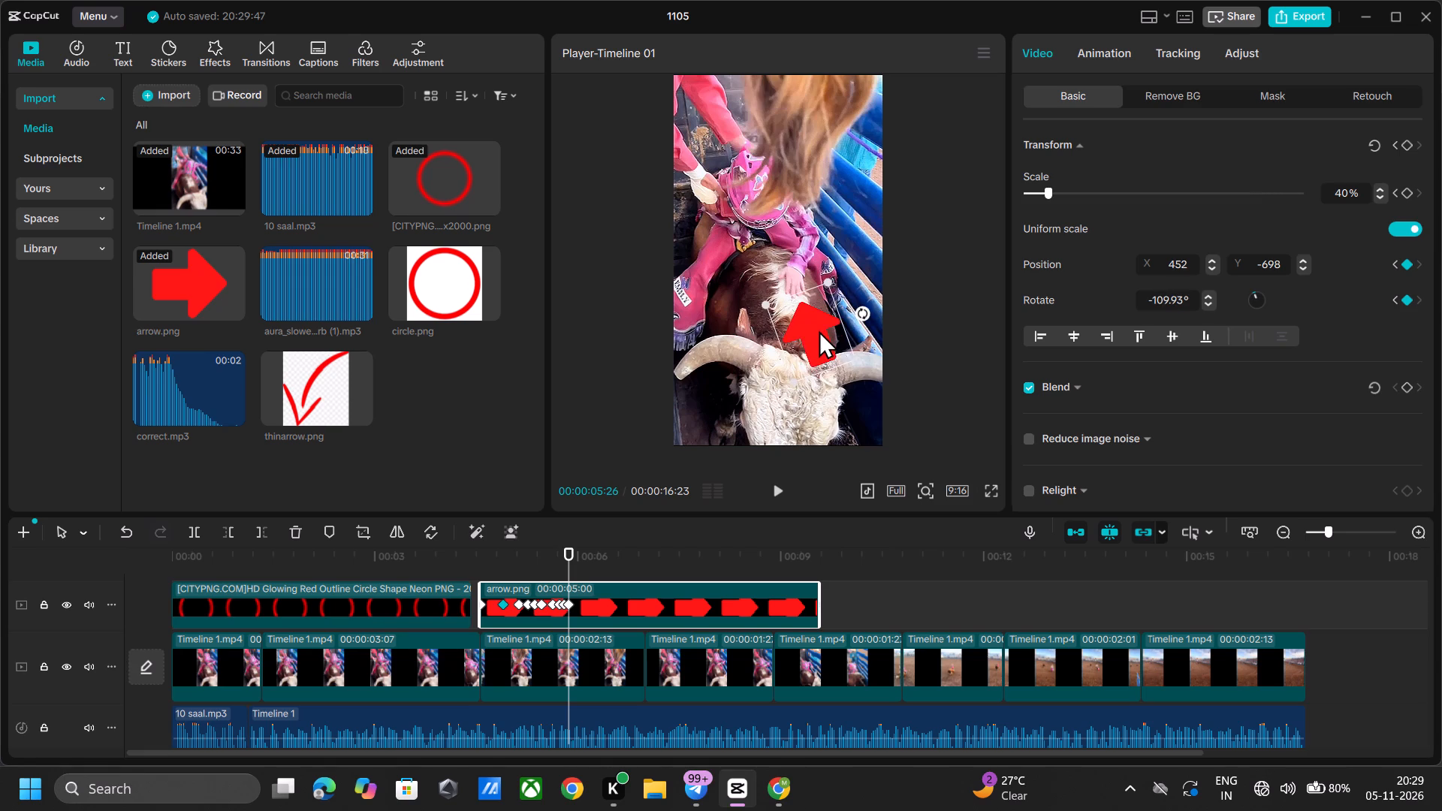
{"action": "left_click_drag", "start_coordinate": [819, 330], "coordinate": [817, 330]}
At 00:00:05:29, rotate the arrow to about -101° and move it to about X 97, Y -606, below the rider's hand.
{"action": "key", "text": "Right"}
{"action": "key", "text": "Right"}
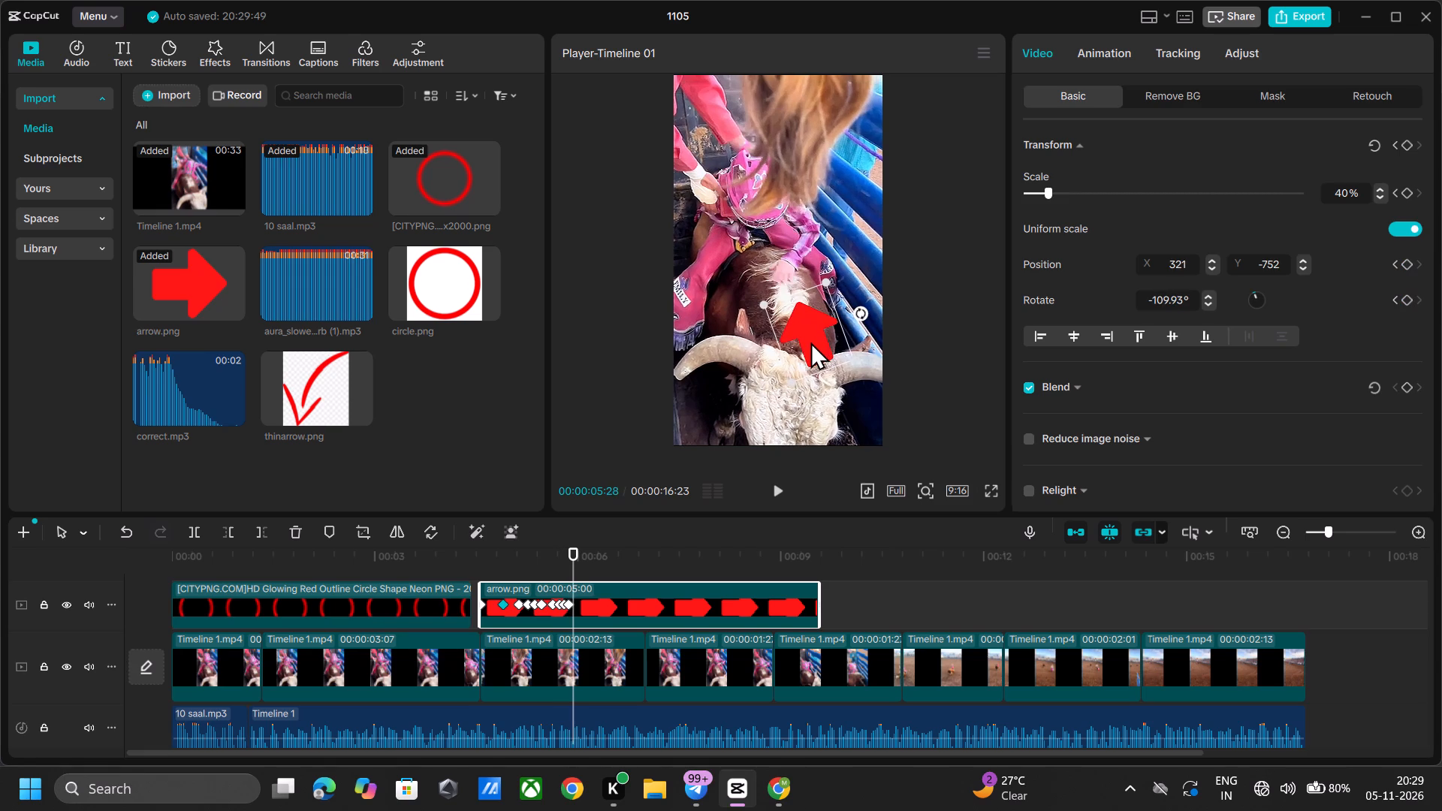
{"action": "key", "text": "Right"}
{"action": "left_click_drag", "start_coordinate": [795, 339], "coordinate": [780, 324]}
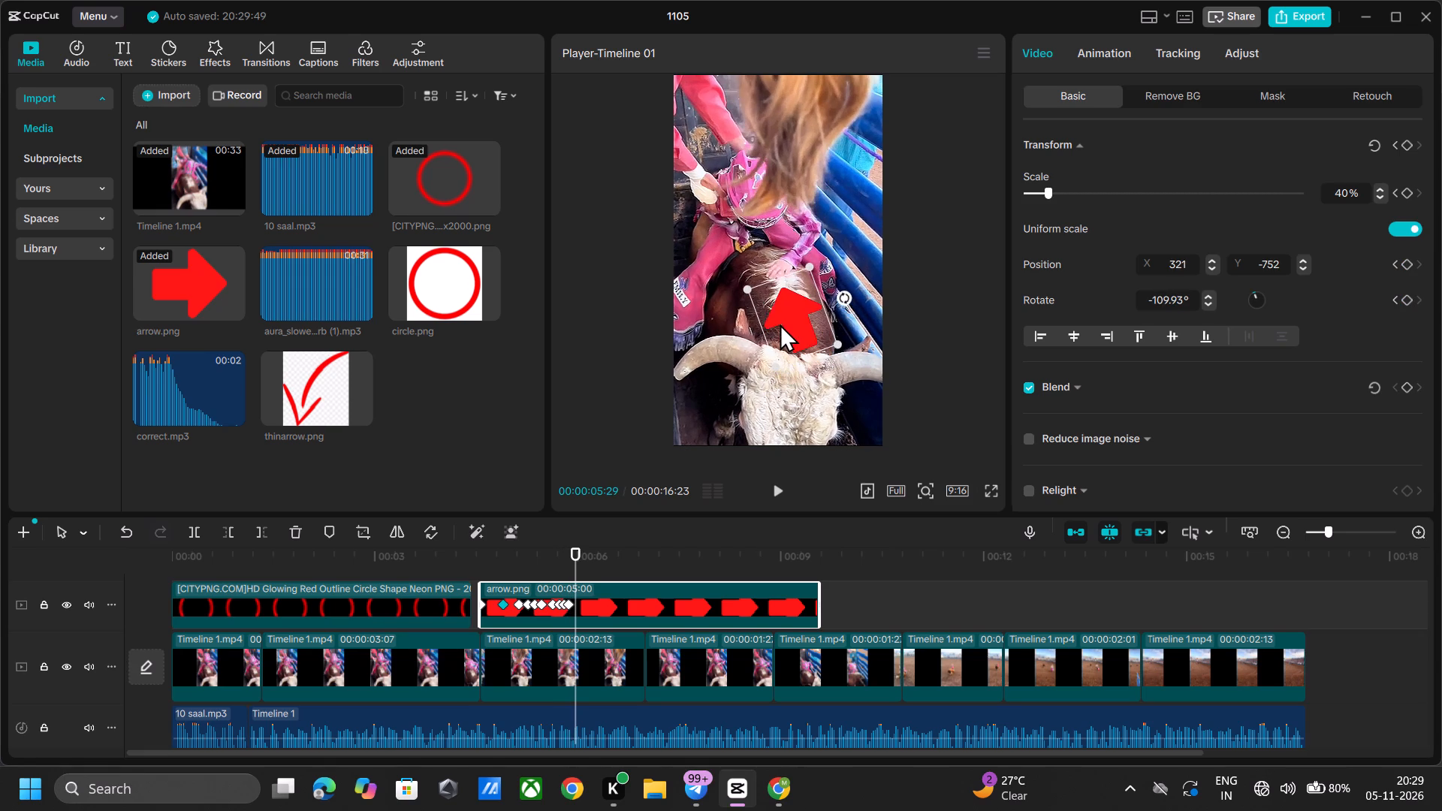
{"action": "left_click_drag", "start_coordinate": [780, 324], "coordinate": [780, 323]}
{"action": "left_click_drag", "start_coordinate": [846, 290], "coordinate": [849, 299]}
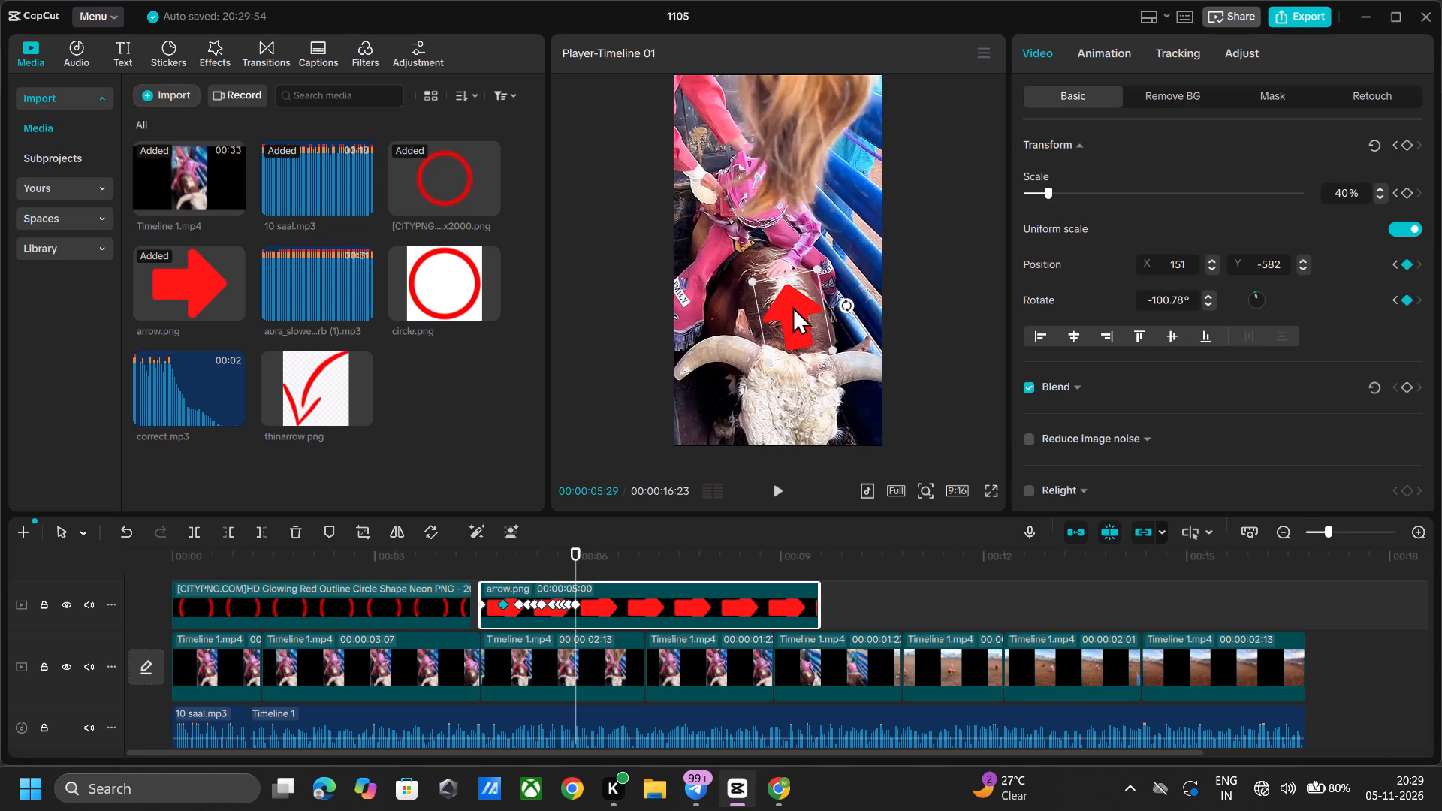
{"action": "left_click", "coordinate": [792, 306]}
At 00:00:06:02, rotate the arrow to about -116° and move it to about X 364, Y -650.
{"action": "key", "text": "Right"}
{"action": "key", "text": "Right"}
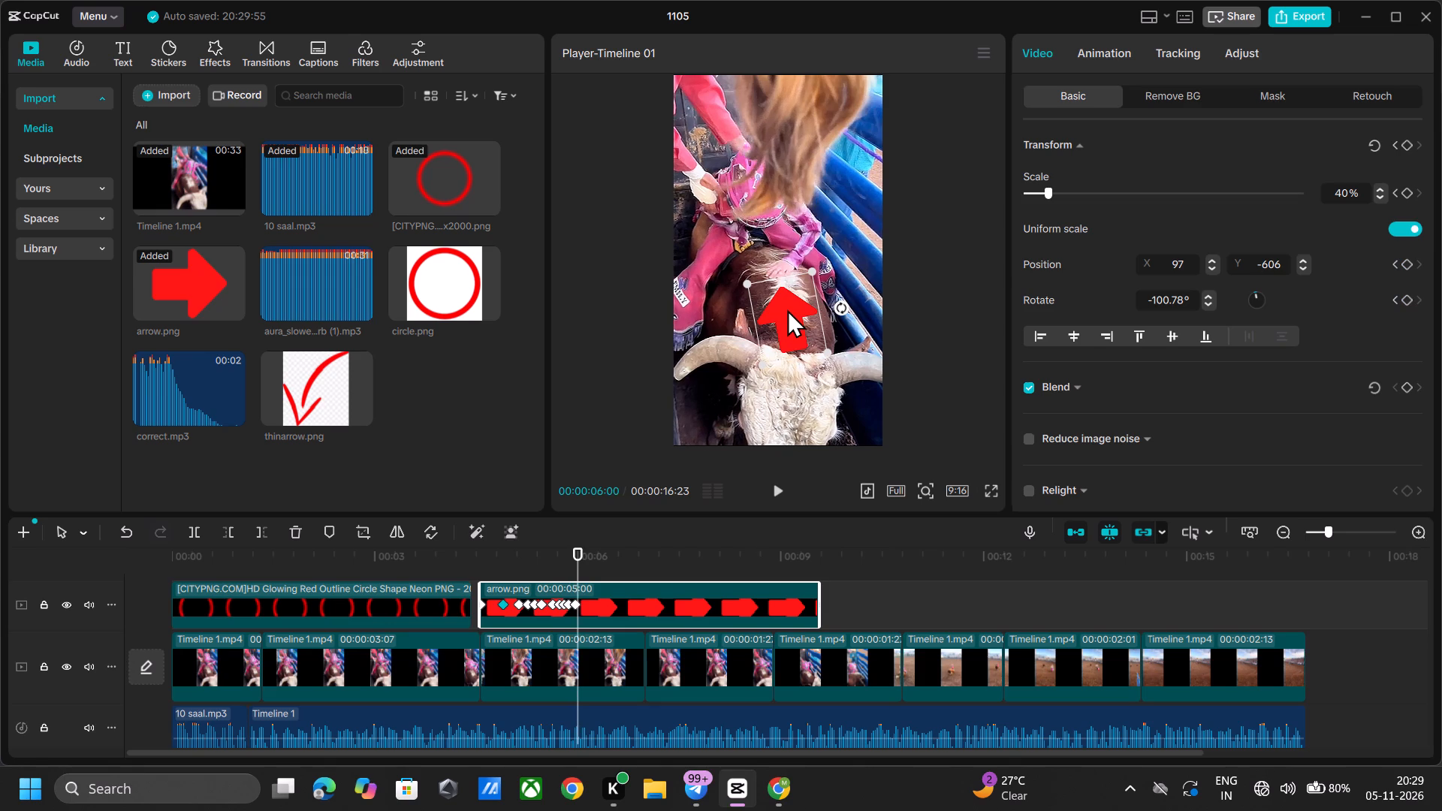
{"action": "key", "text": "Right"}
{"action": "left_click_drag", "start_coordinate": [794, 306], "coordinate": [814, 316]}
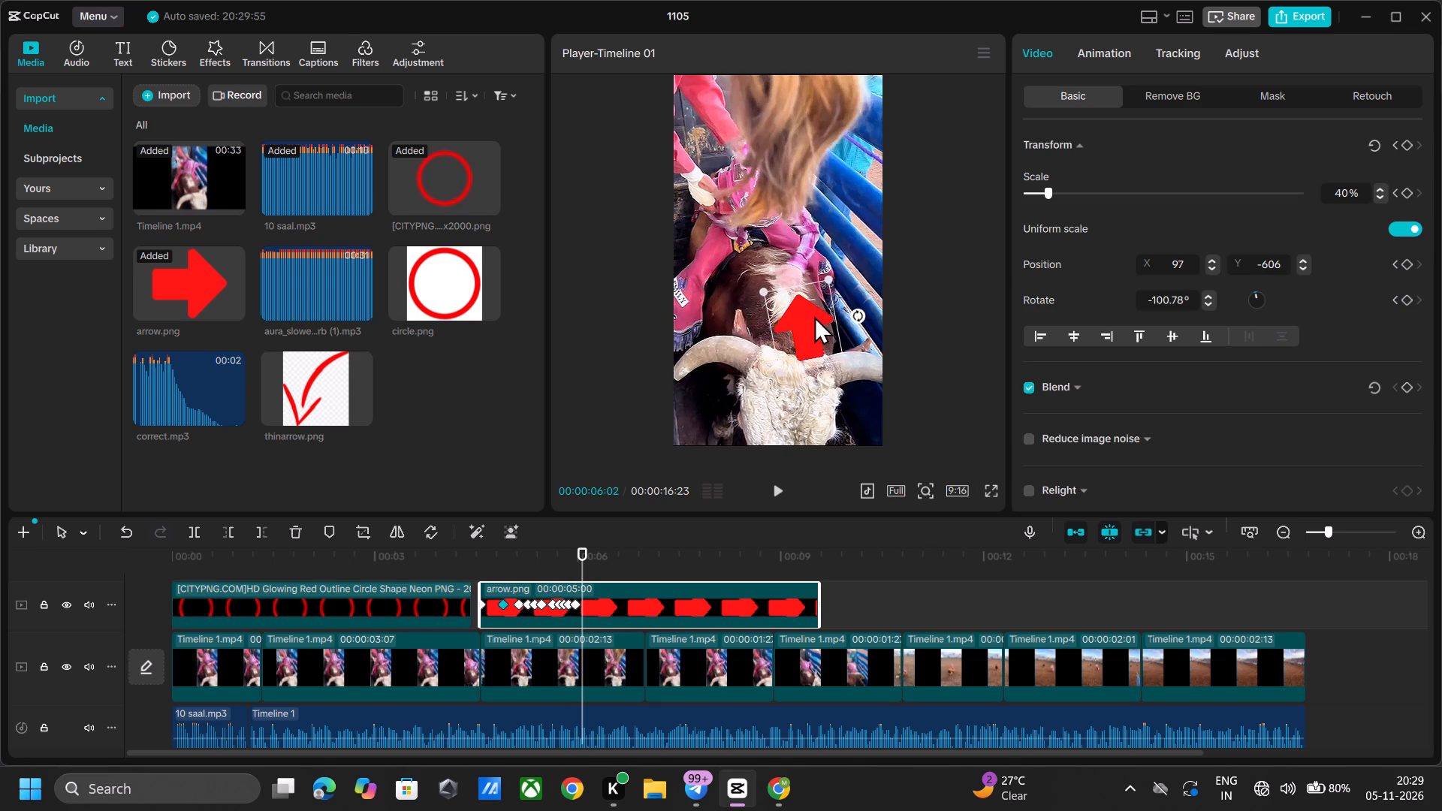
{"action": "left_click_drag", "start_coordinate": [814, 316], "coordinate": [826, 318]}
{"action": "left_click_drag", "start_coordinate": [826, 332], "coordinate": [815, 324]}
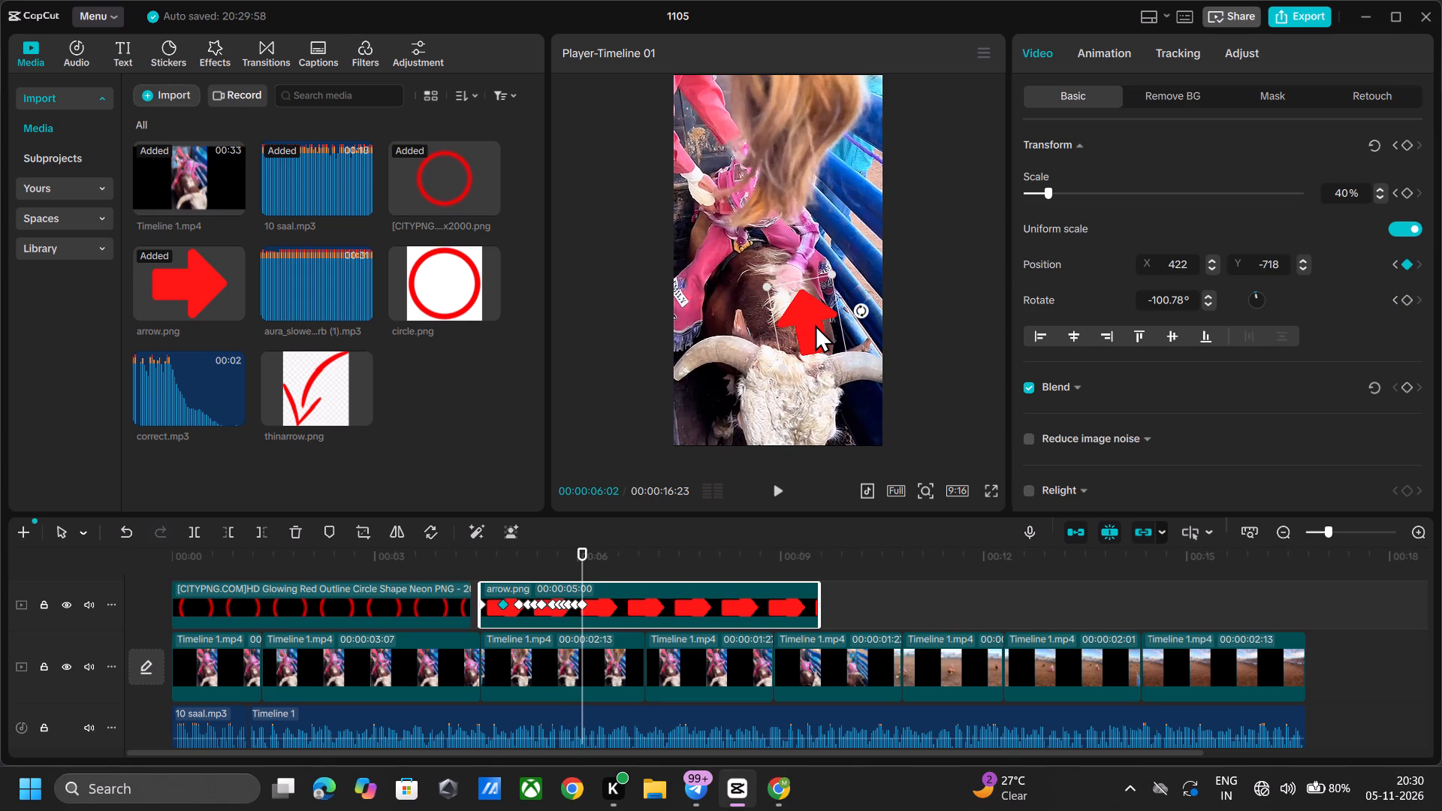
{"action": "left_click_drag", "start_coordinate": [815, 324], "coordinate": [815, 330]}
{"action": "left_click_drag", "start_coordinate": [860, 322], "coordinate": [862, 310]}
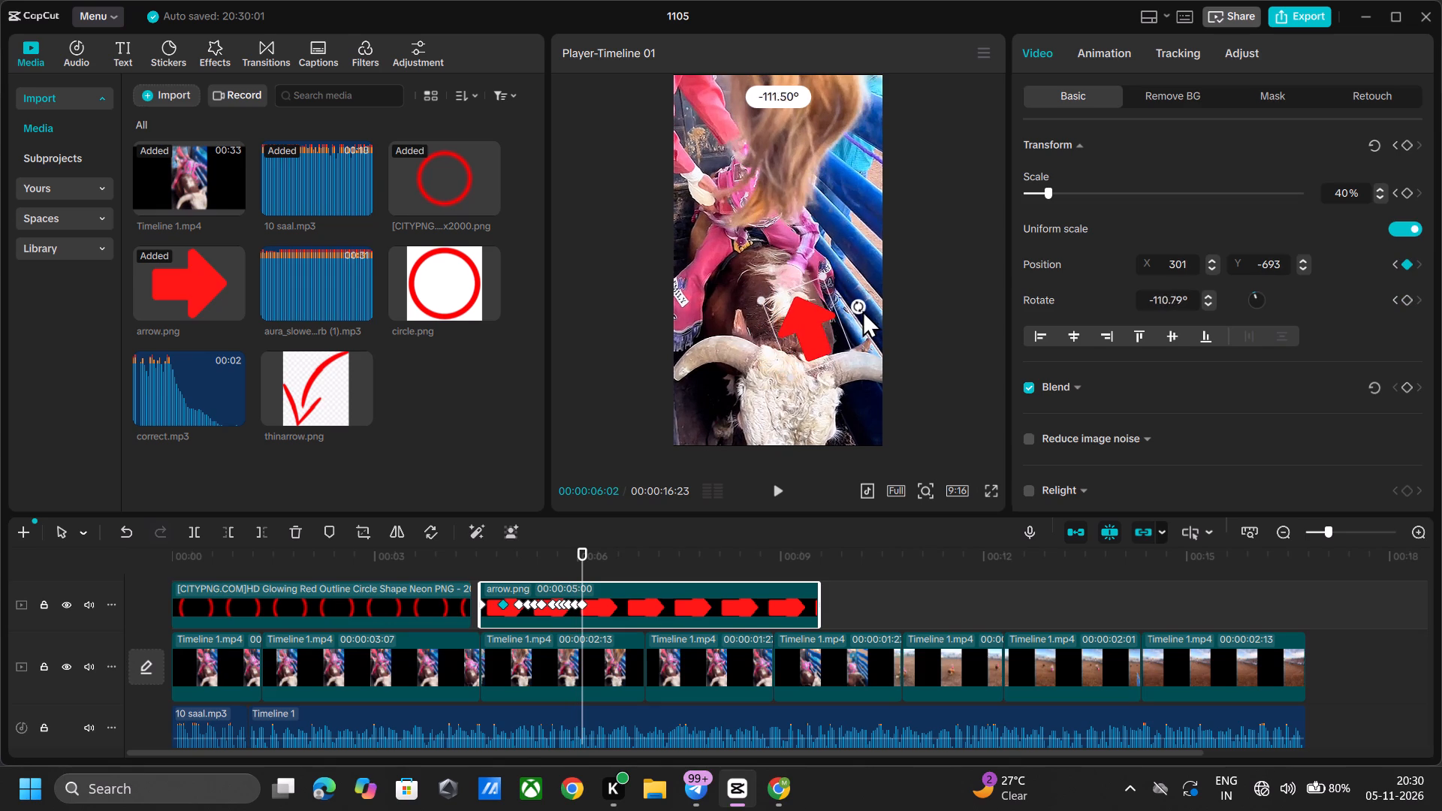
{"action": "left_click_drag", "start_coordinate": [862, 310], "coordinate": [862, 306]}
{"action": "left_click_drag", "start_coordinate": [821, 330], "coordinate": [828, 326]}
At 00:00:06:03, move the arrow to about X 437, Y -742, keeping its tip on the rider's hand.
{"action": "key", "text": "Right"}
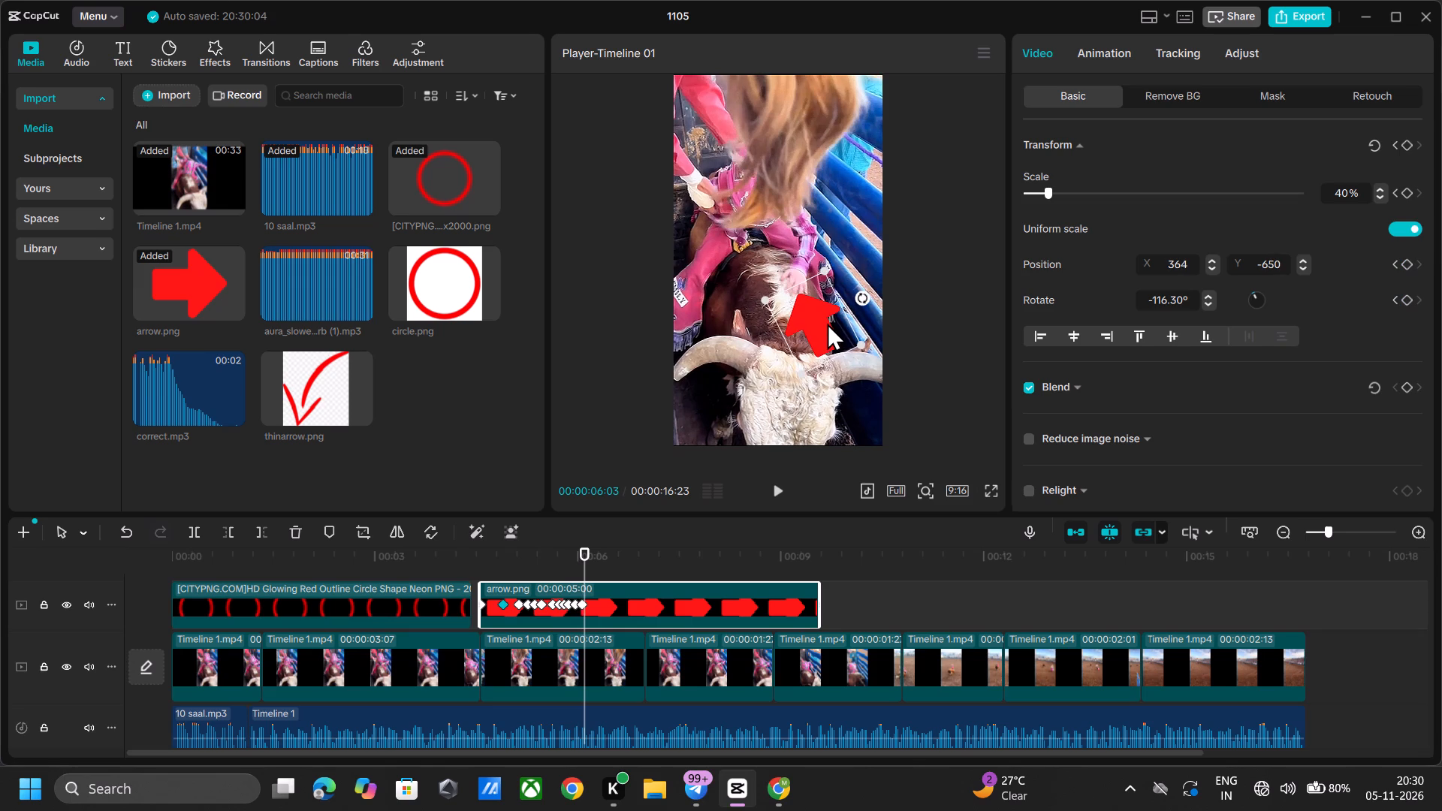
{"action": "left_click_drag", "start_coordinate": [818, 327], "coordinate": [837, 339]}
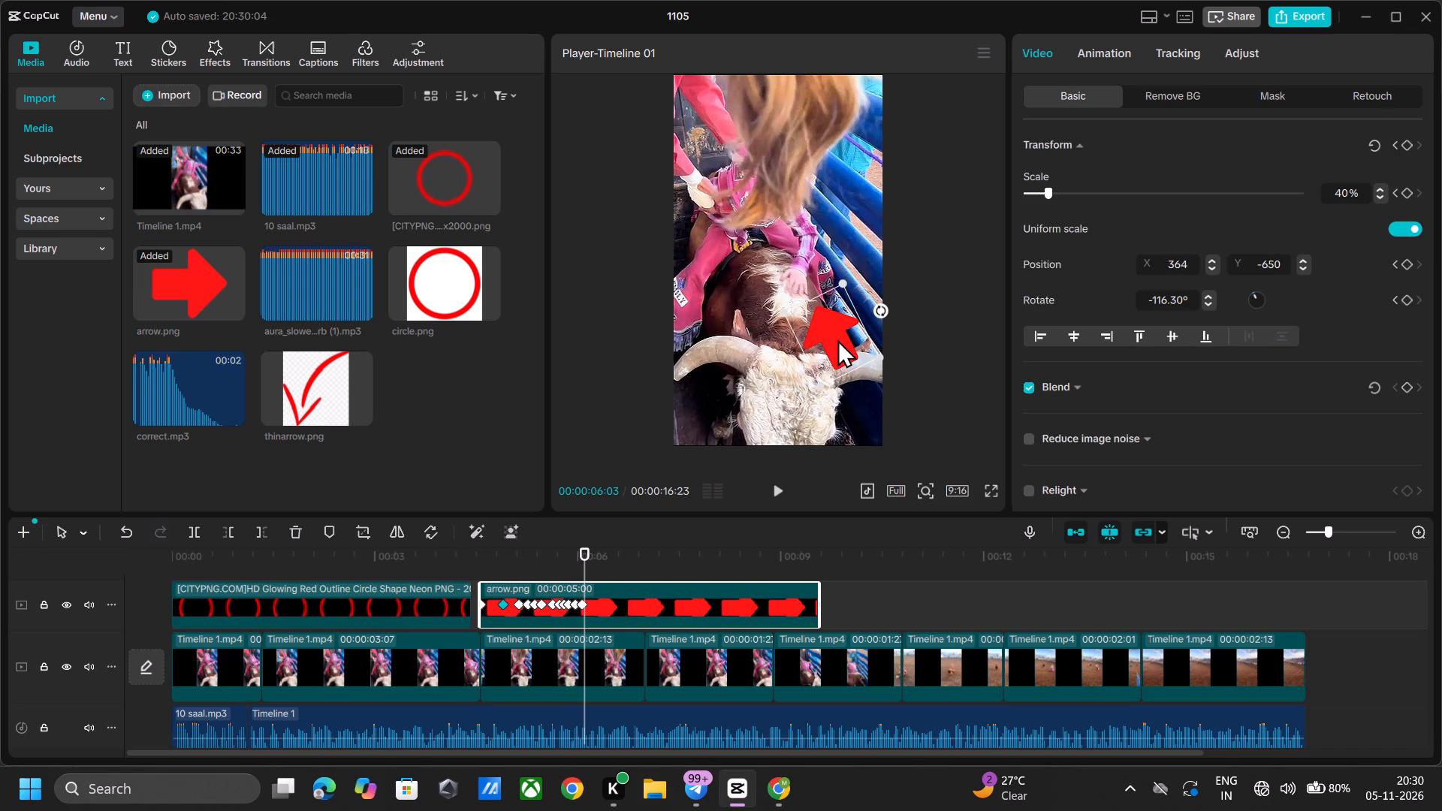
{"action": "left_click_drag", "start_coordinate": [837, 339], "coordinate": [826, 336]}
At 00:00:06:07, move the arrow to about X 316, Y -630, following the rider's hand.
{"action": "key", "text": "Right"}
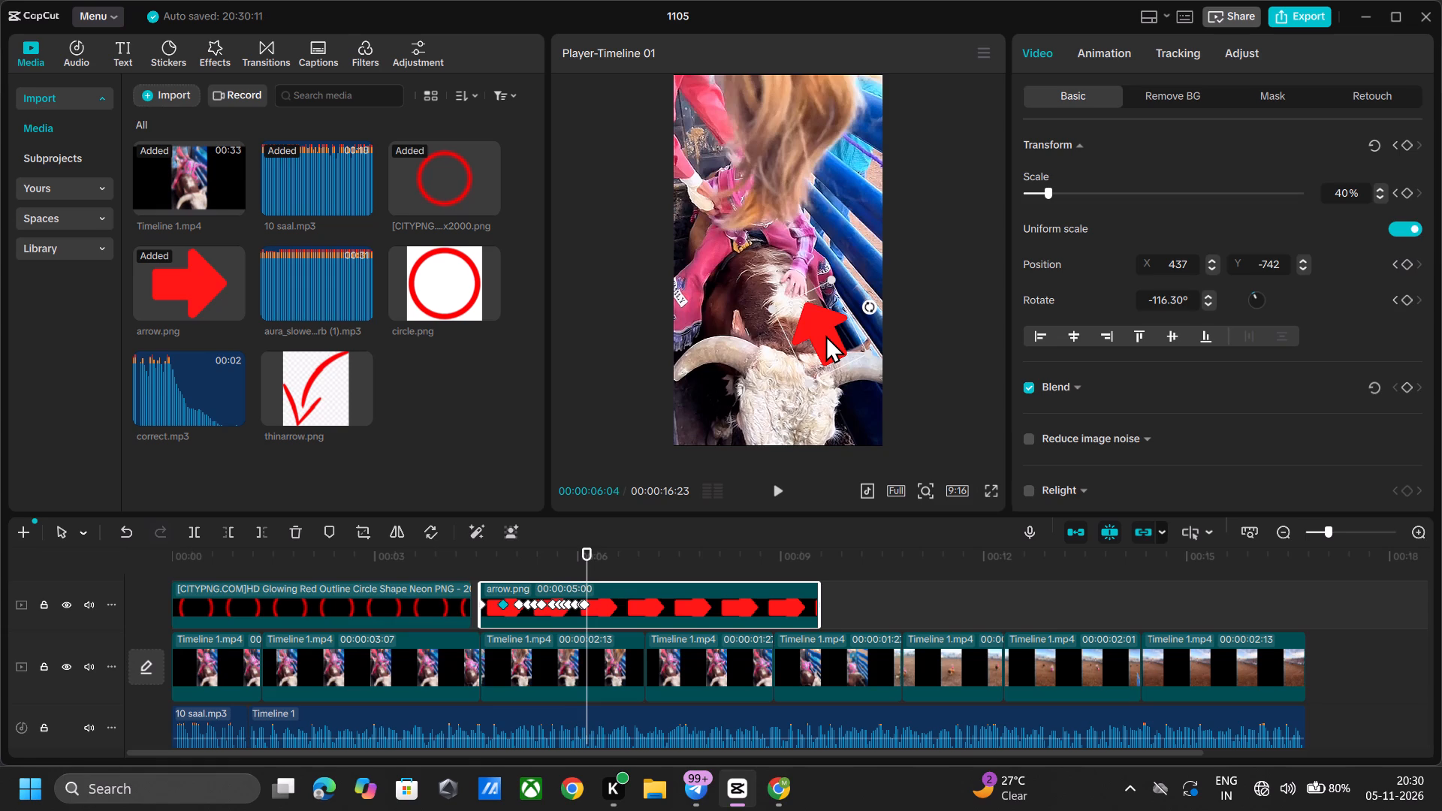
{"action": "key", "text": "Right"}
{"action": "key", "text": "Right"}
{"action": "key", "text": "Right"}
{"action": "left_click_drag", "start_coordinate": [825, 335], "coordinate": [815, 324]}
At 00:00:06:10, rotate the arrow to about -100° and move it to about X 102, Y -562.
{"action": "key", "text": "Right"}
{"action": "key", "text": "Right"}
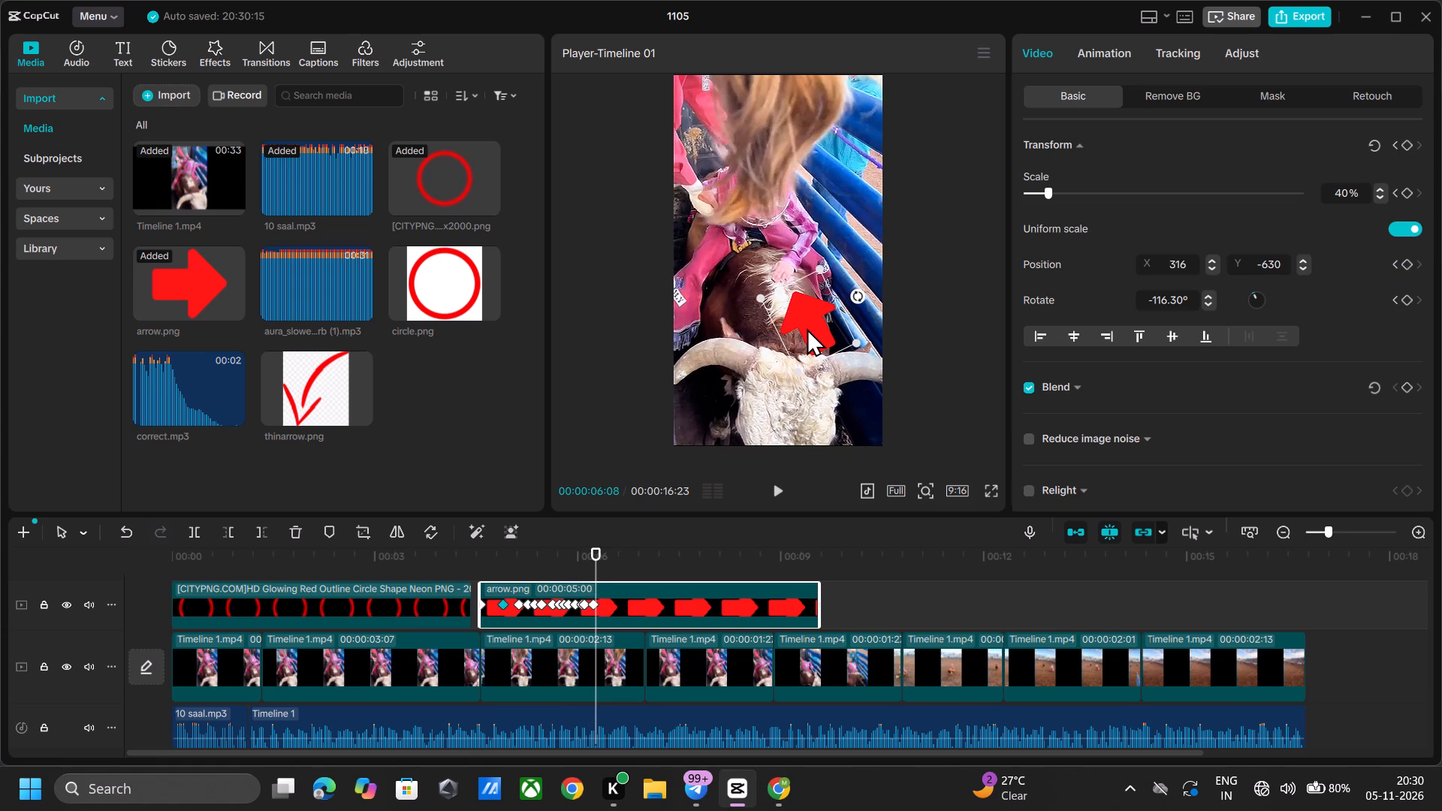
{"action": "key", "text": "Right"}
{"action": "left_click_drag", "start_coordinate": [804, 330], "coordinate": [789, 311]}
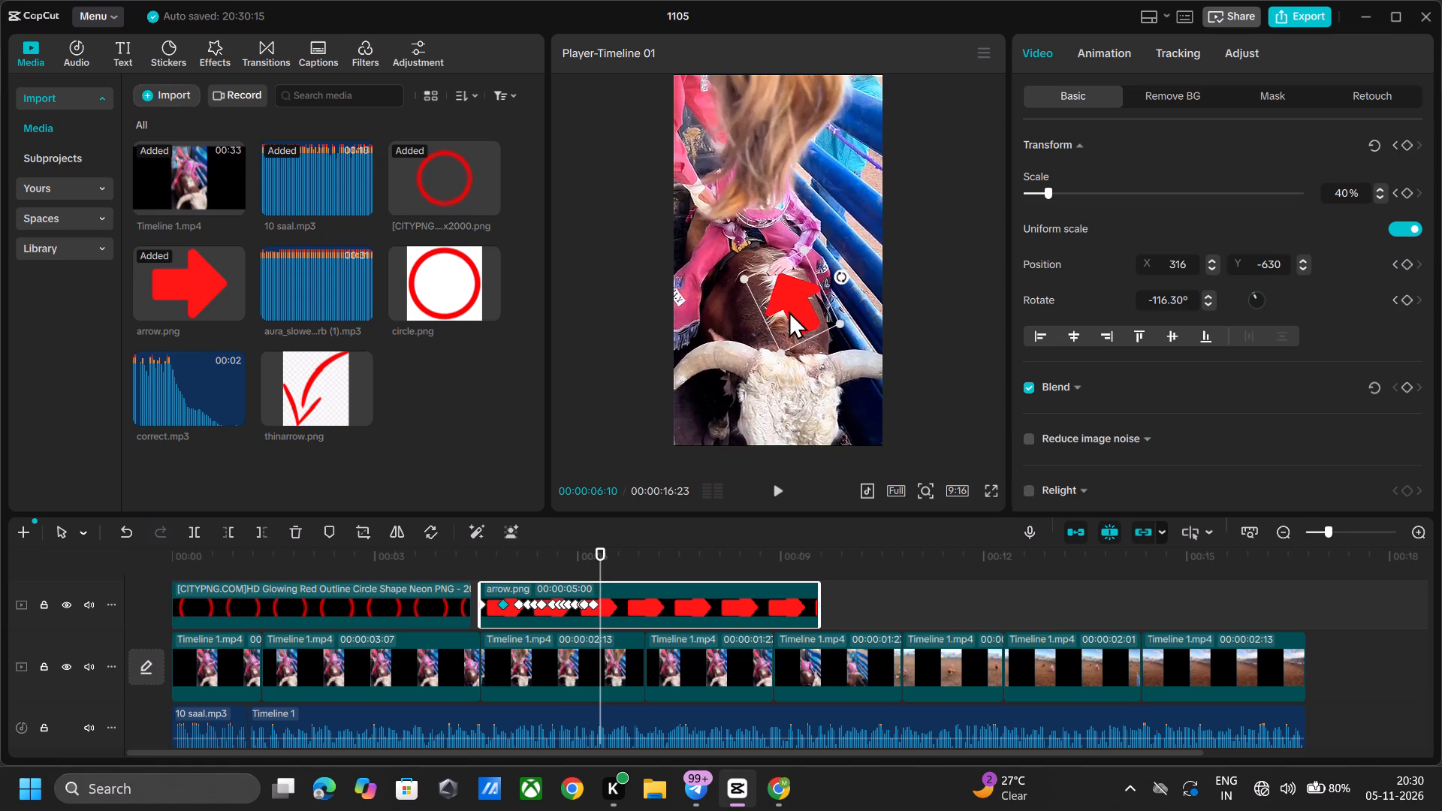
{"action": "left_click_drag", "start_coordinate": [789, 311], "coordinate": [794, 319]}
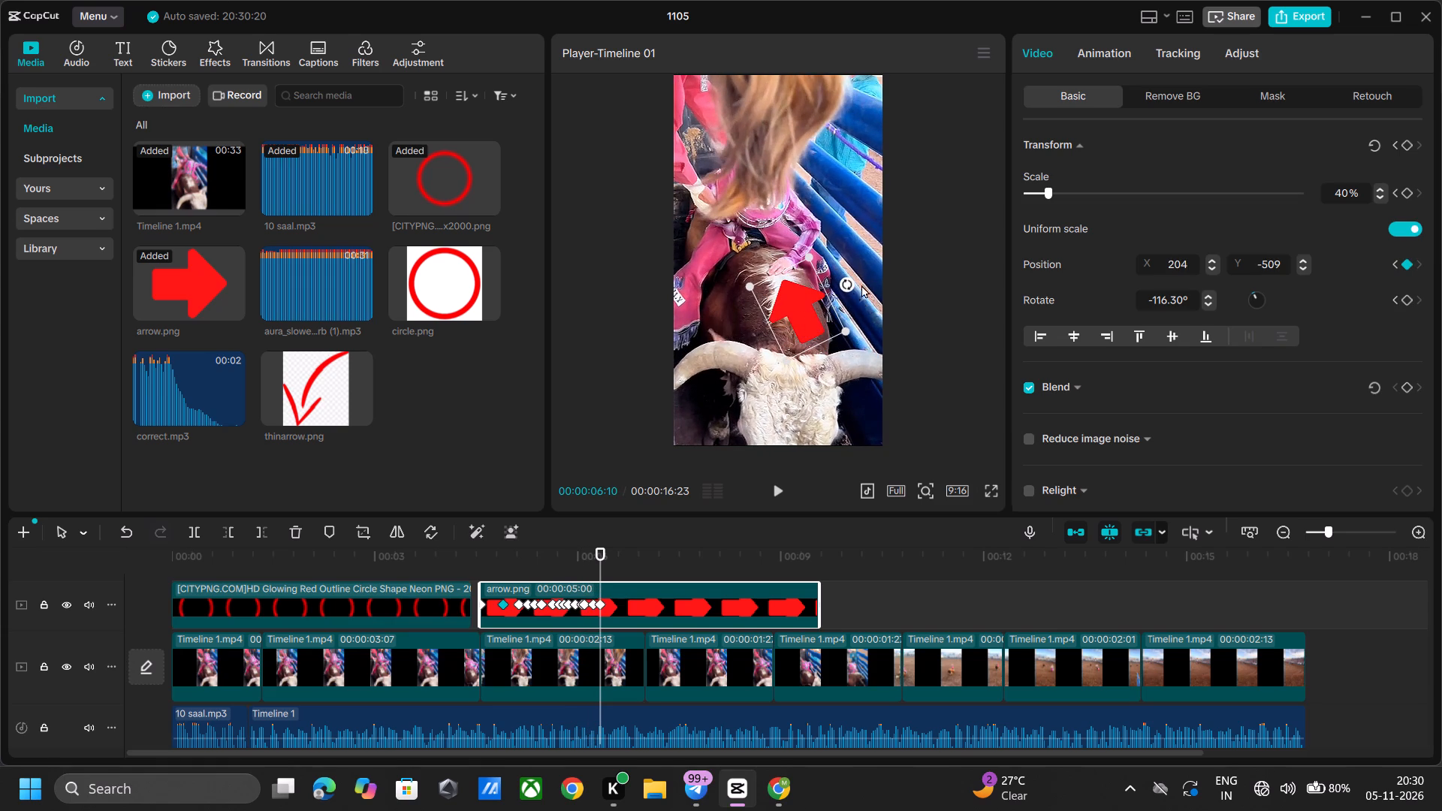
{"action": "left_click_drag", "start_coordinate": [848, 288], "coordinate": [846, 303]}
{"action": "left_click_drag", "start_coordinate": [795, 315], "coordinate": [786, 321]}
At 00:00:06:15, rotate the arrow to about -118° and move it to about X 311, Y -519.
{"action": "key", "text": "Right"}
{"action": "key", "text": "Right"}
{"action": "key", "text": "Right"}
{"action": "key", "text": "Right"}
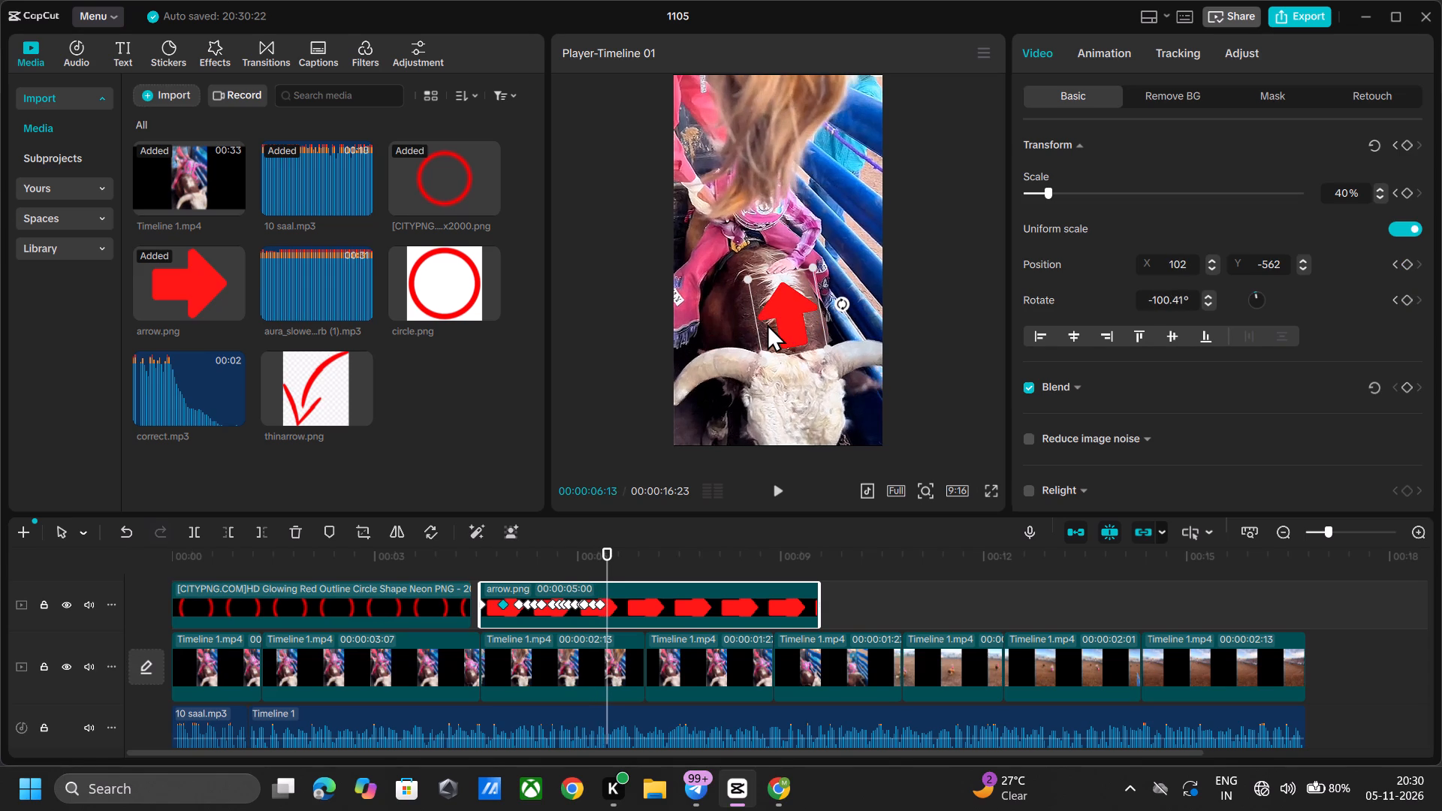
{"action": "key", "text": "Right"}
{"action": "left_click_drag", "start_coordinate": [842, 301], "coordinate": [845, 279]}
{"action": "left_click_drag", "start_coordinate": [792, 327], "coordinate": [808, 321]}
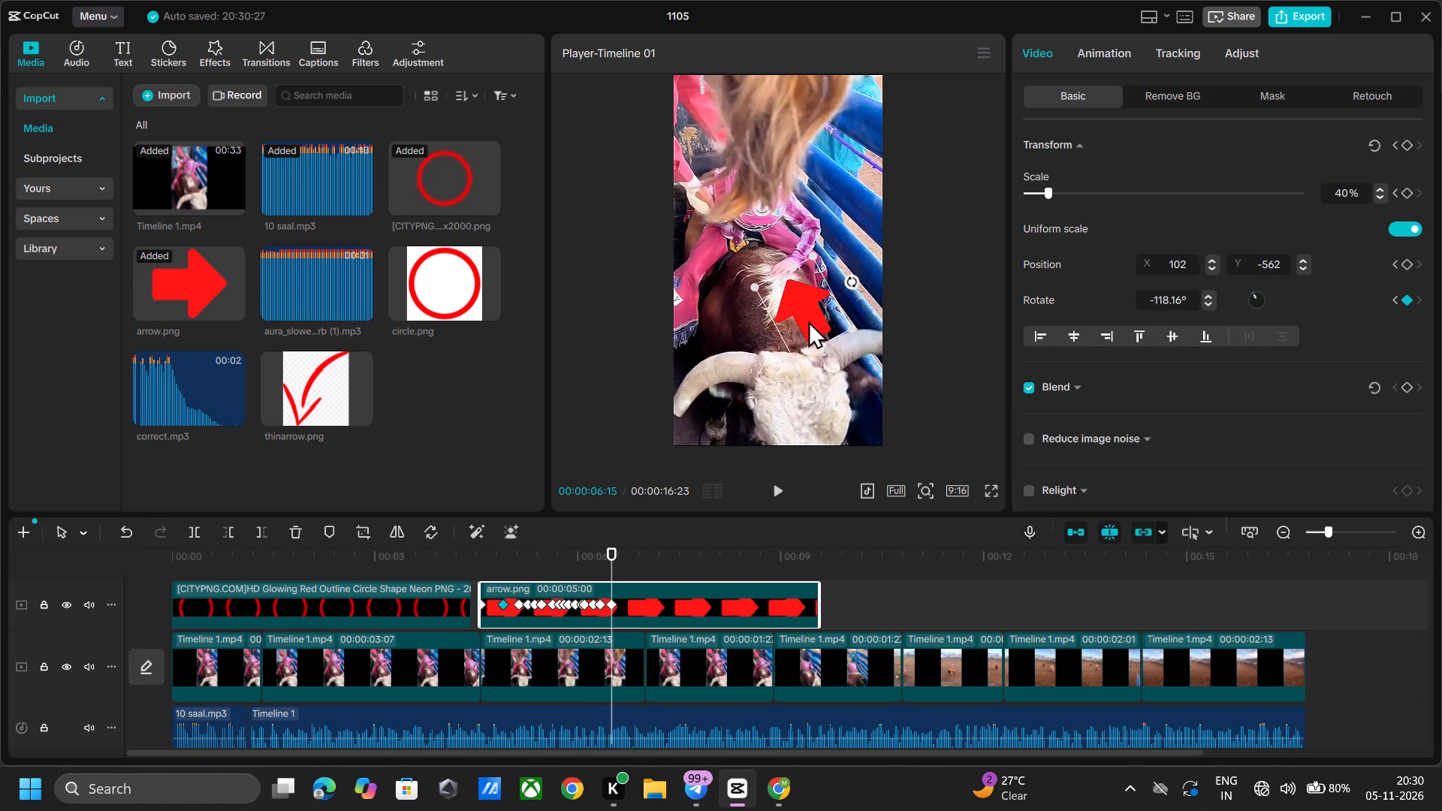
{"action": "left_click_drag", "start_coordinate": [808, 321], "coordinate": [813, 323]}
At 00:00:06:17, move the arrow to about X 442, Y -640, just below the rider's hand.
{"action": "key", "text": "Right"}
{"action": "key", "text": "Right"}
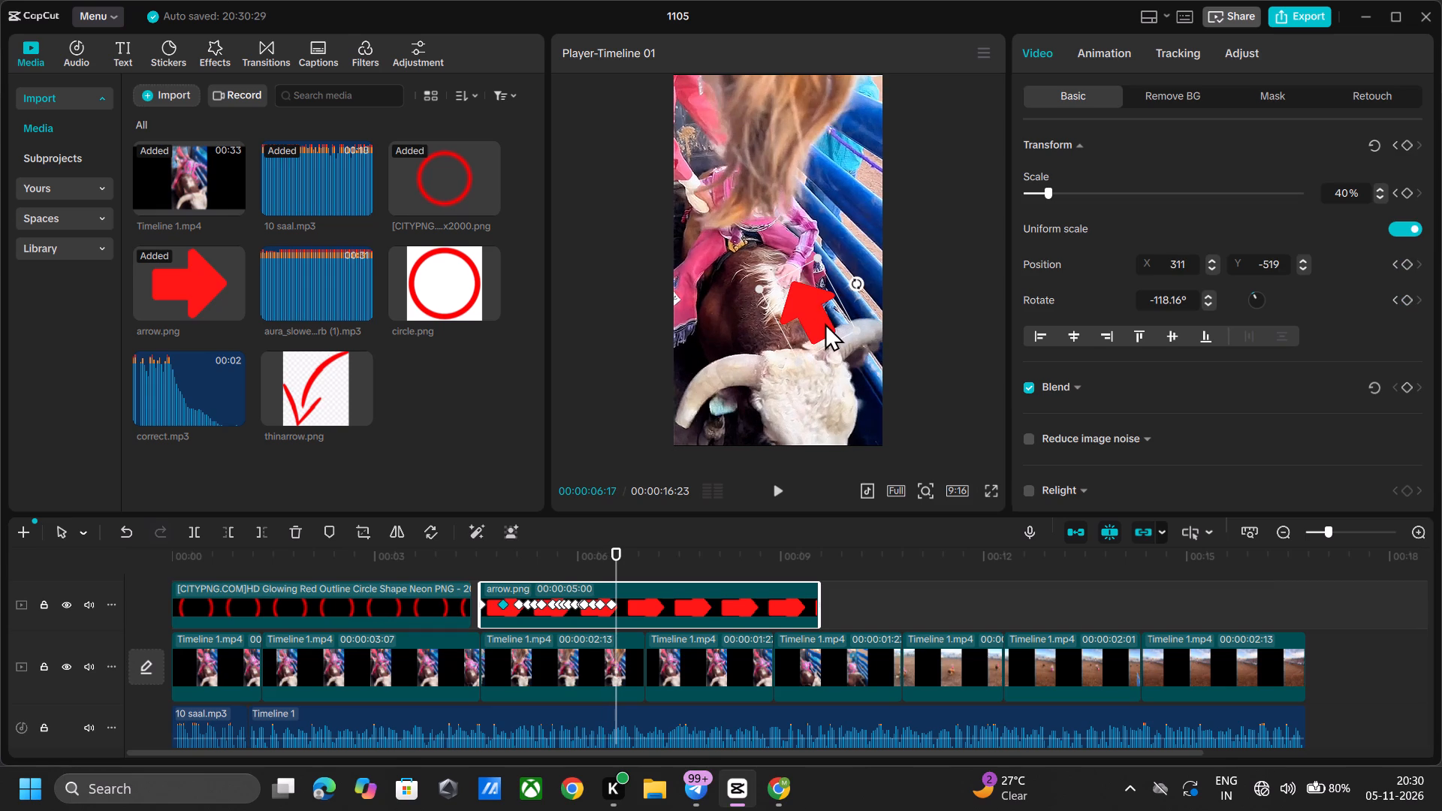
{"action": "left_click_drag", "start_coordinate": [801, 306], "coordinate": [811, 311]}
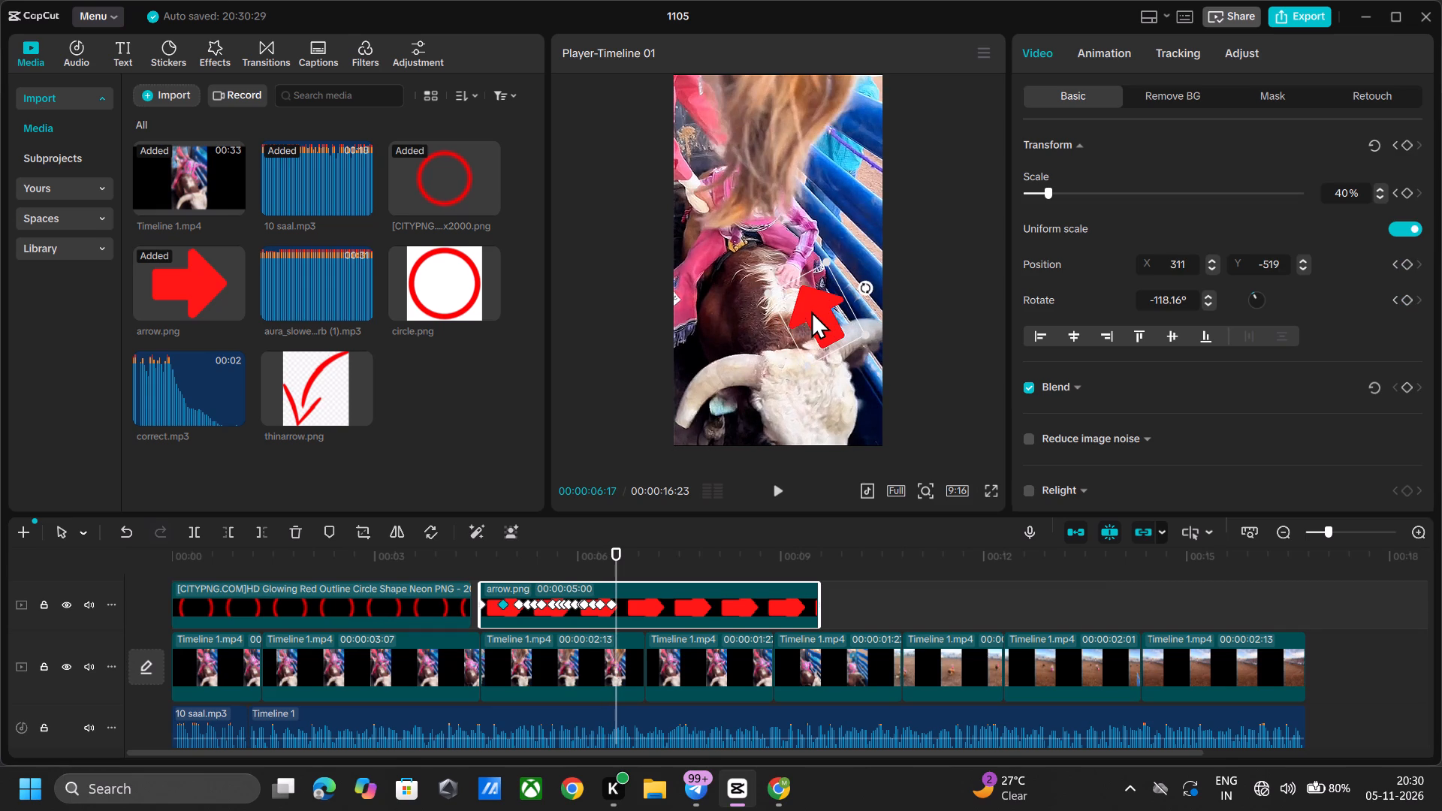
{"action": "left_click_drag", "start_coordinate": [811, 311], "coordinate": [814, 319]}
At 00:00:06:19, rotate the arrow to about -130° and move it to about X 486, Y -558.
{"action": "key", "text": "Right"}
{"action": "key", "text": "Right"}
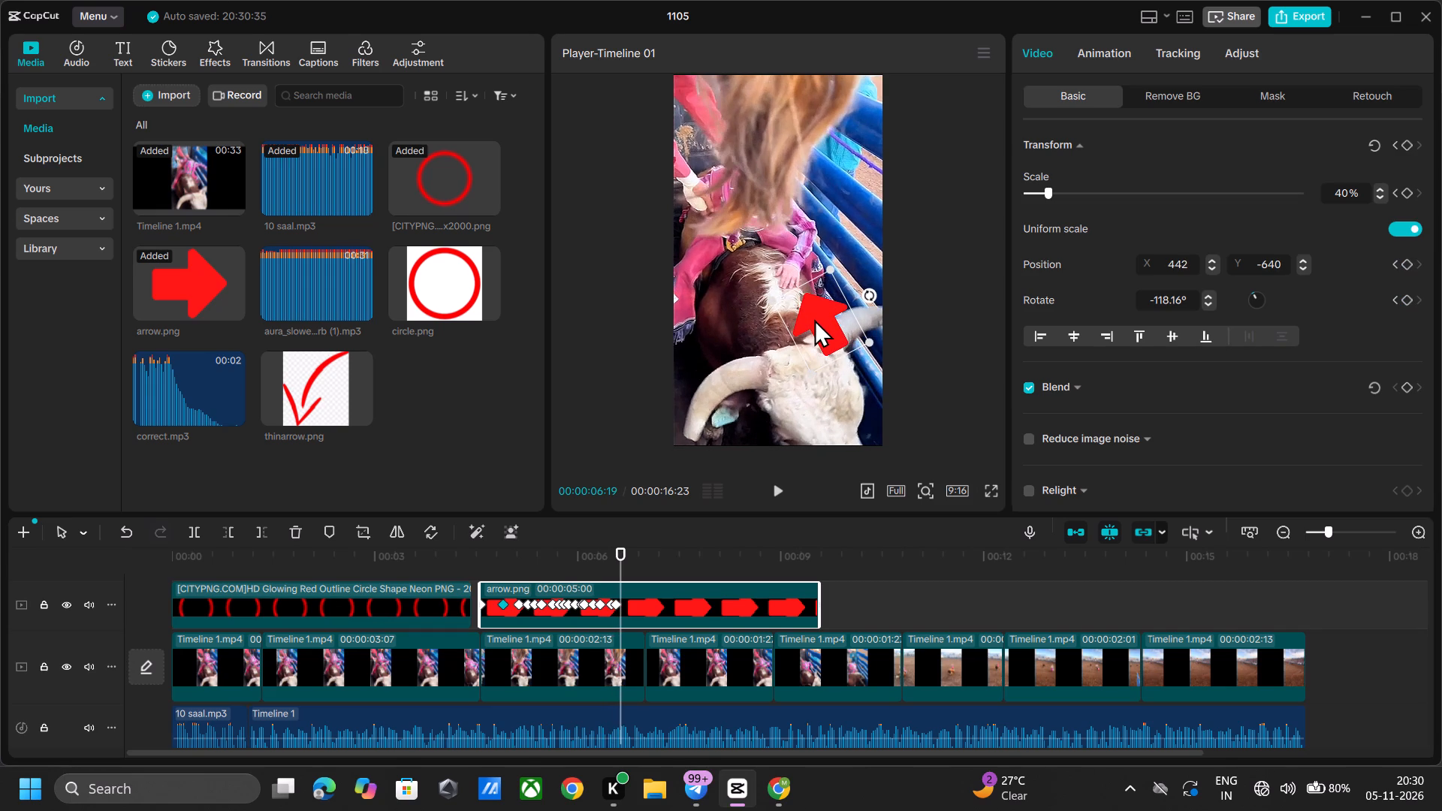
{"action": "left_click_drag", "start_coordinate": [867, 293], "coordinate": [868, 279]}
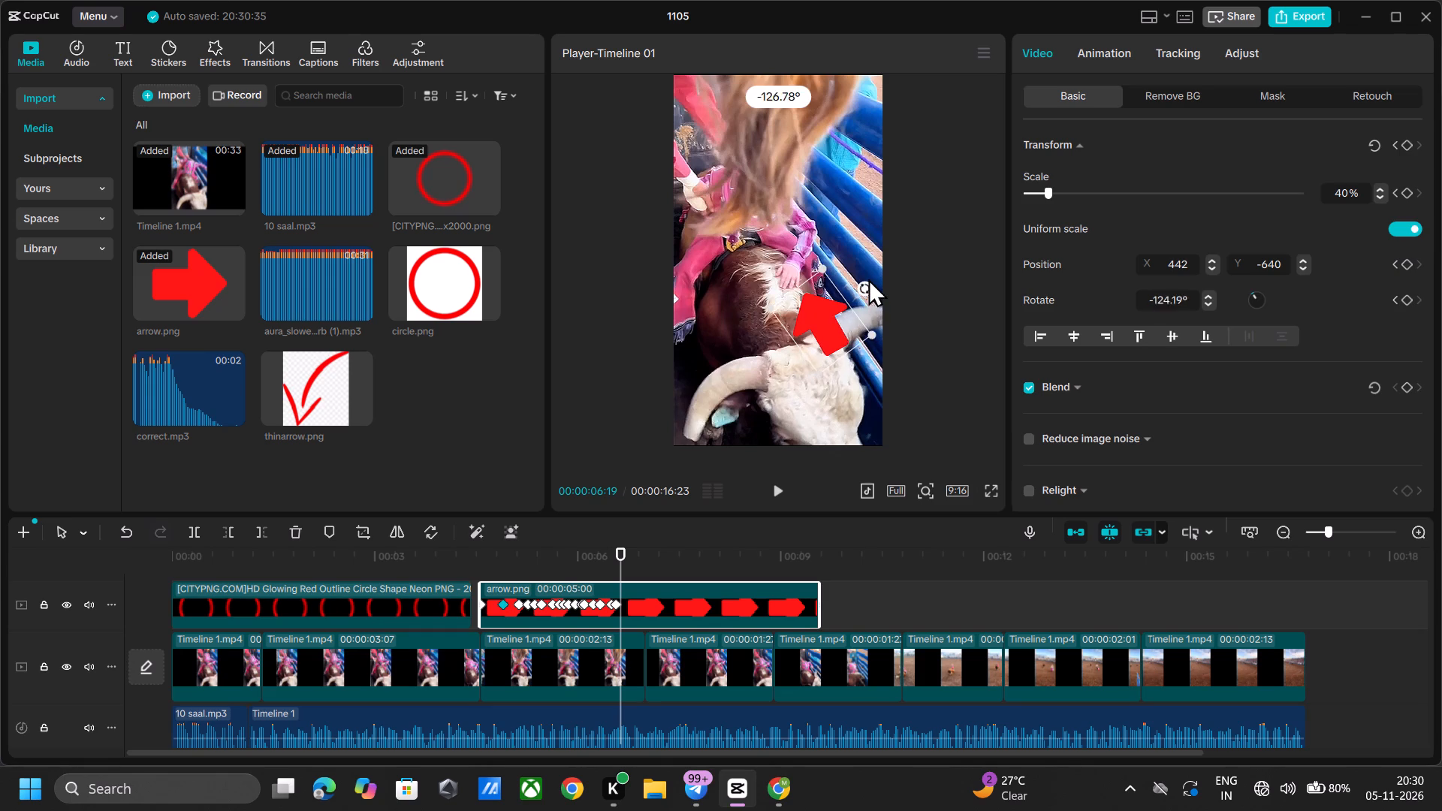
{"action": "left_click_drag", "start_coordinate": [868, 279], "coordinate": [868, 274]}
{"action": "left_click_drag", "start_coordinate": [830, 318], "coordinate": [834, 312]}
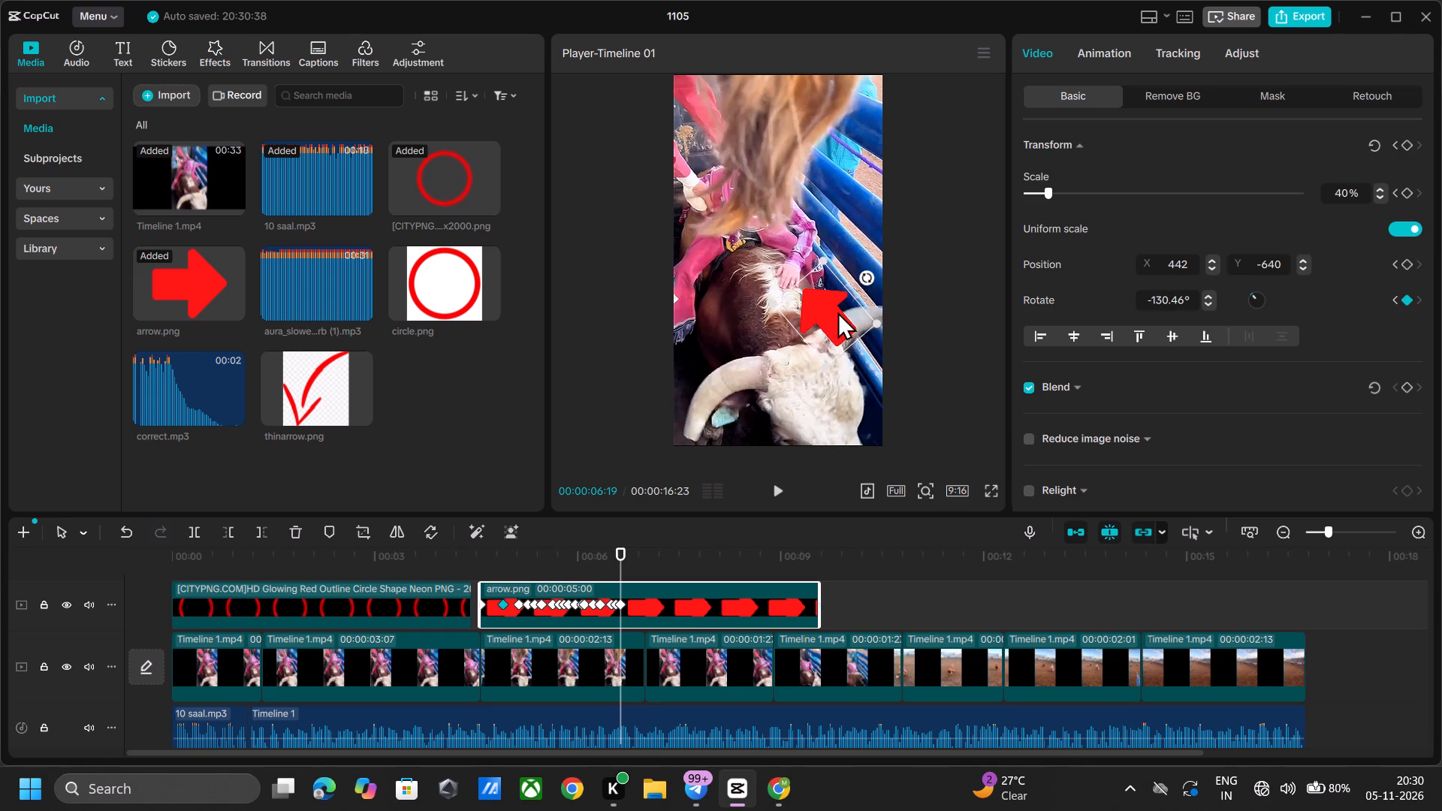
At 00:00:06:22, move the arrow to about X 461, Y -485, beside the rider's hand.
{"action": "key", "text": "Right"}
{"action": "key", "text": "Right"}
{"action": "key", "text": "Right"}
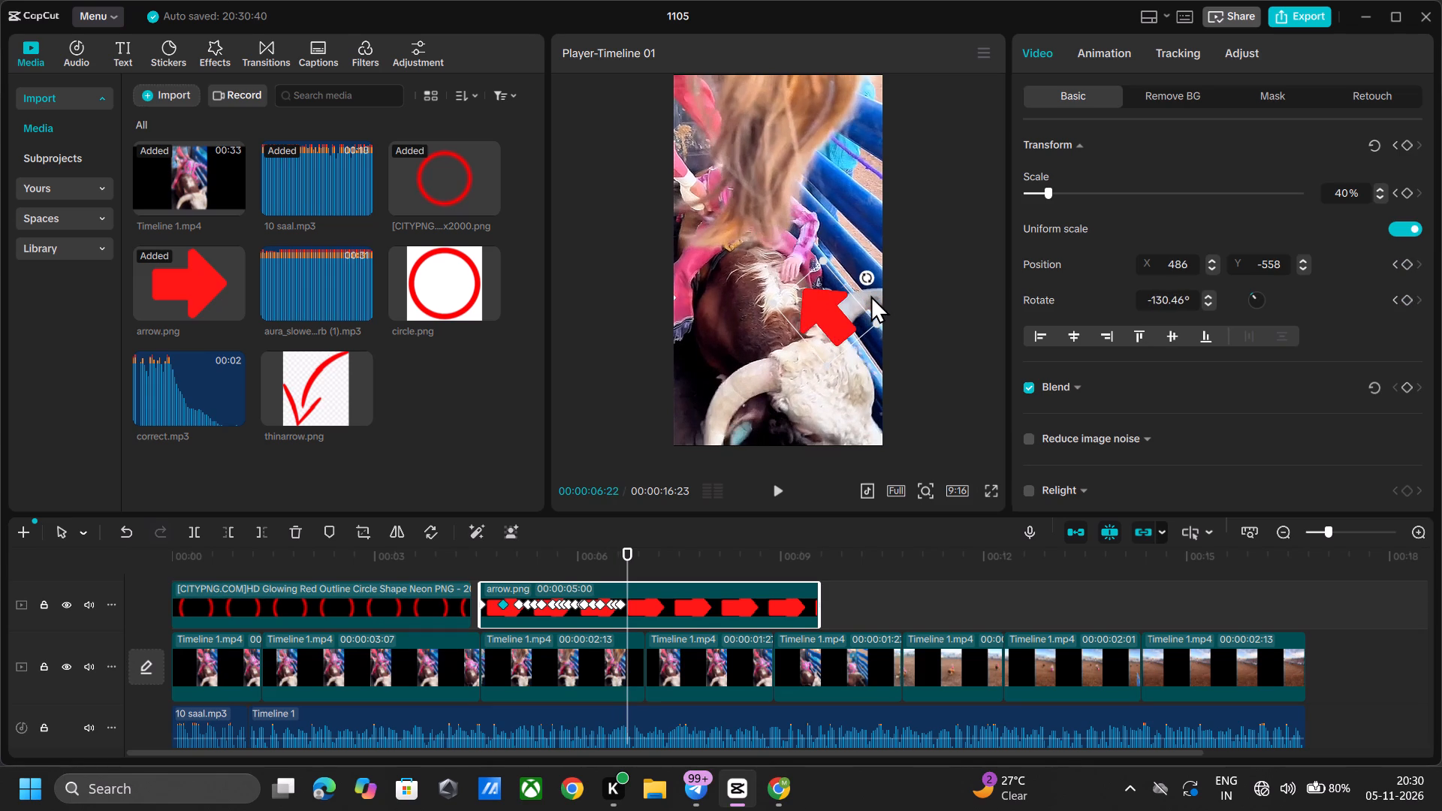
{"action": "left_click_drag", "start_coordinate": [824, 317], "coordinate": [819, 306]}
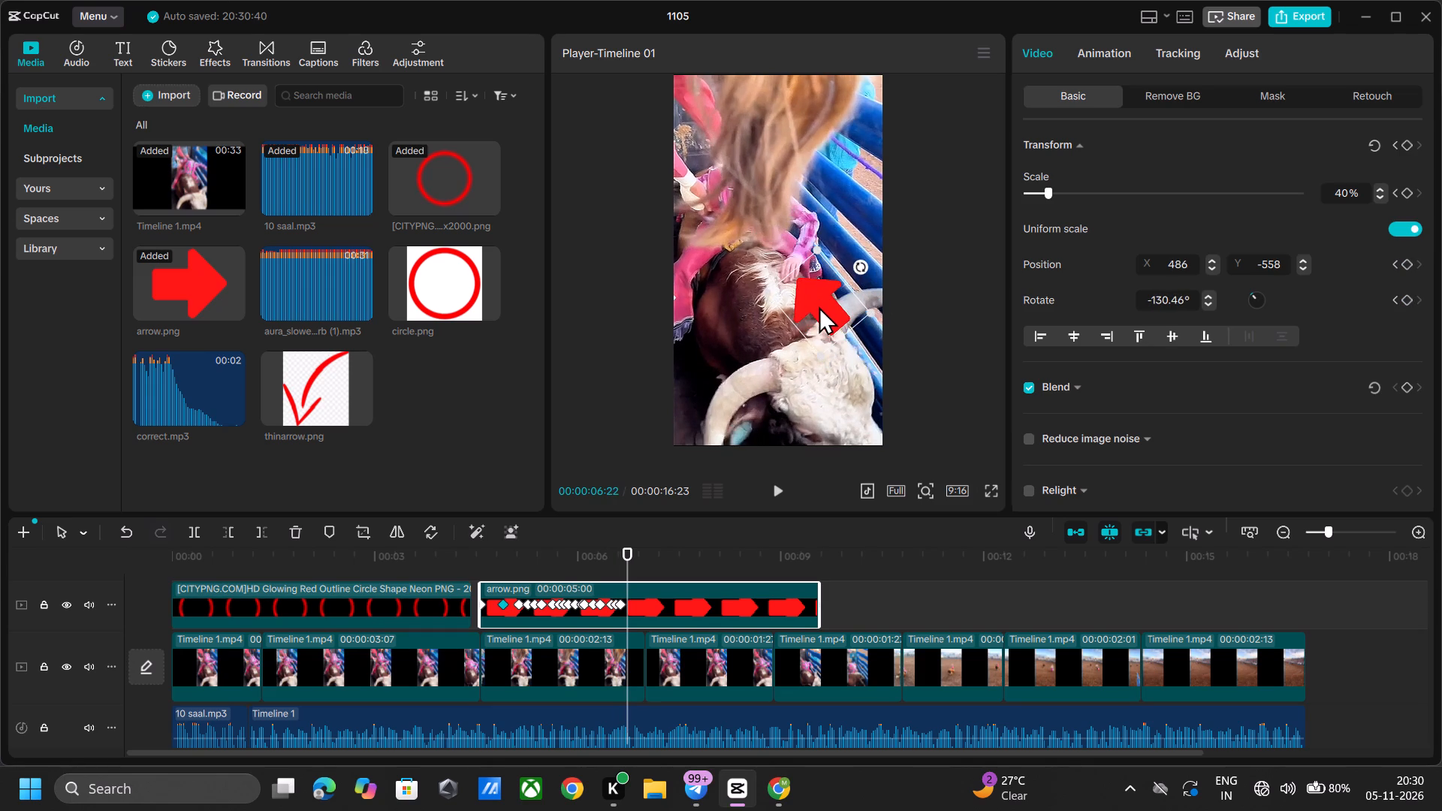
{"action": "left_click_drag", "start_coordinate": [819, 306], "coordinate": [822, 310]}
At 00:00:06:25, move the arrow to about X 748, Y -296, following the rider's rising hand.
{"action": "key", "text": "Right"}
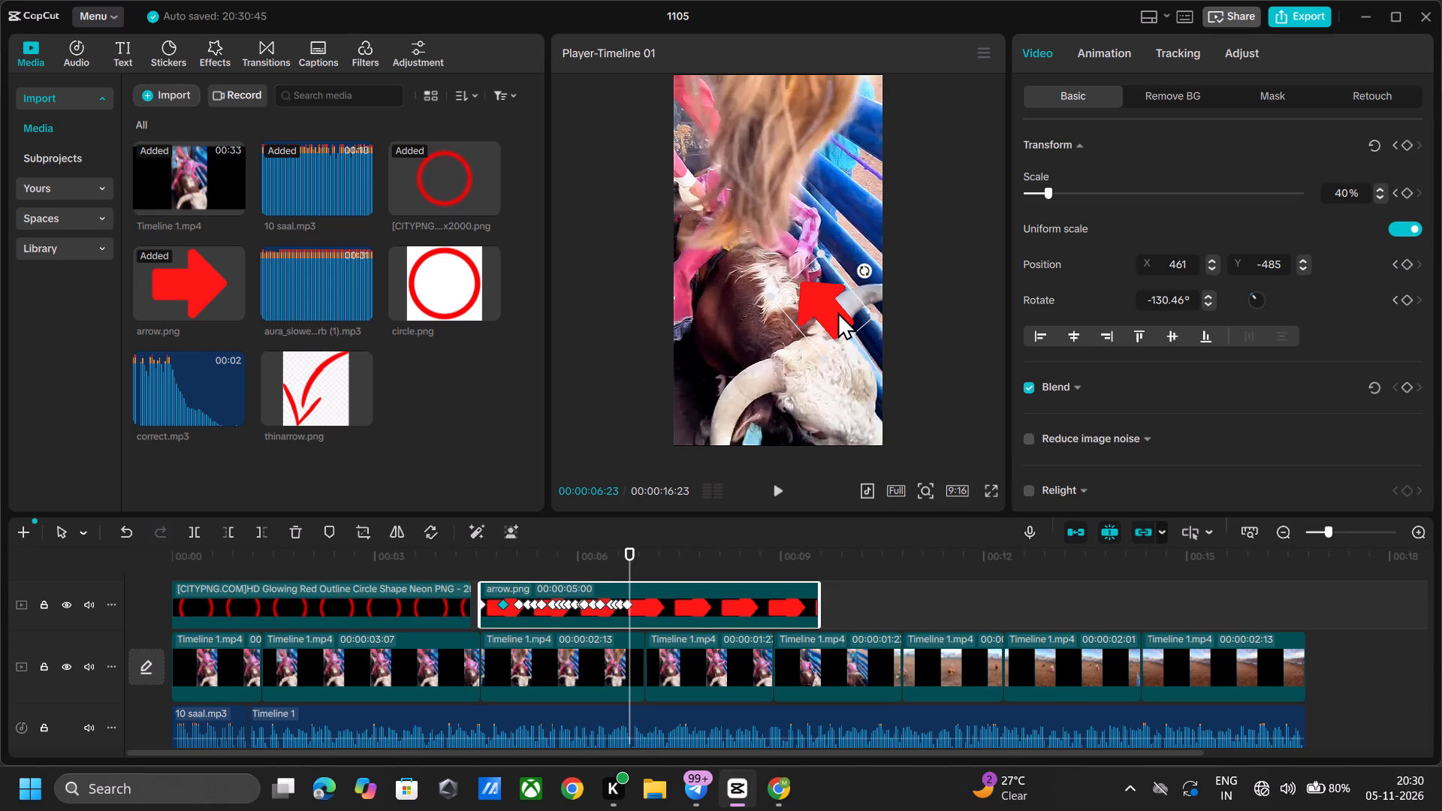
{"action": "key", "text": "Right"}
{"action": "key", "text": "Right"}
{"action": "left_click_drag", "start_coordinate": [837, 312], "coordinate": [846, 299]}
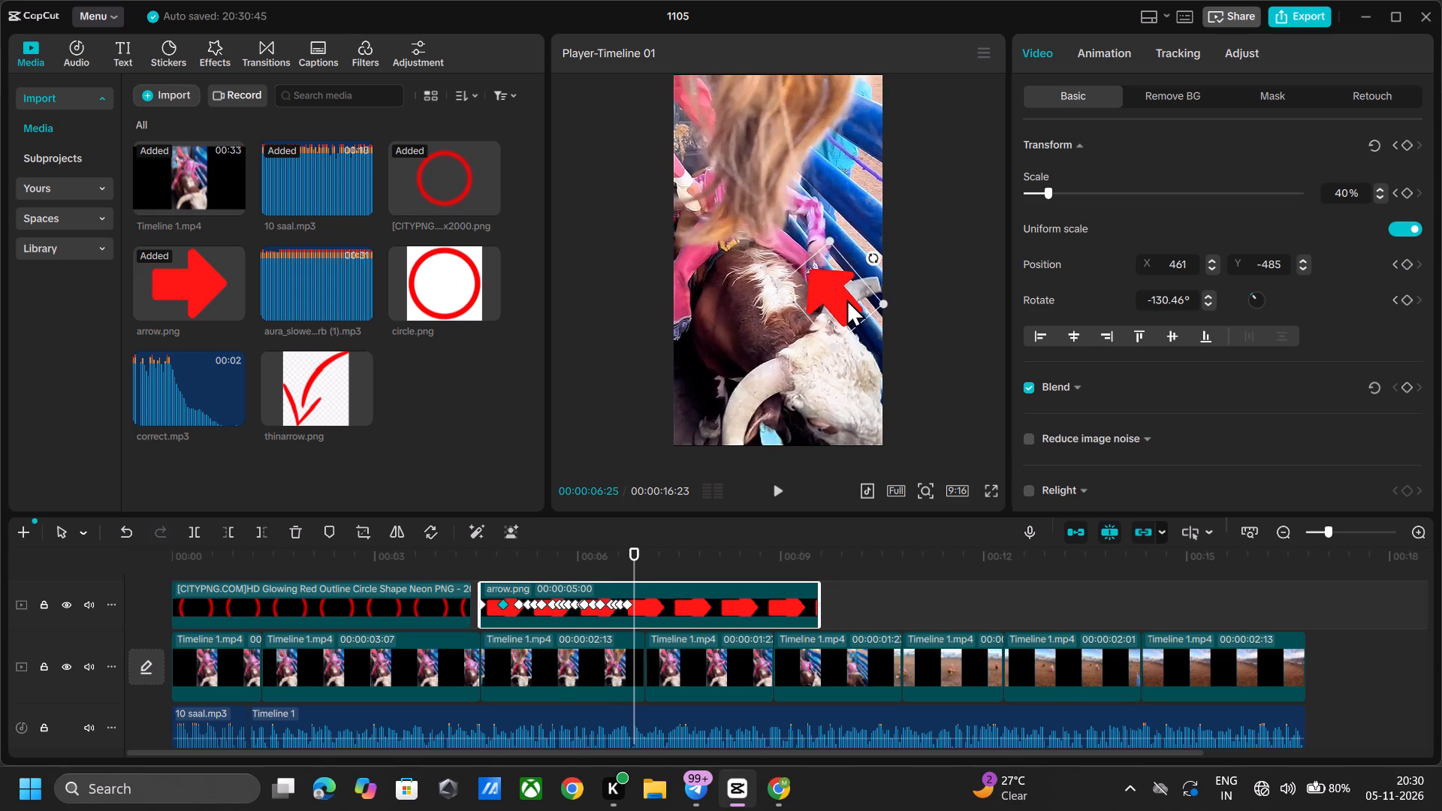
{"action": "left_click_drag", "start_coordinate": [846, 299], "coordinate": [865, 294]}
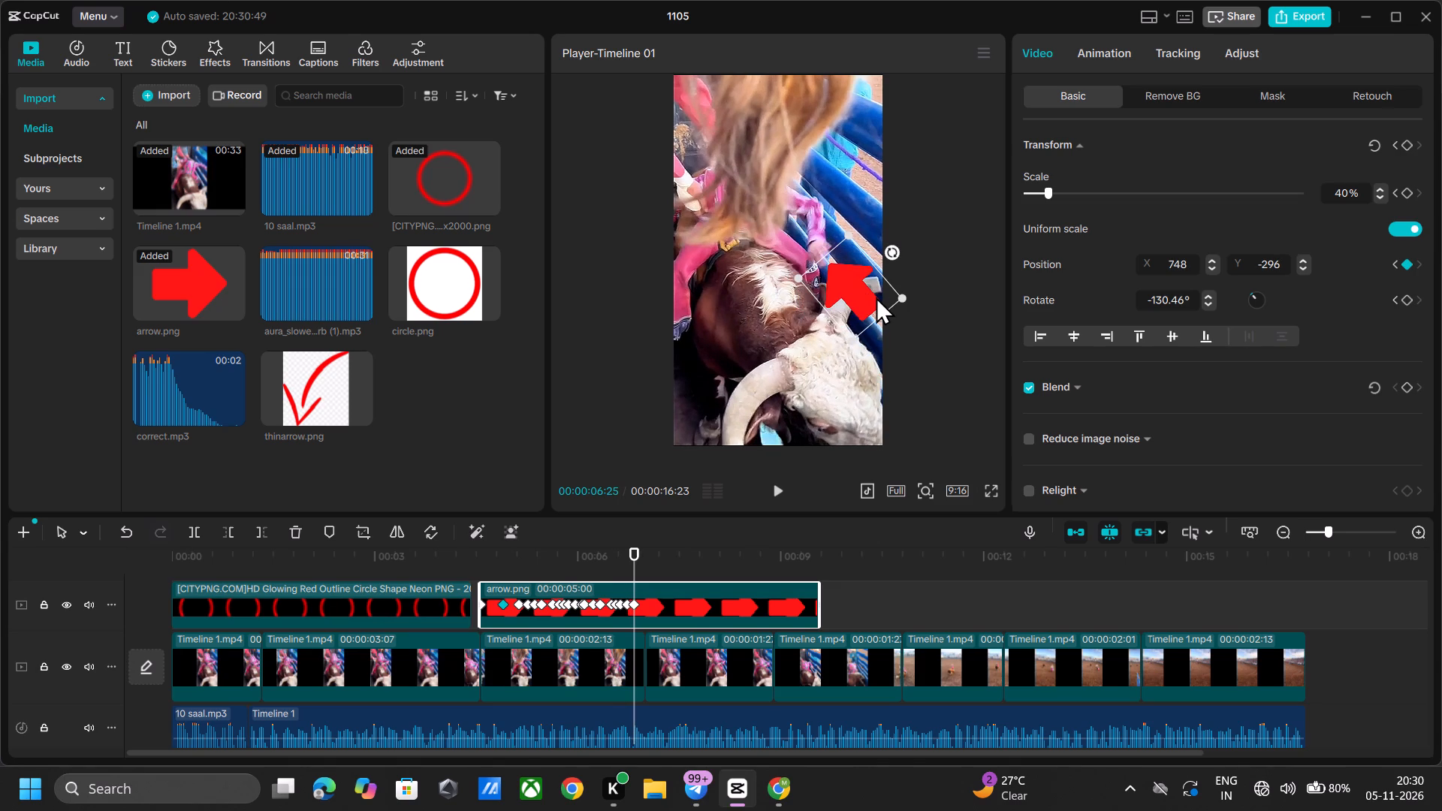
Split the arrow clip at 00:00:06:25 and delete the part after the cut.
{"action": "key", "text": "ctrl+b"}
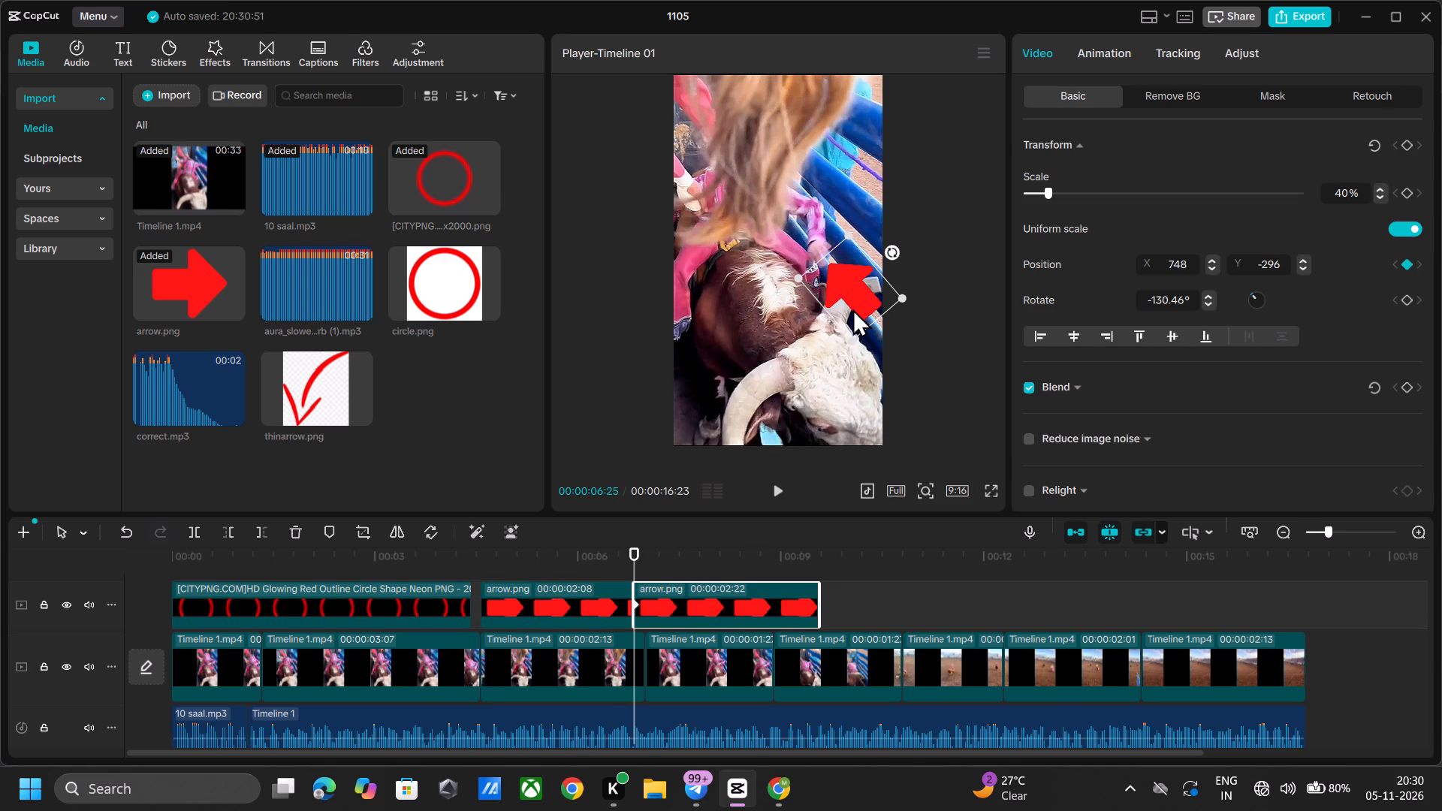
{"action": "key", "text": "BackSpace"}
{"action": "key", "text": "BackSpace"}
Play back the section from about 00:00:04:05 to check how the arrow enters and follows the rider's hand.
{"action": "left_click", "coordinate": [451, 556]}
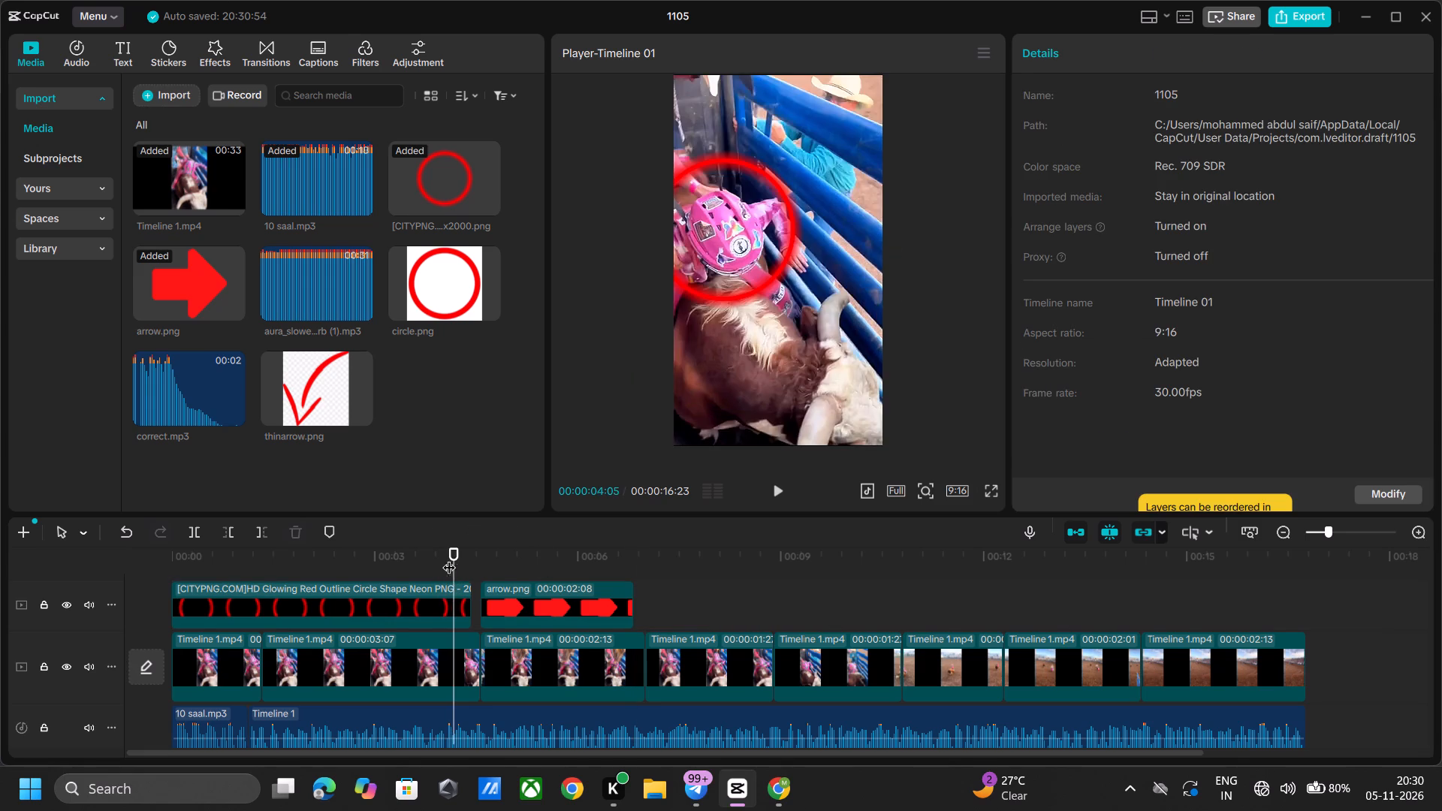
{"action": "key", "text": "space"}
{"action": "key", "text": "space"}
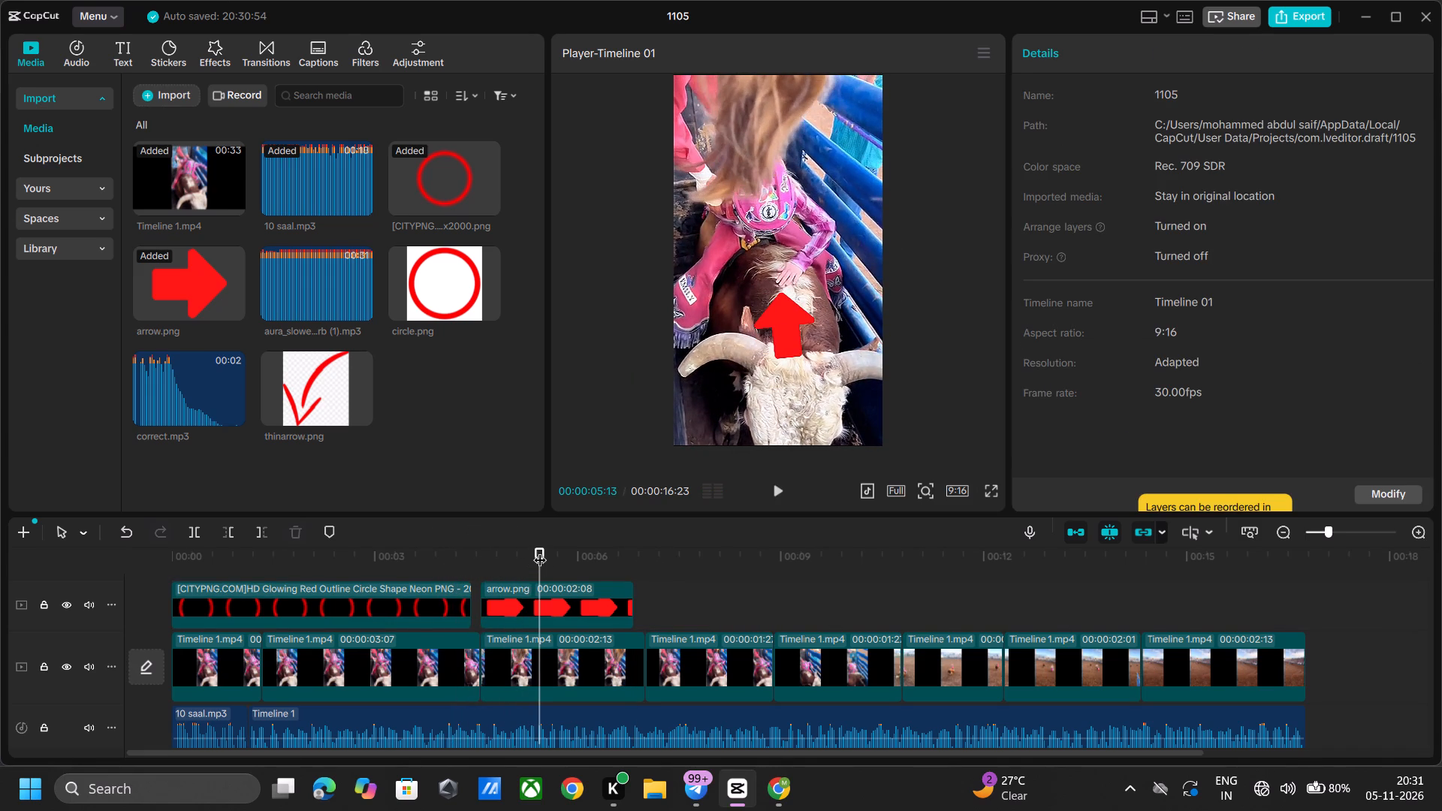
{"action": "left_click_drag", "start_coordinate": [540, 550], "coordinate": [478, 582]}
{"action": "key", "text": "space"}
{"action": "key", "text": "space"}
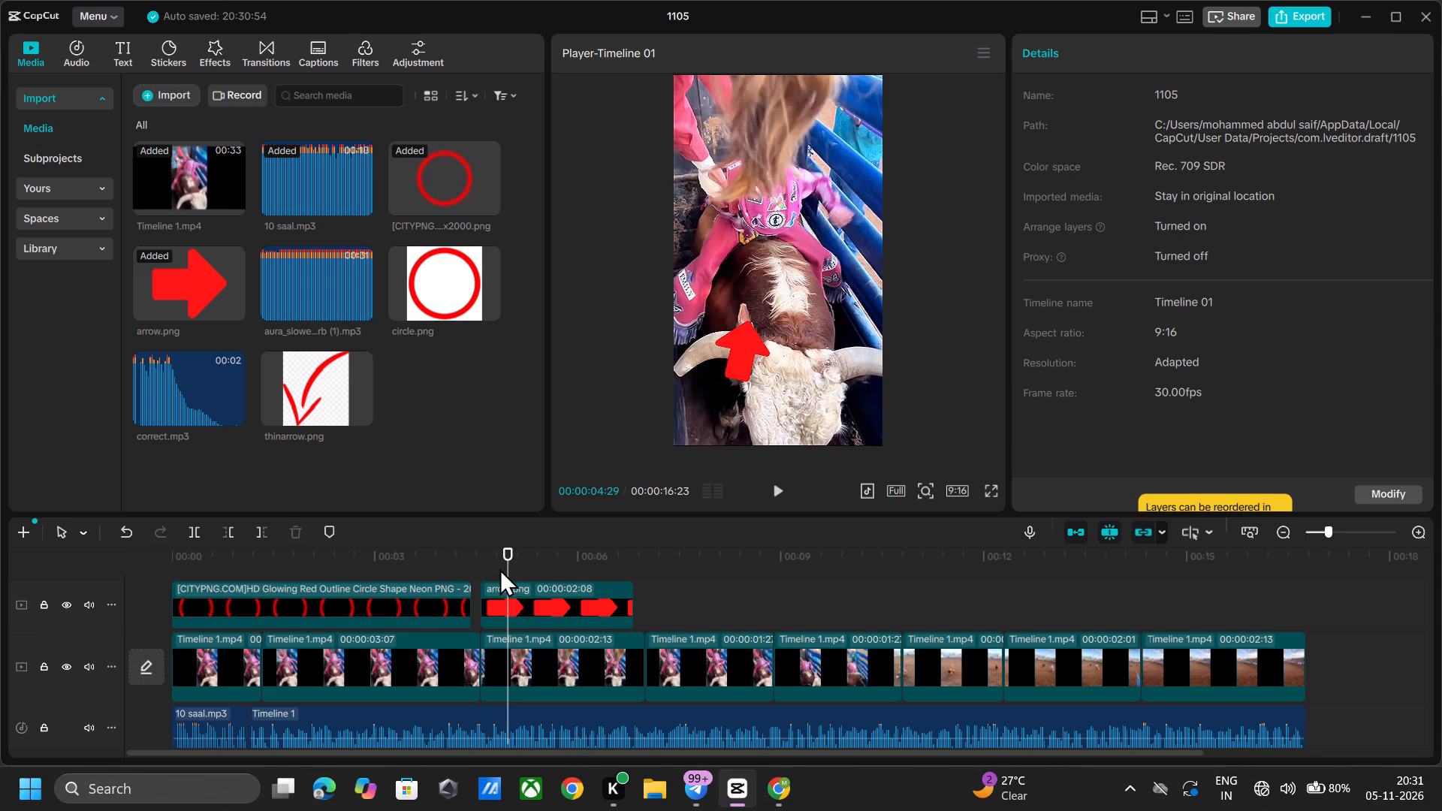
{"action": "key", "text": "space"}
{"action": "key", "text": "space"}
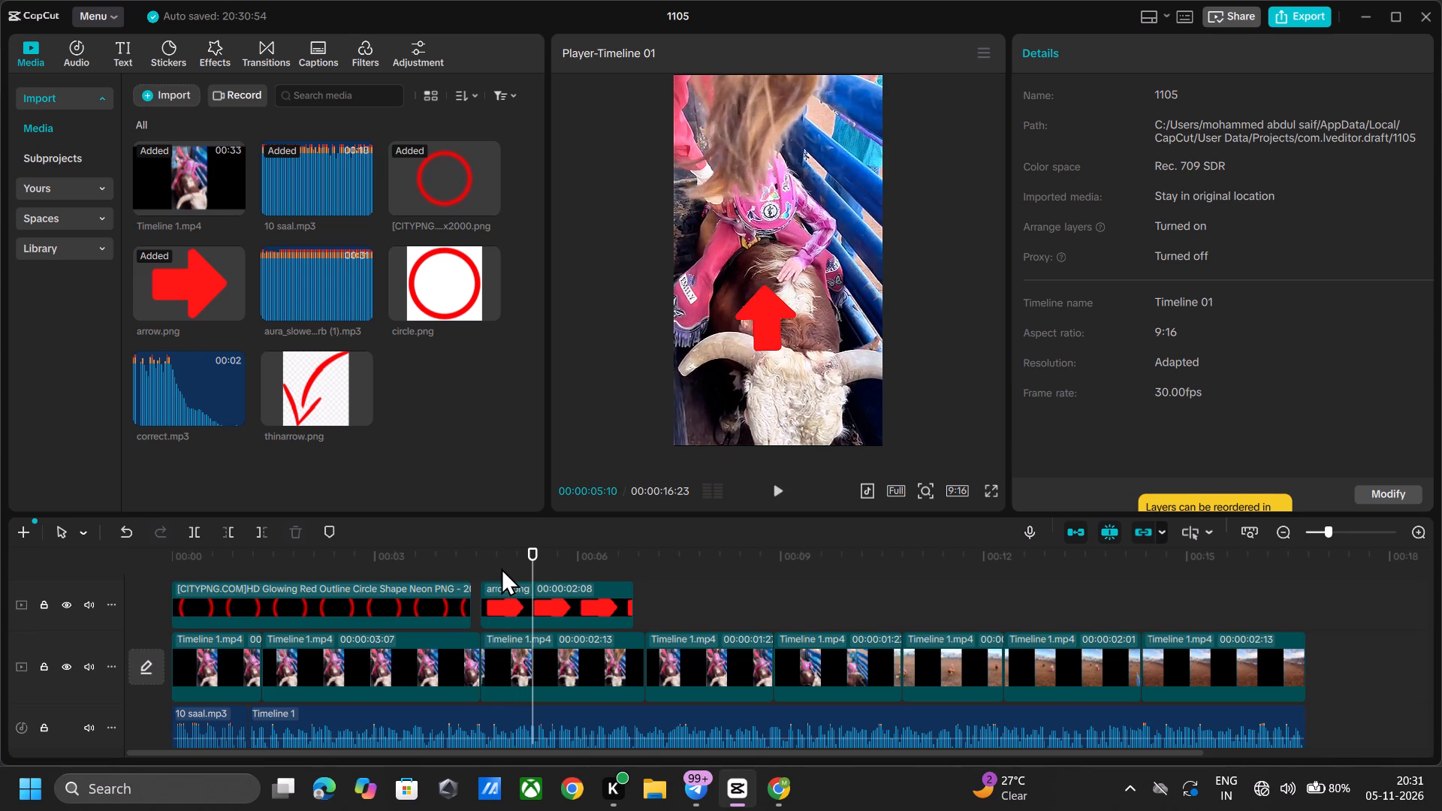
At 00:00:04:28, move the arrow below the frame to about X -604, Y -2454, delaying its entrance.
{"action": "left_click", "coordinate": [523, 594]}
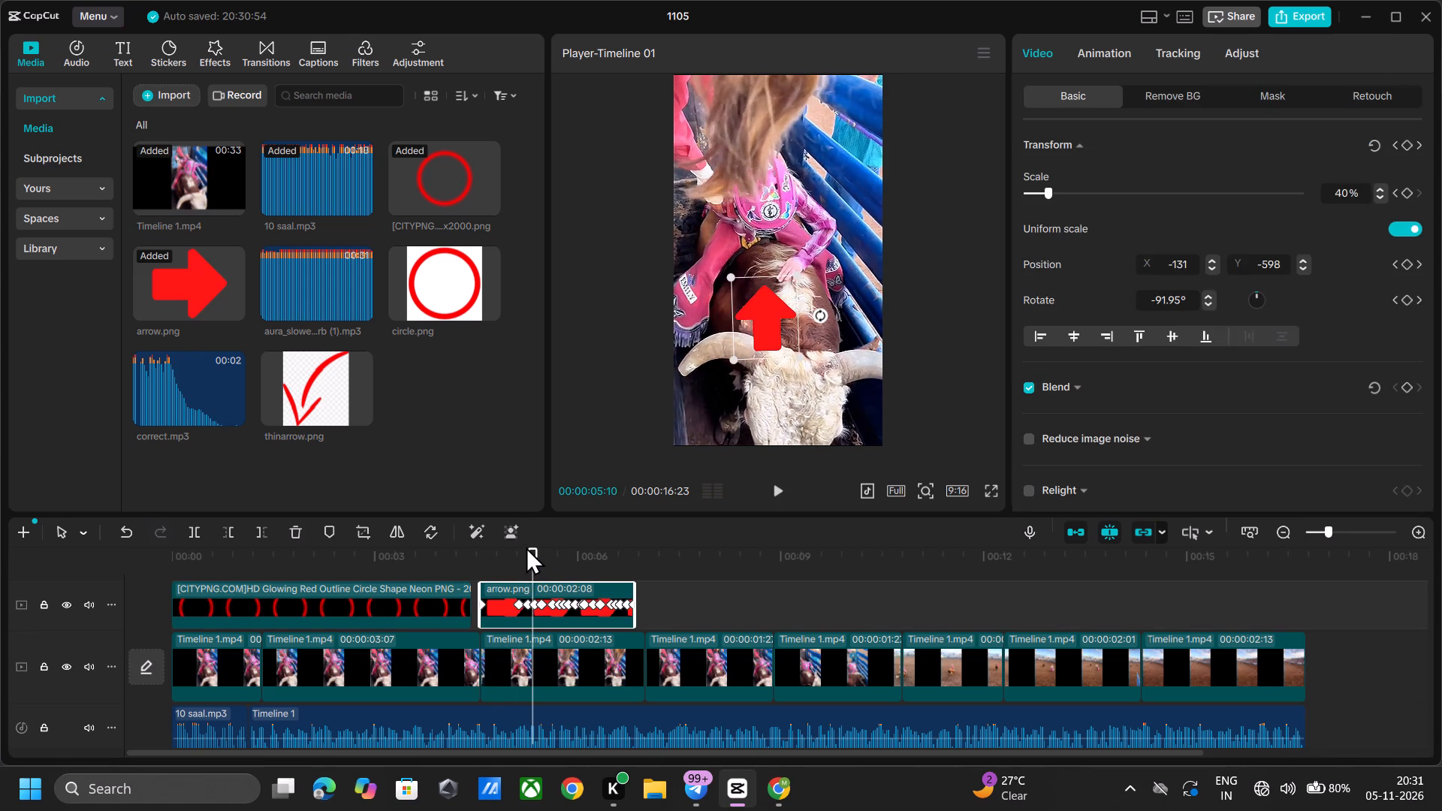
{"action": "left_click_drag", "start_coordinate": [532, 544], "coordinate": [524, 558]}
{"action": "left_click_drag", "start_coordinate": [533, 549], "coordinate": [488, 574]}
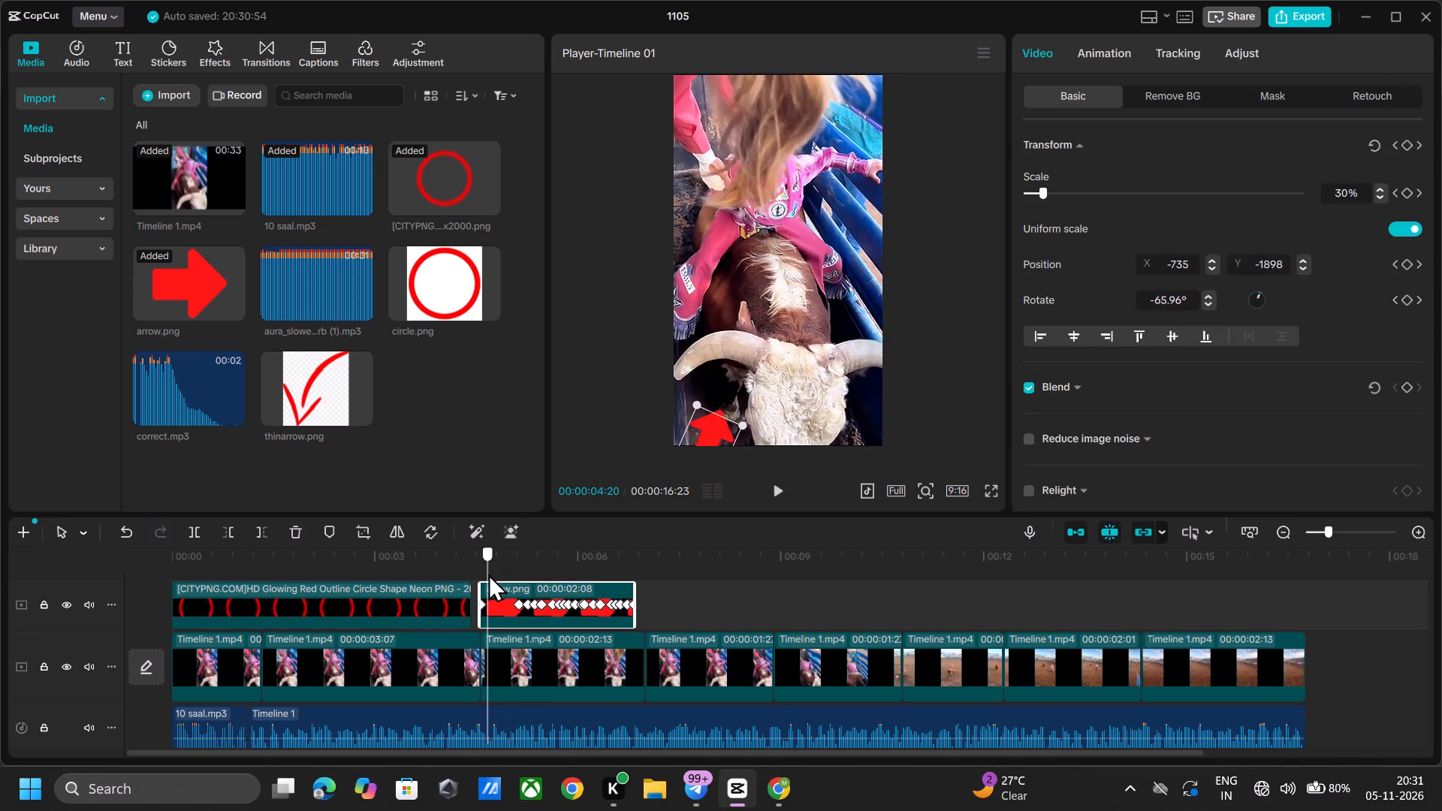
{"action": "left_click_drag", "start_coordinate": [488, 574], "coordinate": [500, 566]}
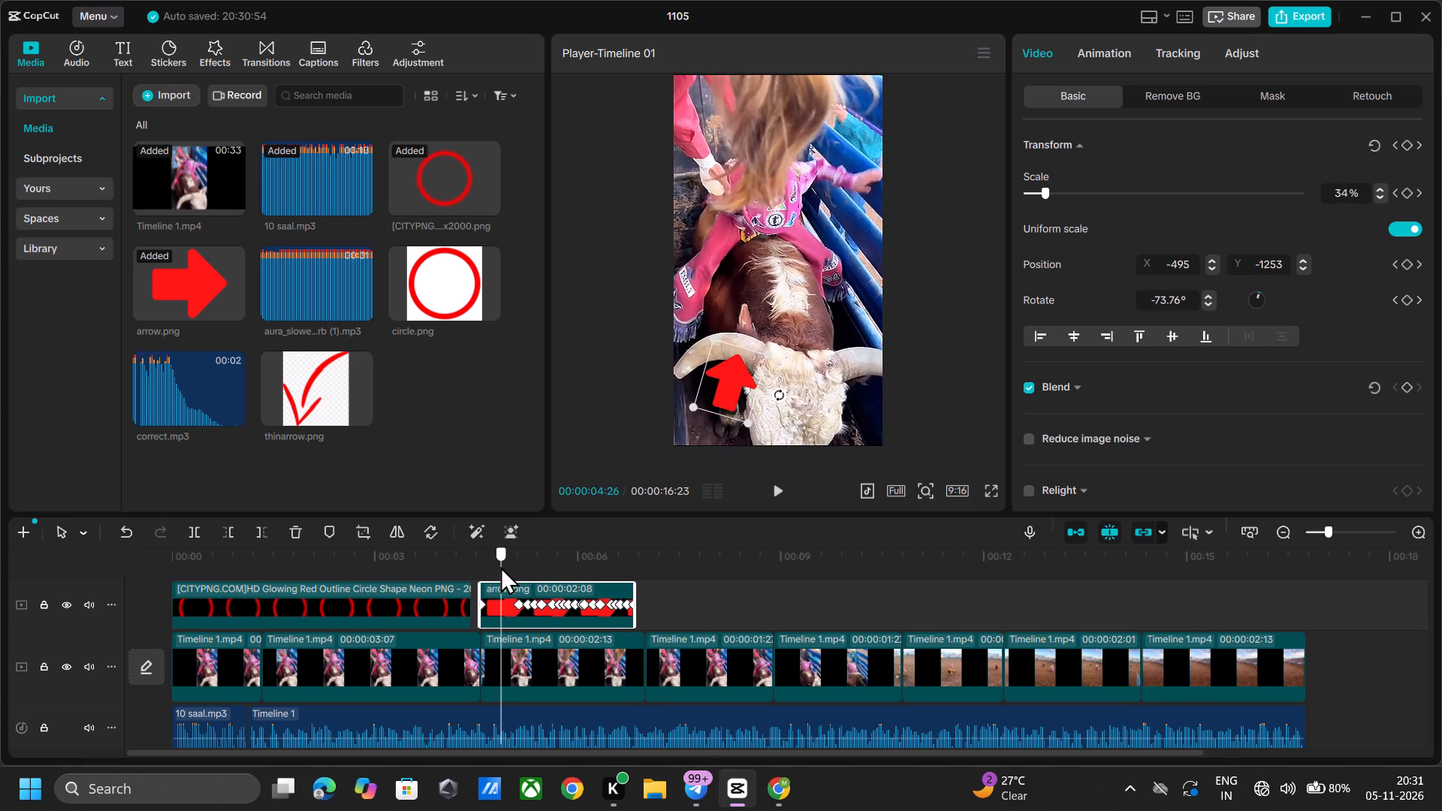
{"action": "left_click_drag", "start_coordinate": [500, 566], "coordinate": [505, 565]}
{"action": "left_click_drag", "start_coordinate": [732, 358], "coordinate": [741, 467]}
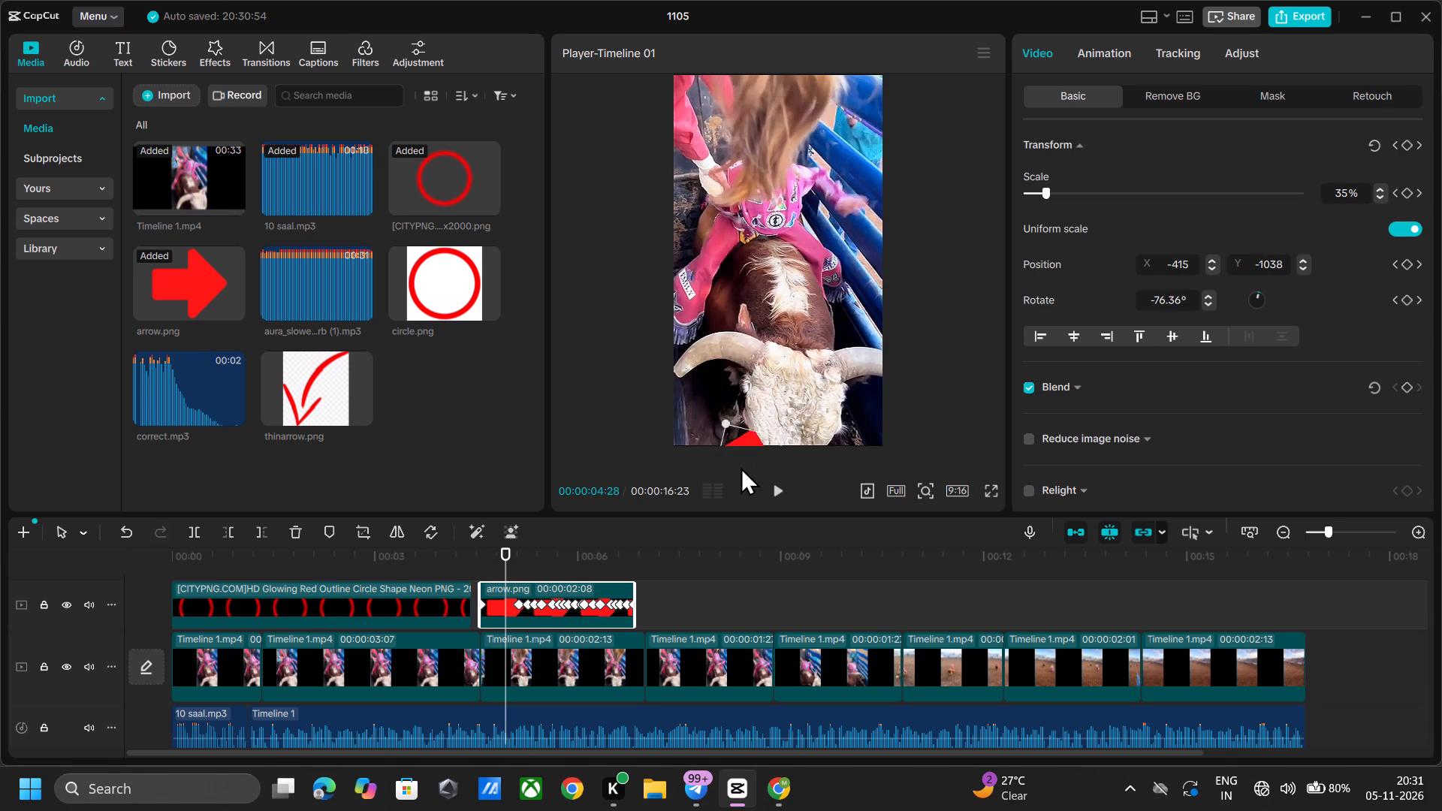
{"action": "left_click_drag", "start_coordinate": [741, 467], "coordinate": [714, 495]}
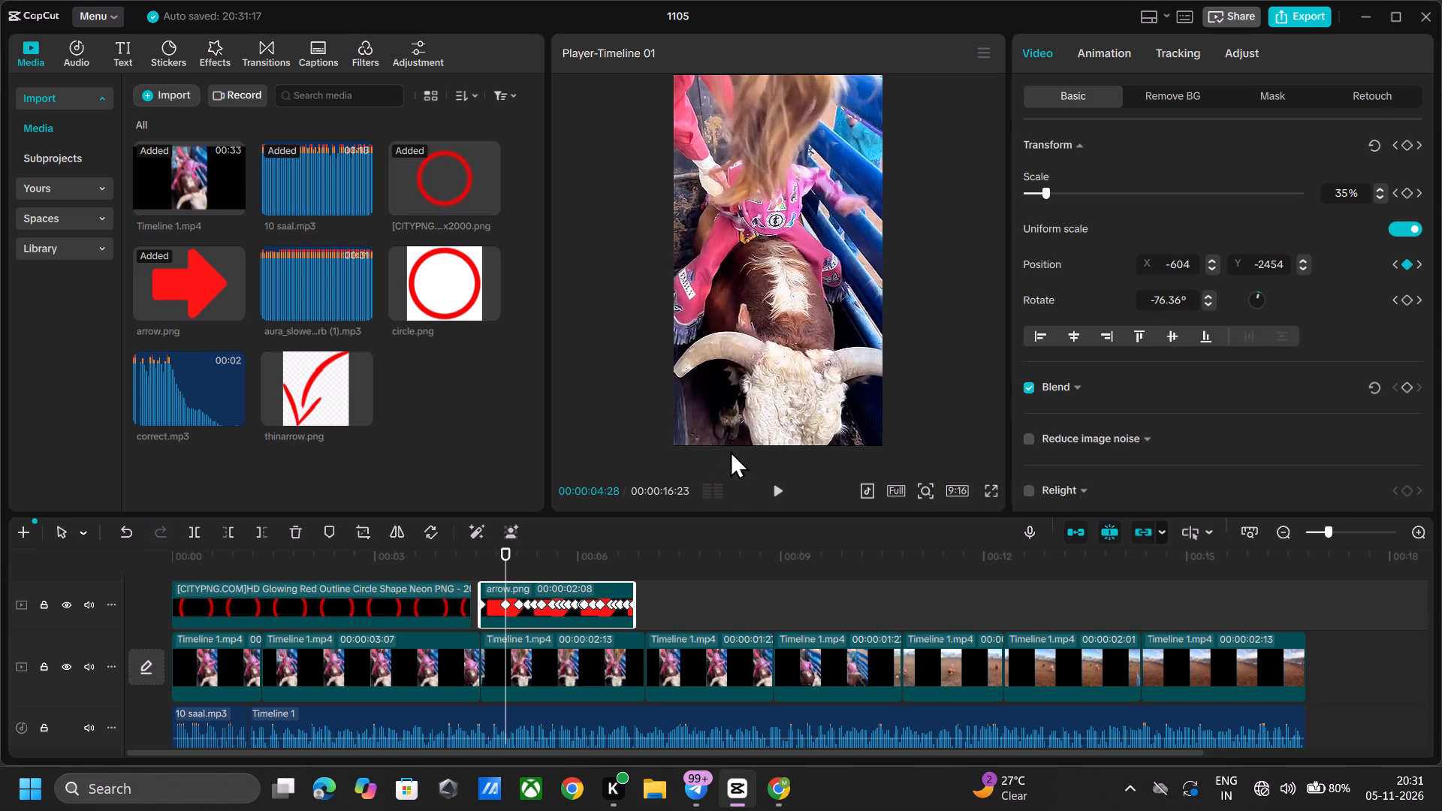
Play back the arrow section, then replay it from about 00:00:03:16, to check the arrow's entrance and hand tracking.
{"action": "key", "text": "space"}
{"action": "key", "text": "space"}
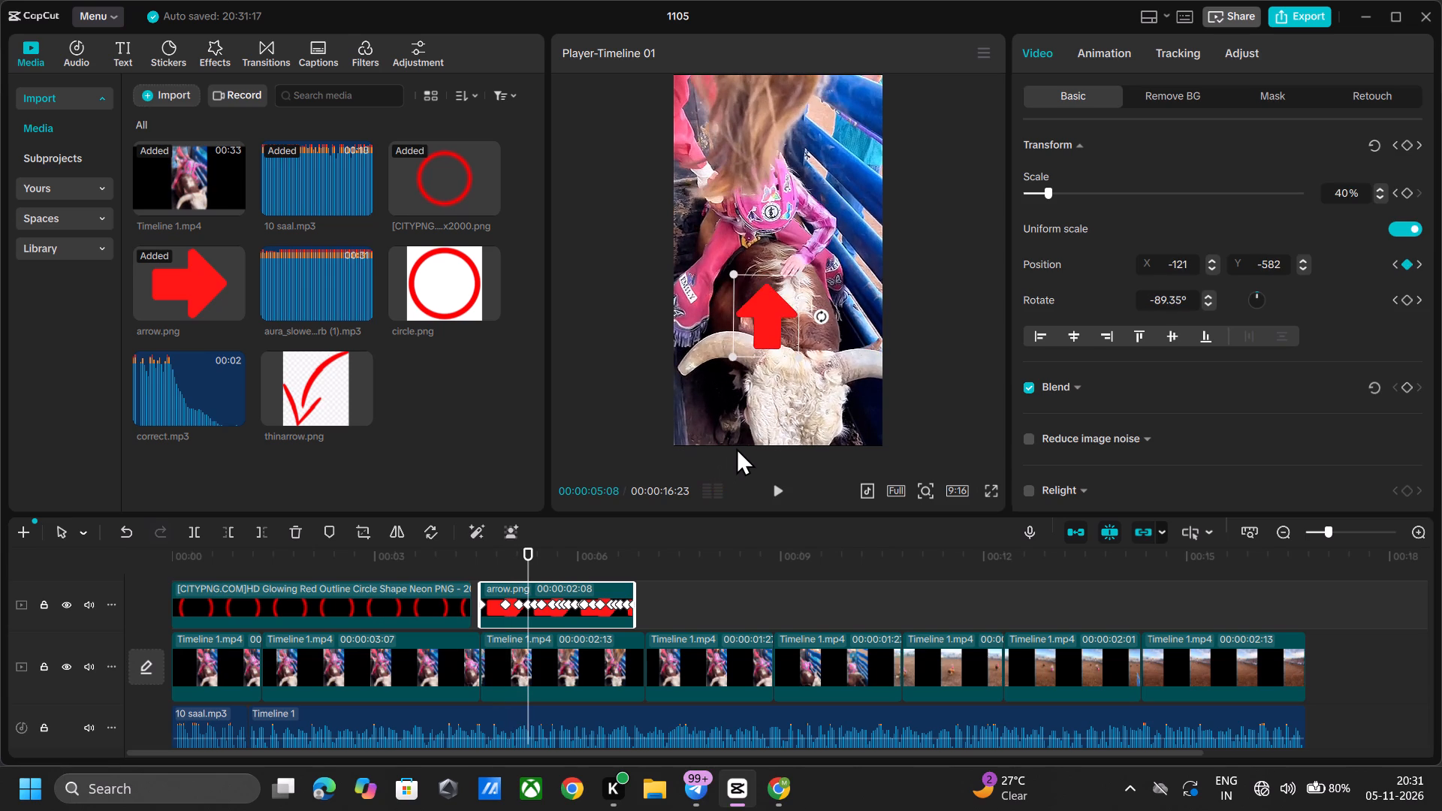
{"action": "key", "text": "space"}
{"action": "key", "text": "space"}
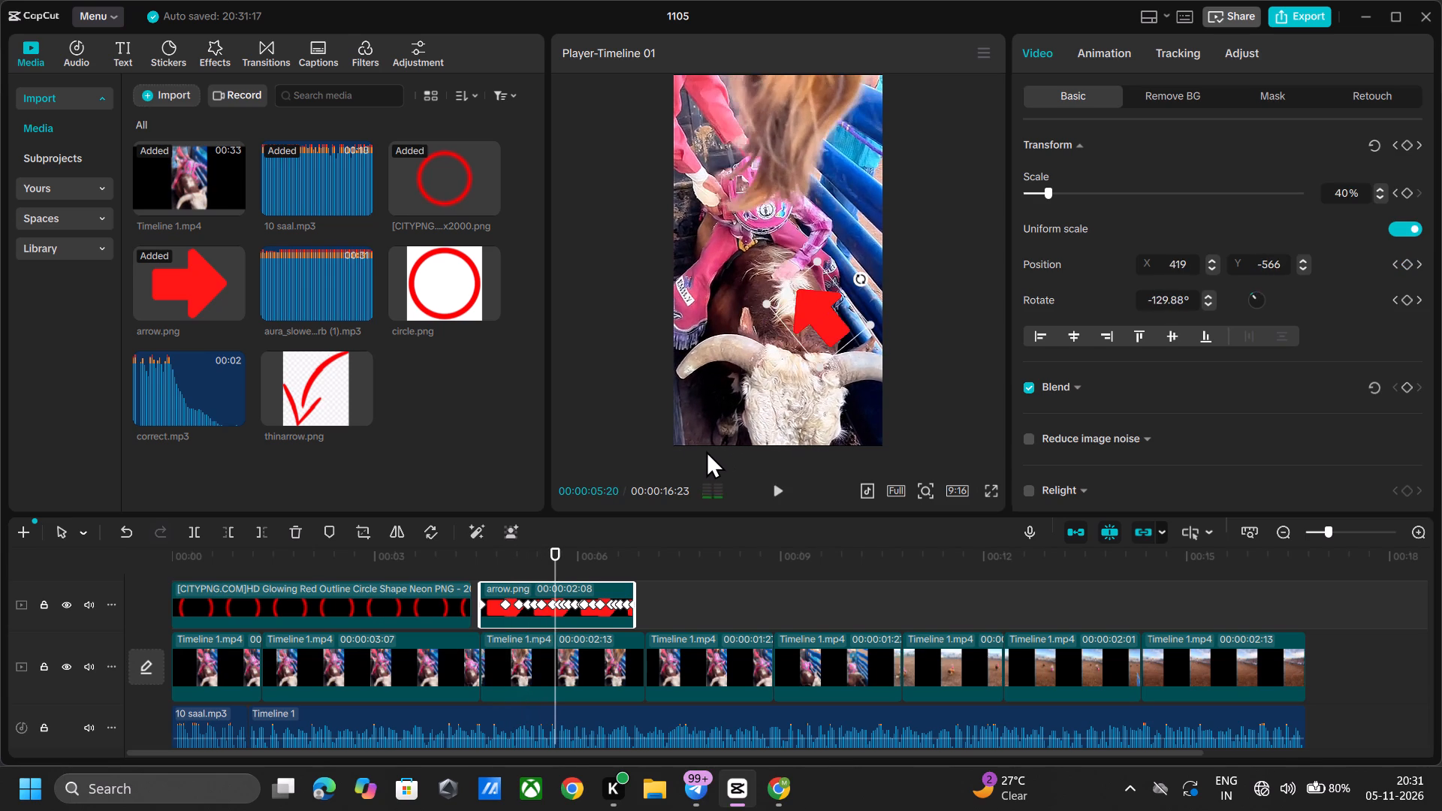
{"action": "key", "text": "space"}
{"action": "key", "text": "space"}
{"action": "key", "text": "space"}
{"action": "key", "text": "space"}
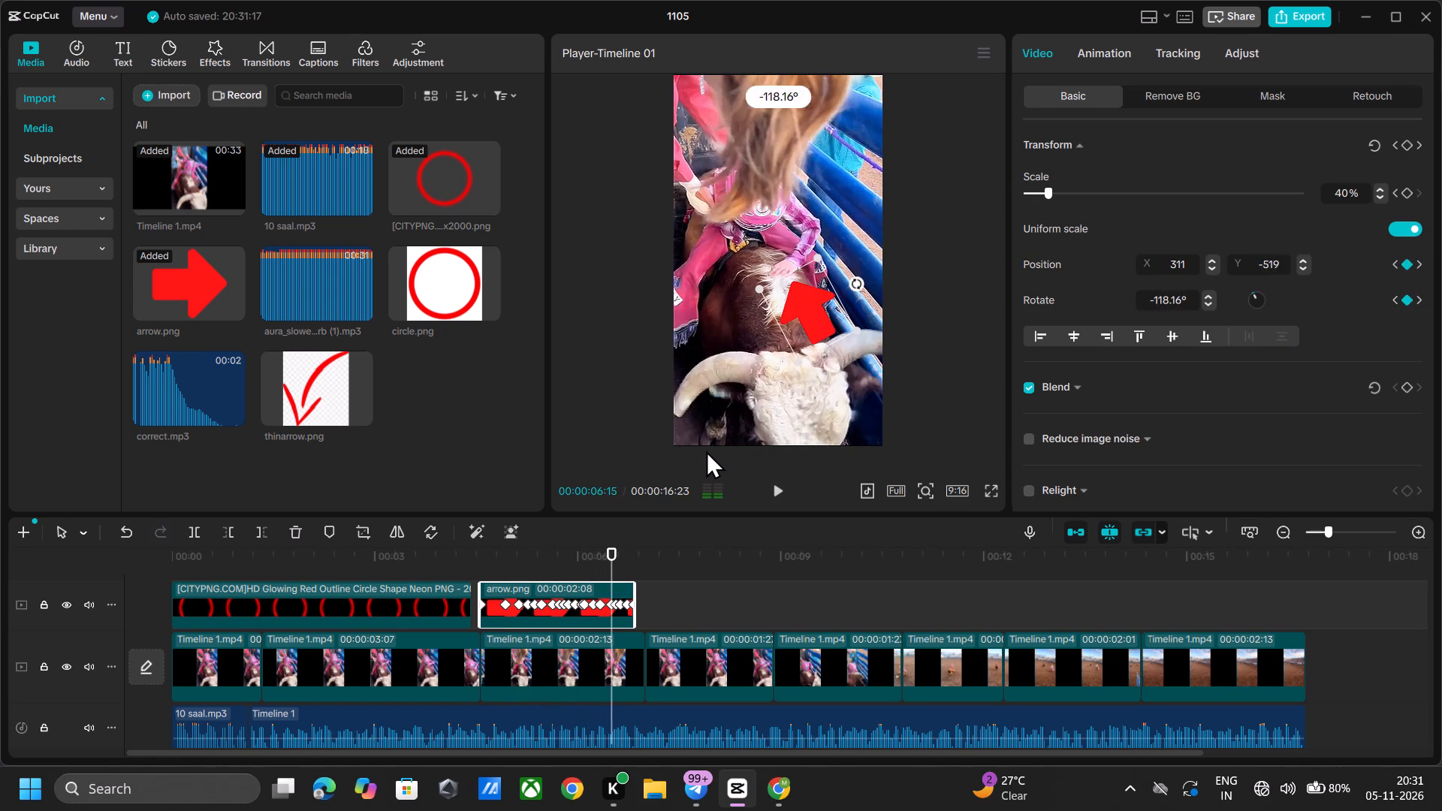
{"action": "key", "text": "space"}
{"action": "key", "text": "space"}
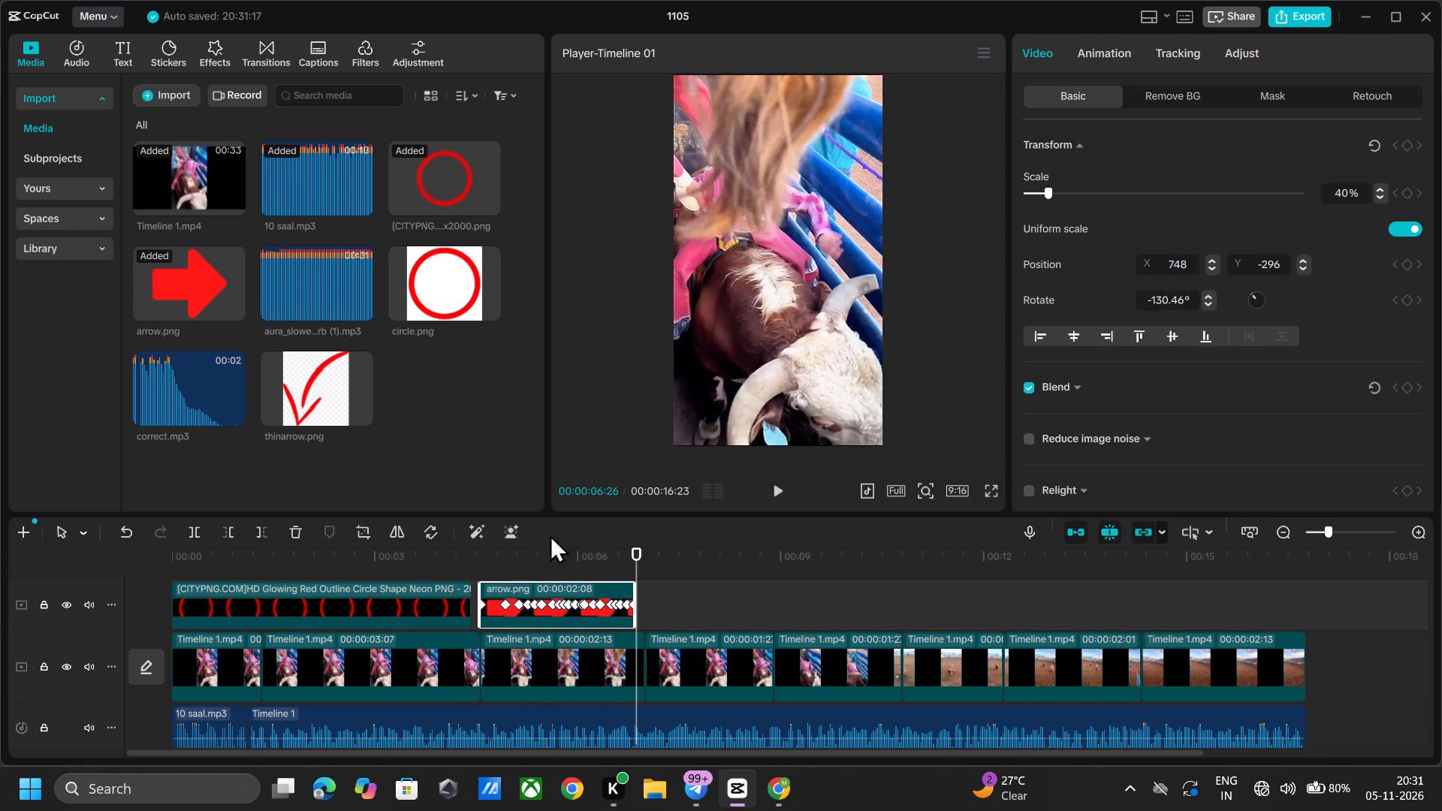
{"action": "left_click", "coordinate": [411, 562]}
{"action": "left_click", "coordinate": [411, 562]}
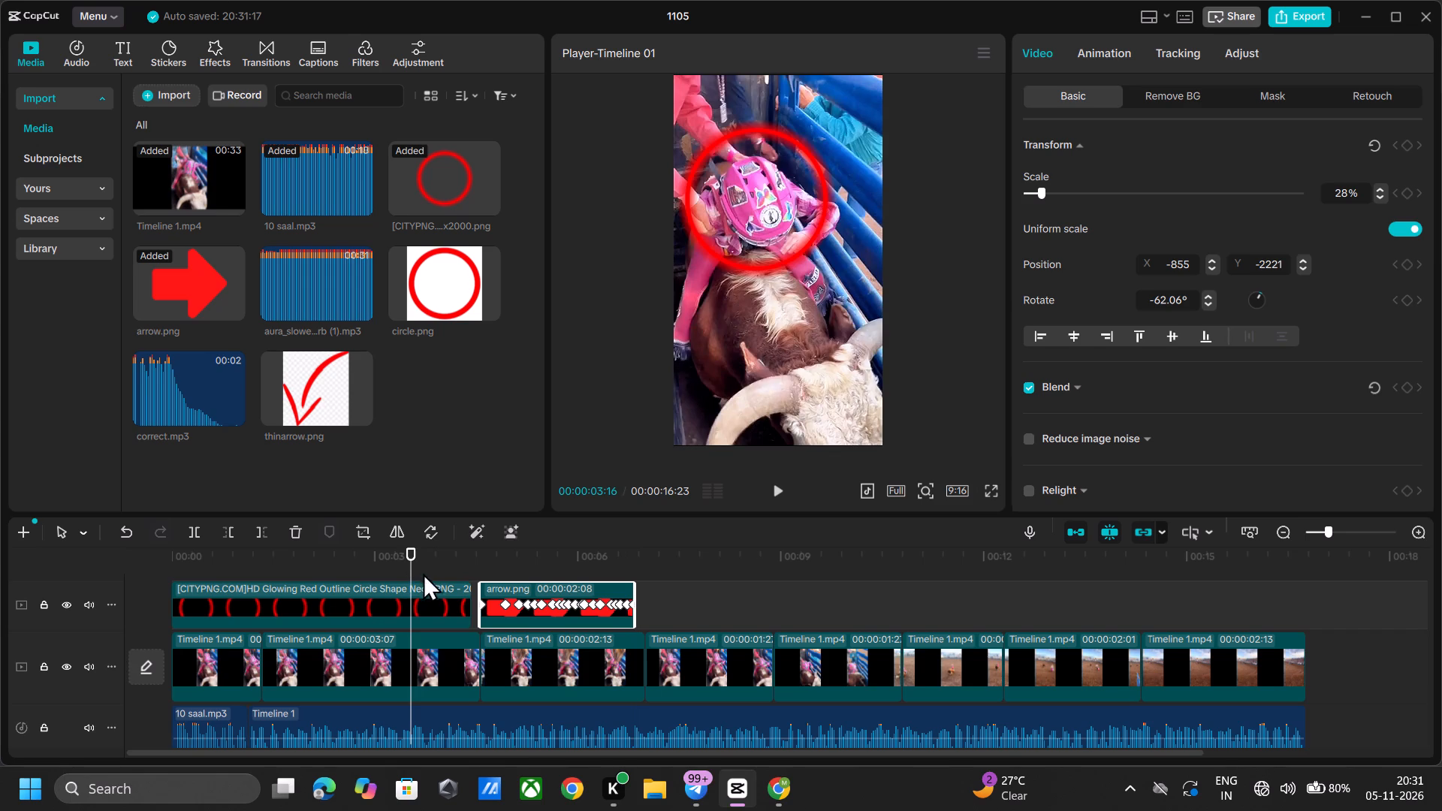
{"action": "left_click", "coordinate": [424, 582]}
{"action": "key", "text": "space"}
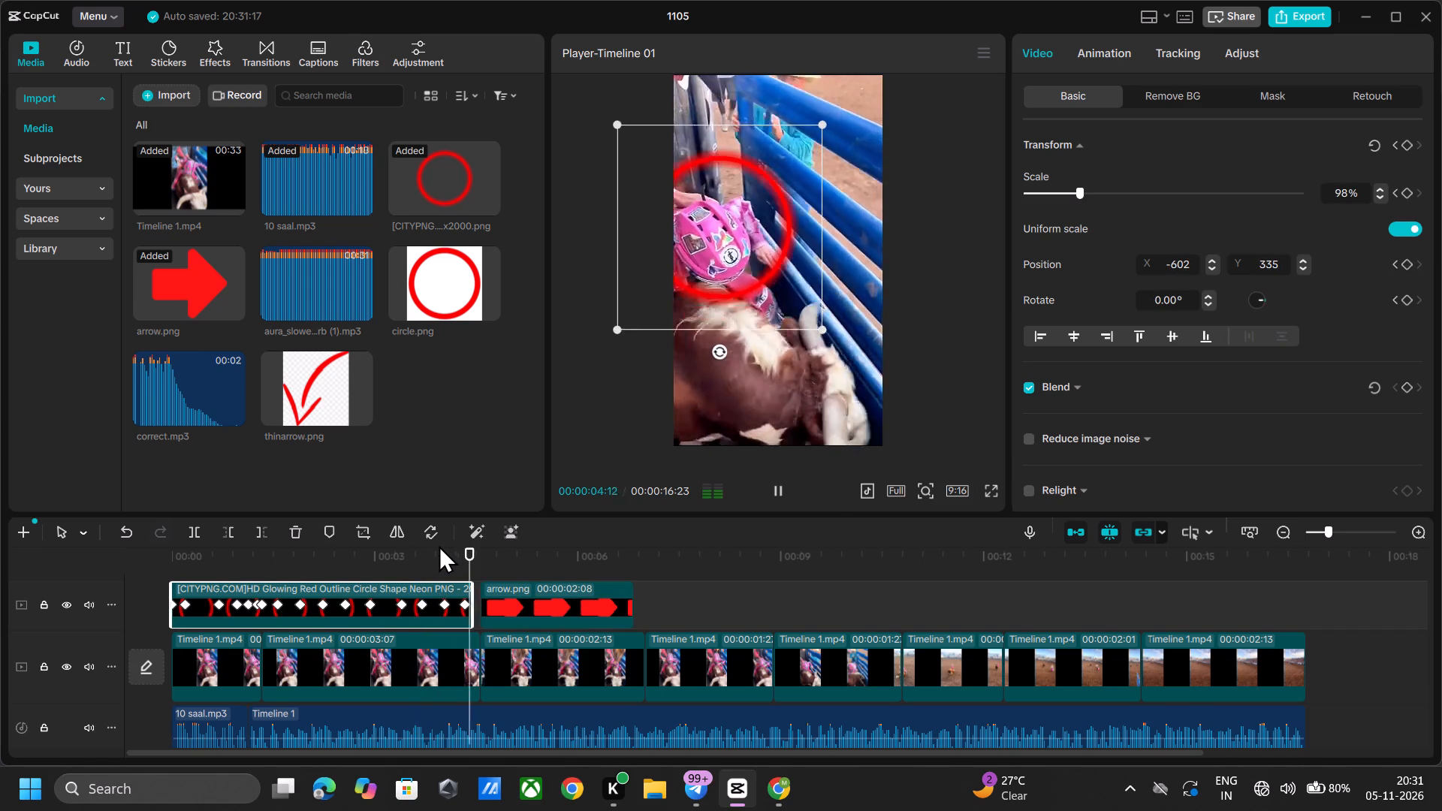
{"action": "key", "text": "space"}
{"action": "key", "text": "space"}
{"action": "key", "text": "space"}
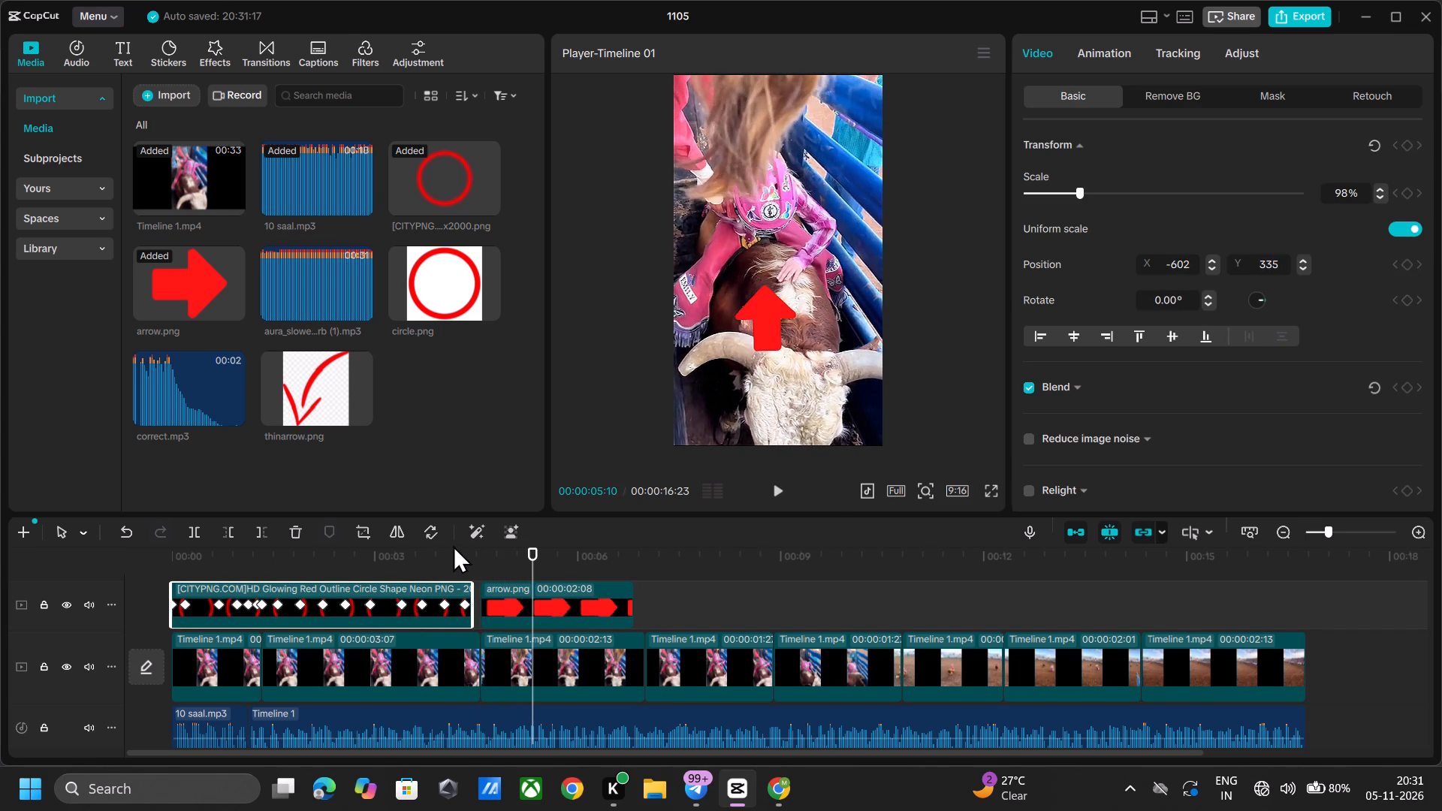
At 00:00:05:04, nudge the arrow slightly right and down beneath the rider's hand.
{"action": "left_click", "coordinate": [510, 598]}
{"action": "left_click_drag", "start_coordinate": [534, 547], "coordinate": [525, 555]}
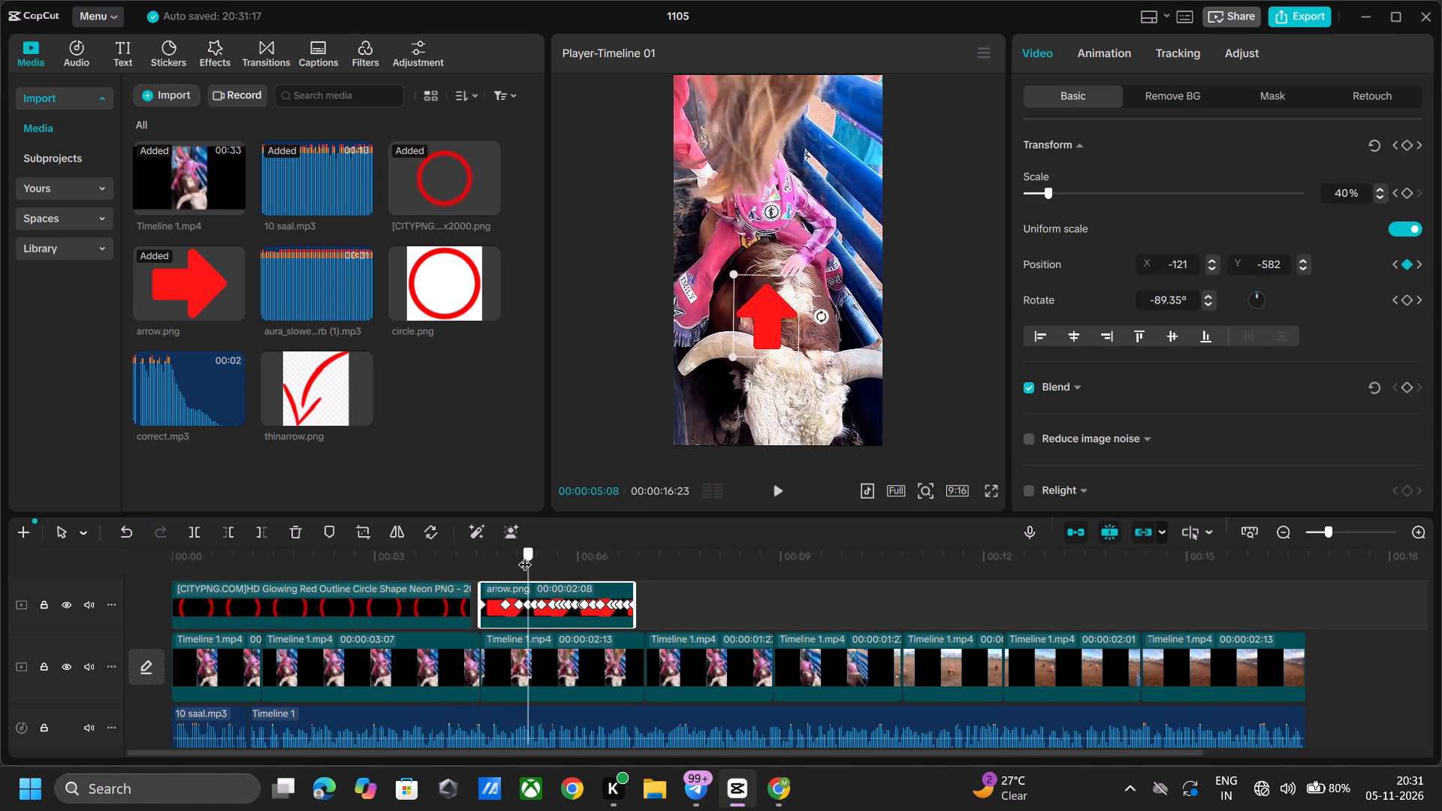
{"action": "left_click_drag", "start_coordinate": [525, 555], "coordinate": [517, 561]}
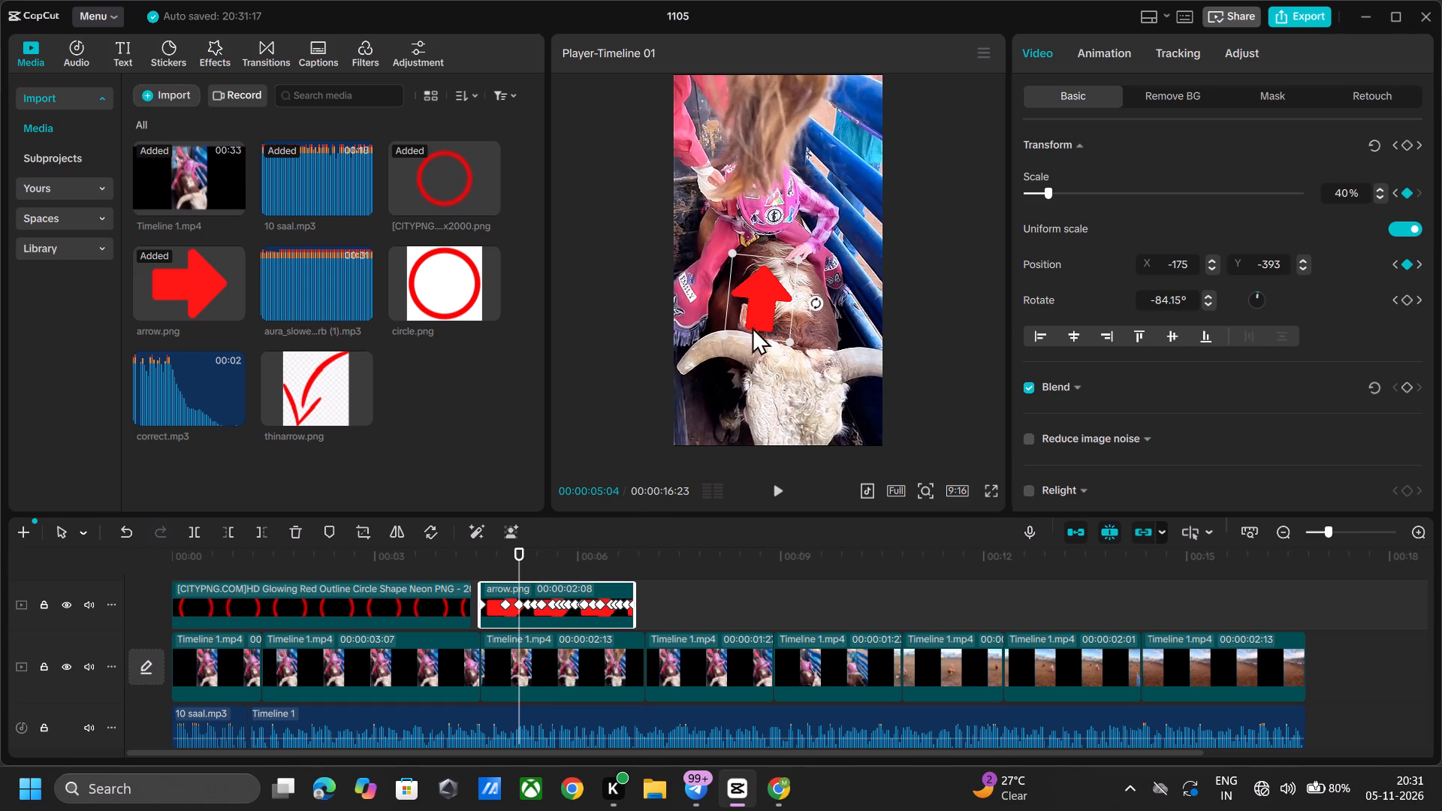
{"action": "left_click_drag", "start_coordinate": [751, 294], "coordinate": [775, 299]}
Play back from 00:00:05:04 to about 00:00:07:01 to check how the arrow follows the rider's hand.
{"action": "key", "text": "space"}
{"action": "key", "text": "space"}
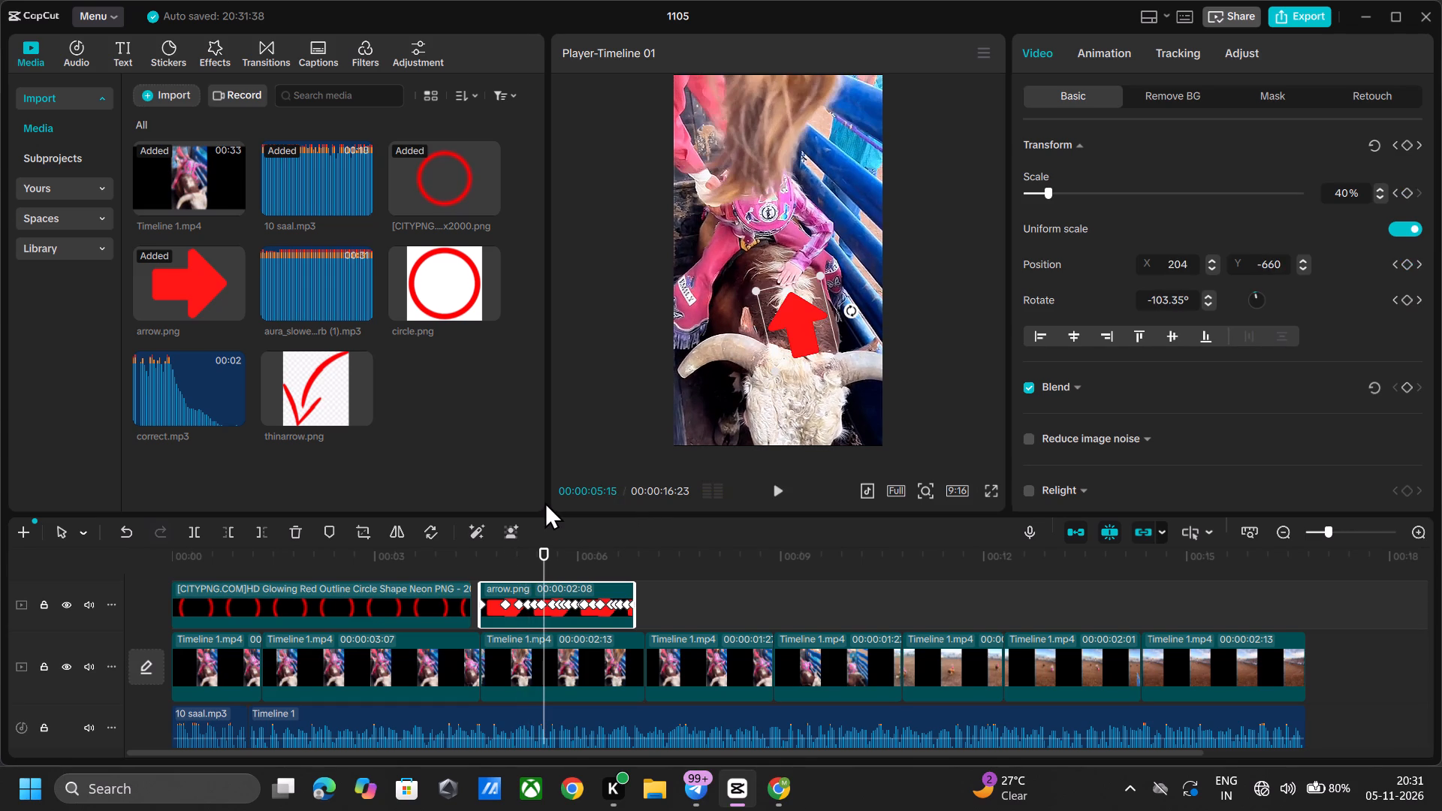
{"action": "key", "text": "space"}
{"action": "key", "text": "space"}
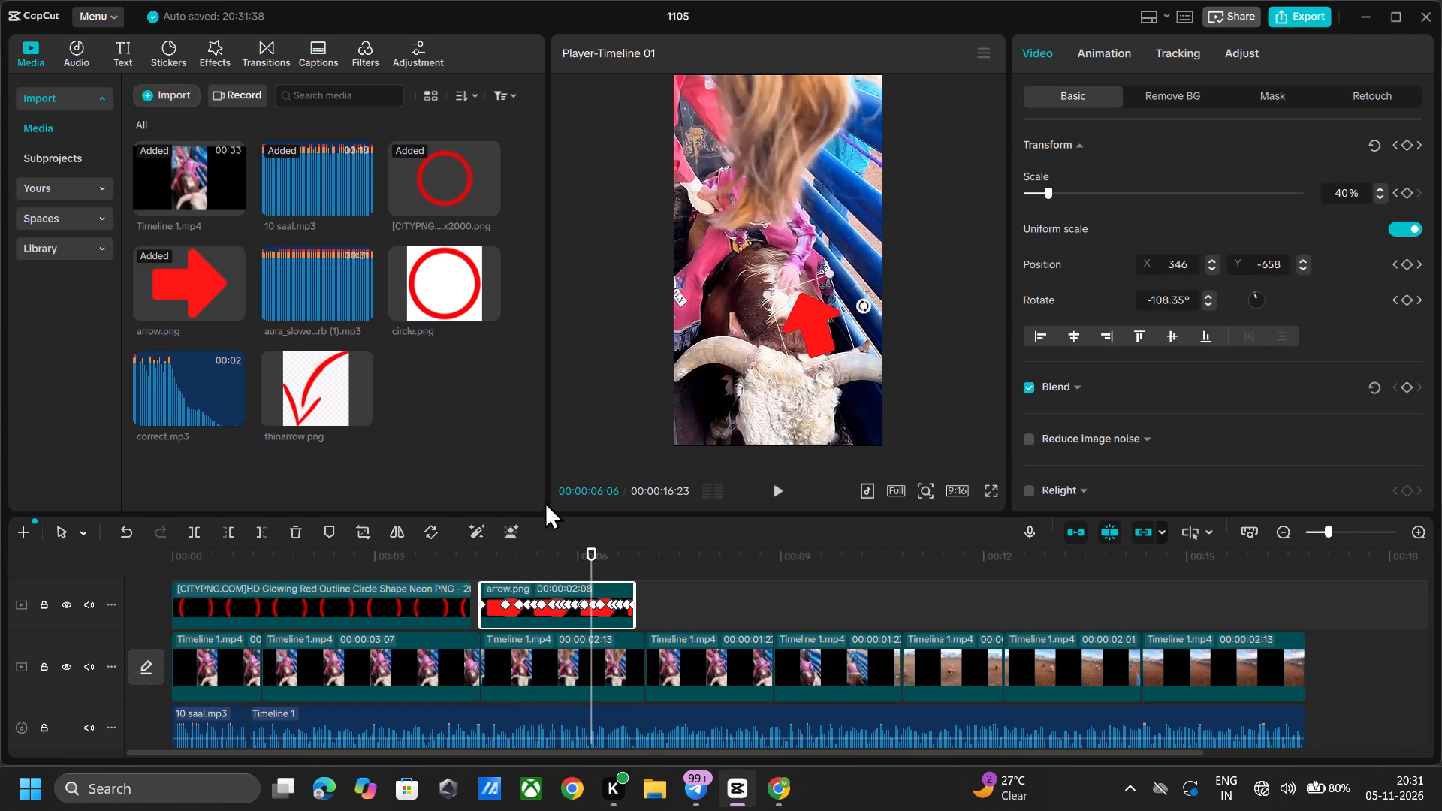
{"action": "key", "text": "space"}
{"action": "key", "text": "space"}
{"action": "key", "text": "space"}
{"action": "key", "text": "space"}
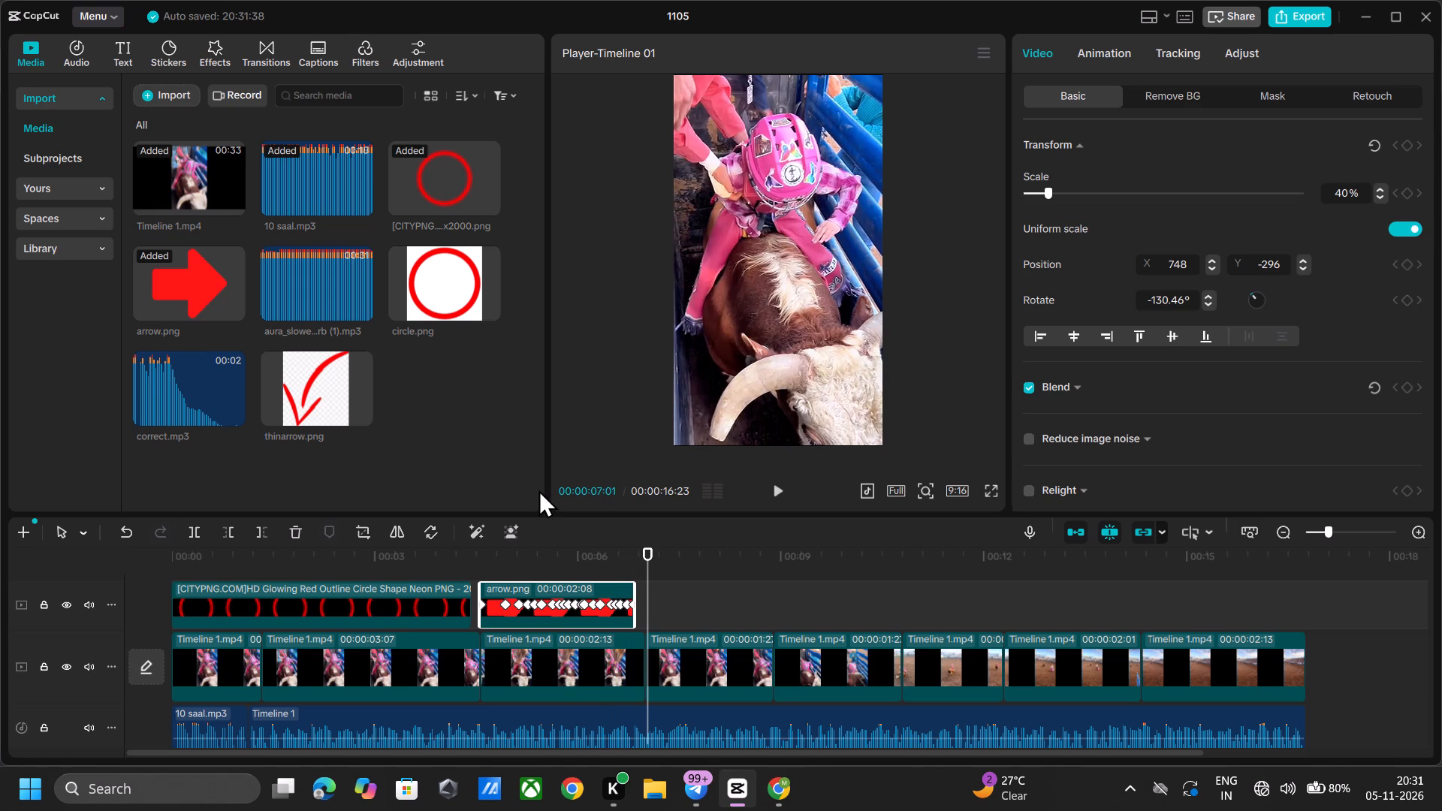
Play back the rest of the video from about 00:00:07:01 through the ending to review the cuts and the loop.
{"action": "key", "text": "space"}
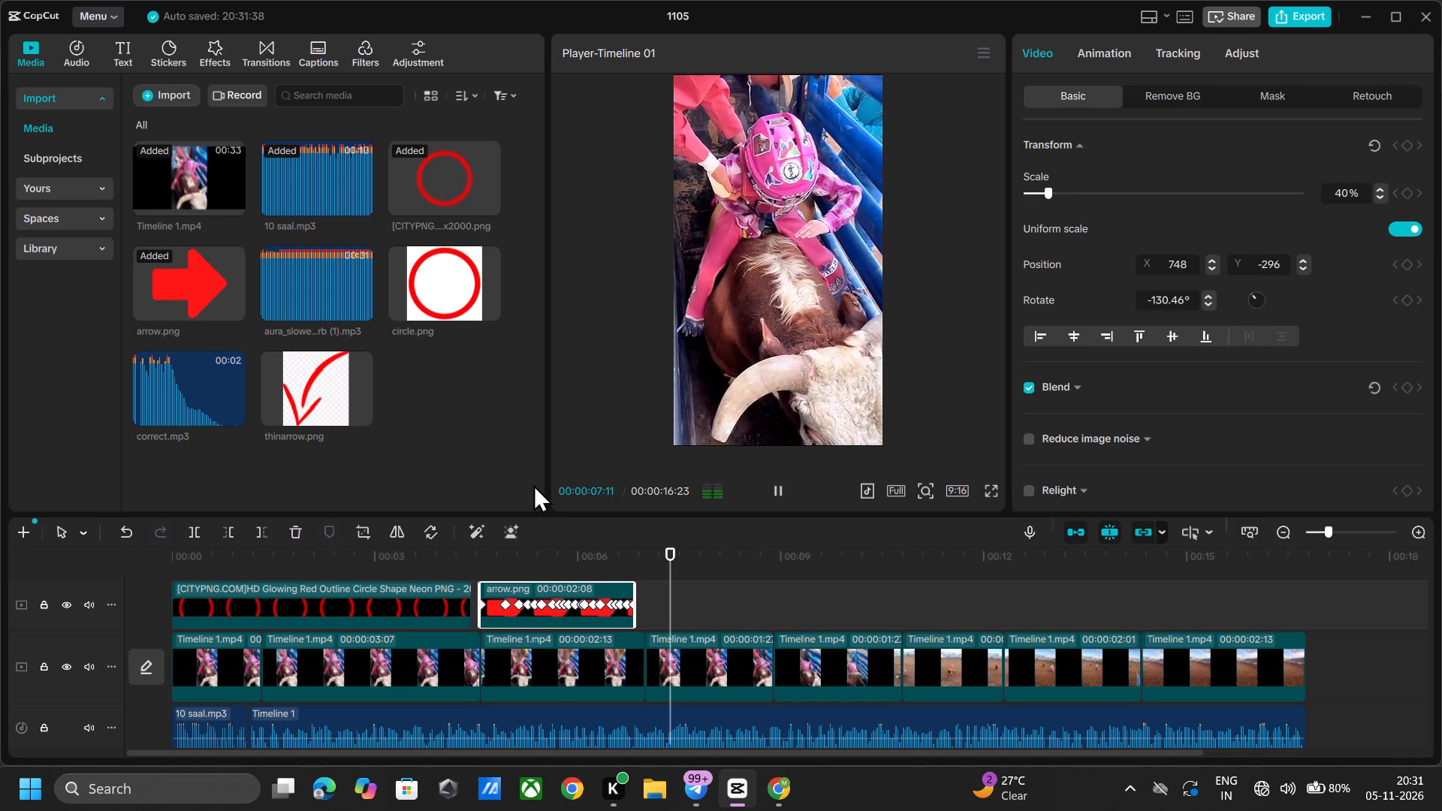
{"action": "key", "text": "space"}
{"action": "key", "text": "space"}
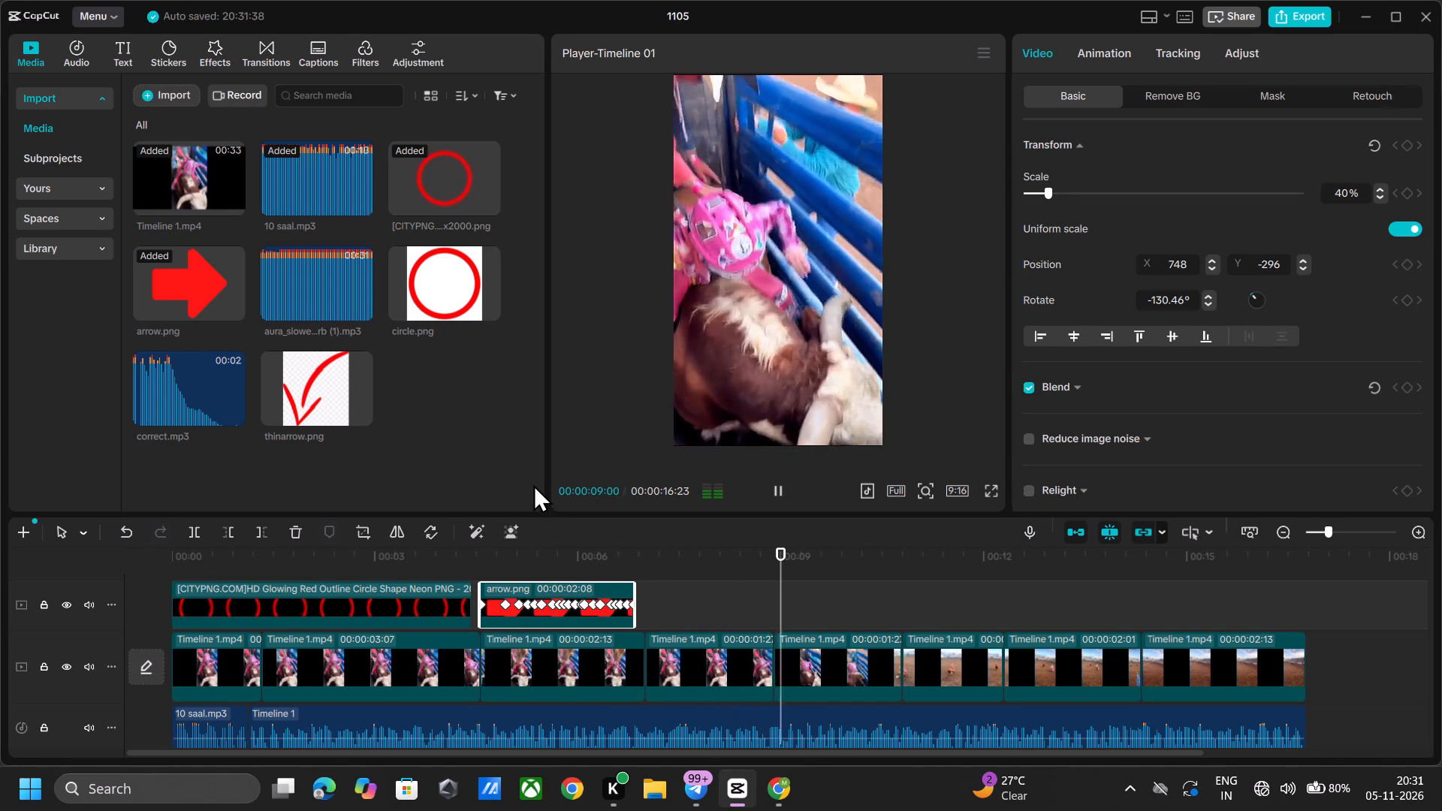
{"action": "key", "text": "space"}
{"action": "key", "text": "space"}
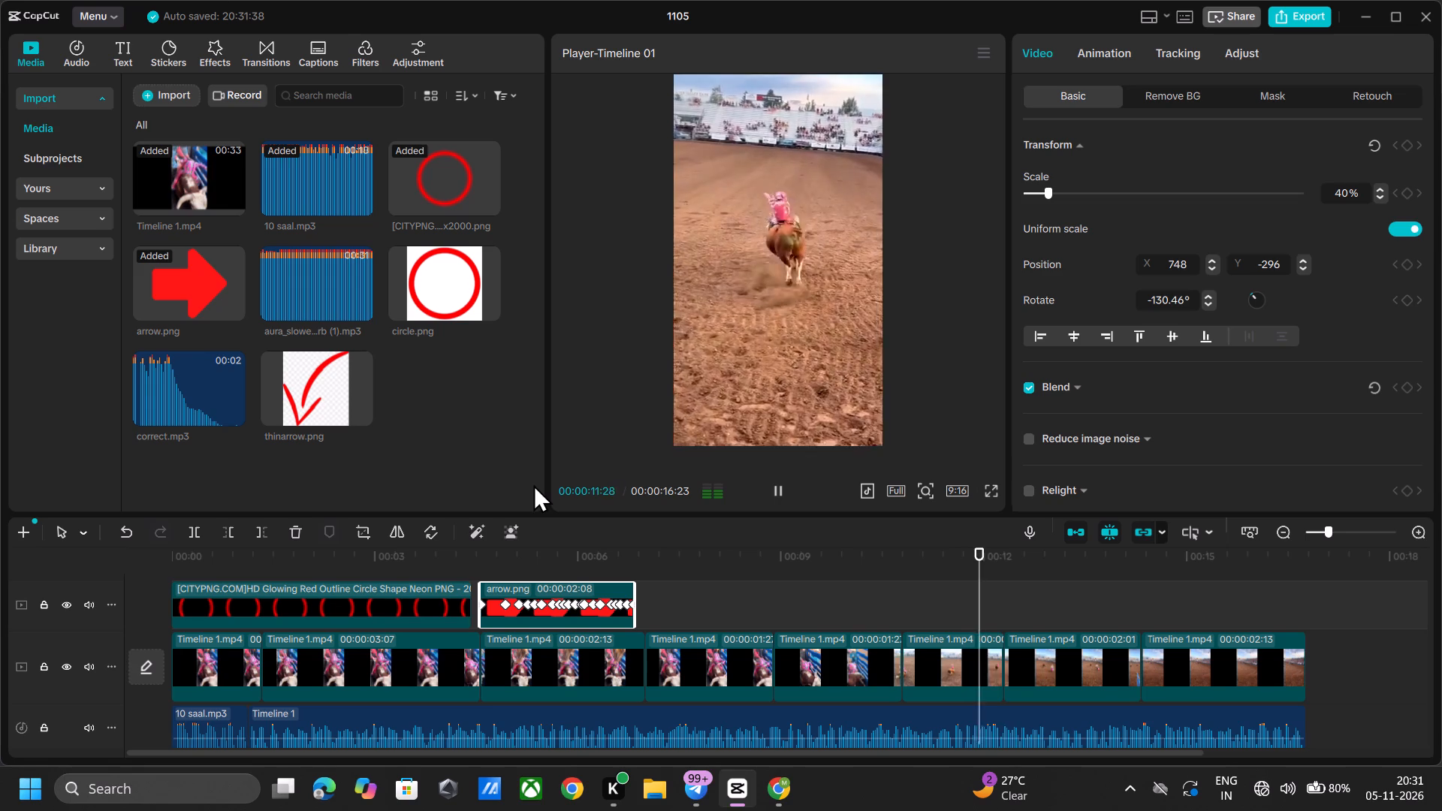
{"action": "key", "text": "space"}
{"action": "key", "text": "space"}
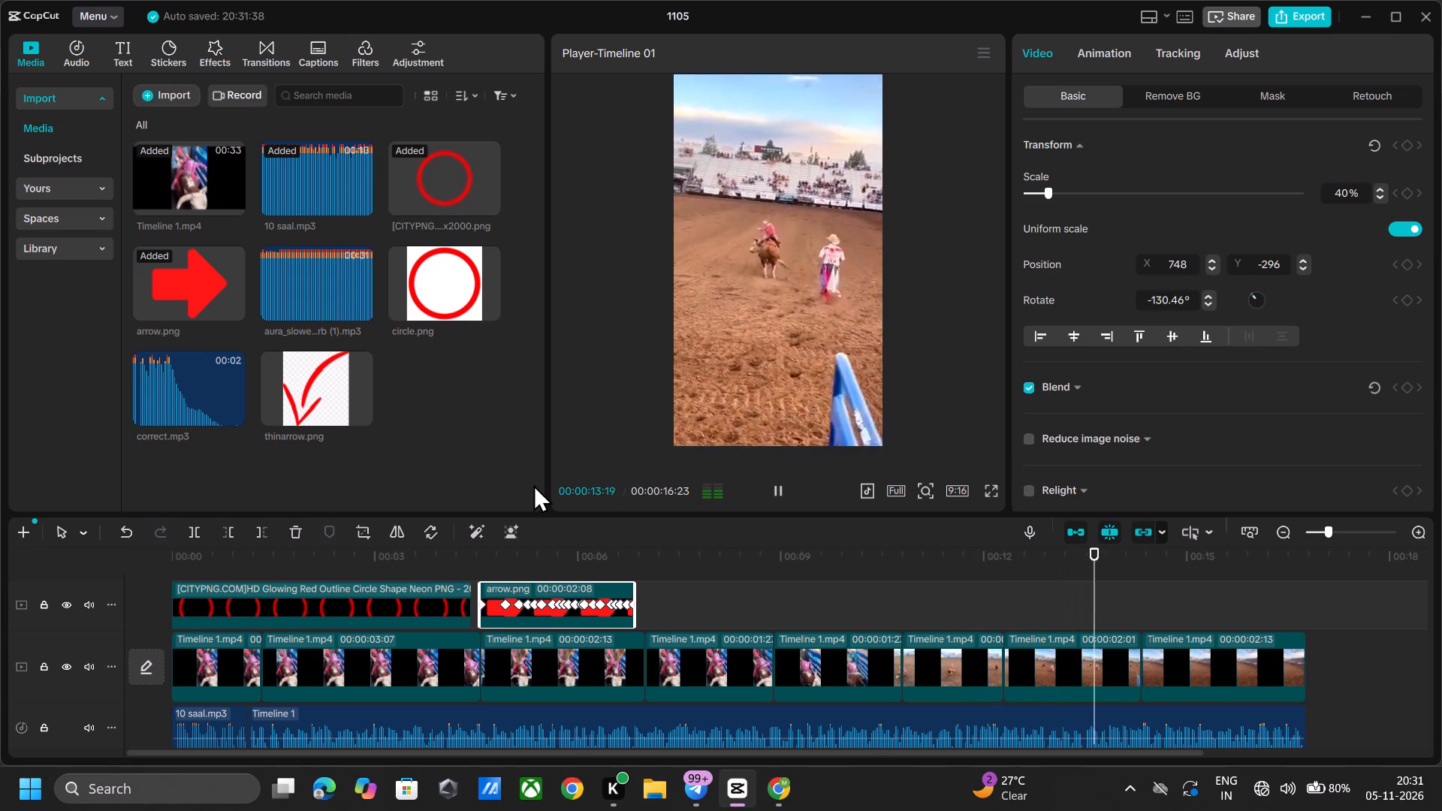
{"action": "key", "text": "space"}
{"action": "key", "text": "space"}
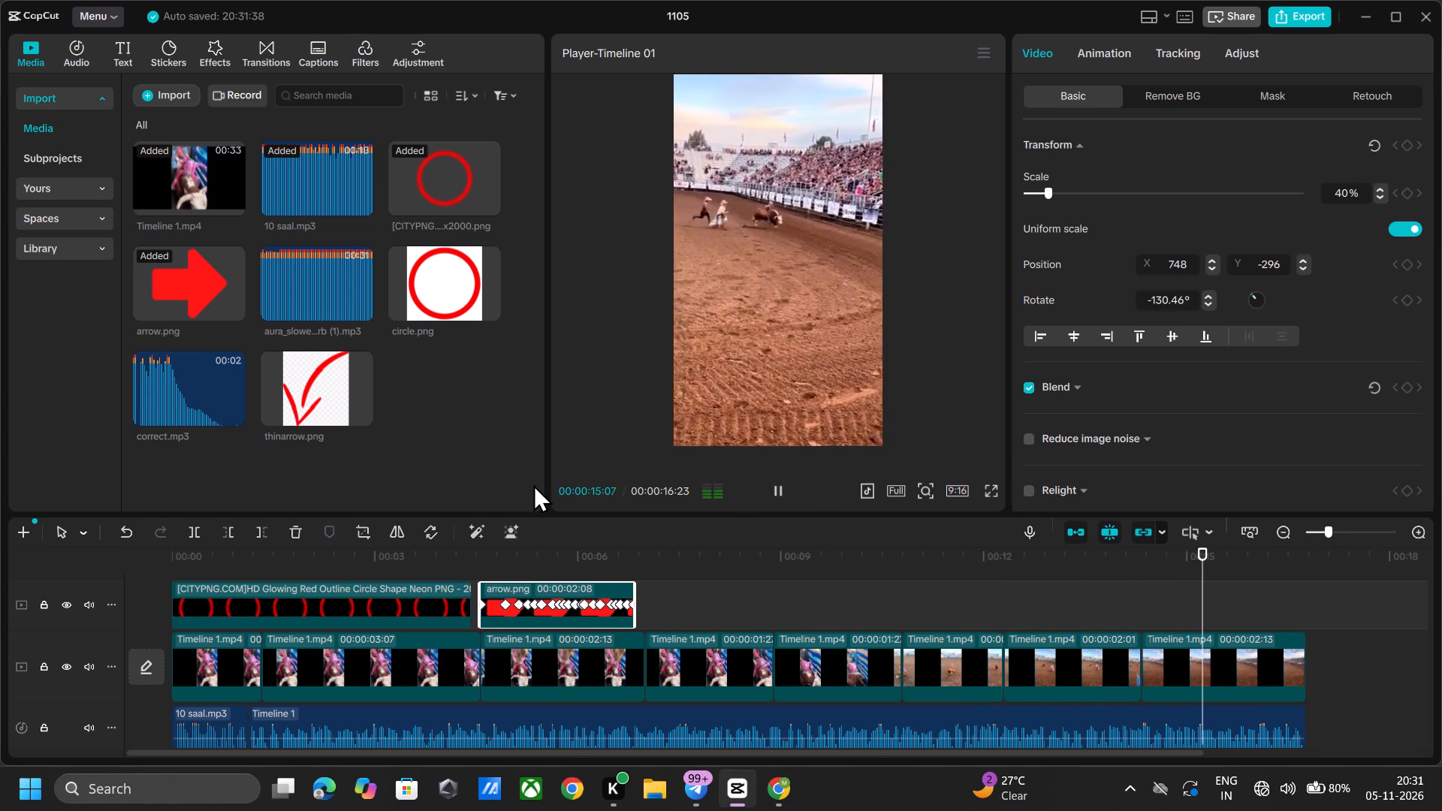
{"action": "key", "text": "space"}
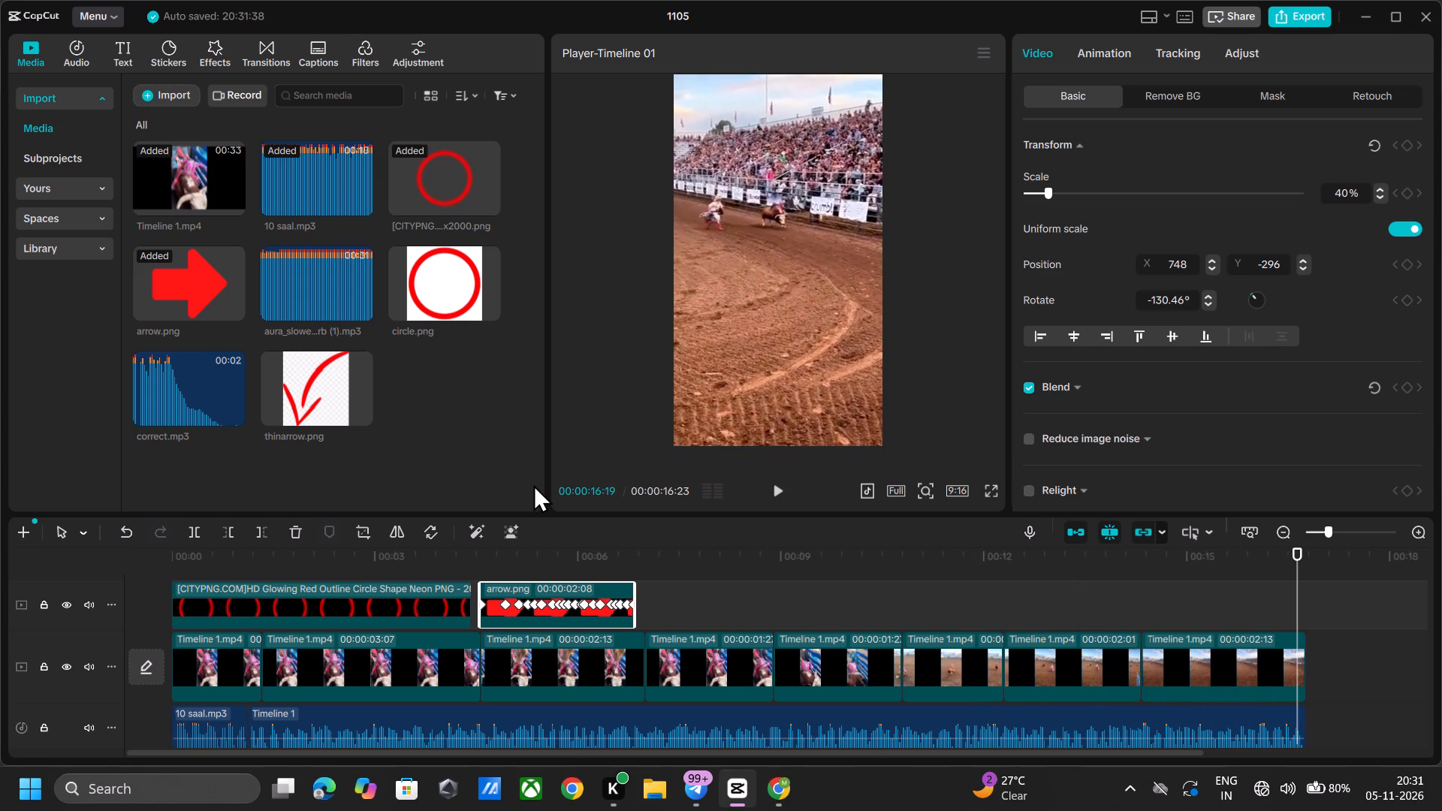
{"action": "key", "text": "space"}
{"action": "key", "text": "space"}
{"action": "key", "text": "space"}
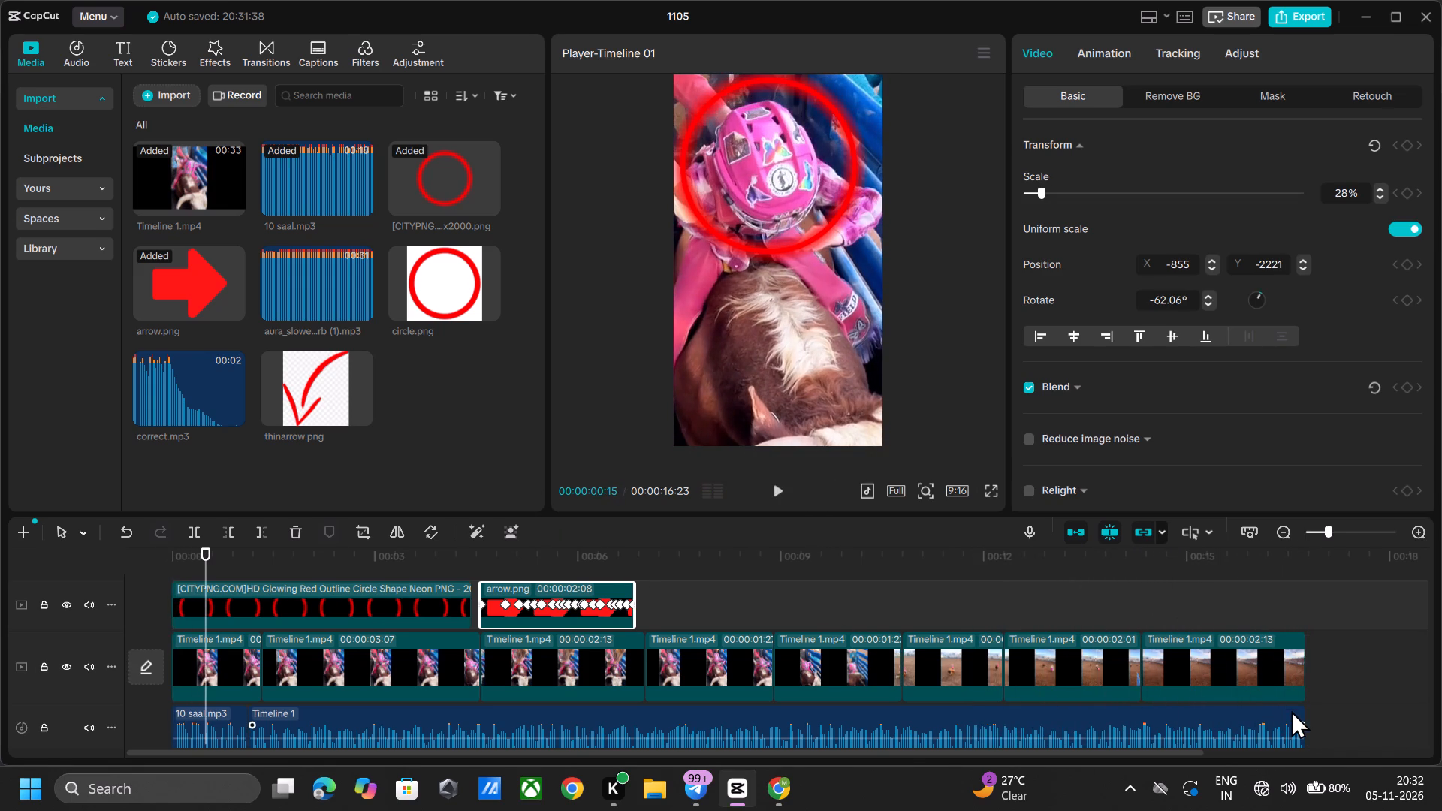
Trim the end of the Timeline 1 audio clip back to about 00:00:16:20.
{"action": "left_click", "coordinate": [1299, 713]}
{"action": "left_click_drag", "start_coordinate": [1306, 737], "coordinate": [1306, 740]}
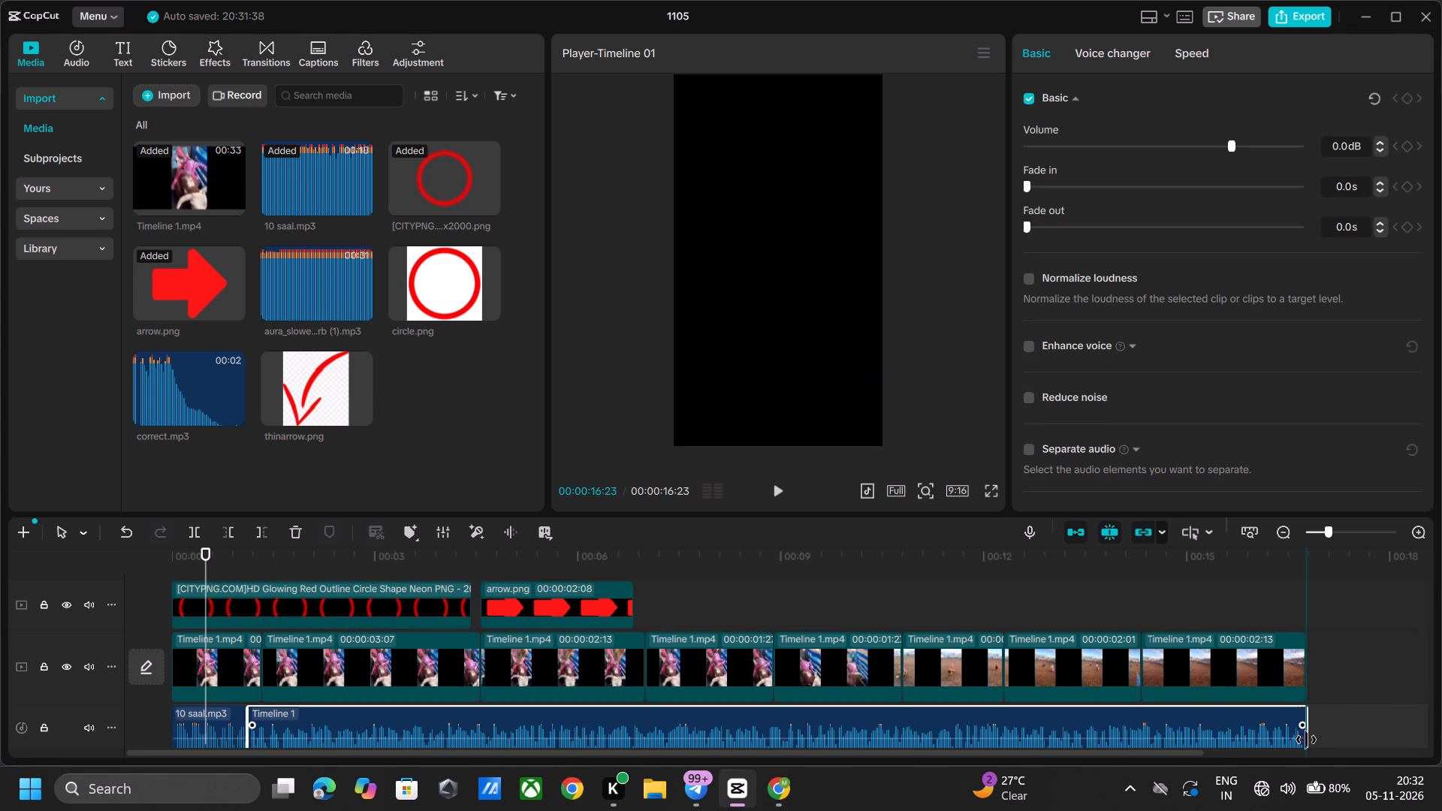
{"action": "left_click_drag", "start_coordinate": [1306, 740], "coordinate": [1296, 746]}
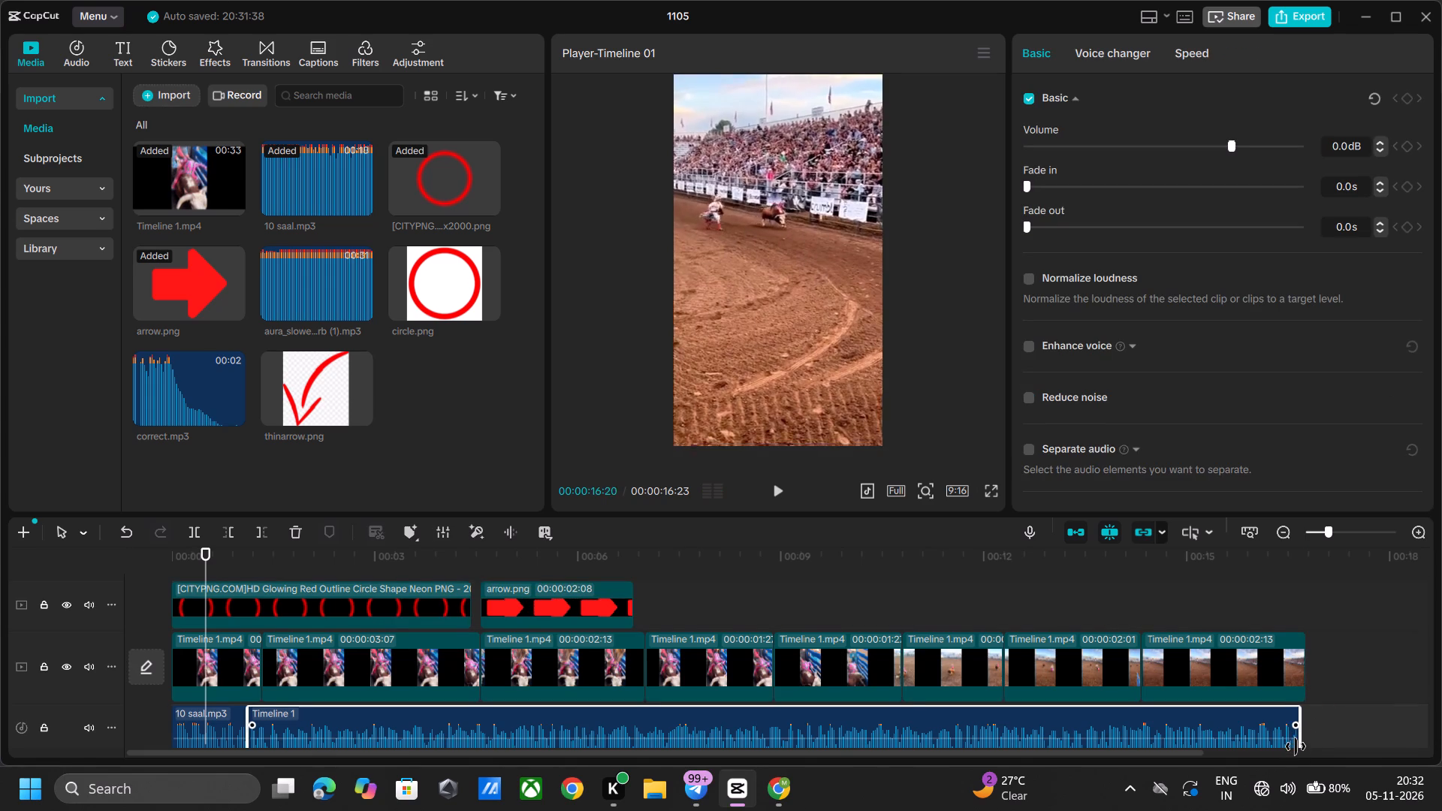
{"action": "left_click_drag", "start_coordinate": [1296, 746], "coordinate": [1295, 728]}
Trim the end of the last video clip to match the audio end, making the clip 00:00:02:10 long.
{"action": "left_click", "coordinate": [1298, 671]}
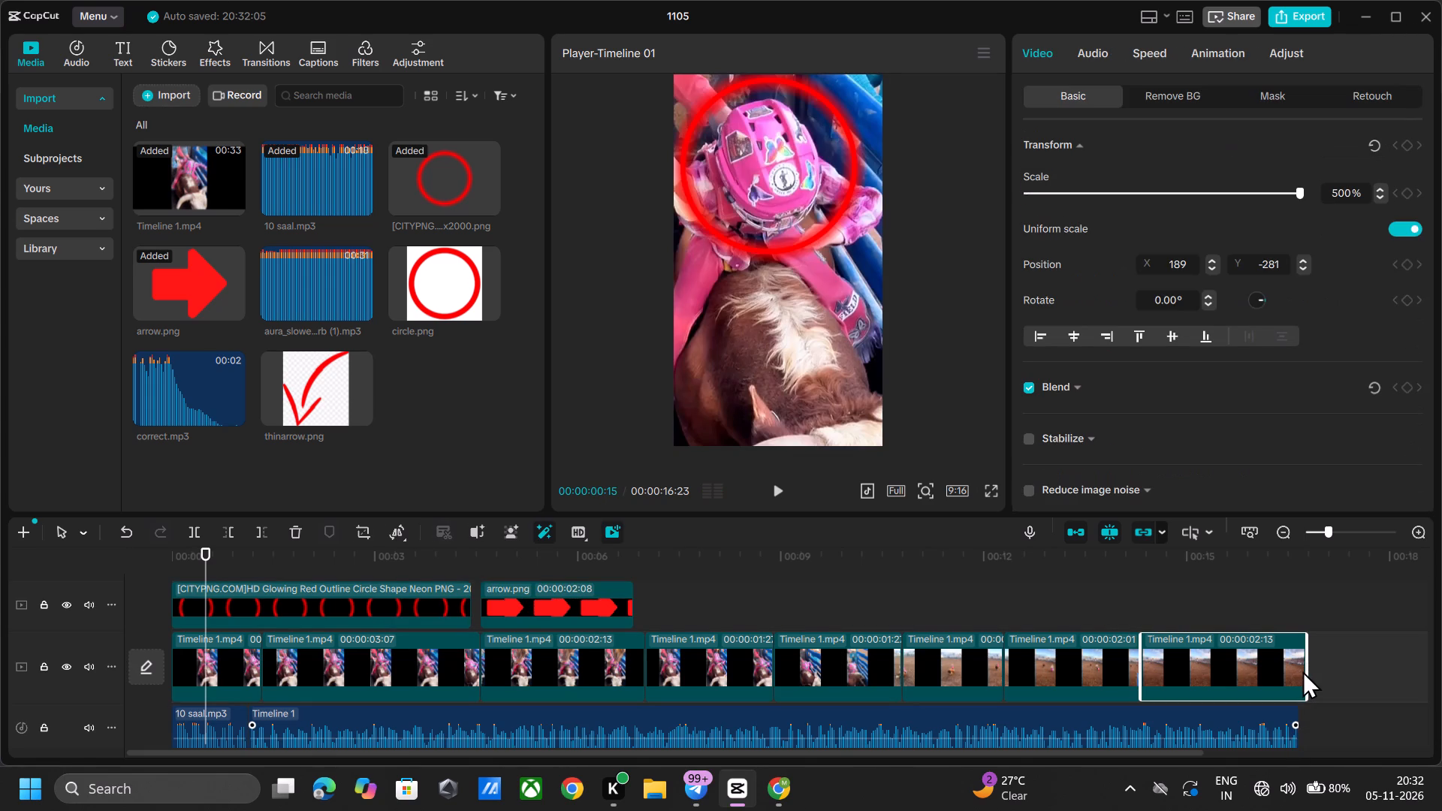
{"action": "left_click_drag", "start_coordinate": [1305, 671], "coordinate": [1296, 689]}
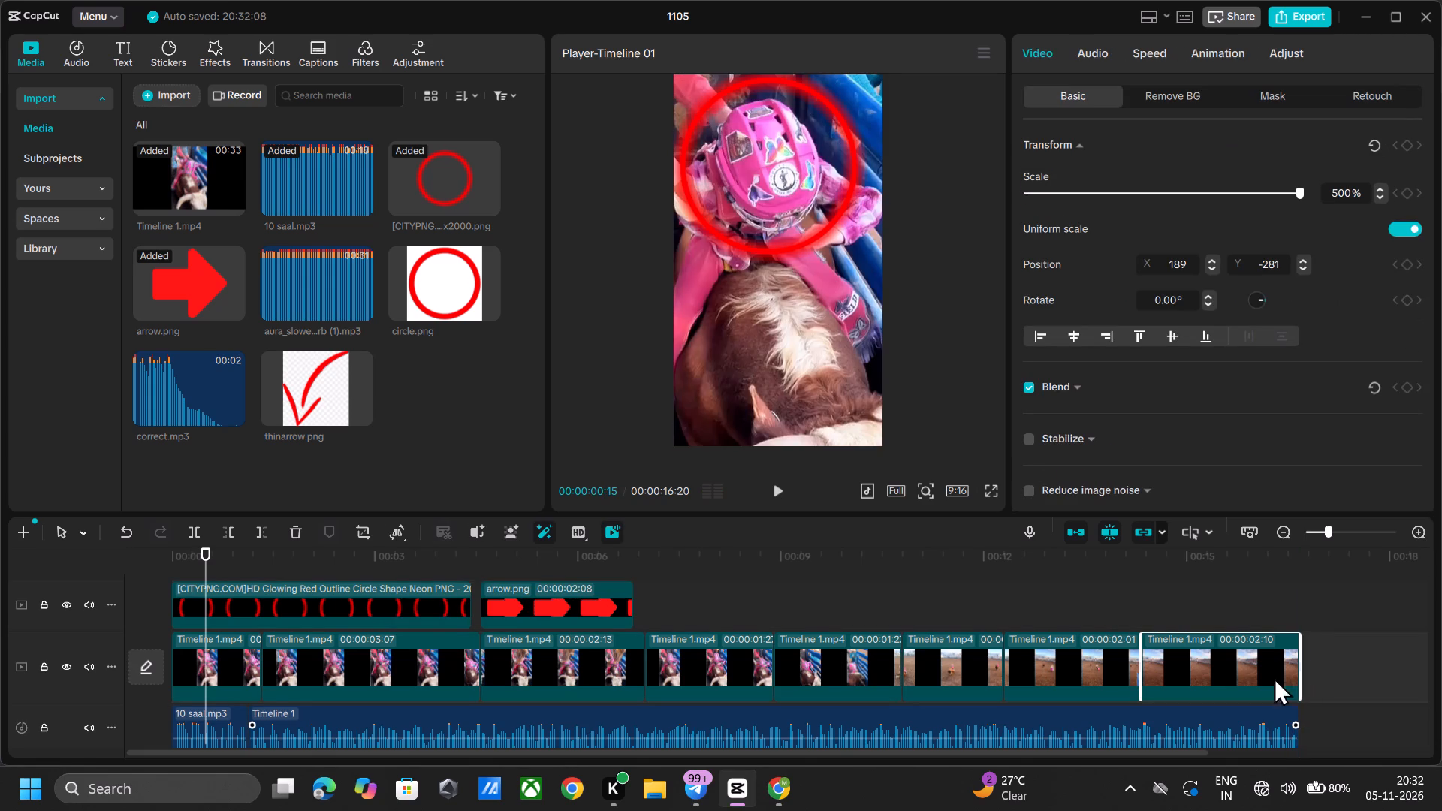
Play back the trimmed ending and the opening seconds to check the loop, then return to the timeline's start.
{"action": "left_click", "coordinate": [1221, 579]}
{"action": "key", "text": "space"}
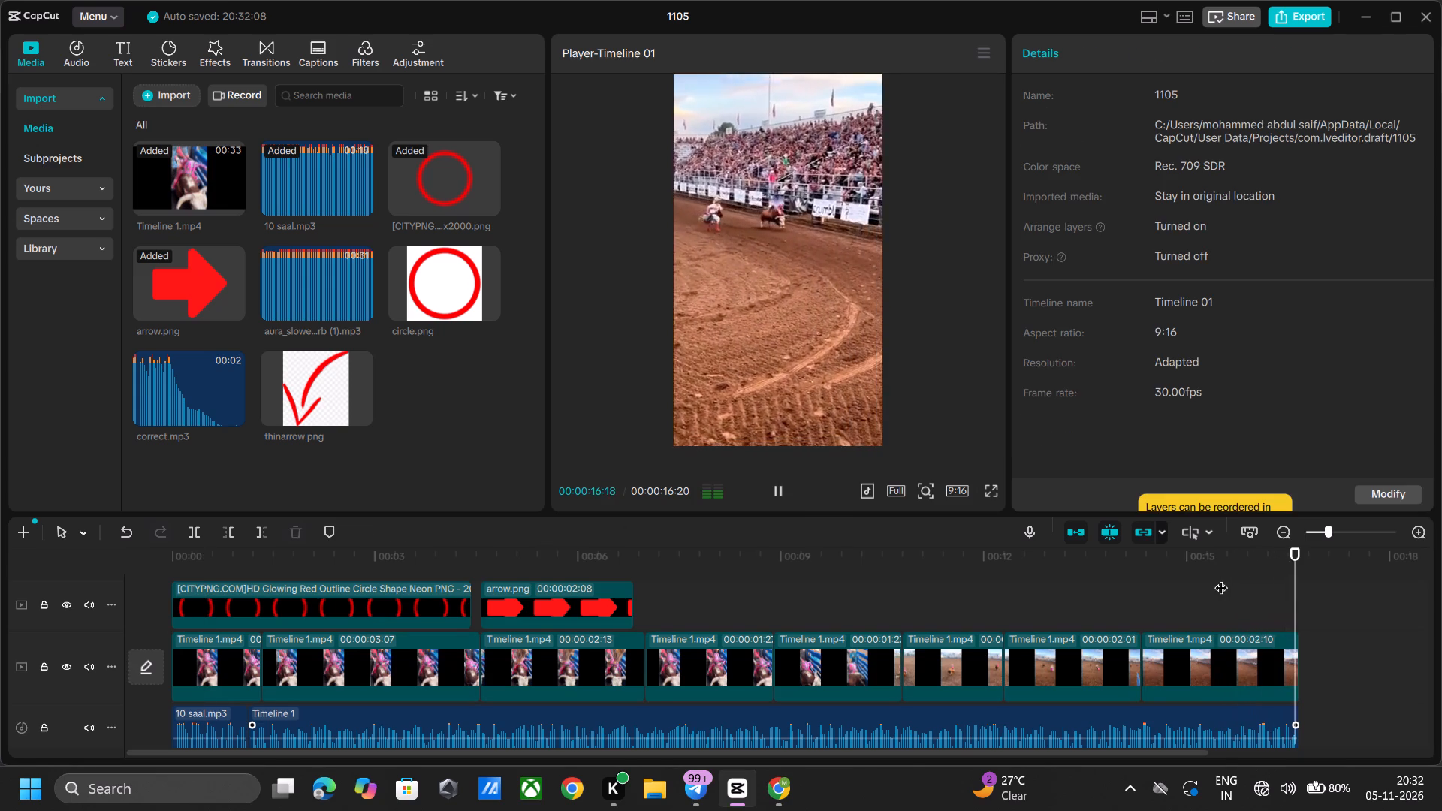
{"action": "key", "text": "space"}
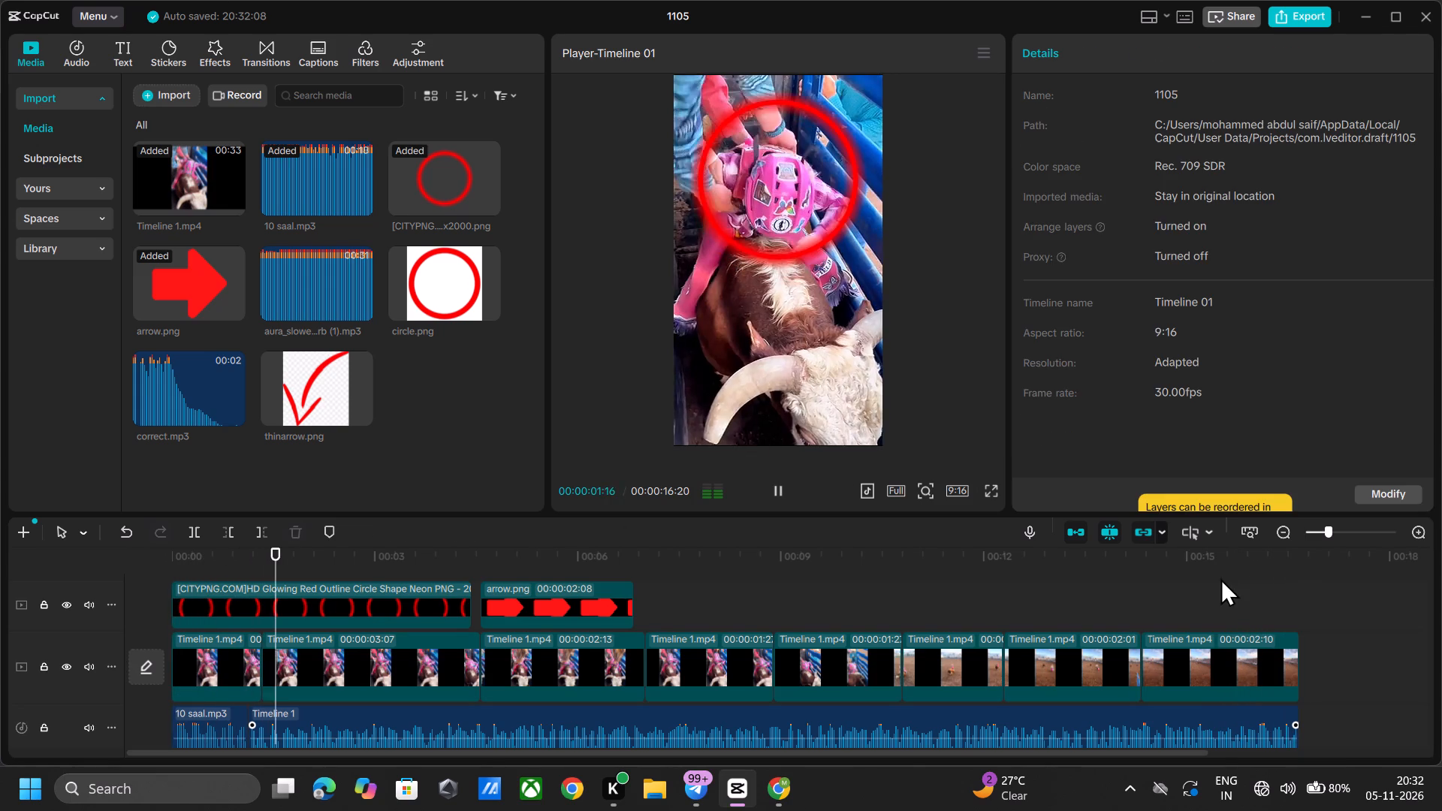
{"action": "key", "text": "space"}
{"action": "left_click_drag", "start_coordinate": [286, 550], "coordinate": [242, 555]}
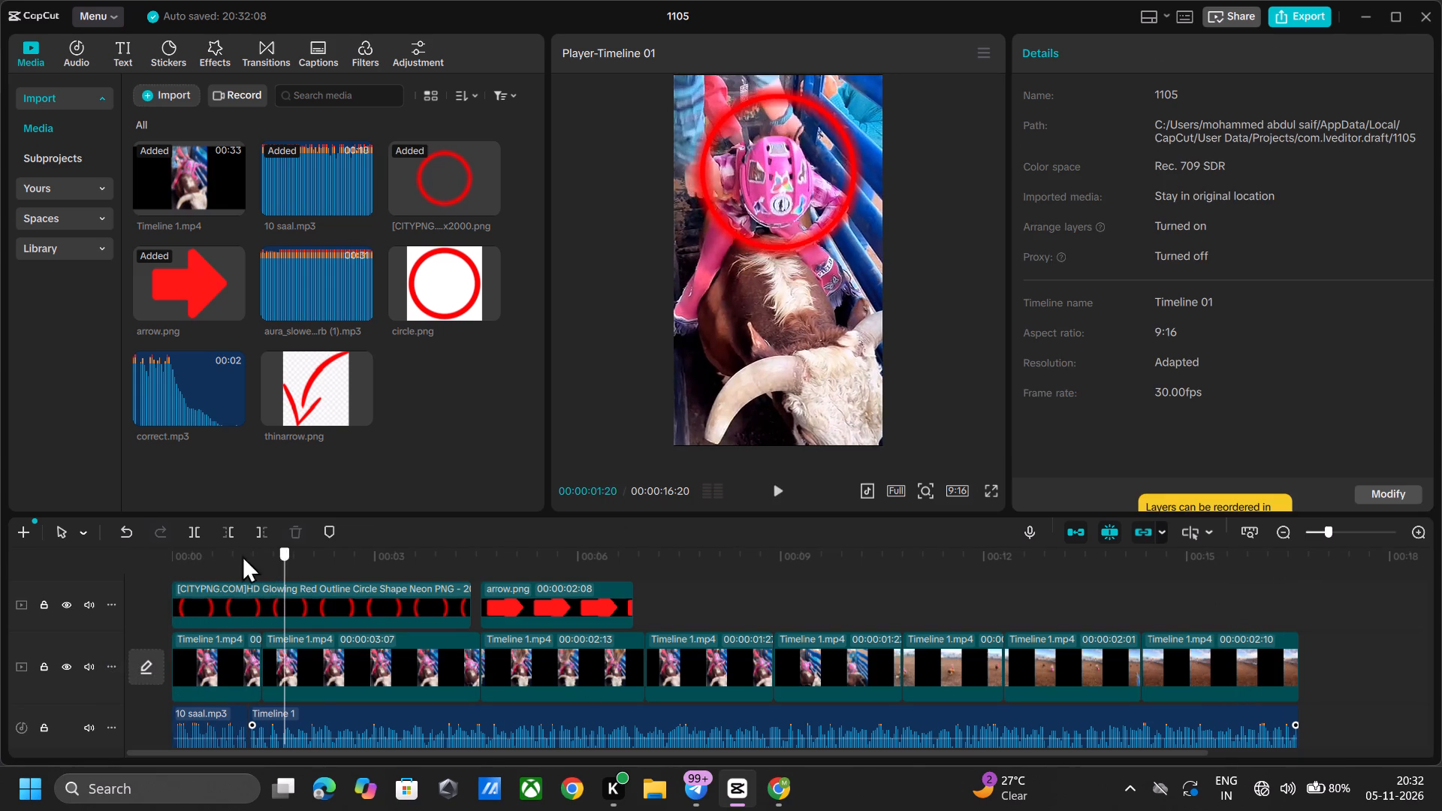
{"action": "left_click_drag", "start_coordinate": [242, 555], "coordinate": [23, 571]}
Preview the correct.mp3 sound effect, then return the playhead to the timeline's start.
{"action": "left_click", "coordinate": [208, 391]}
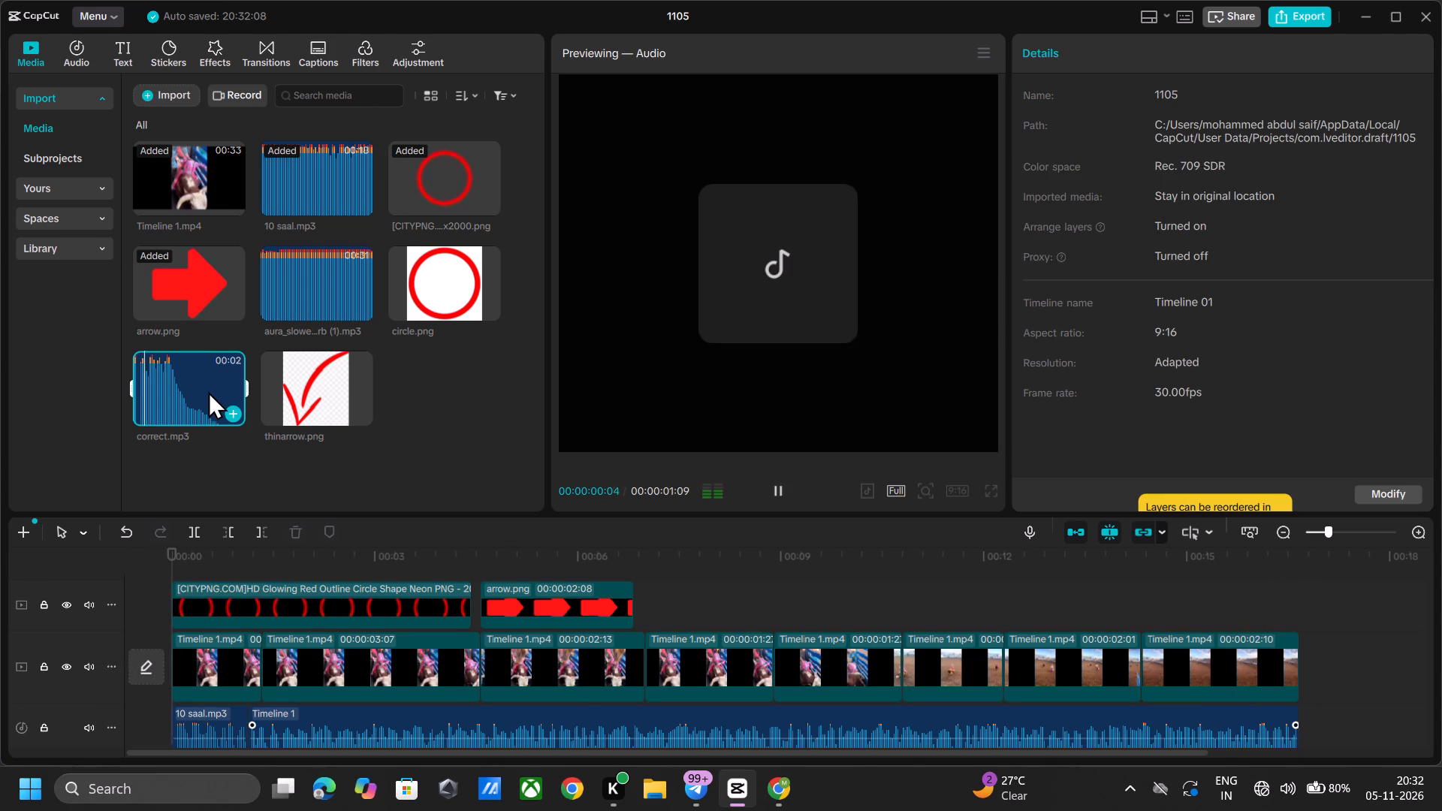
{"action": "left_click", "coordinate": [195, 550]}
{"action": "left_click", "coordinate": [186, 556]}
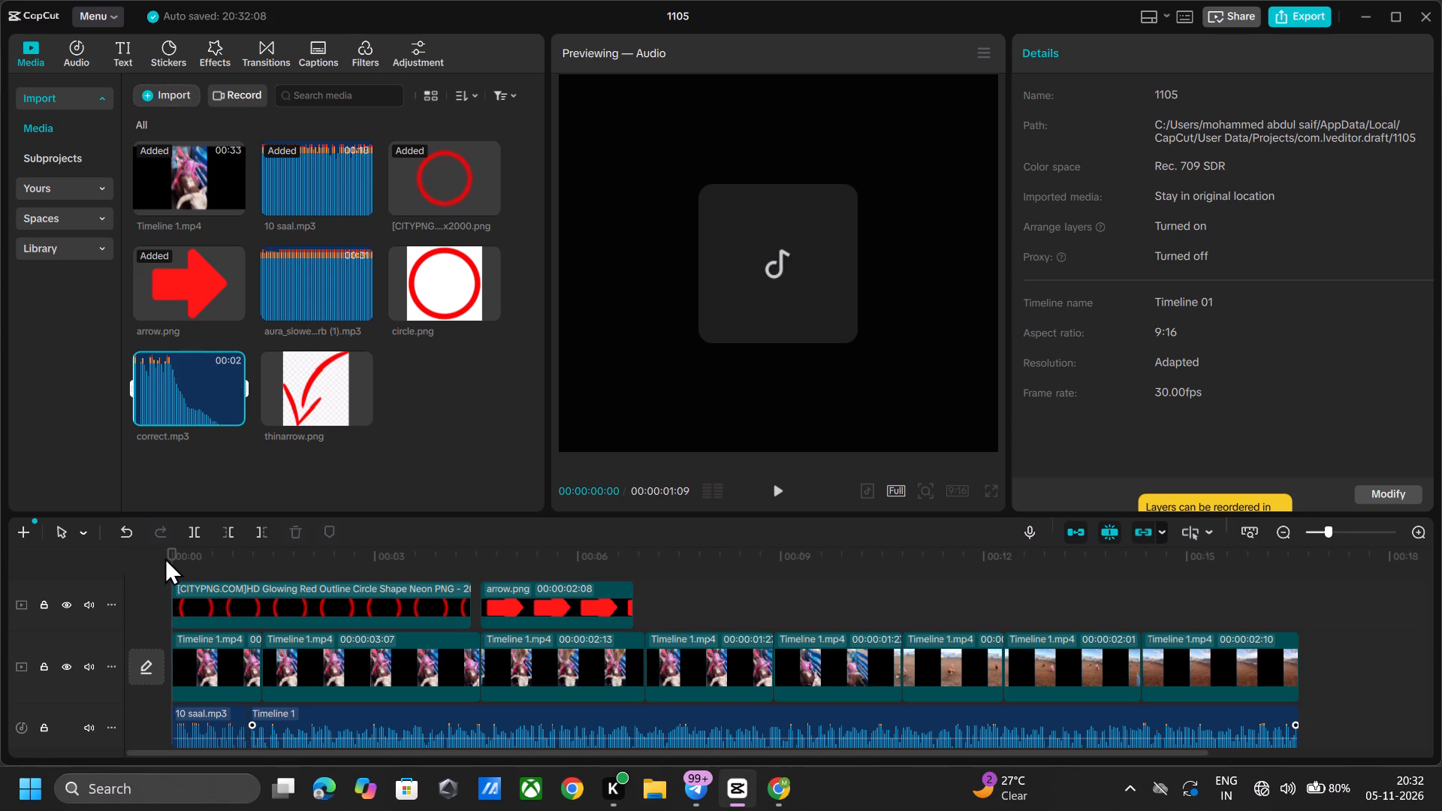
{"action": "left_click", "coordinate": [264, 551]}
{"action": "left_click", "coordinate": [433, 544]}
{"action": "double_click", "coordinate": [268, 550]}
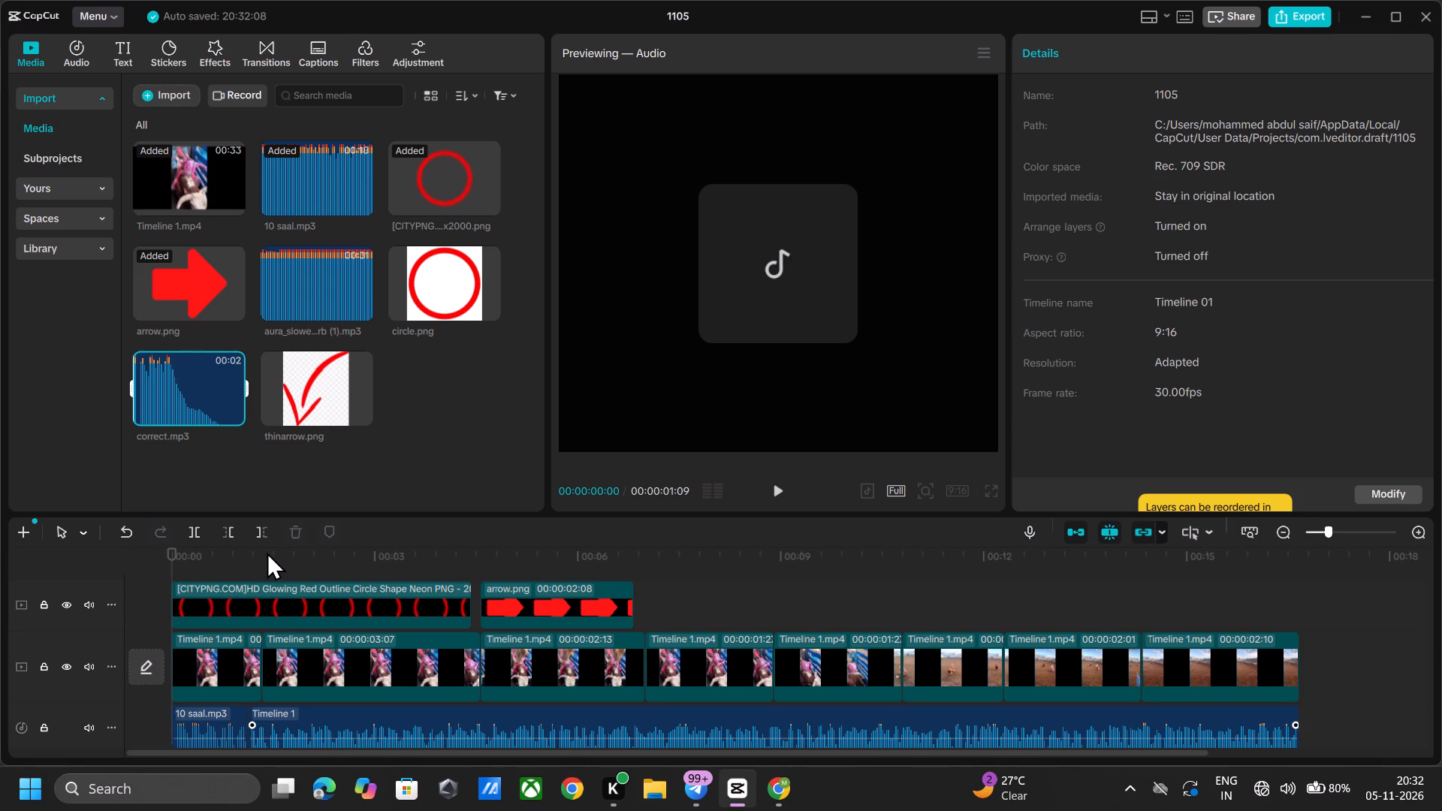
{"action": "triple_click", "coordinate": [279, 550]}
{"action": "left_click", "coordinate": [264, 532]}
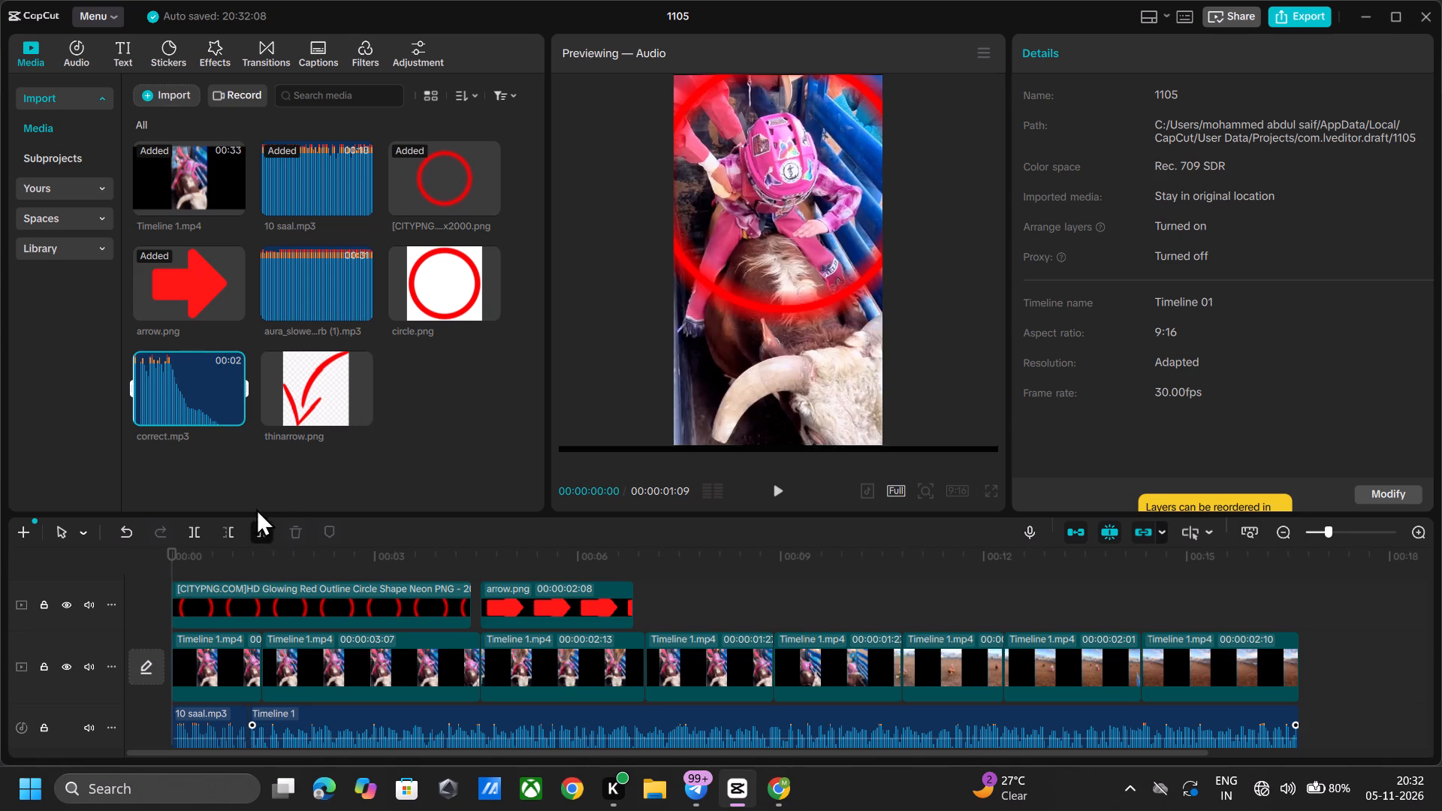
{"action": "left_click_drag", "start_coordinate": [176, 550], "coordinate": [68, 560]}
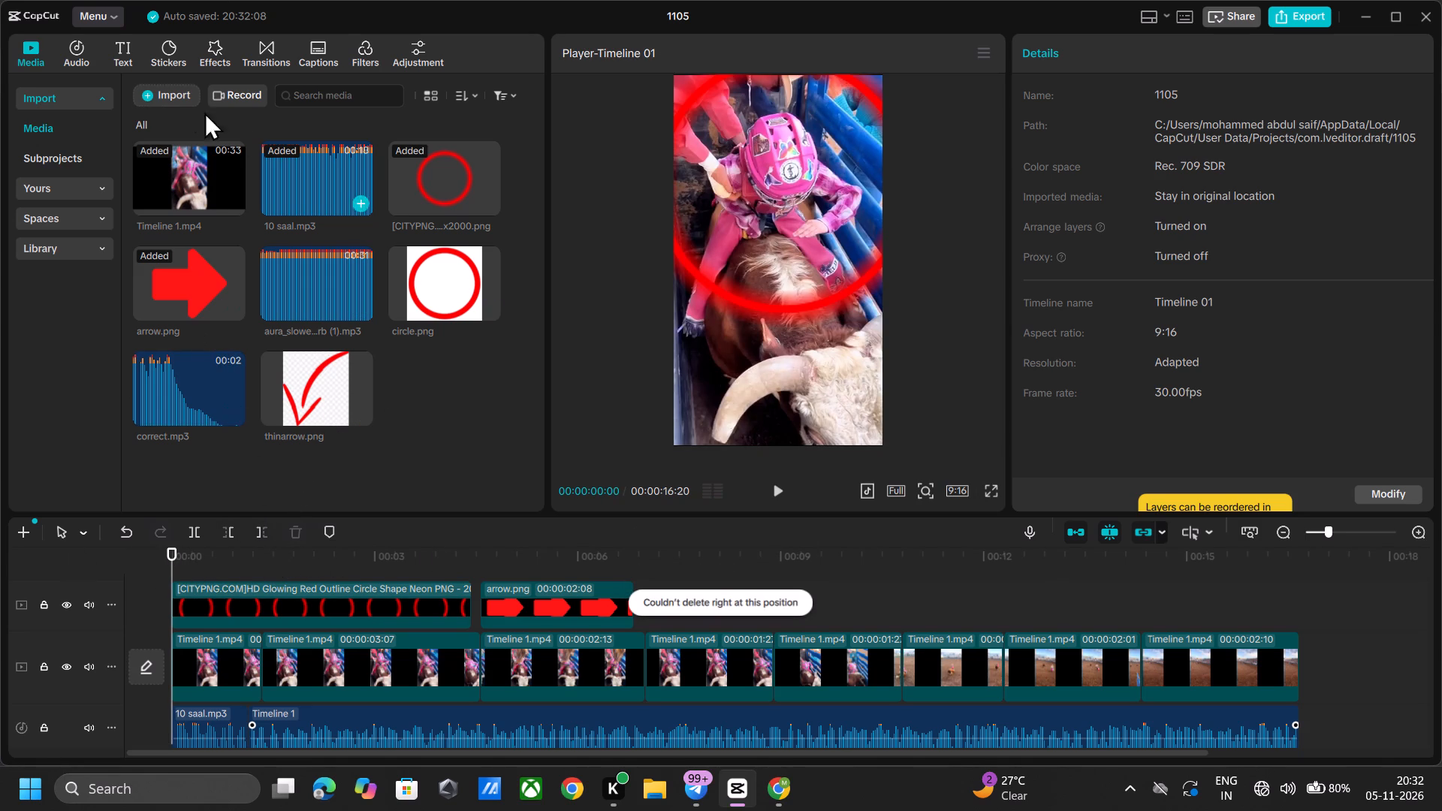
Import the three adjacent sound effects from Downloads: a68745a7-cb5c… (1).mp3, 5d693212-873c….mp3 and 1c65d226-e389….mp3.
{"action": "left_click", "coordinate": [186, 104]}
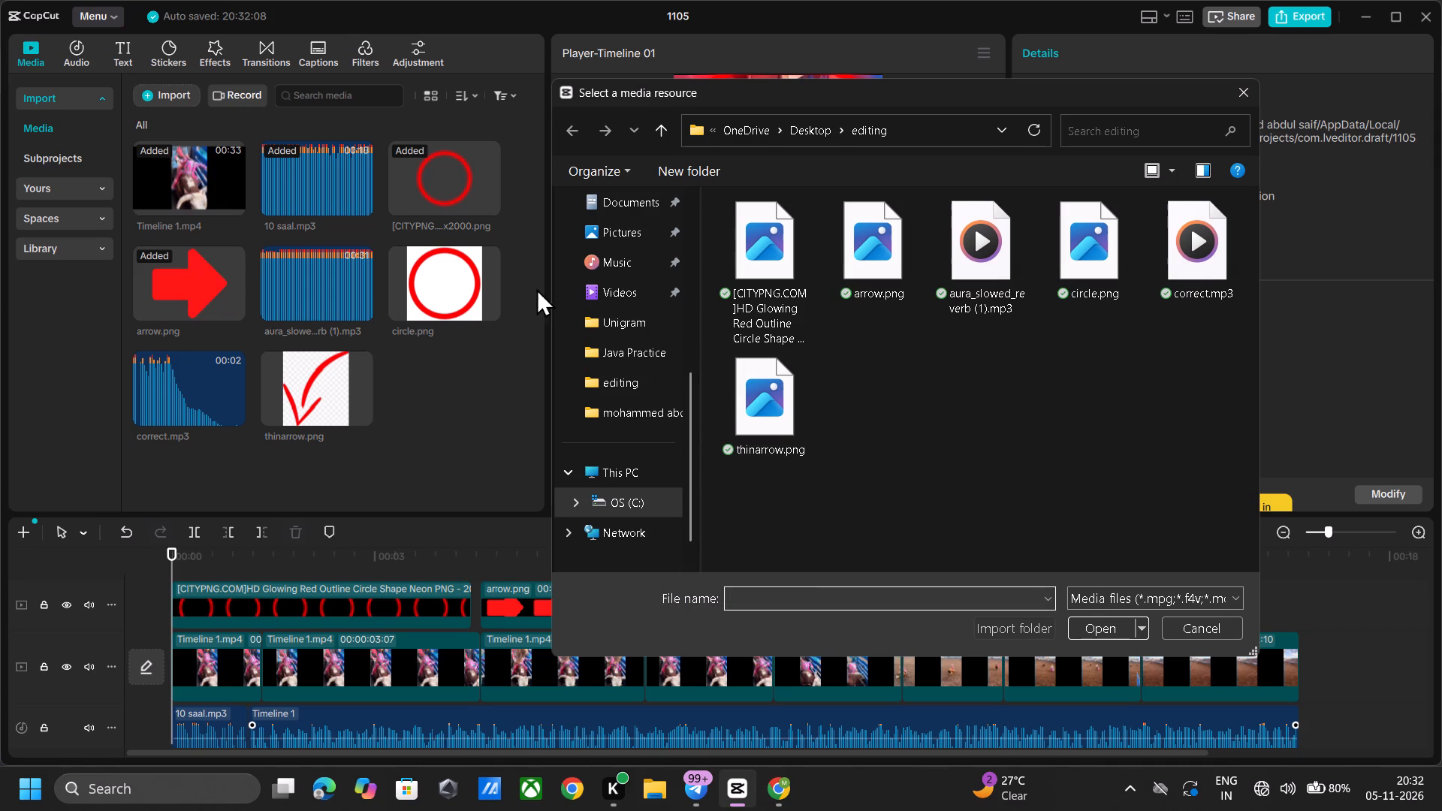
{"action": "scroll", "coordinate": [644, 436], "scroll_direction": "down", "scroll_amount": 1}
{"action": "scroll", "coordinate": [636, 427], "scroll_direction": "up", "scroll_amount": 2}
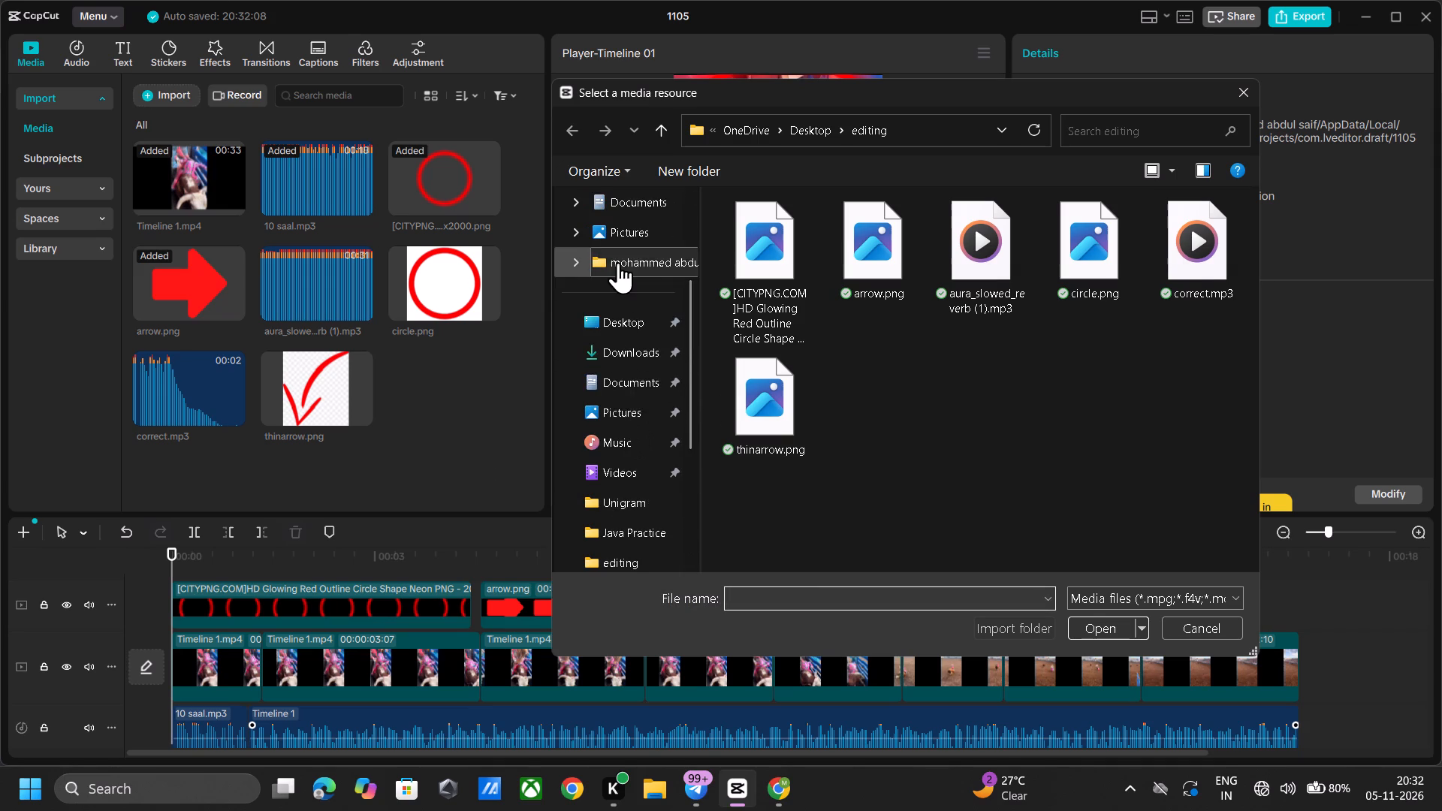
{"action": "scroll", "coordinate": [618, 262], "scroll_direction": "up", "scroll_amount": 7}
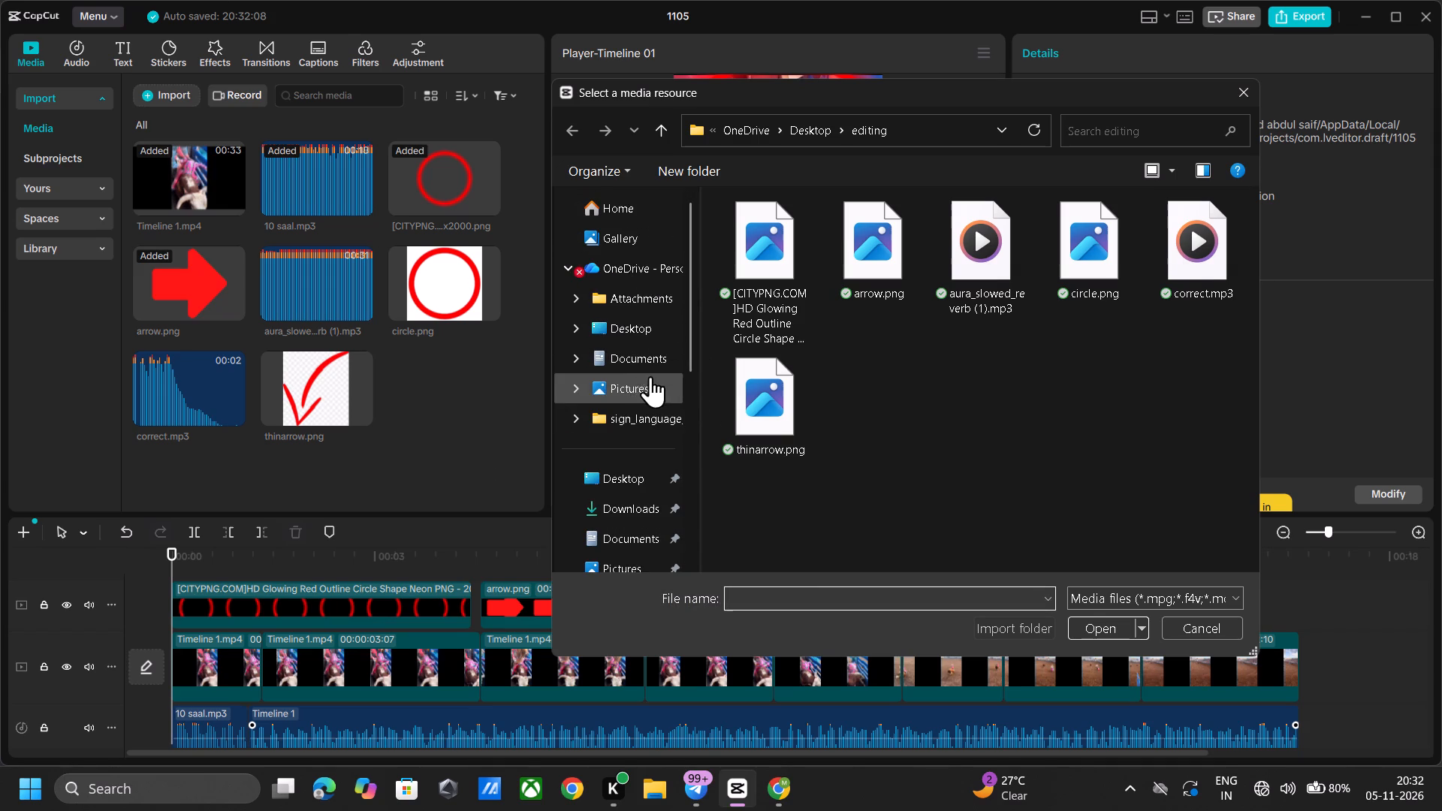
{"action": "scroll", "coordinate": [653, 376], "scroll_direction": "down", "scroll_amount": 2}
{"action": "scroll", "coordinate": [653, 378], "scroll_direction": "up", "scroll_amount": 4}
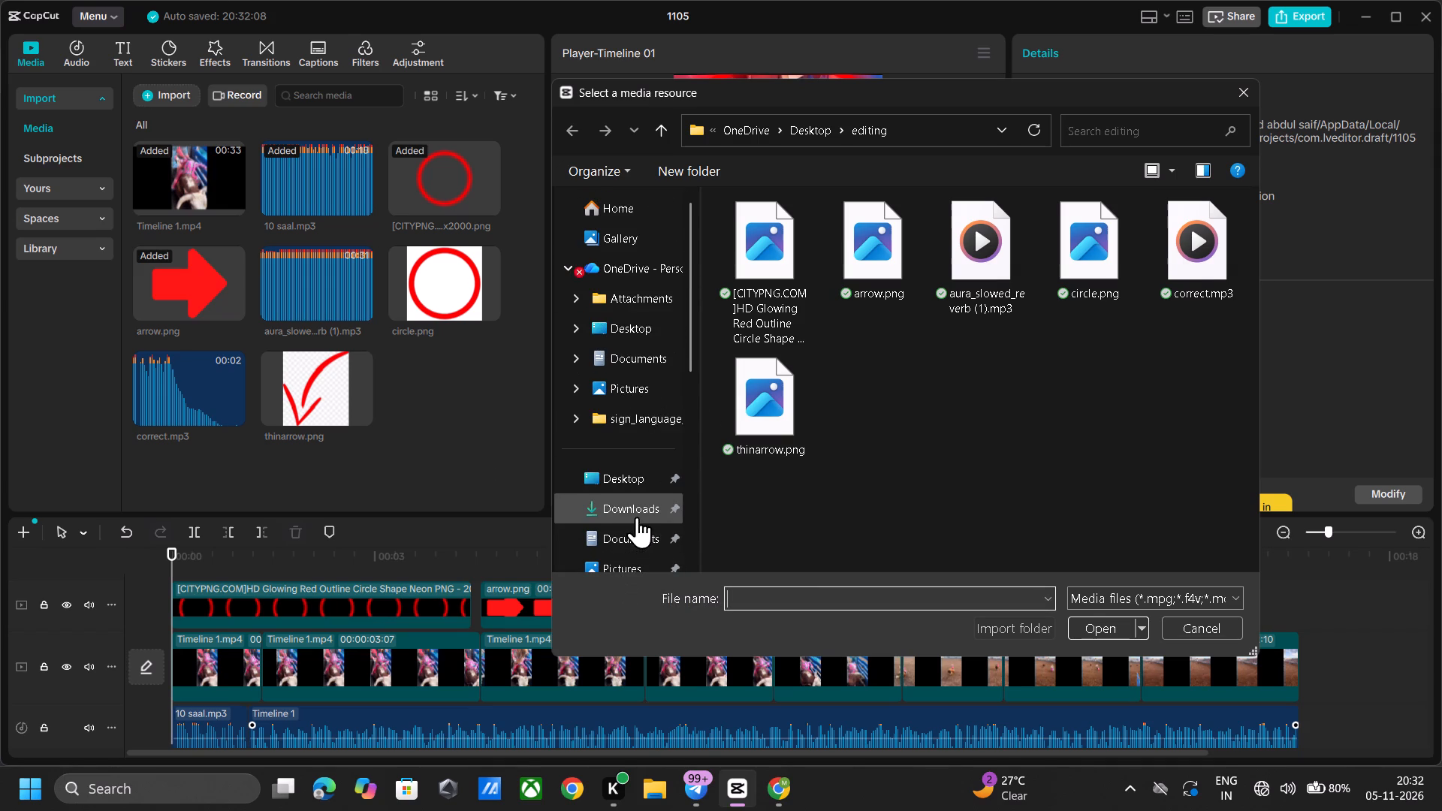
{"action": "left_click", "coordinate": [638, 513]}
{"action": "scroll", "coordinate": [805, 387], "scroll_direction": "down", "scroll_amount": 4}
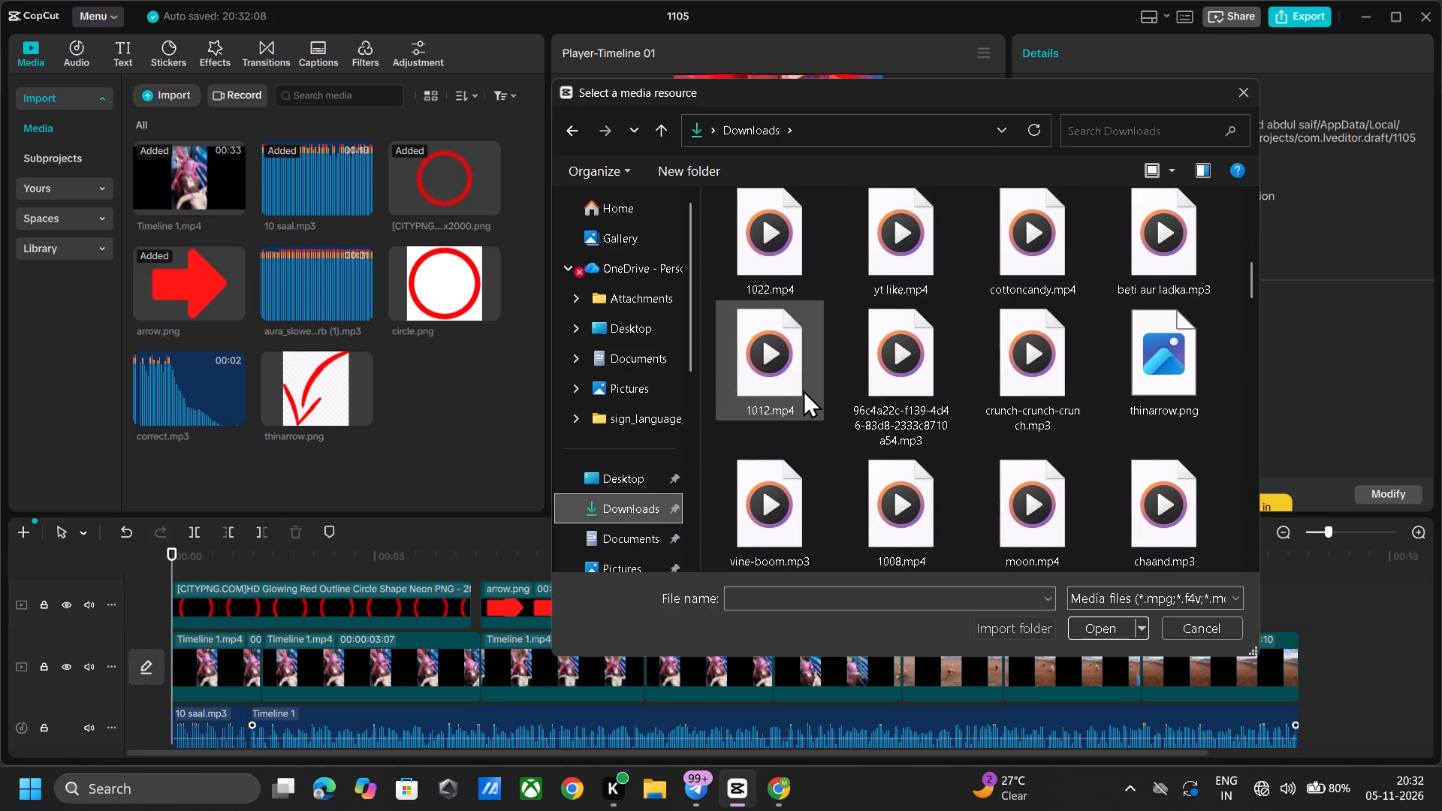
{"action": "scroll", "coordinate": [789, 392], "scroll_direction": "down", "scroll_amount": 3}
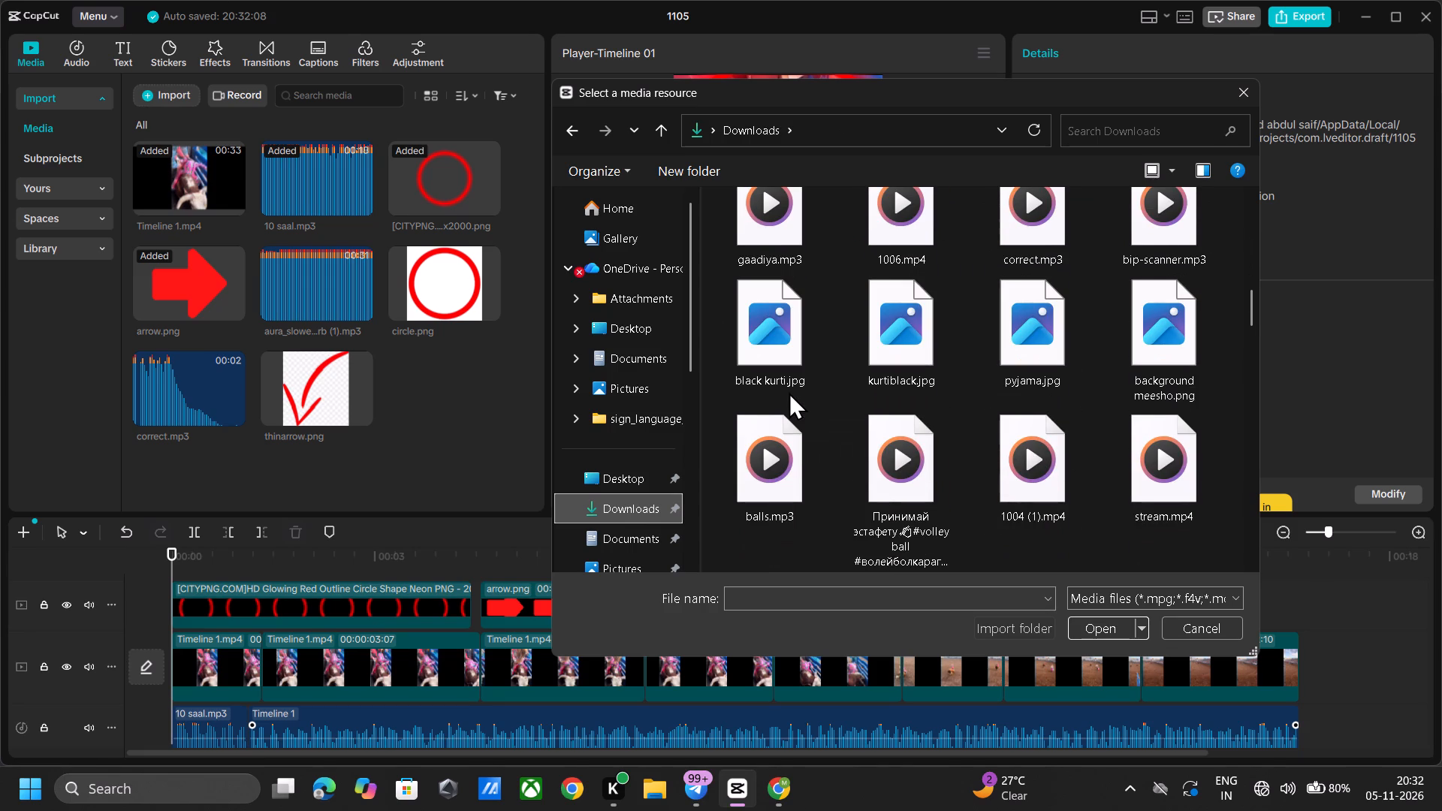
{"action": "scroll", "coordinate": [789, 392], "scroll_direction": "down", "scroll_amount": 2}
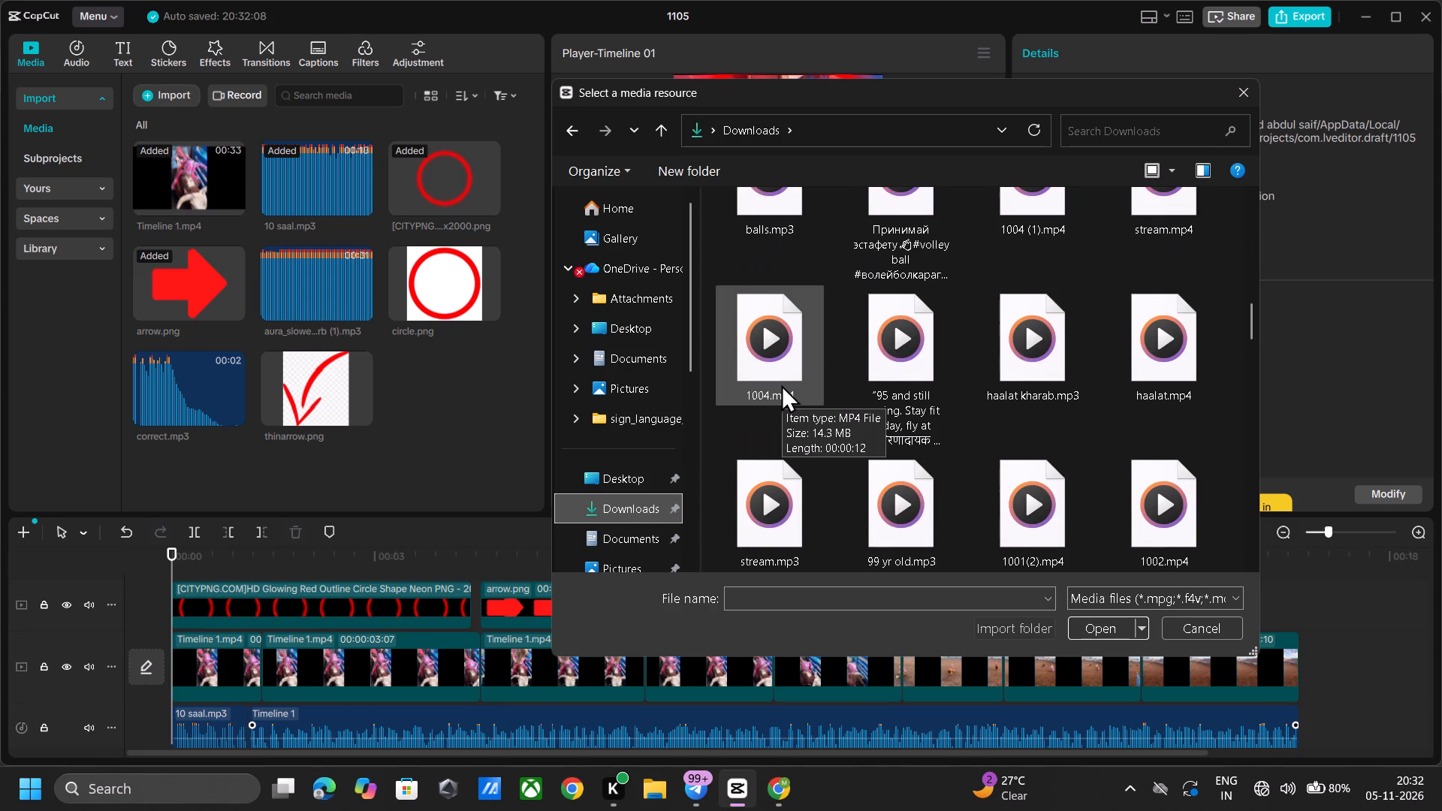
{"action": "scroll", "coordinate": [792, 363], "scroll_direction": "down", "scroll_amount": 4}
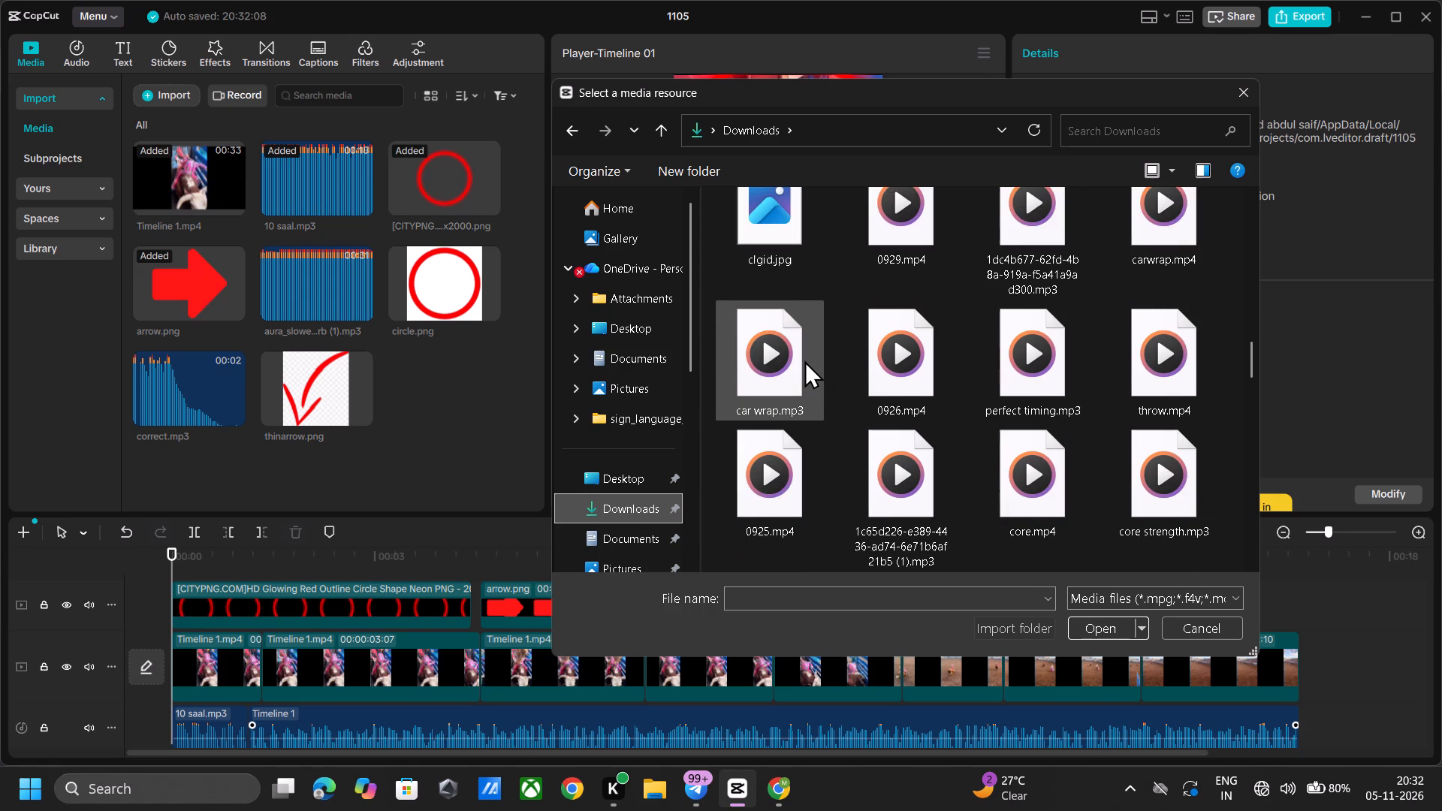
{"action": "scroll", "coordinate": [804, 360], "scroll_direction": "down", "scroll_amount": 1}
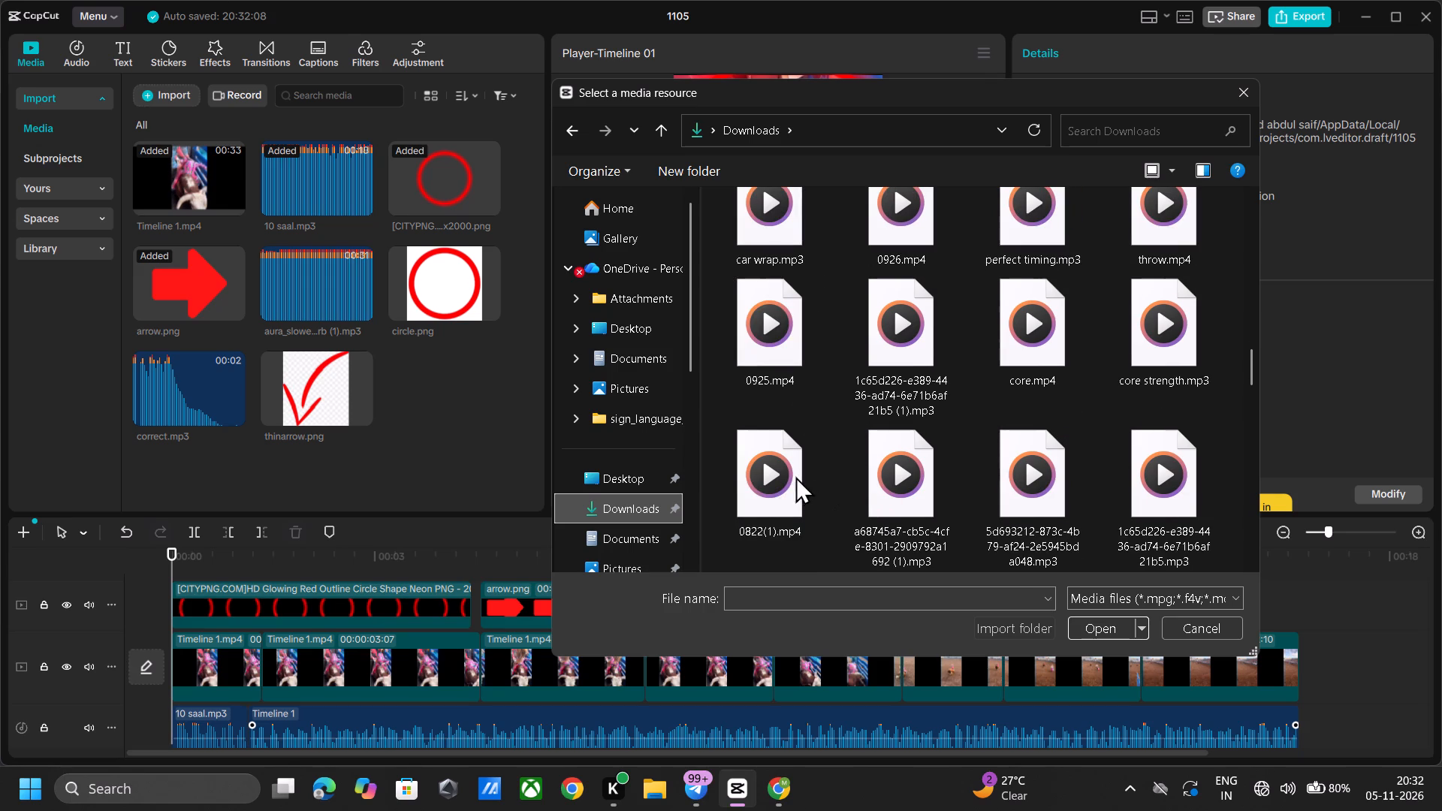
{"action": "left_click_drag", "start_coordinate": [847, 463], "coordinate": [1127, 436]}
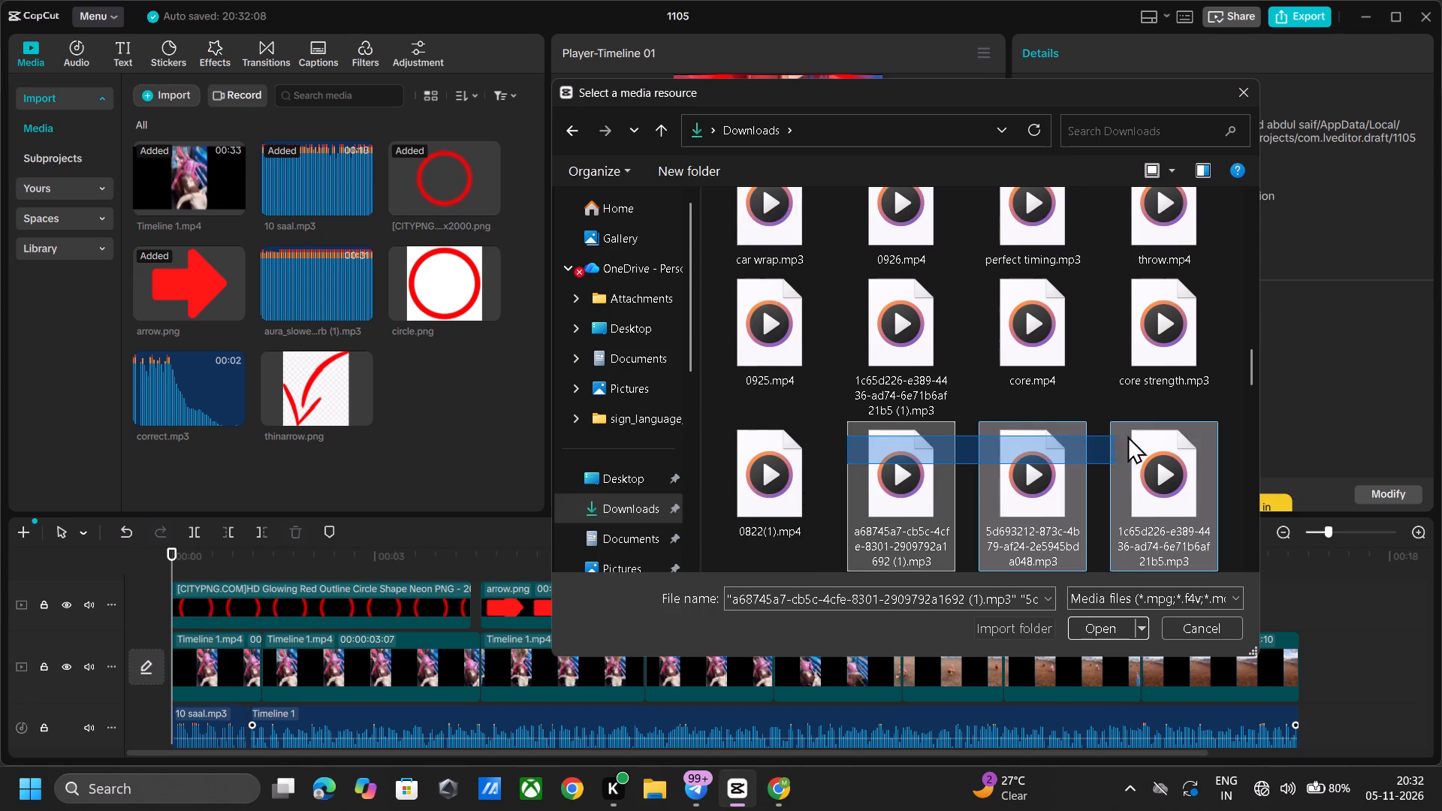
{"action": "left_click_drag", "start_coordinate": [1127, 436], "coordinate": [1173, 436]}
{"action": "left_click", "coordinate": [1096, 625]}
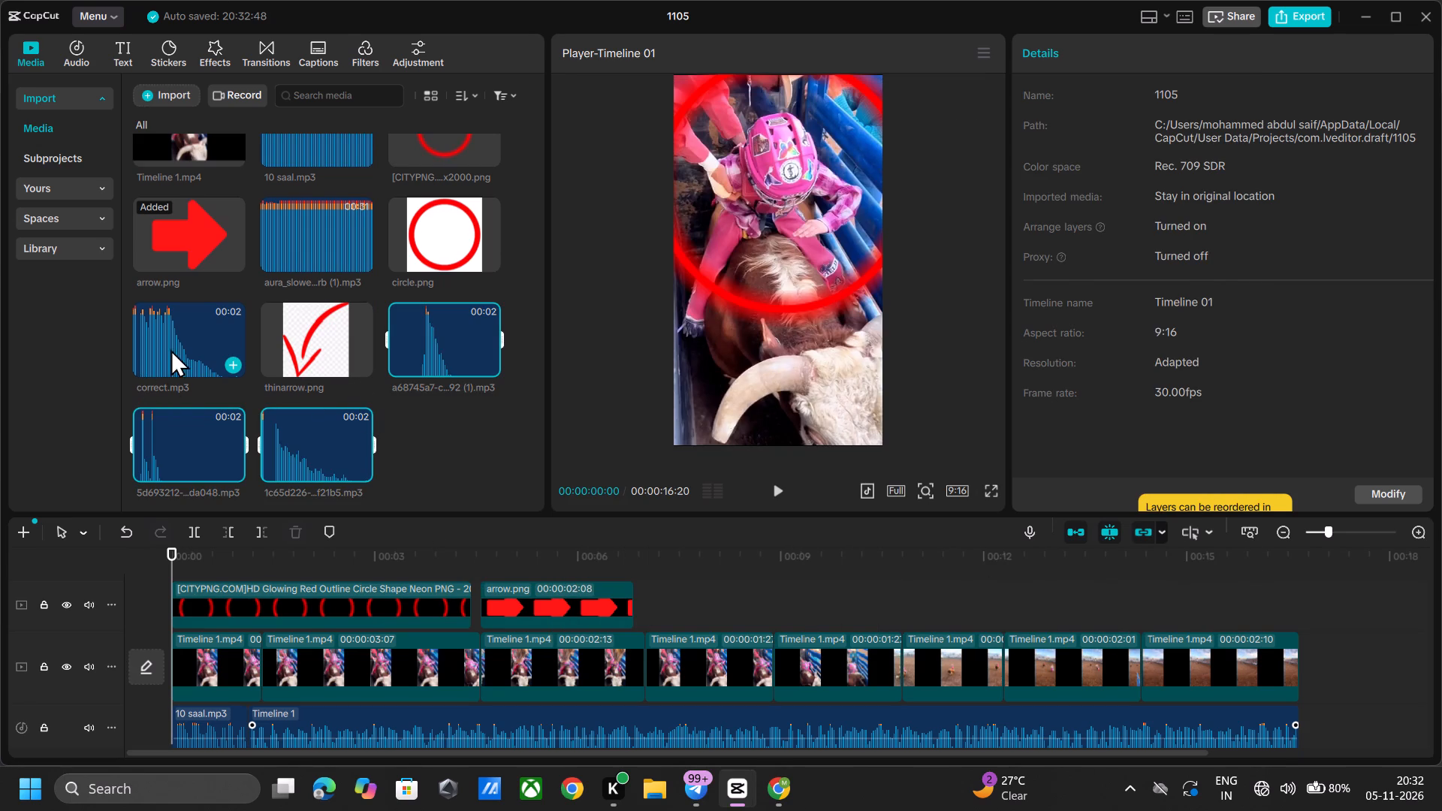
Audition the short sound effects in the media library and add 1c65d226-e389….mp3 at the timeline's start.
{"action": "left_click", "coordinate": [181, 345]}
{"action": "left_click", "coordinate": [455, 352]}
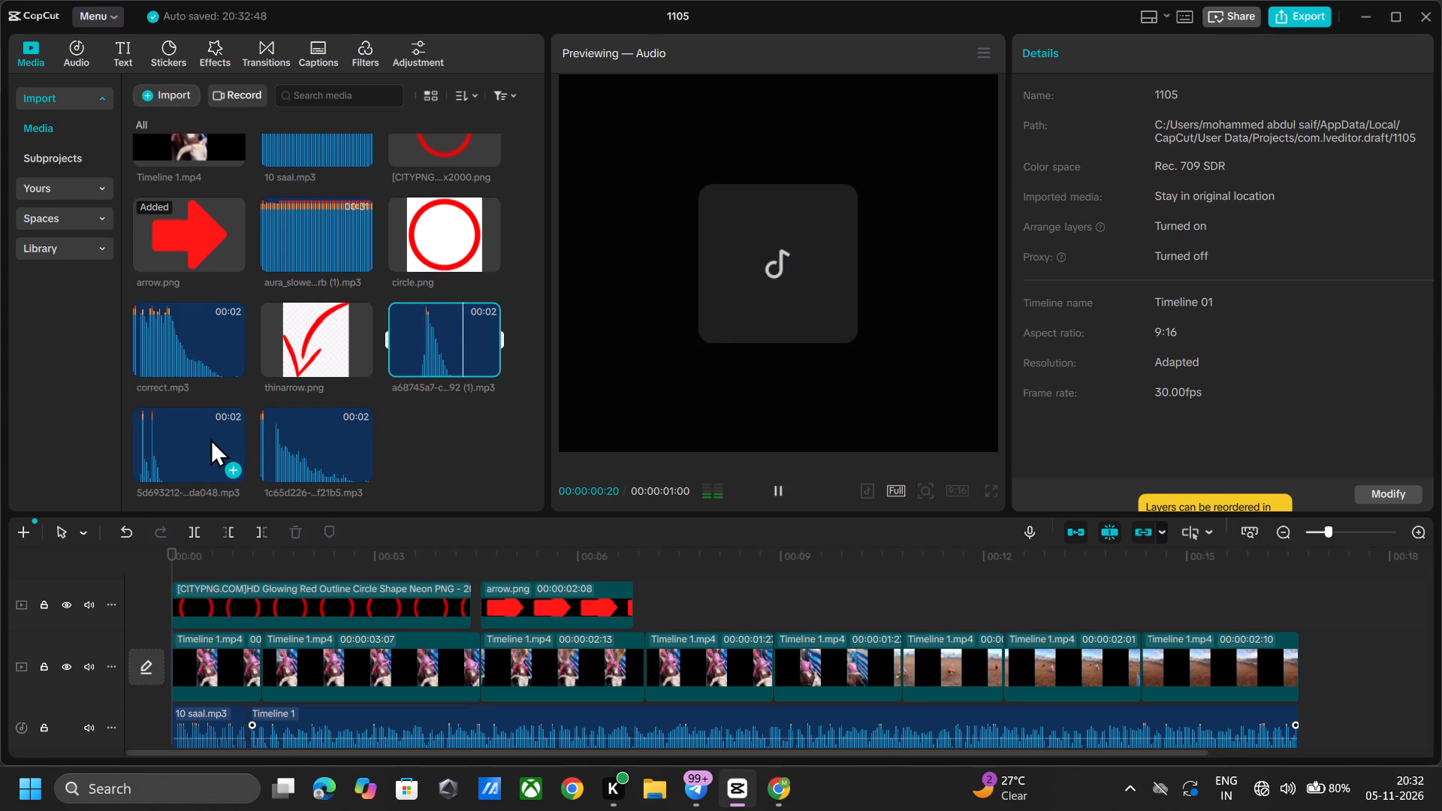
{"action": "left_click", "coordinate": [210, 439]}
{"action": "left_click", "coordinate": [303, 438]}
{"action": "left_click", "coordinate": [362, 468]}
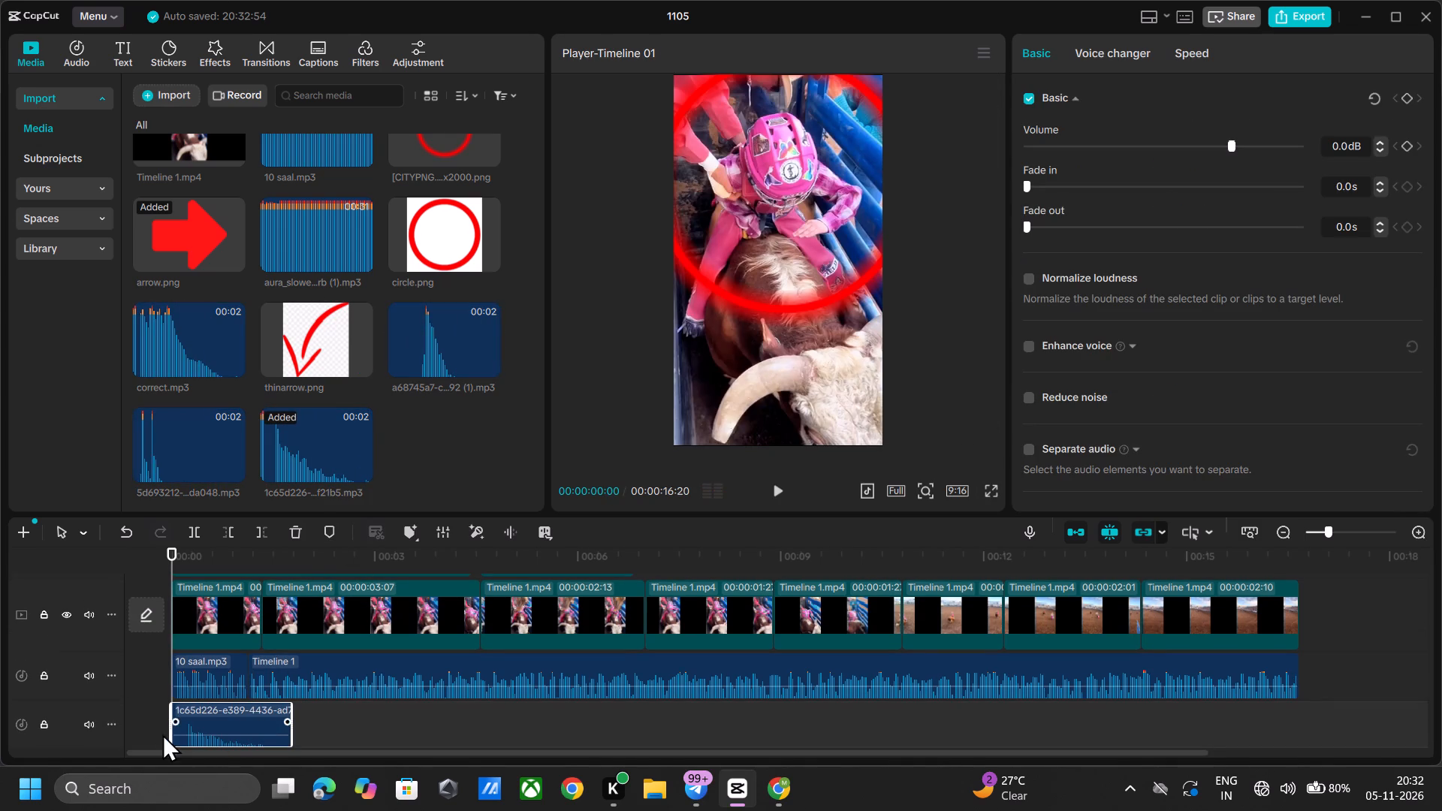
Trim about 6 frames off the beginning of the 1c65d226 sound clip and move it back to the timeline's start.
{"action": "left_click_drag", "start_coordinate": [170, 733], "coordinate": [187, 739]}
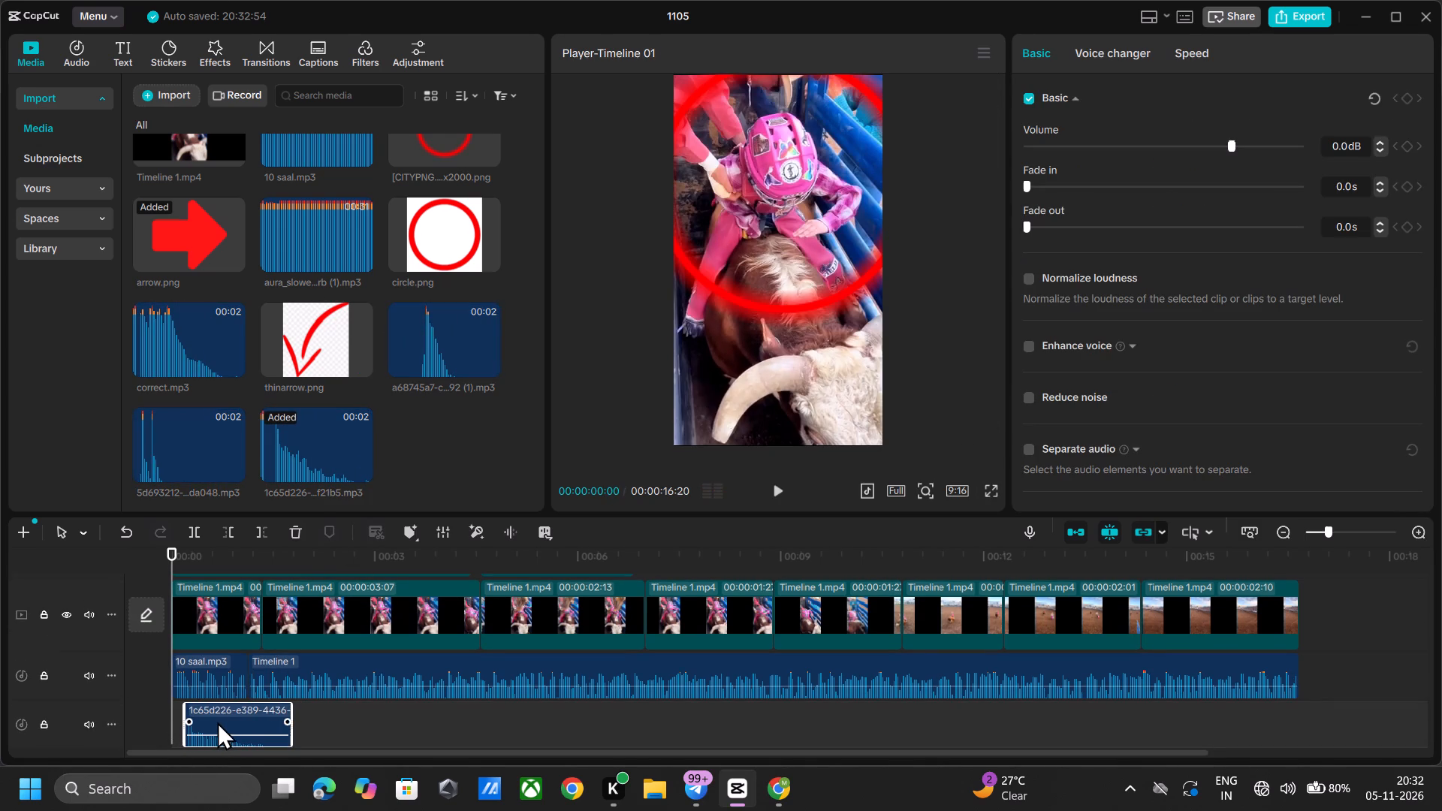
{"action": "left_click_drag", "start_coordinate": [219, 720], "coordinate": [170, 722]}
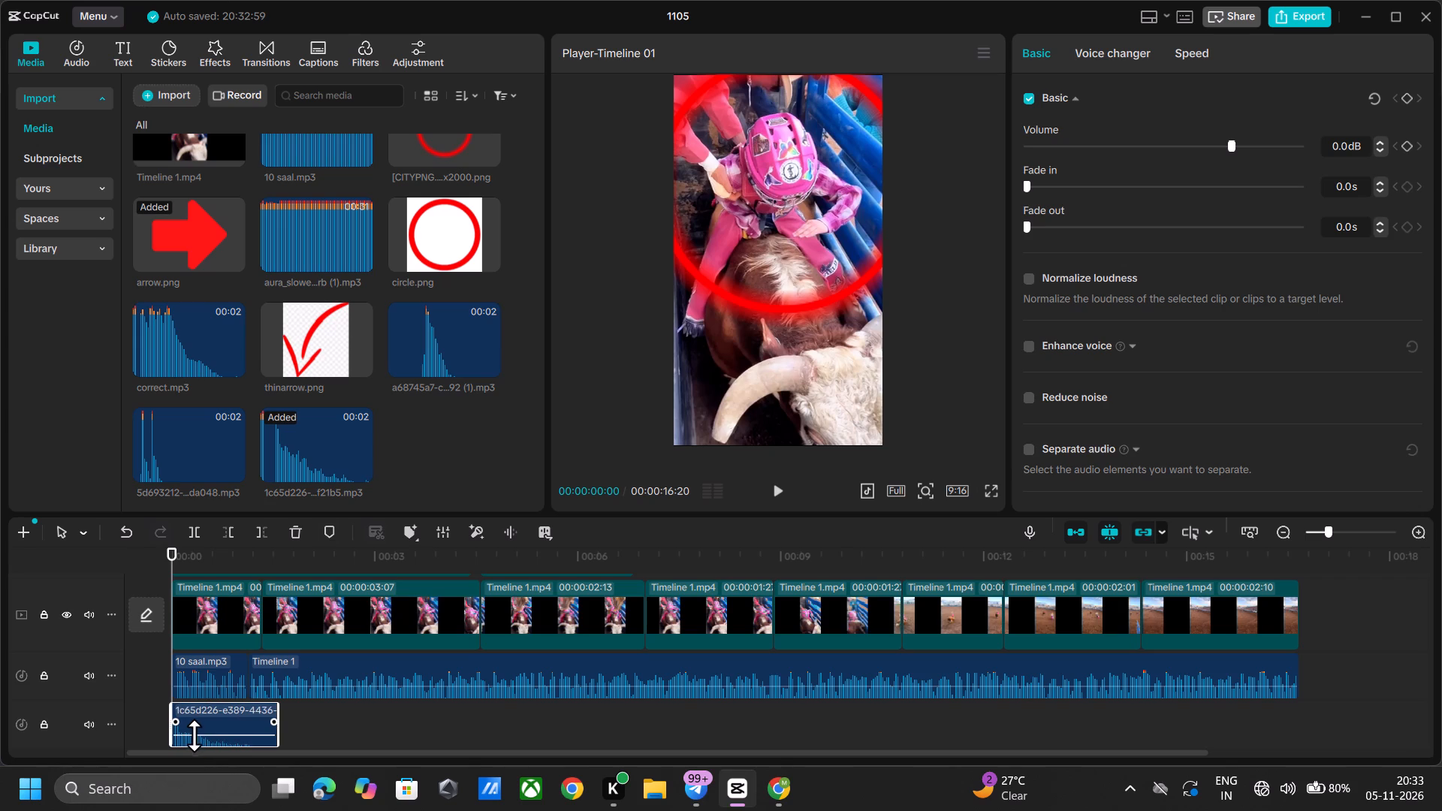
Play back the opening repeatedly and on to about 00:00:05:14 to check the circle's sound effect and the arrow's appearance.
{"action": "key", "text": "space"}
{"action": "key", "text": "space"}
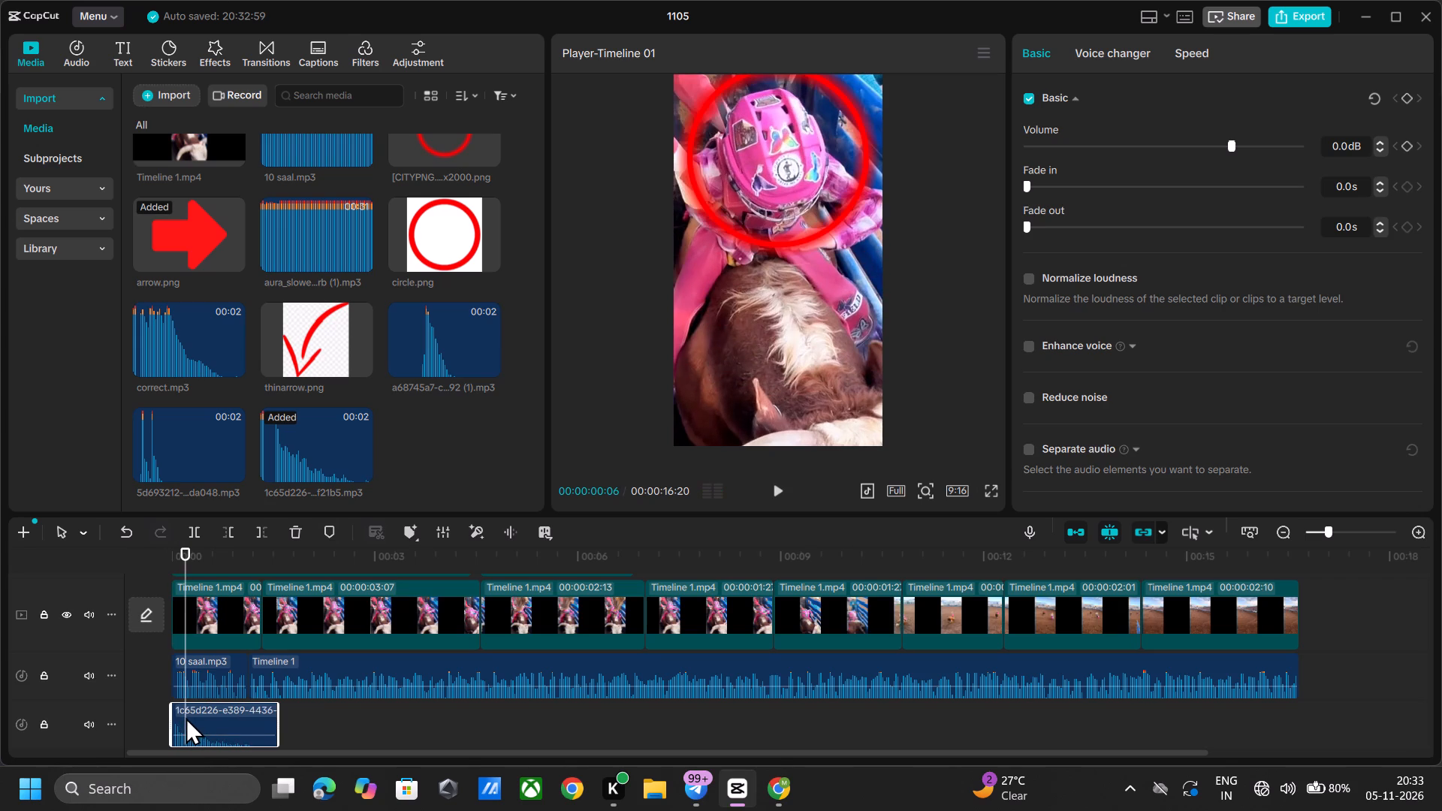
{"action": "key", "text": "space"}
{"action": "key", "text": "space"}
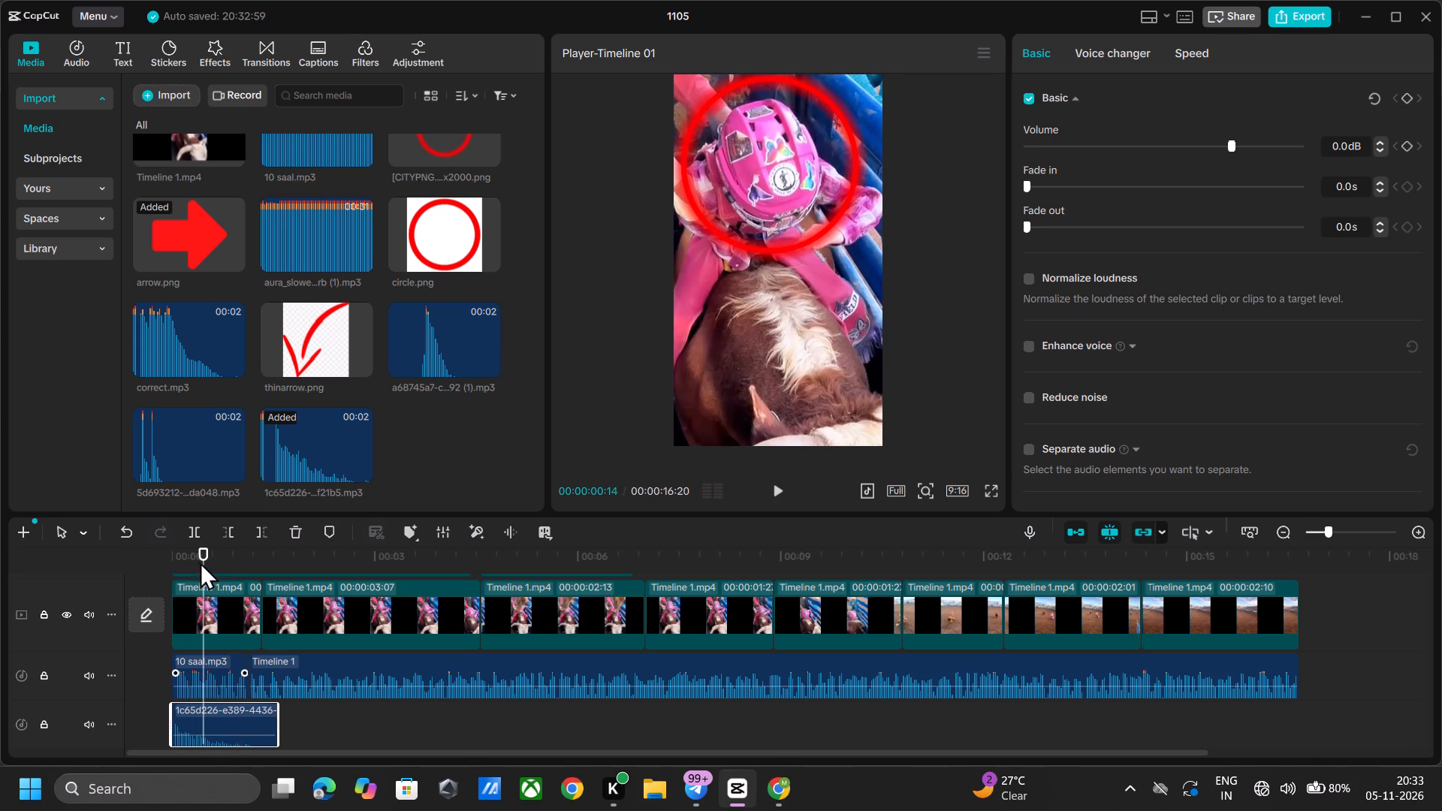
{"action": "left_click_drag", "start_coordinate": [206, 557], "coordinate": [43, 598]}
{"action": "key", "text": "space"}
{"action": "key", "text": "space"}
{"action": "key", "text": "space"}
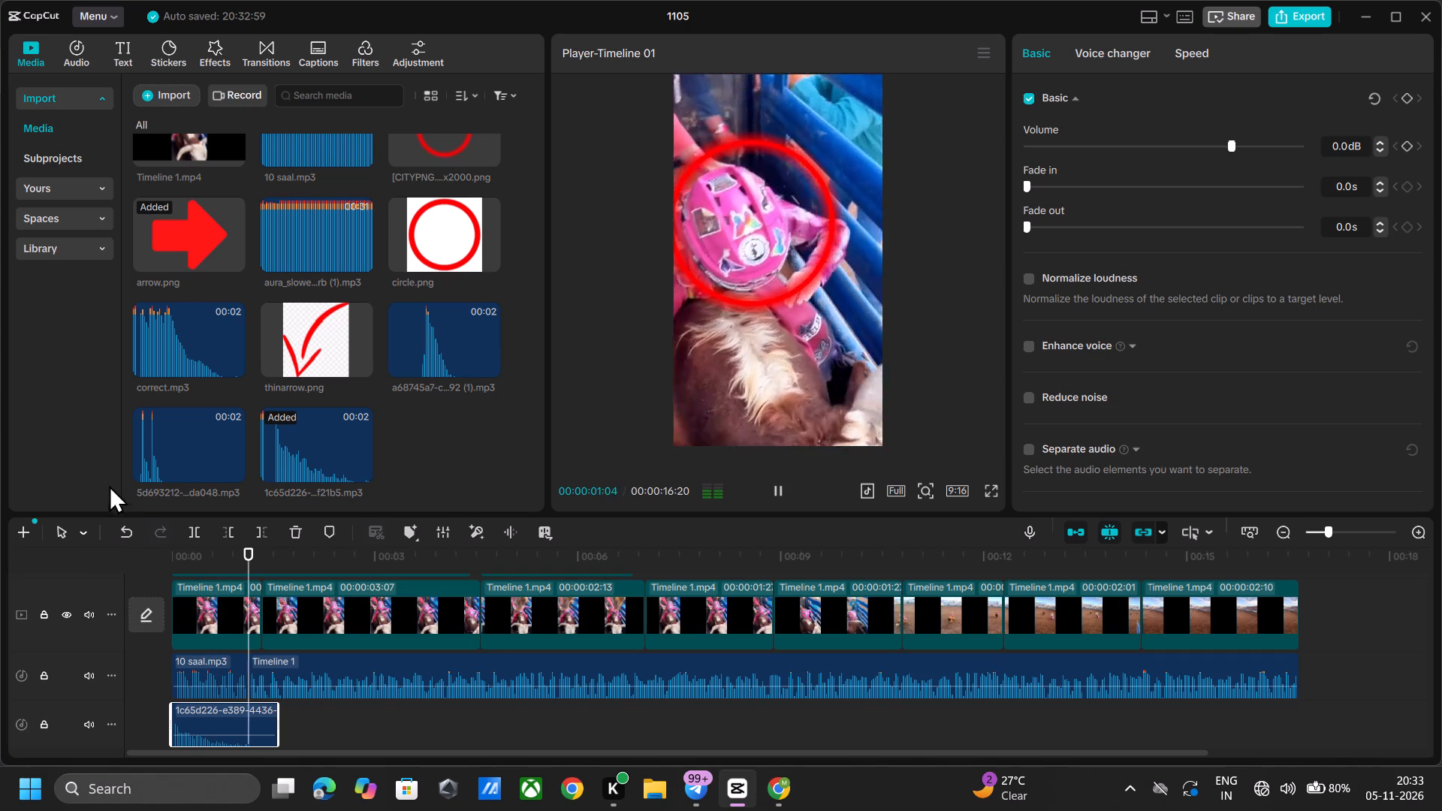
{"action": "key", "text": "space"}
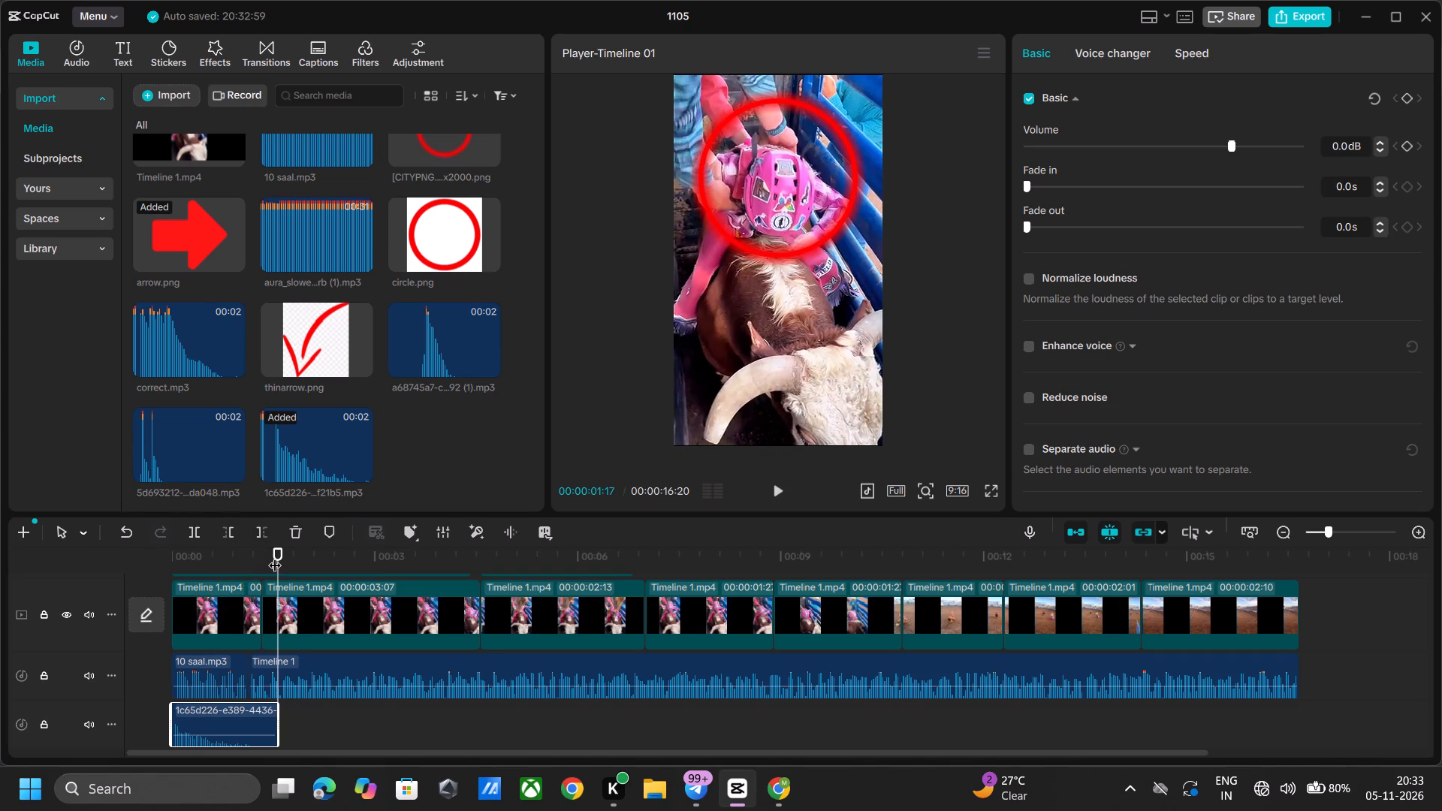
{"action": "left_click_drag", "start_coordinate": [275, 556], "coordinate": [28, 614]}
{"action": "key", "text": "space"}
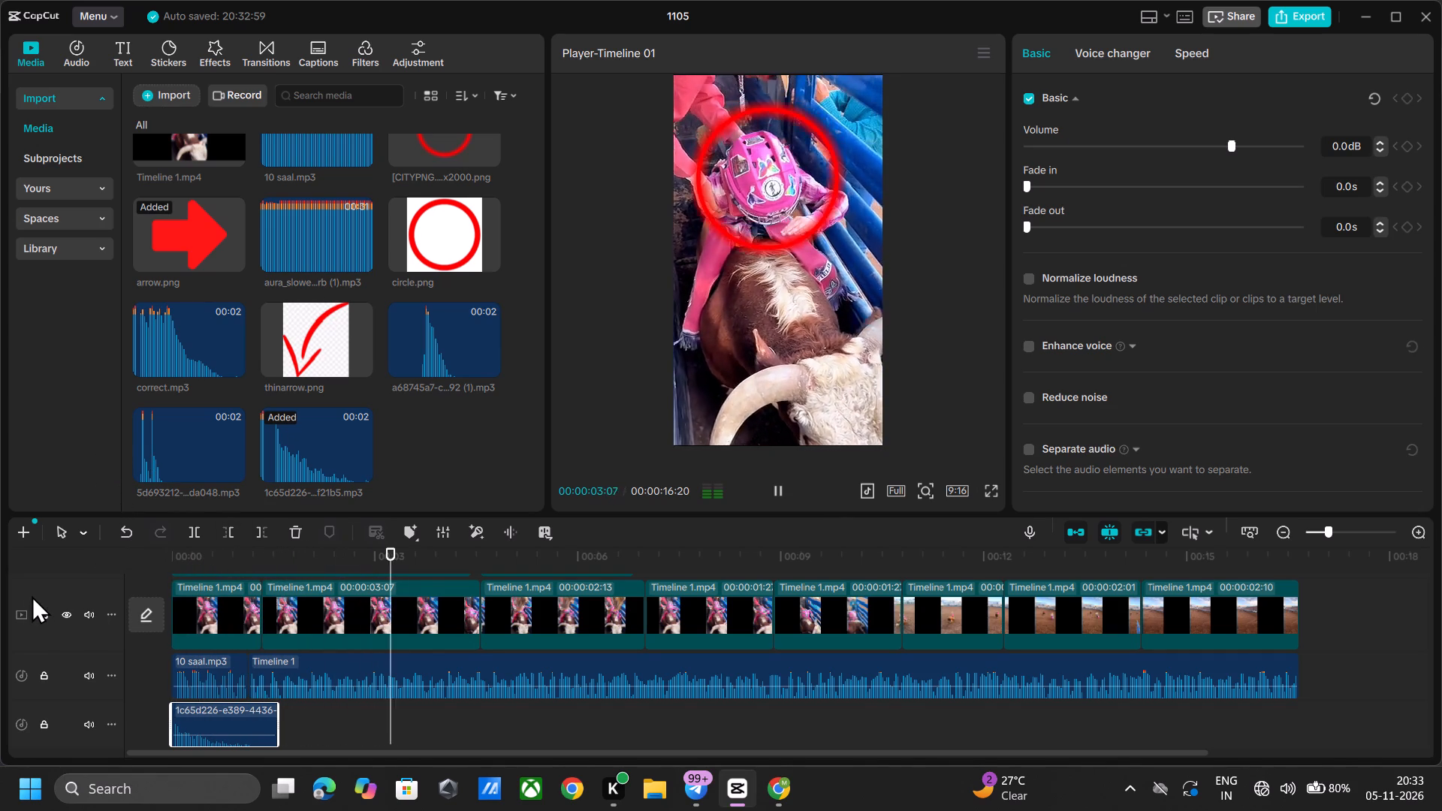
{"action": "key", "text": "space"}
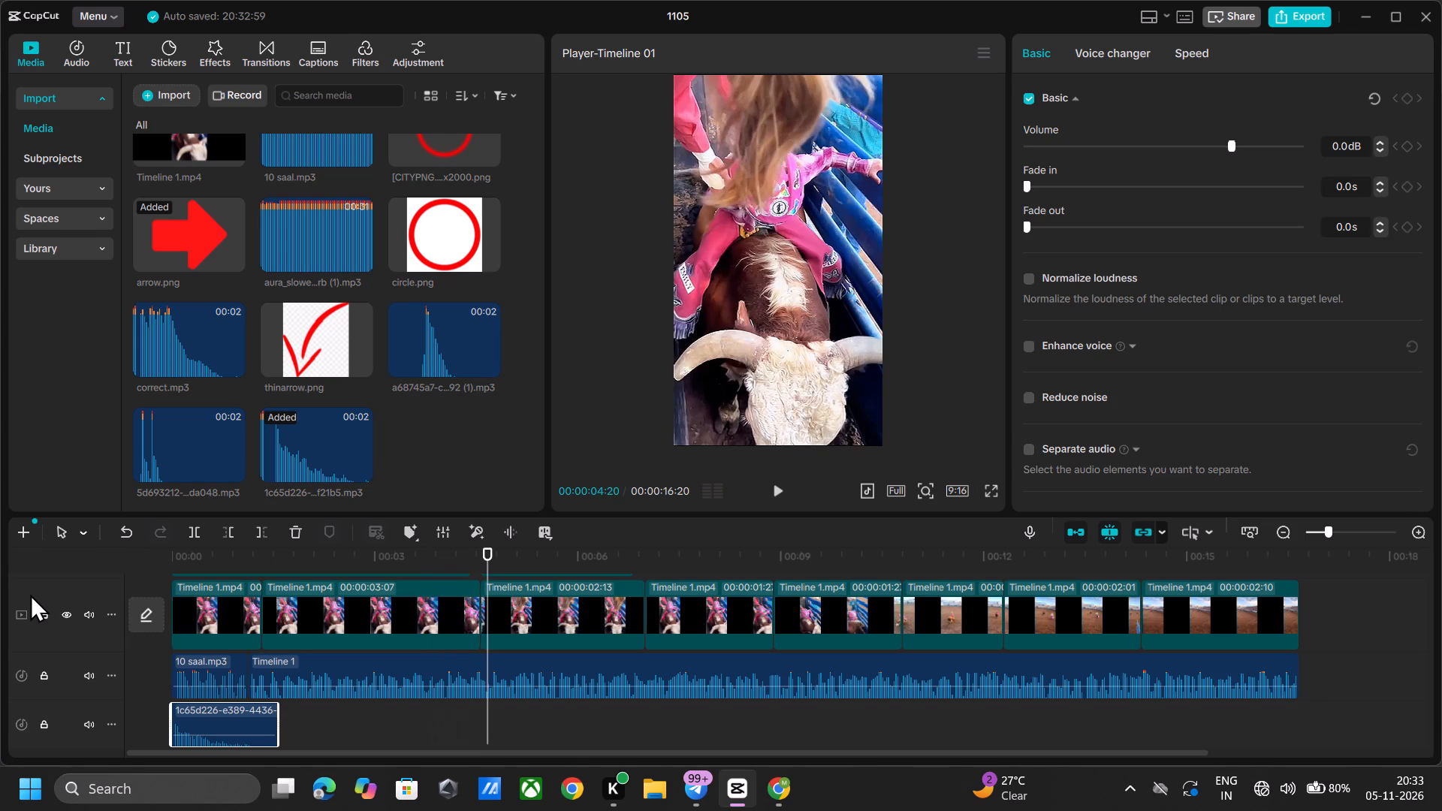
{"action": "key", "text": "space"}
{"action": "key", "text": "space"}
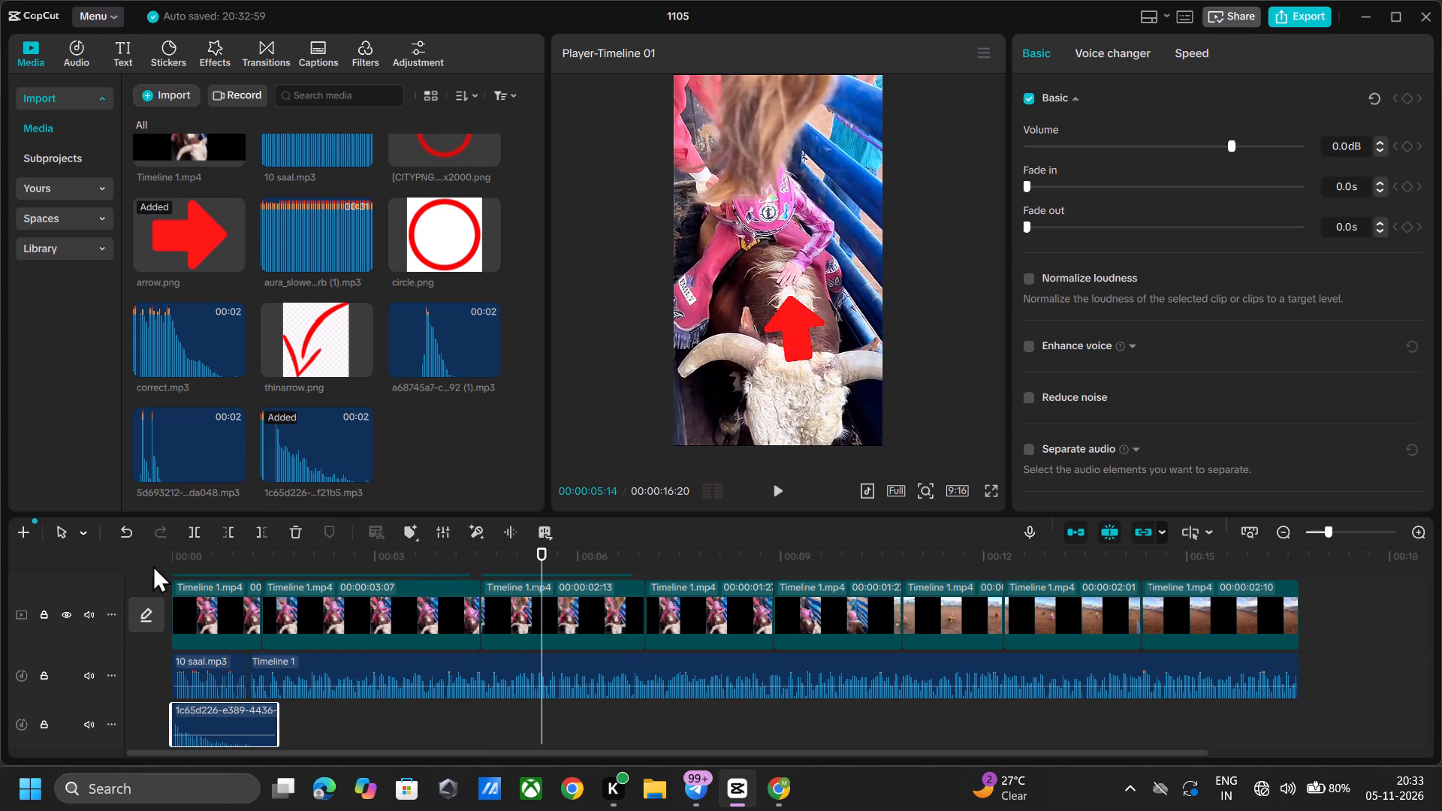
Compare the a68745a7 and 5d693212 sounds and add a68745a7-cb5c… (1).mp3 at 00:00:05:02 for the arrow.
{"action": "left_click", "coordinate": [514, 550]}
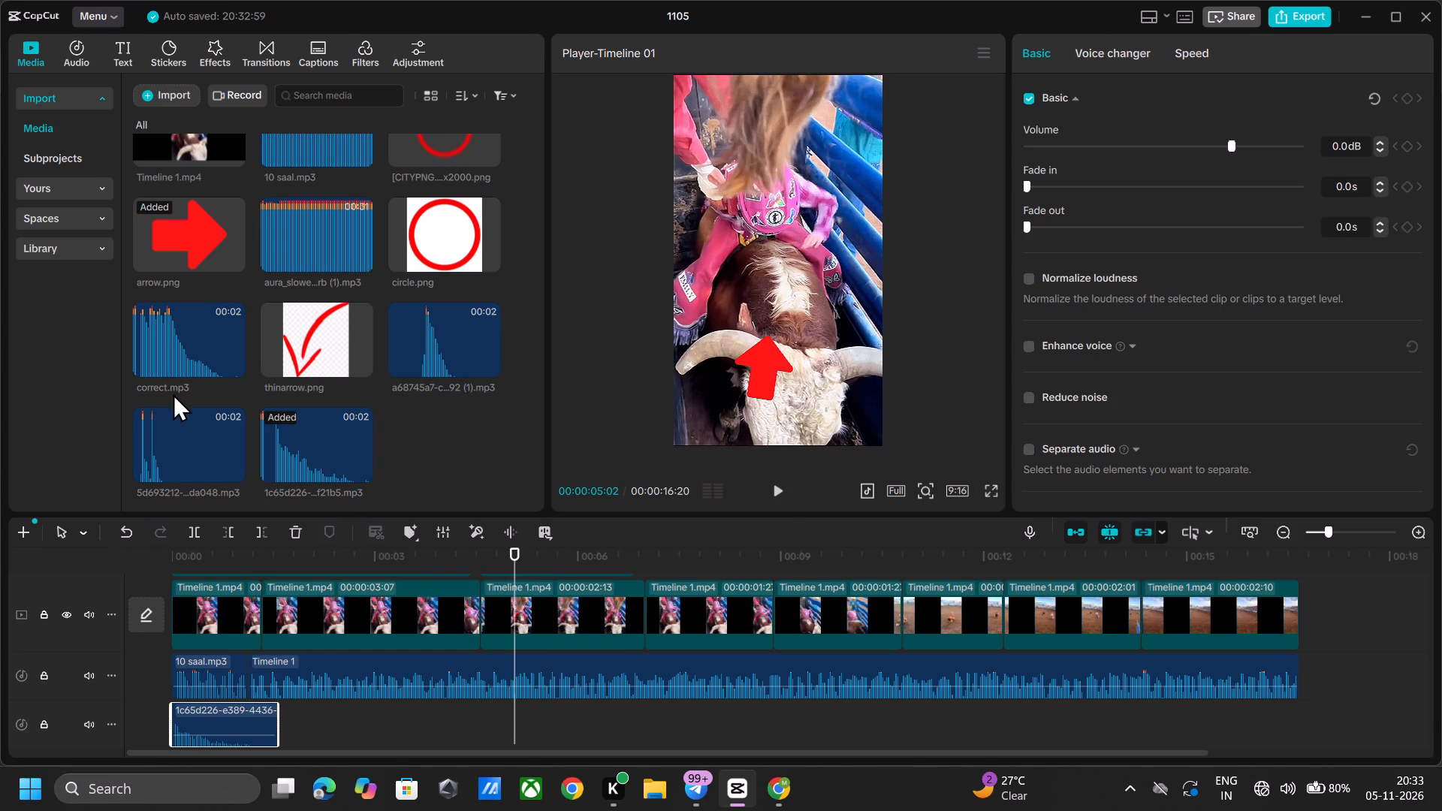
{"action": "left_click", "coordinate": [410, 348]}
{"action": "left_click", "coordinate": [198, 438]}
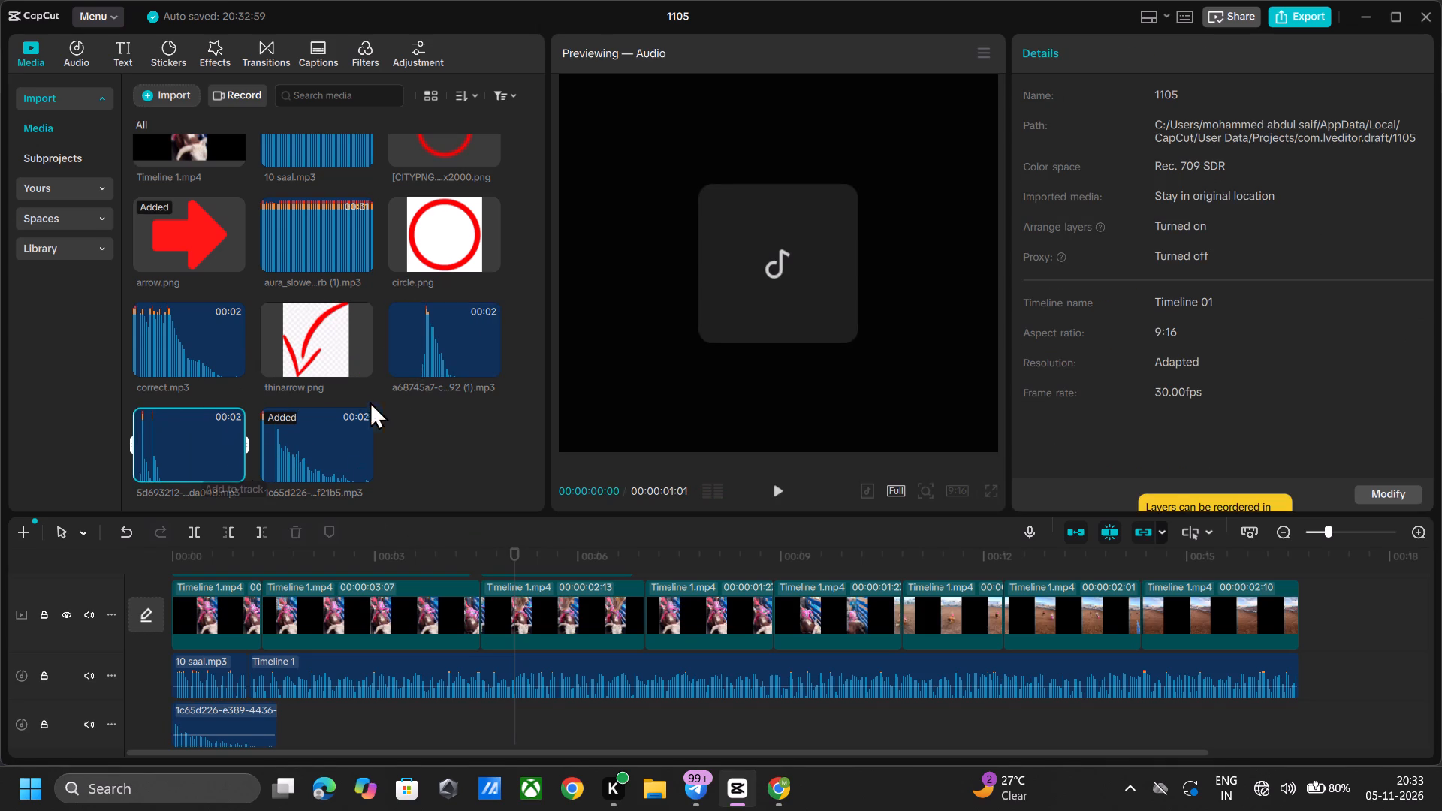
{"action": "left_click", "coordinate": [493, 367]}
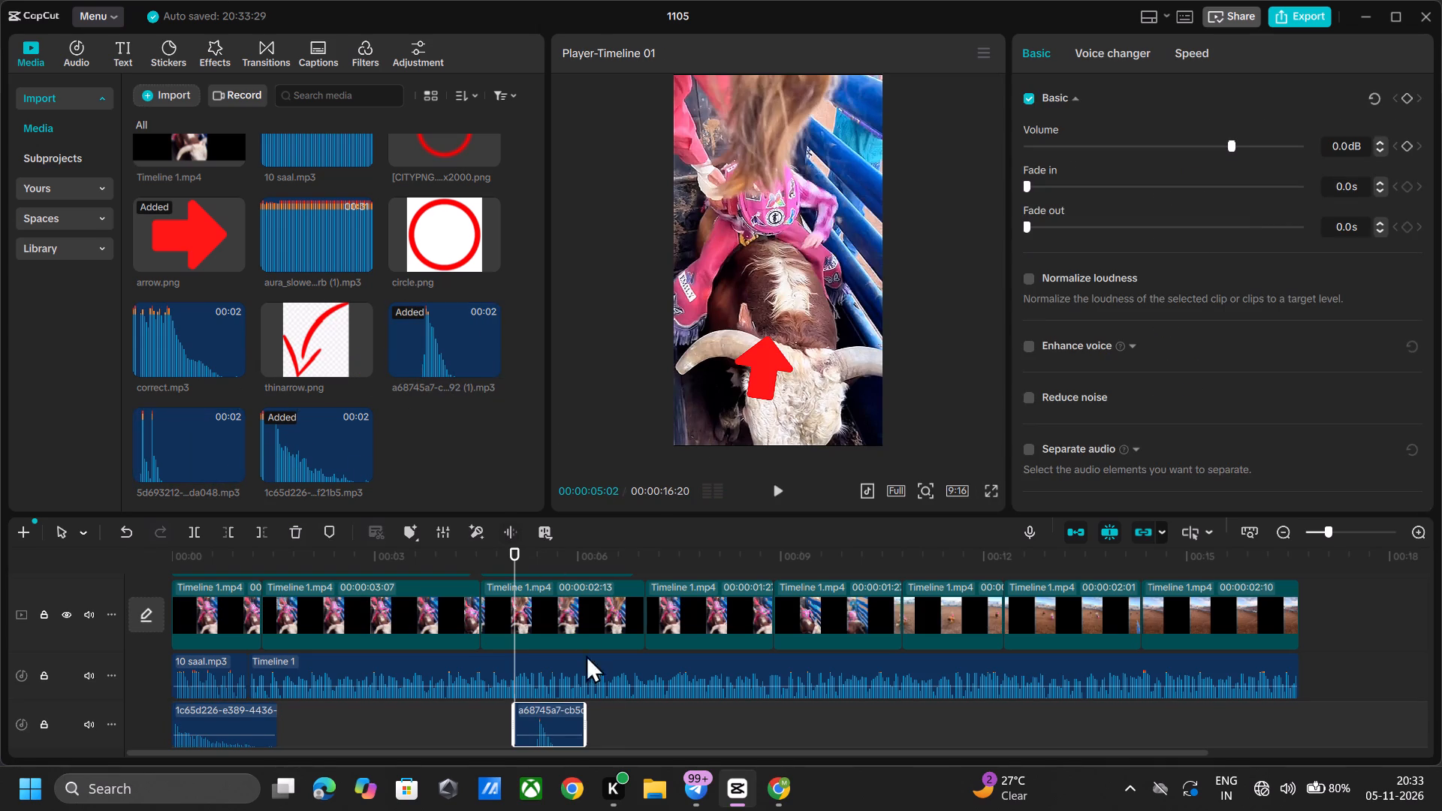
Shift the a68745a7 sound clip to start at about 00:00:04:25, checking its sync with the arrow's appearance in playback.
{"action": "left_click_drag", "start_coordinate": [557, 723], "coordinate": [522, 729]}
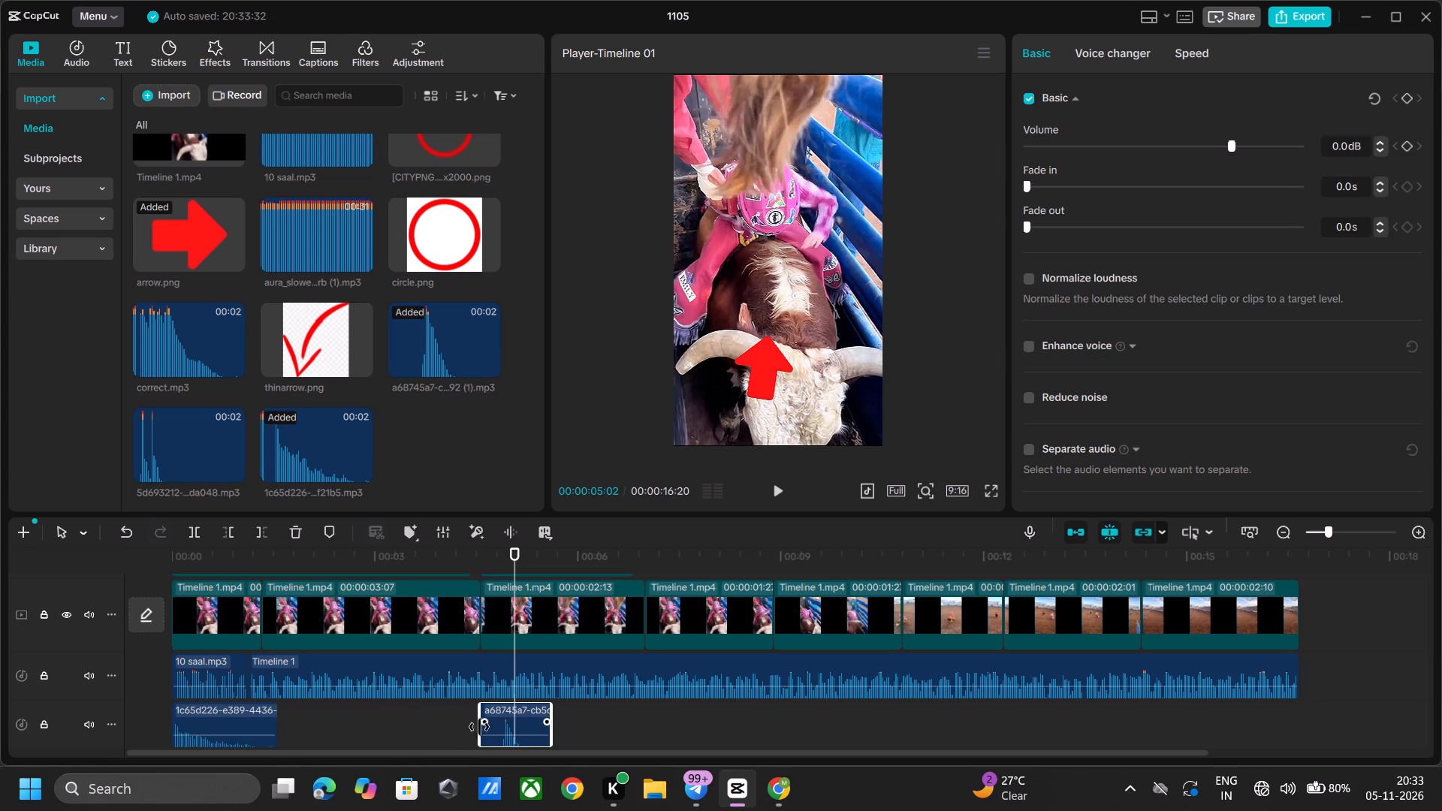
{"action": "left_click", "coordinate": [434, 725]}
{"action": "key", "text": "space"}
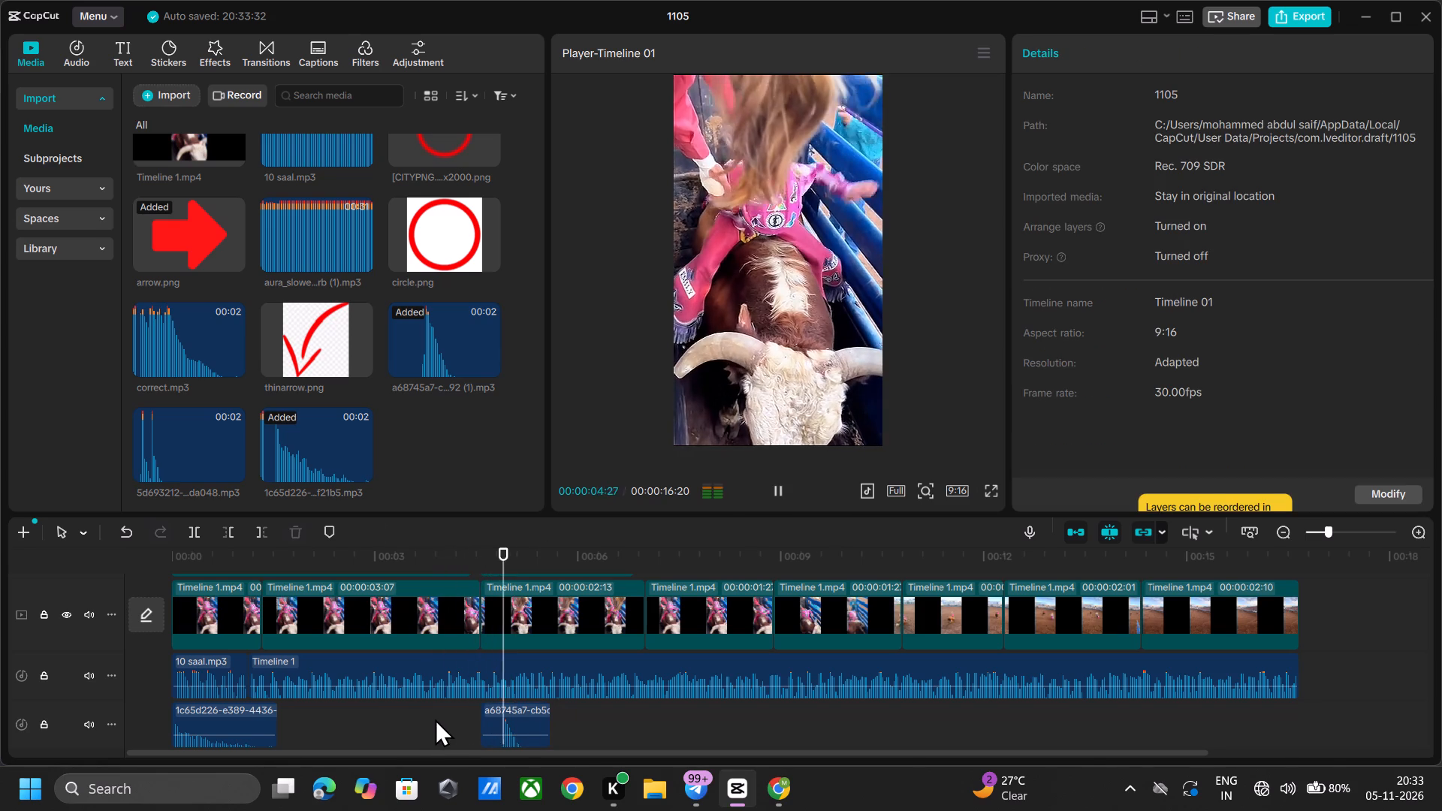
{"action": "key", "text": "space"}
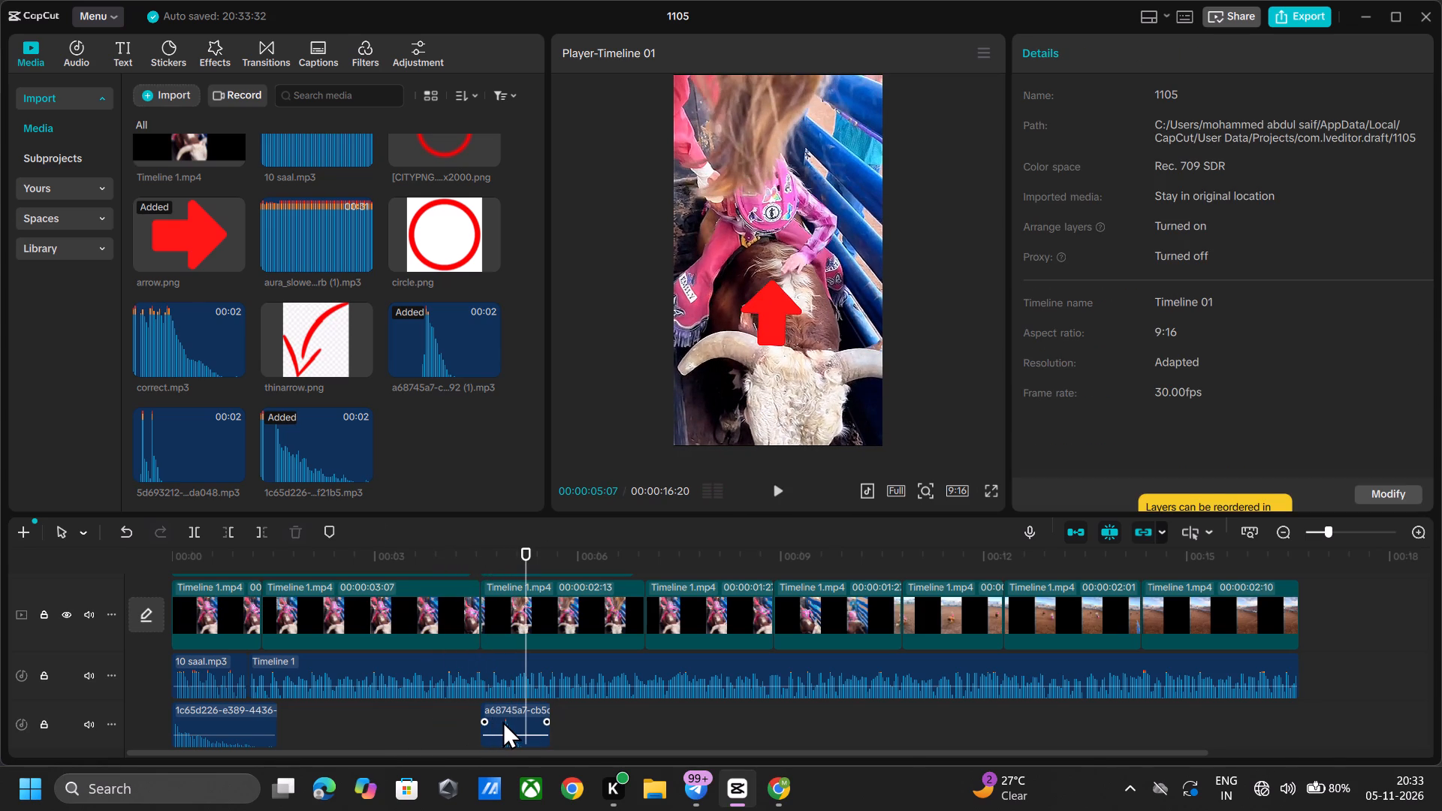
{"action": "left_click_drag", "start_coordinate": [502, 713], "coordinate": [518, 713]}
{"action": "left_click", "coordinate": [475, 722]}
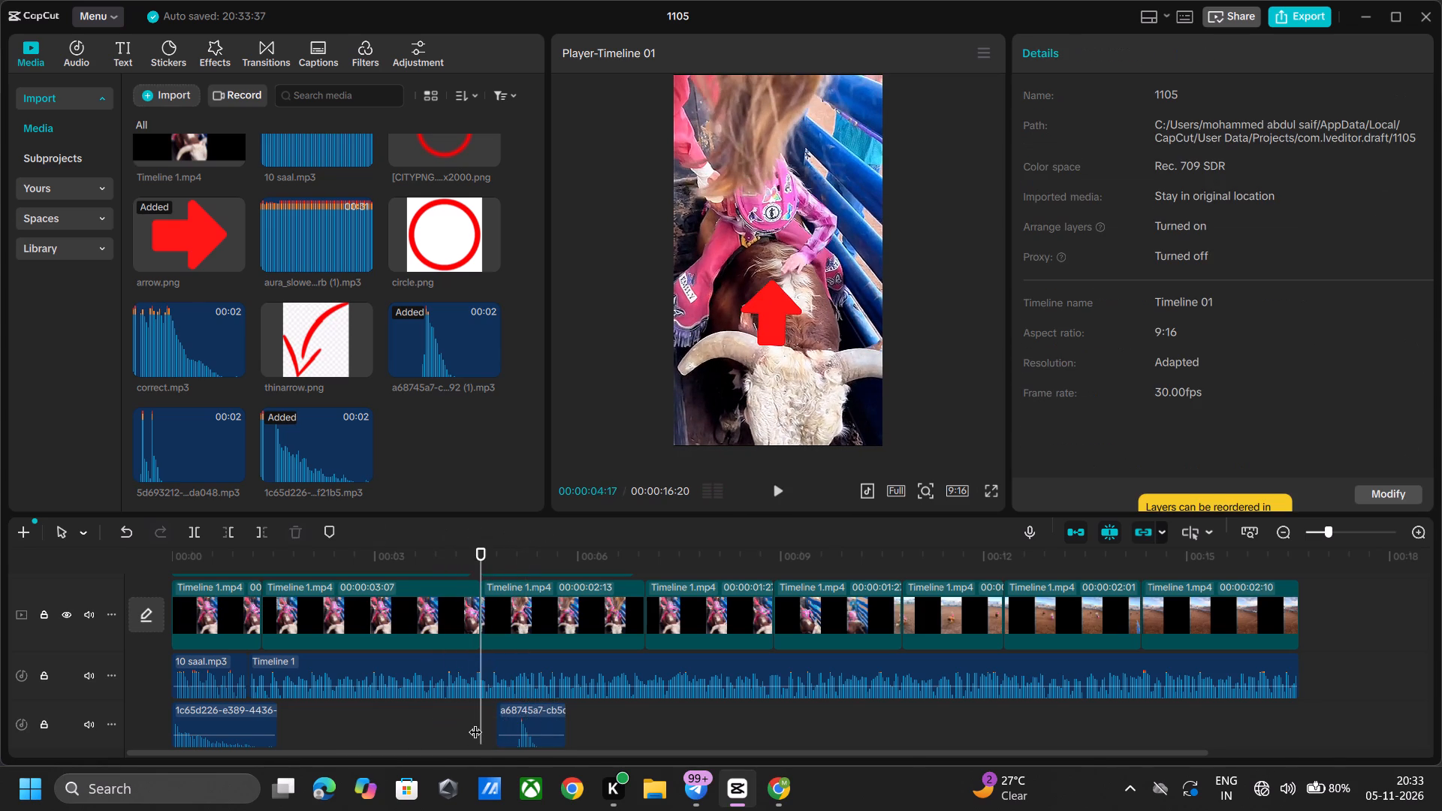
{"action": "key", "text": "space"}
{"action": "key", "text": "space"}
{"action": "key", "text": "space"}
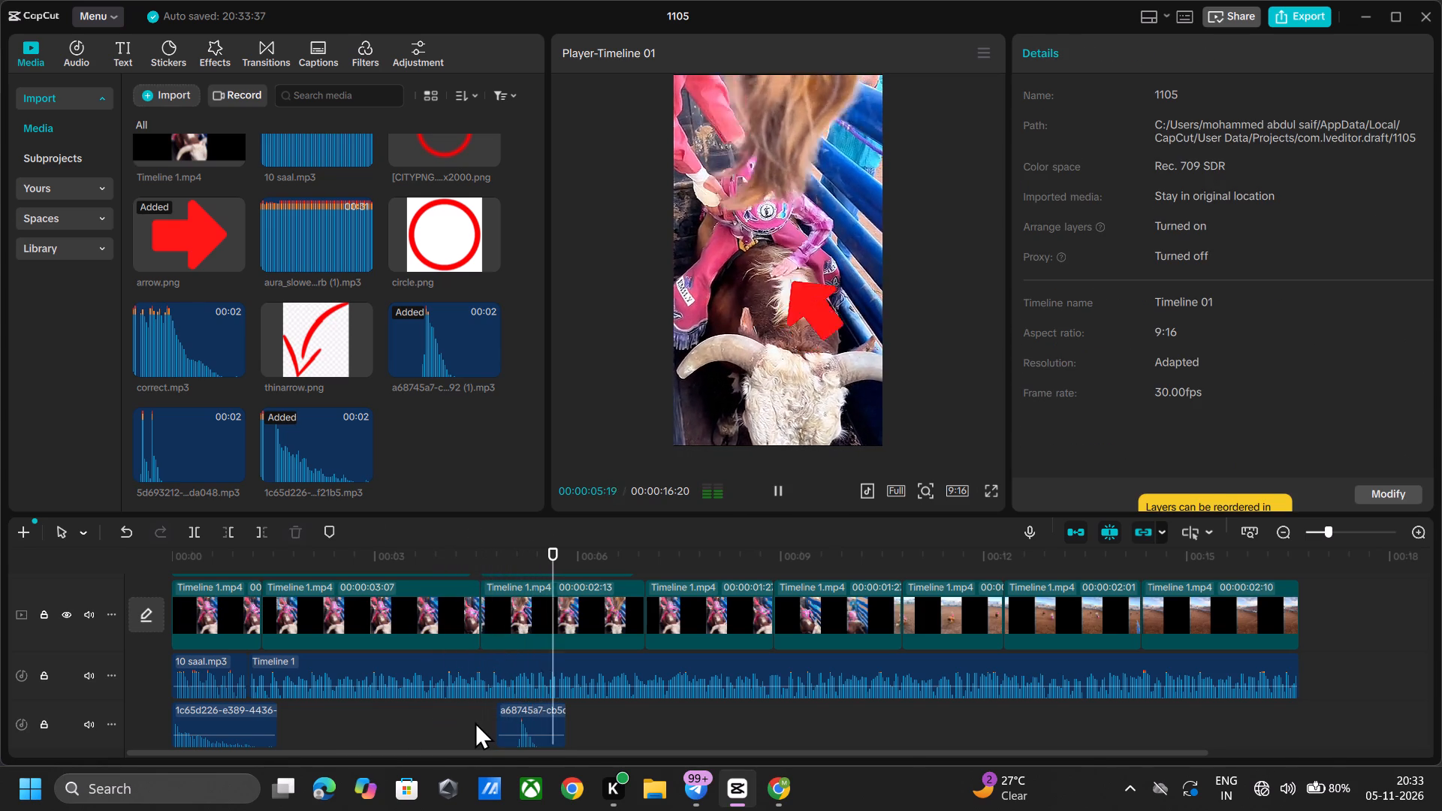
Play back the rest of the edit from about 00:00:05:19 to the end to check picture and sound.
{"action": "key", "text": "space"}
{"action": "key", "text": "space"}
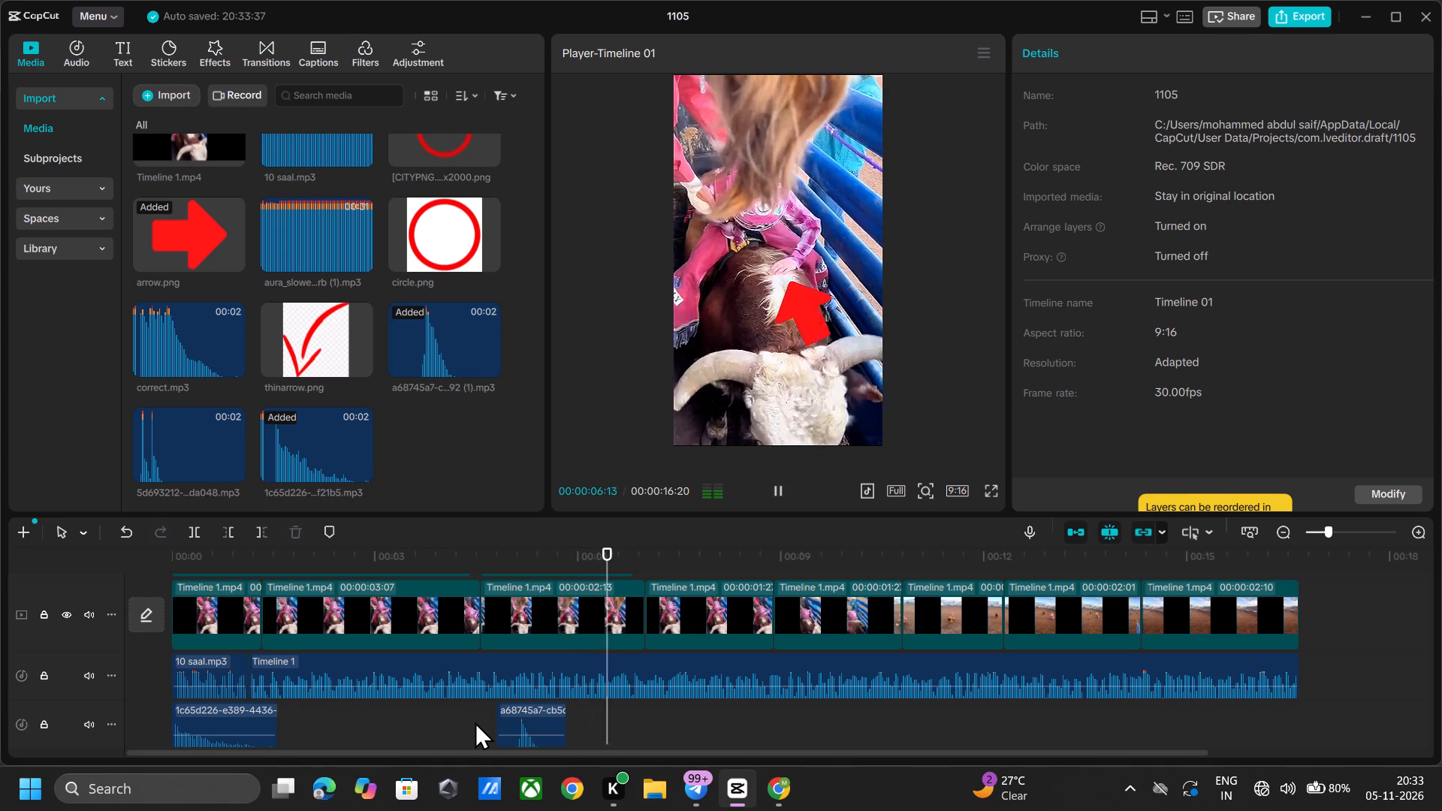
{"action": "key", "text": "space"}
{"action": "key", "text": "space"}
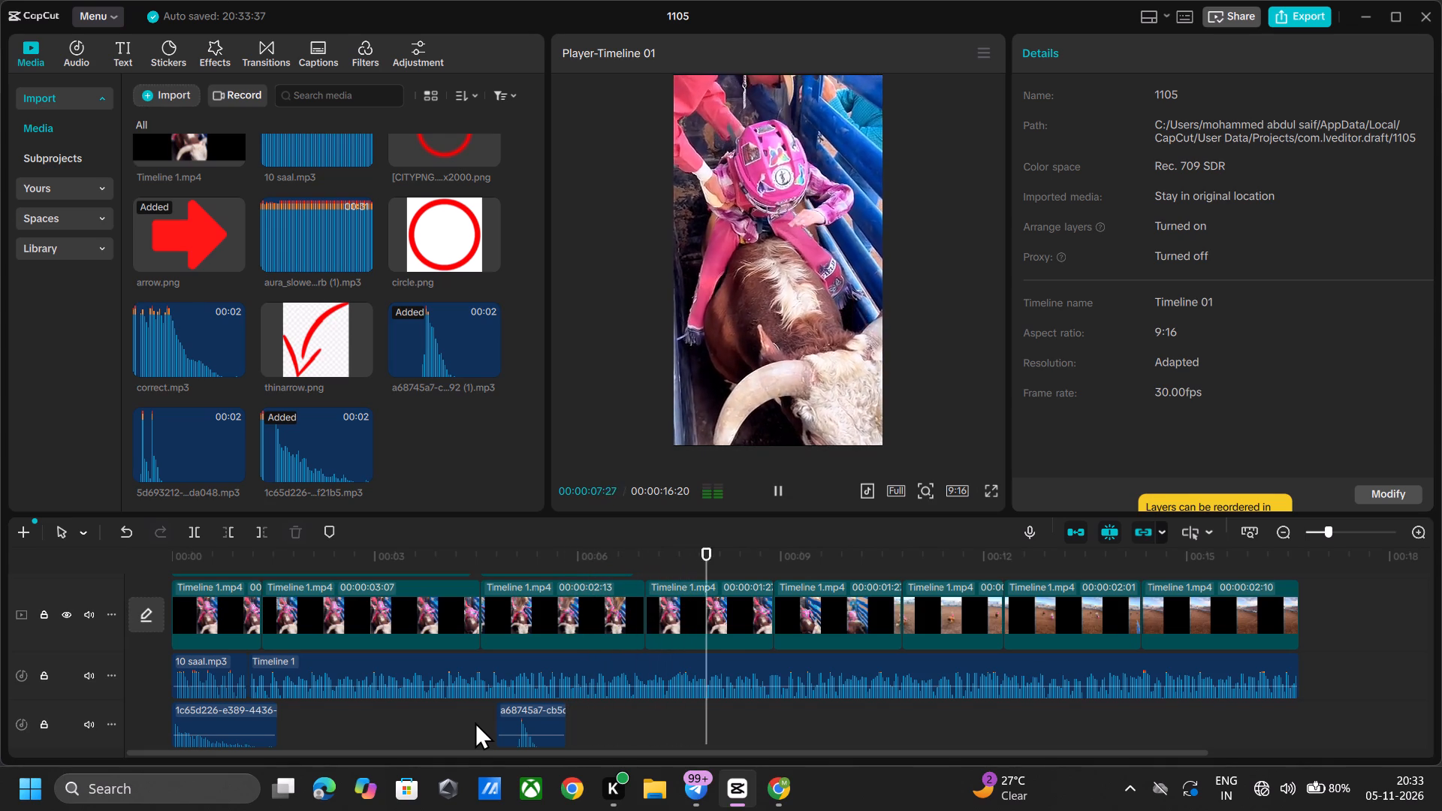
{"action": "key", "text": "space"}
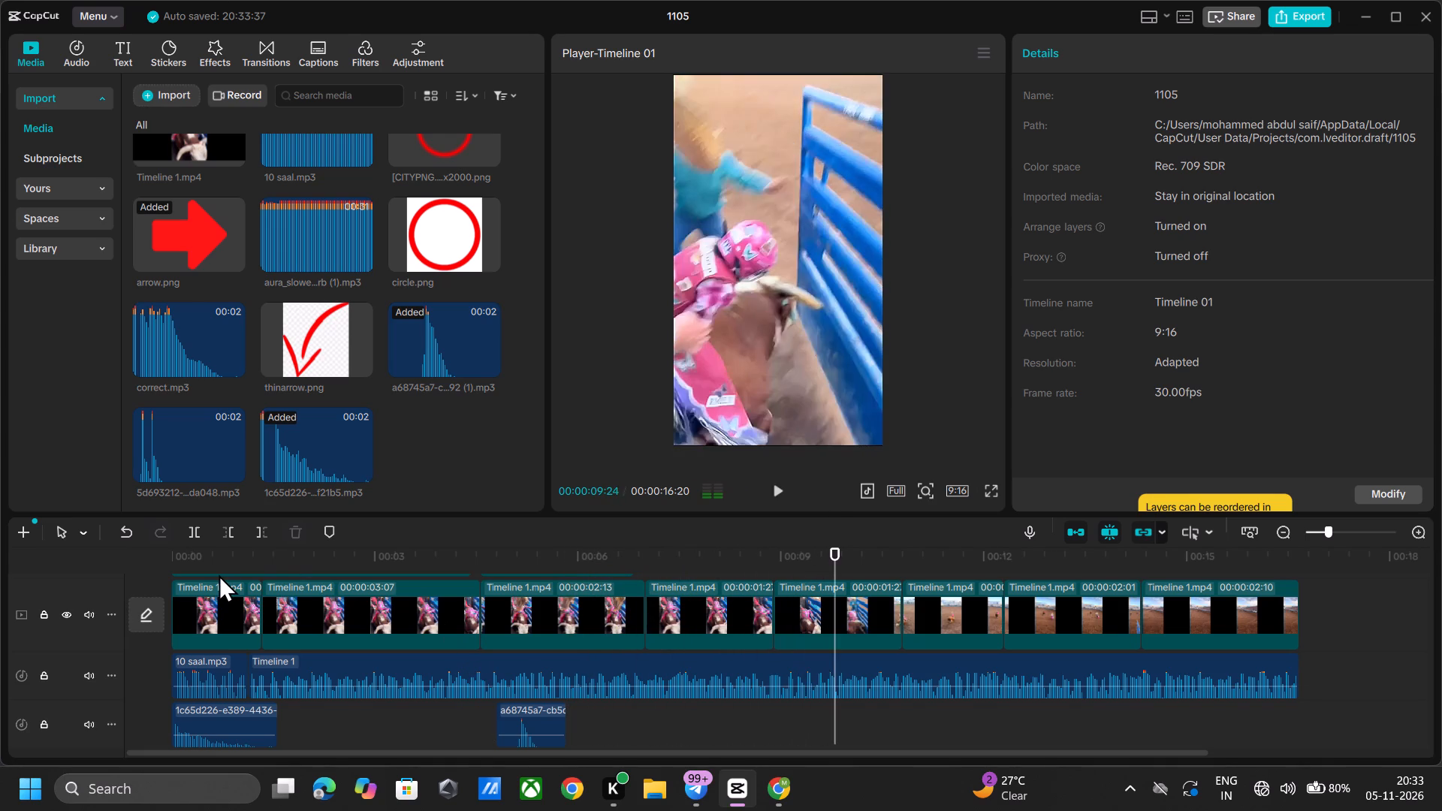
{"action": "key", "text": "space"}
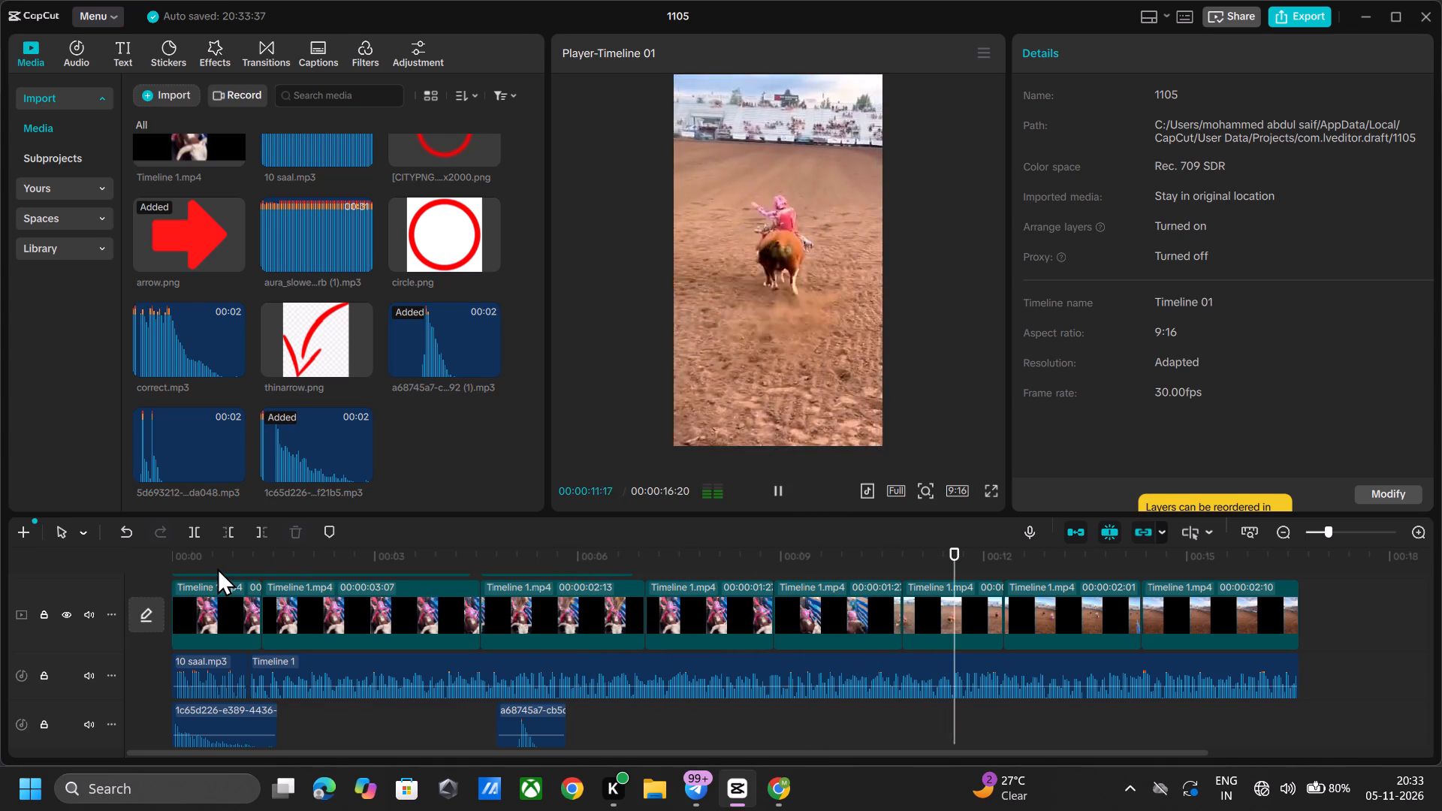
{"action": "key", "text": "space"}
{"action": "key", "text": "space"}
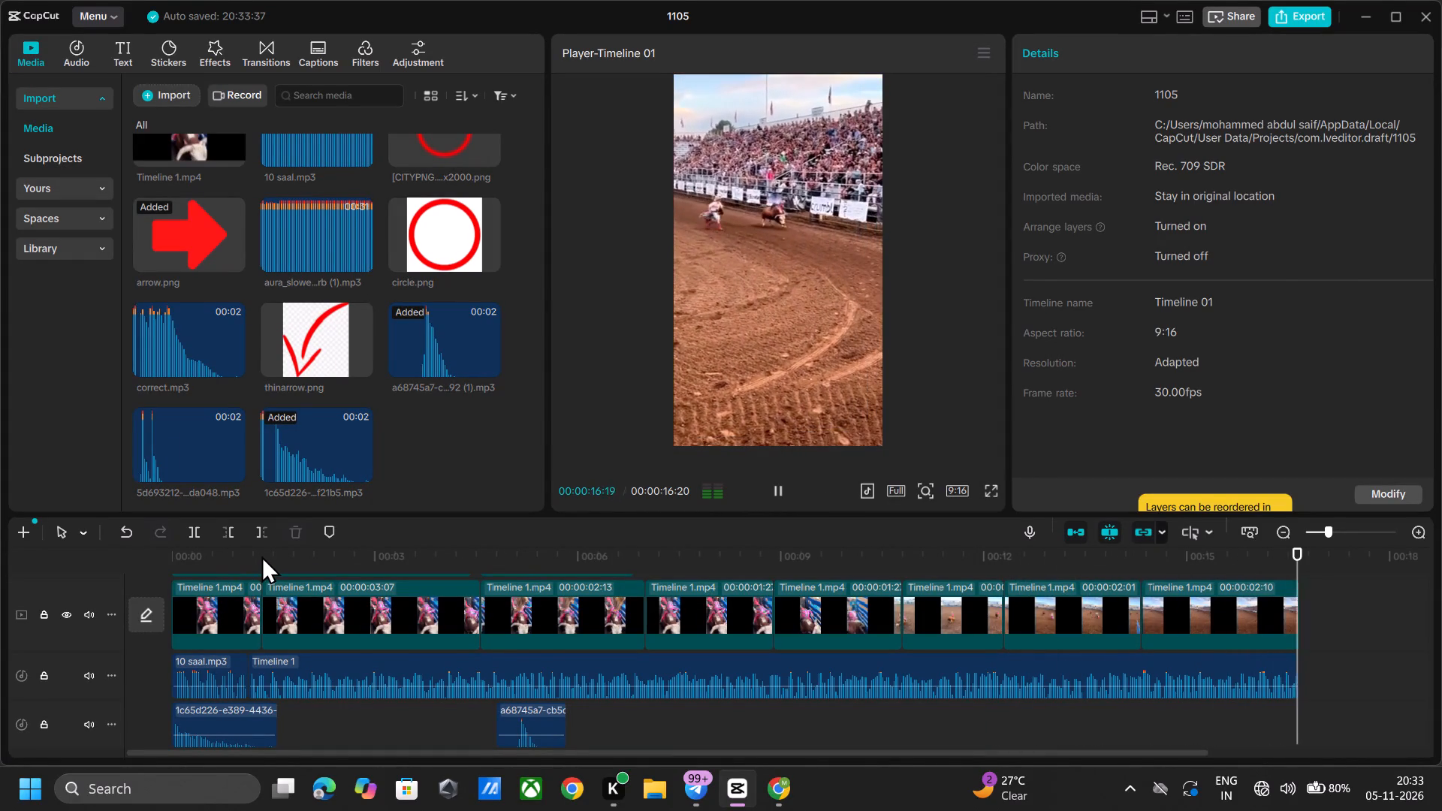
Replay the video from its start through to the end to check the circle, arrow and sound effects.
{"action": "key", "text": "space"}
{"action": "key", "text": "space"}
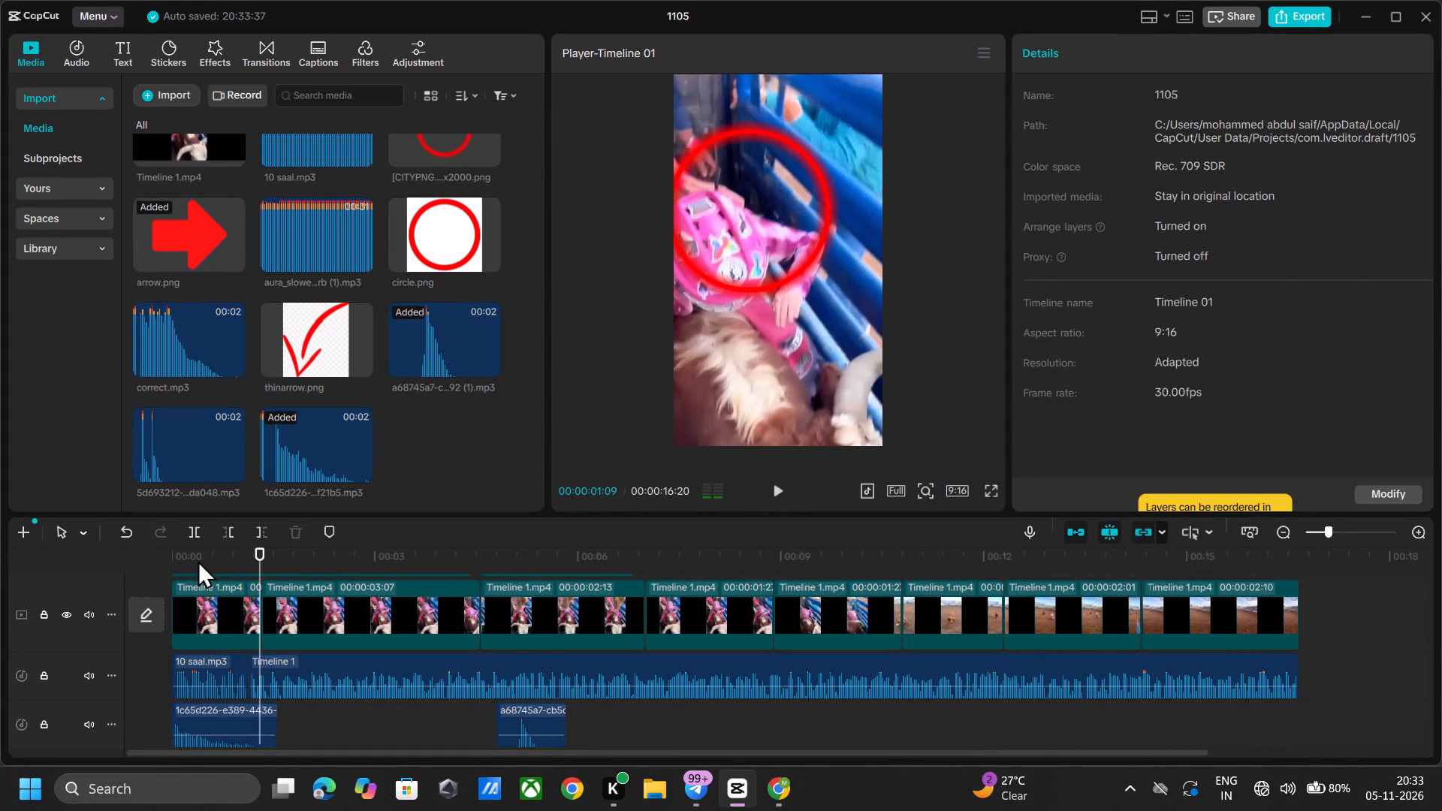
{"action": "left_click_drag", "start_coordinate": [260, 552], "coordinate": [0, 601]}
{"action": "key", "text": "space"}
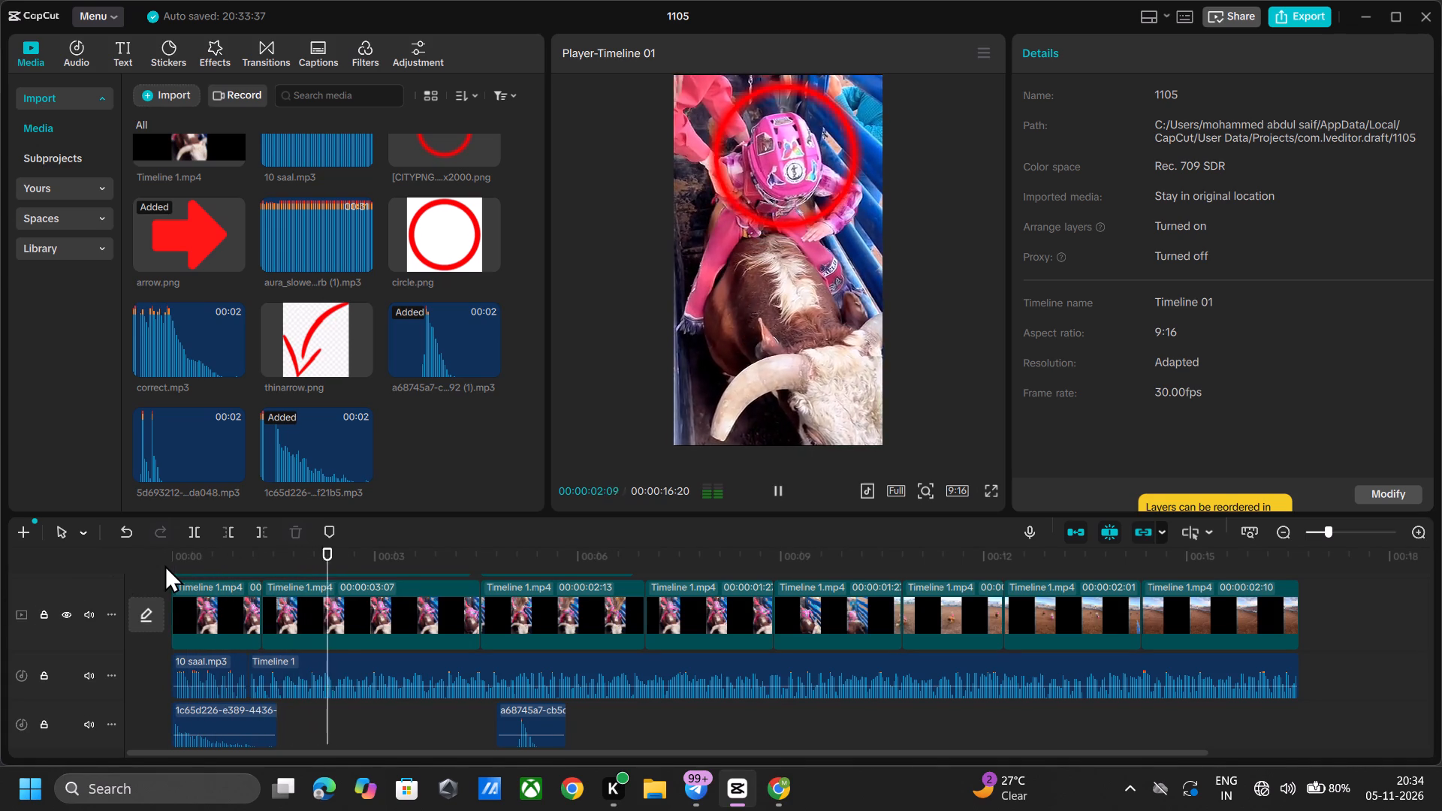
{"action": "left_click_drag", "start_coordinate": [252, 558], "coordinate": [4, 633]}
{"action": "key", "text": "space"}
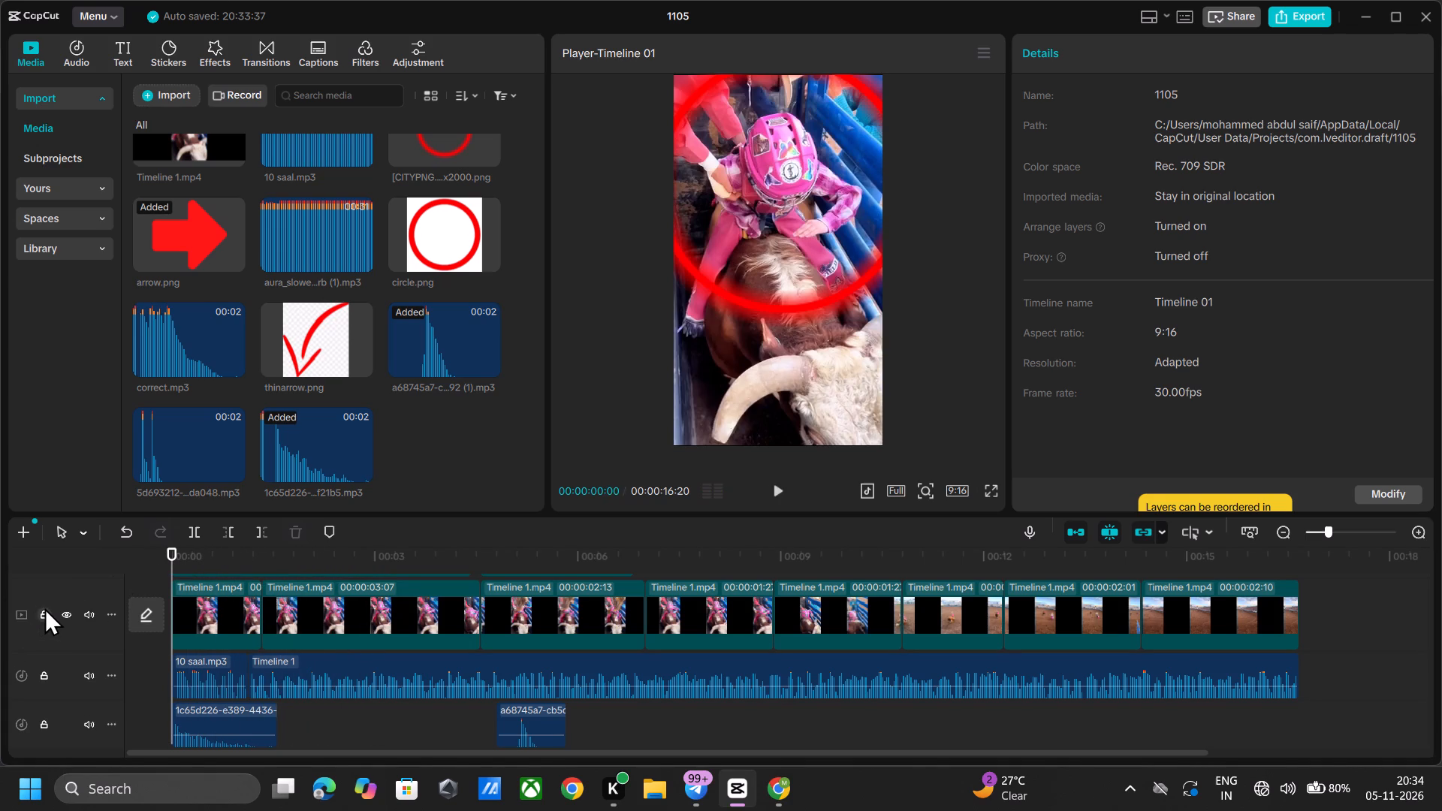
{"action": "key", "text": "space"}
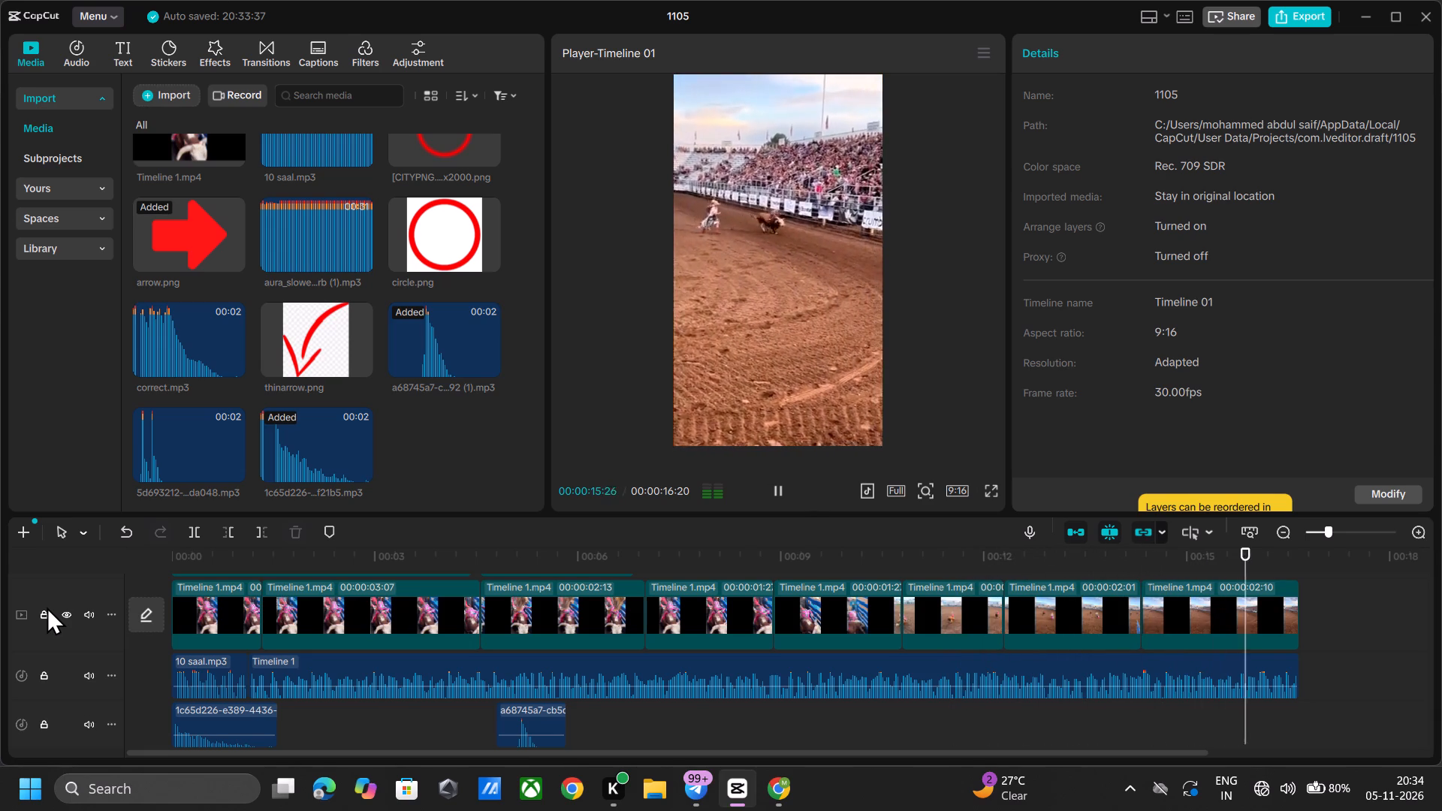
{"action": "key", "text": "space"}
{"action": "key", "text": "space"}
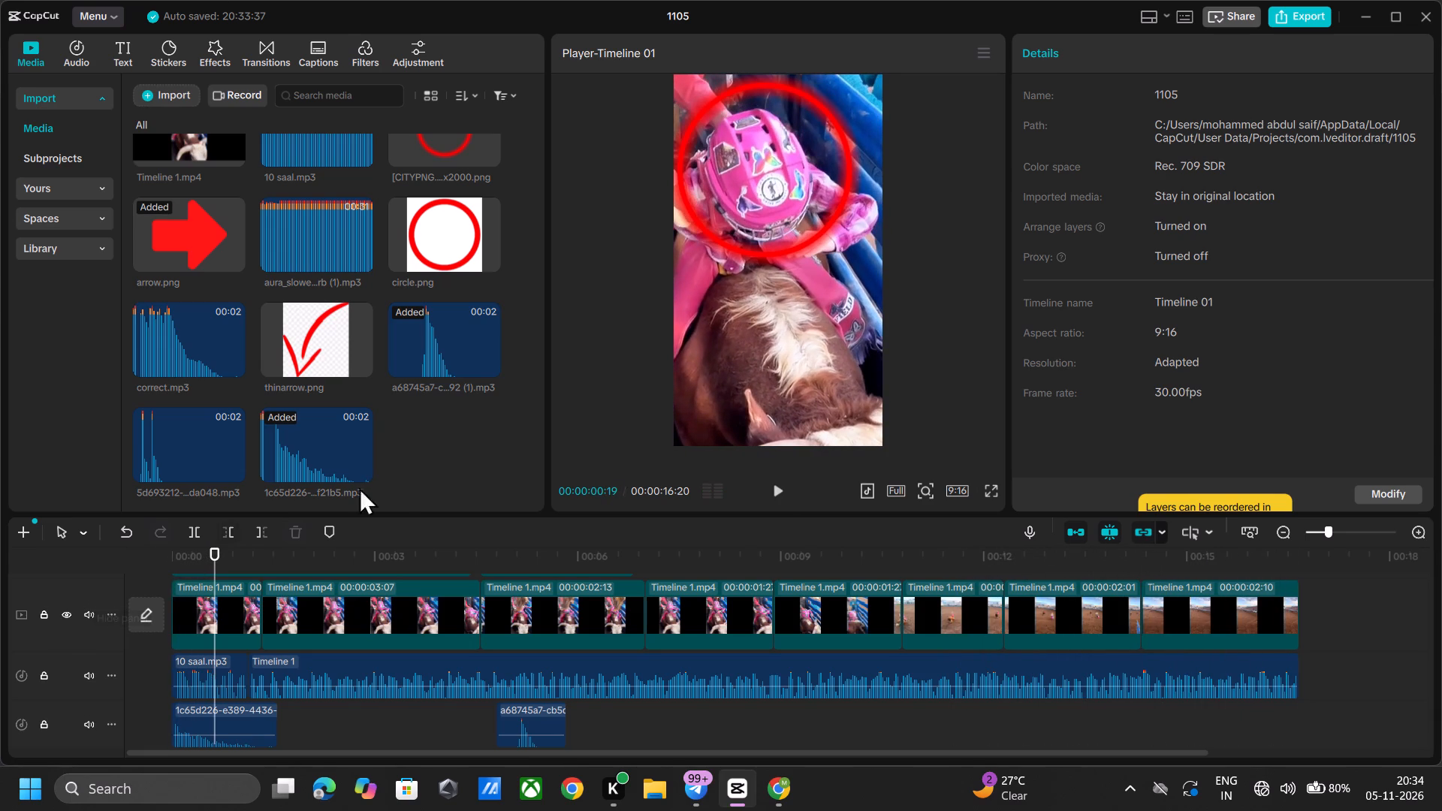
Export the video as 1105 in 1080P, H.264 mp4 at 30fps, and dismiss the sharing options without posting it.
{"action": "left_click", "coordinate": [1299, 22]}
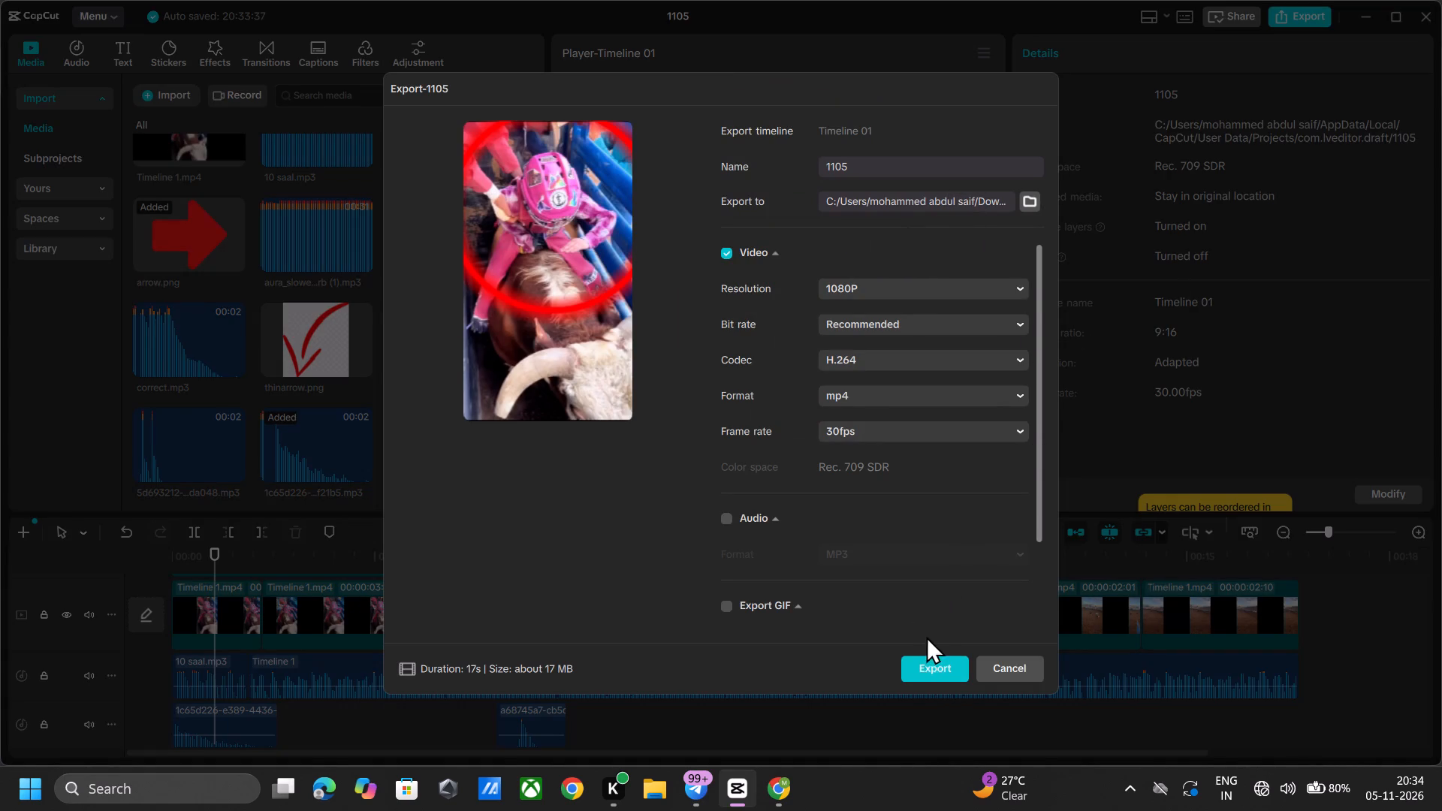
{"action": "left_click", "coordinate": [943, 674]}
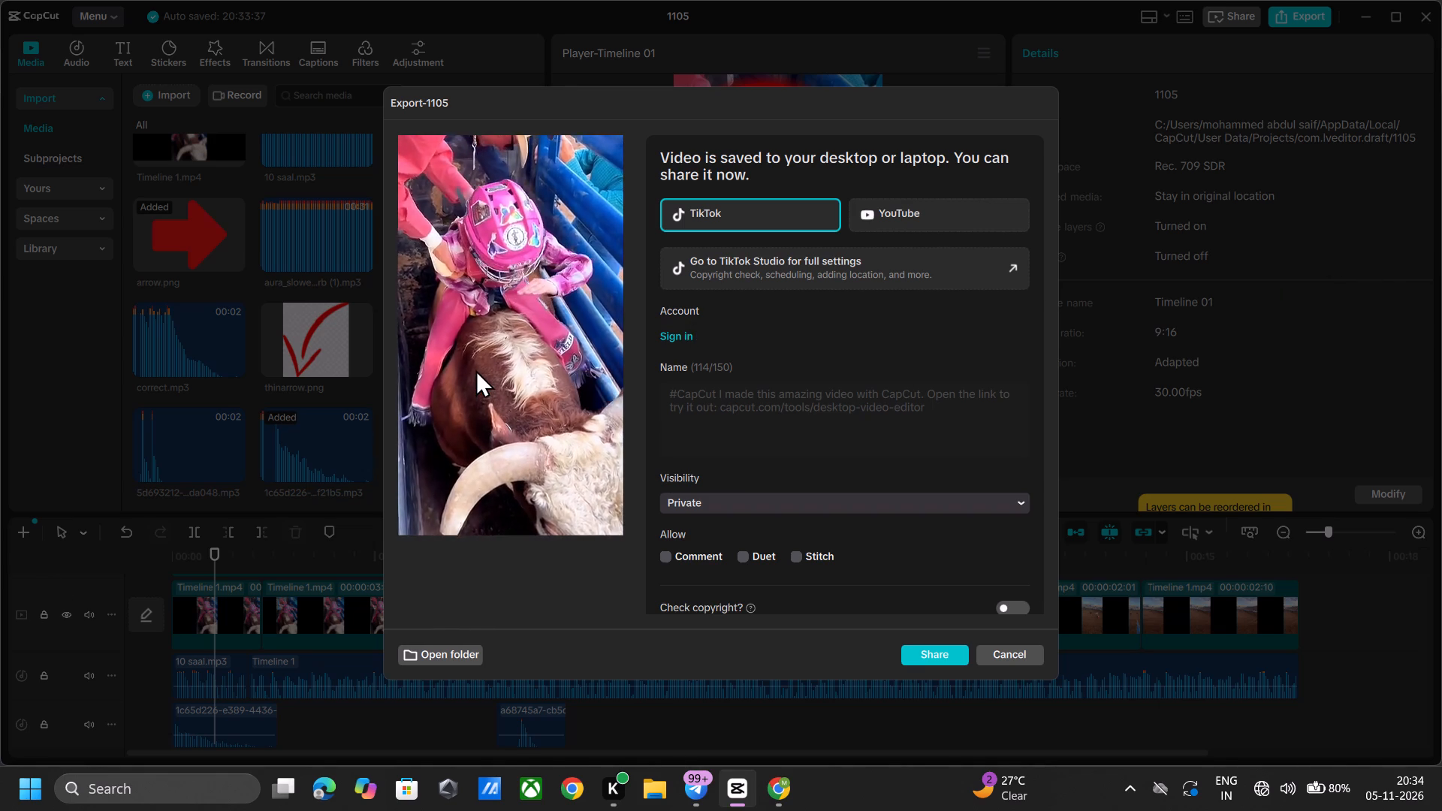
{"action": "left_click", "coordinate": [451, 436]}
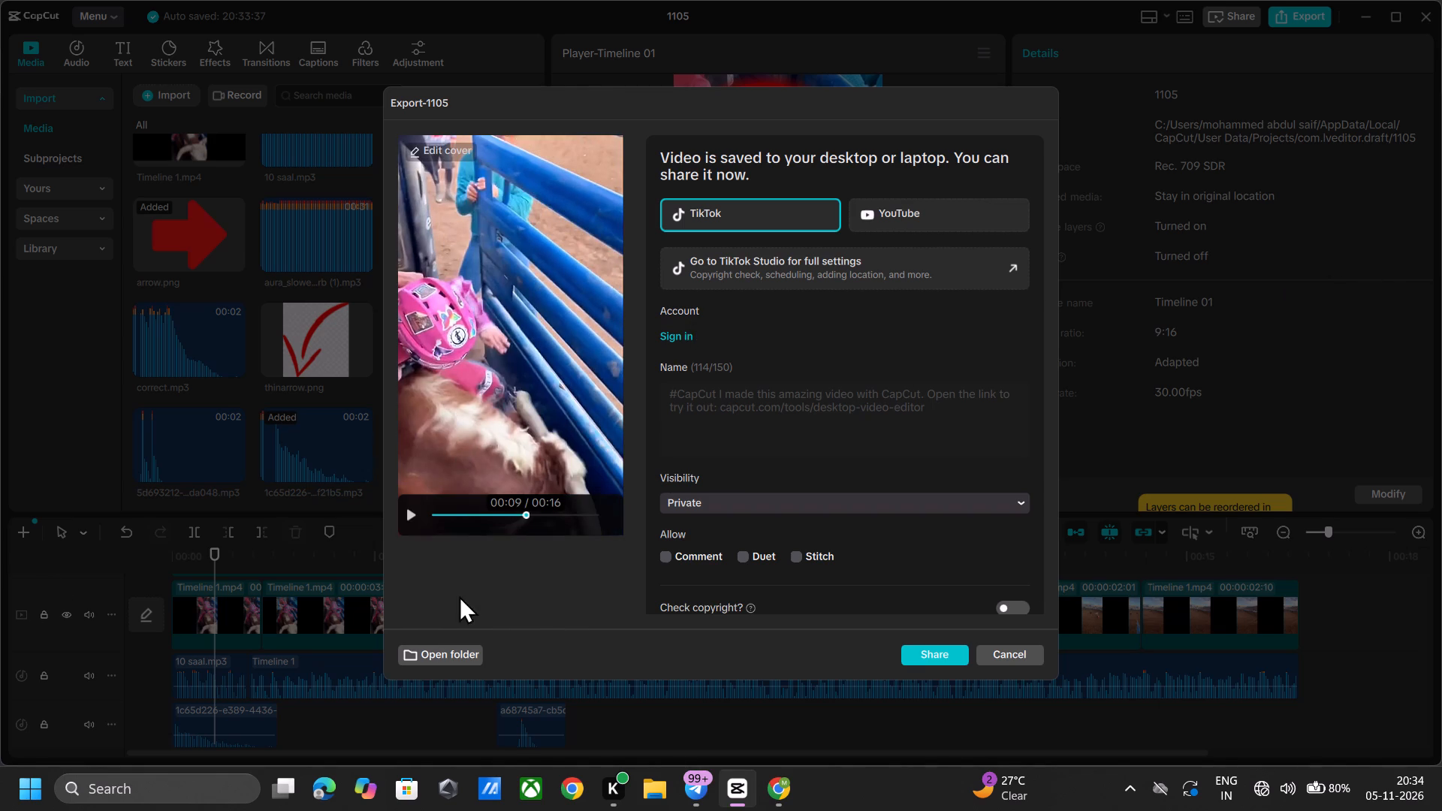
{"action": "left_click", "coordinate": [1088, 188]}
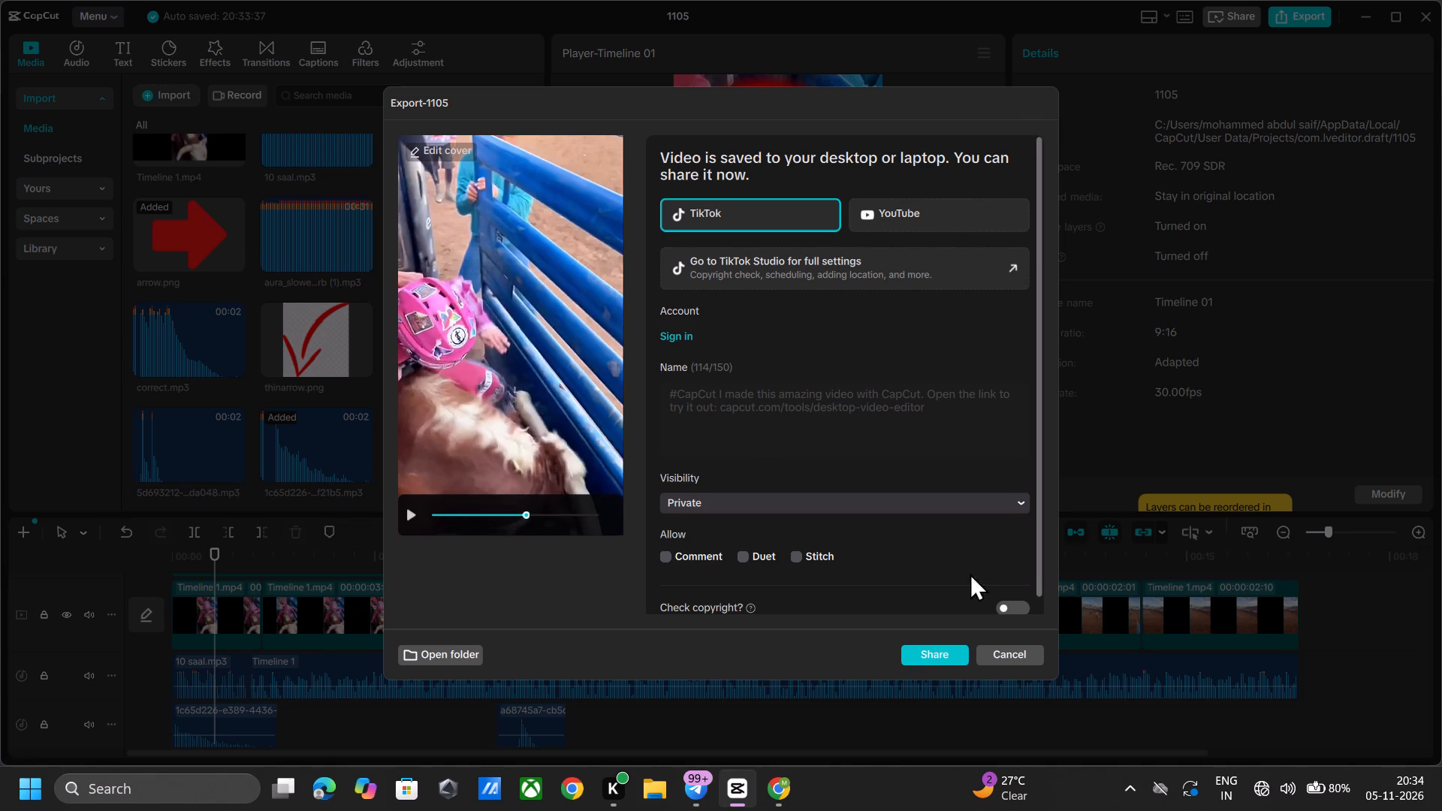
{"action": "left_click", "coordinate": [1001, 660]}
Close the 1105 project window.
{"action": "left_click", "coordinate": [1431, 32]}
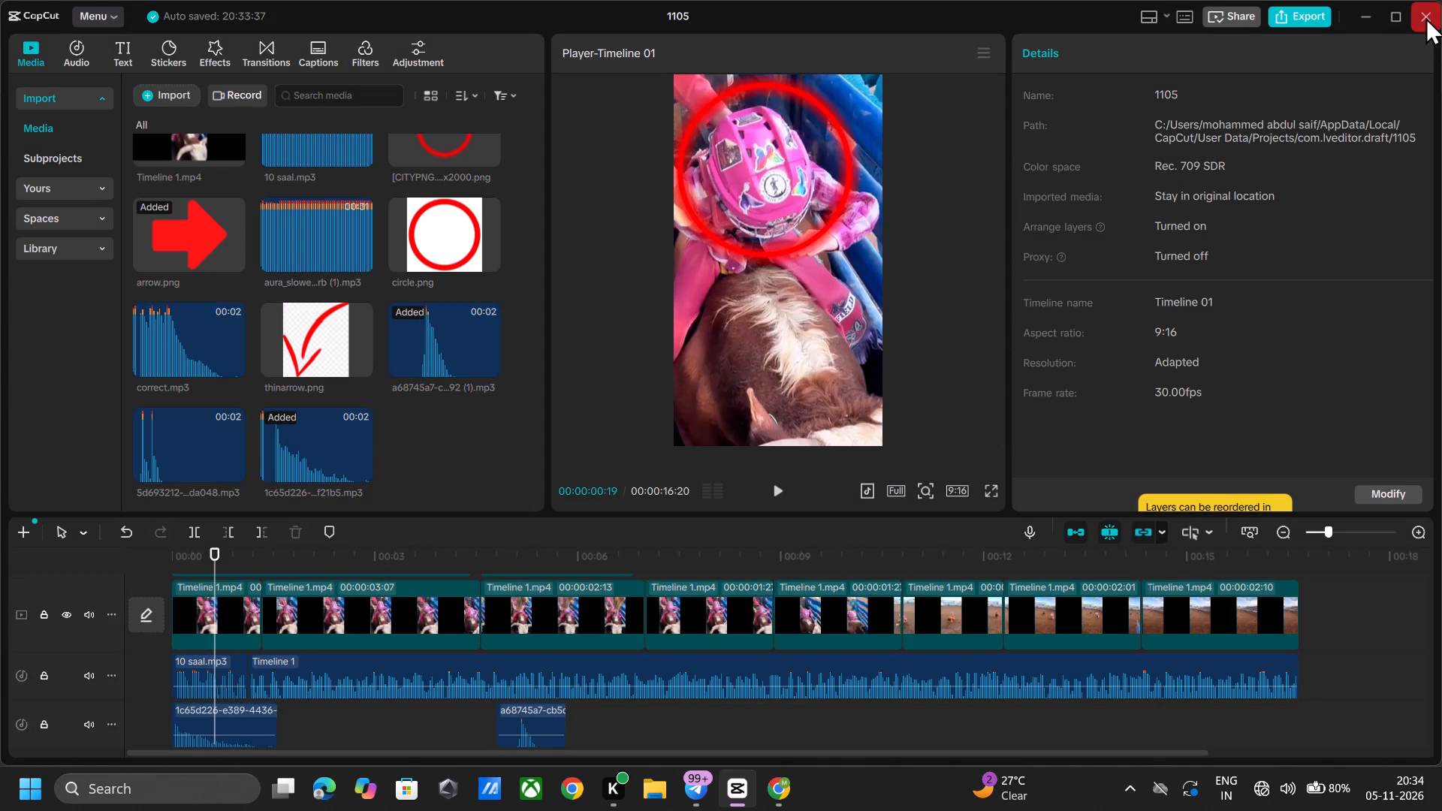